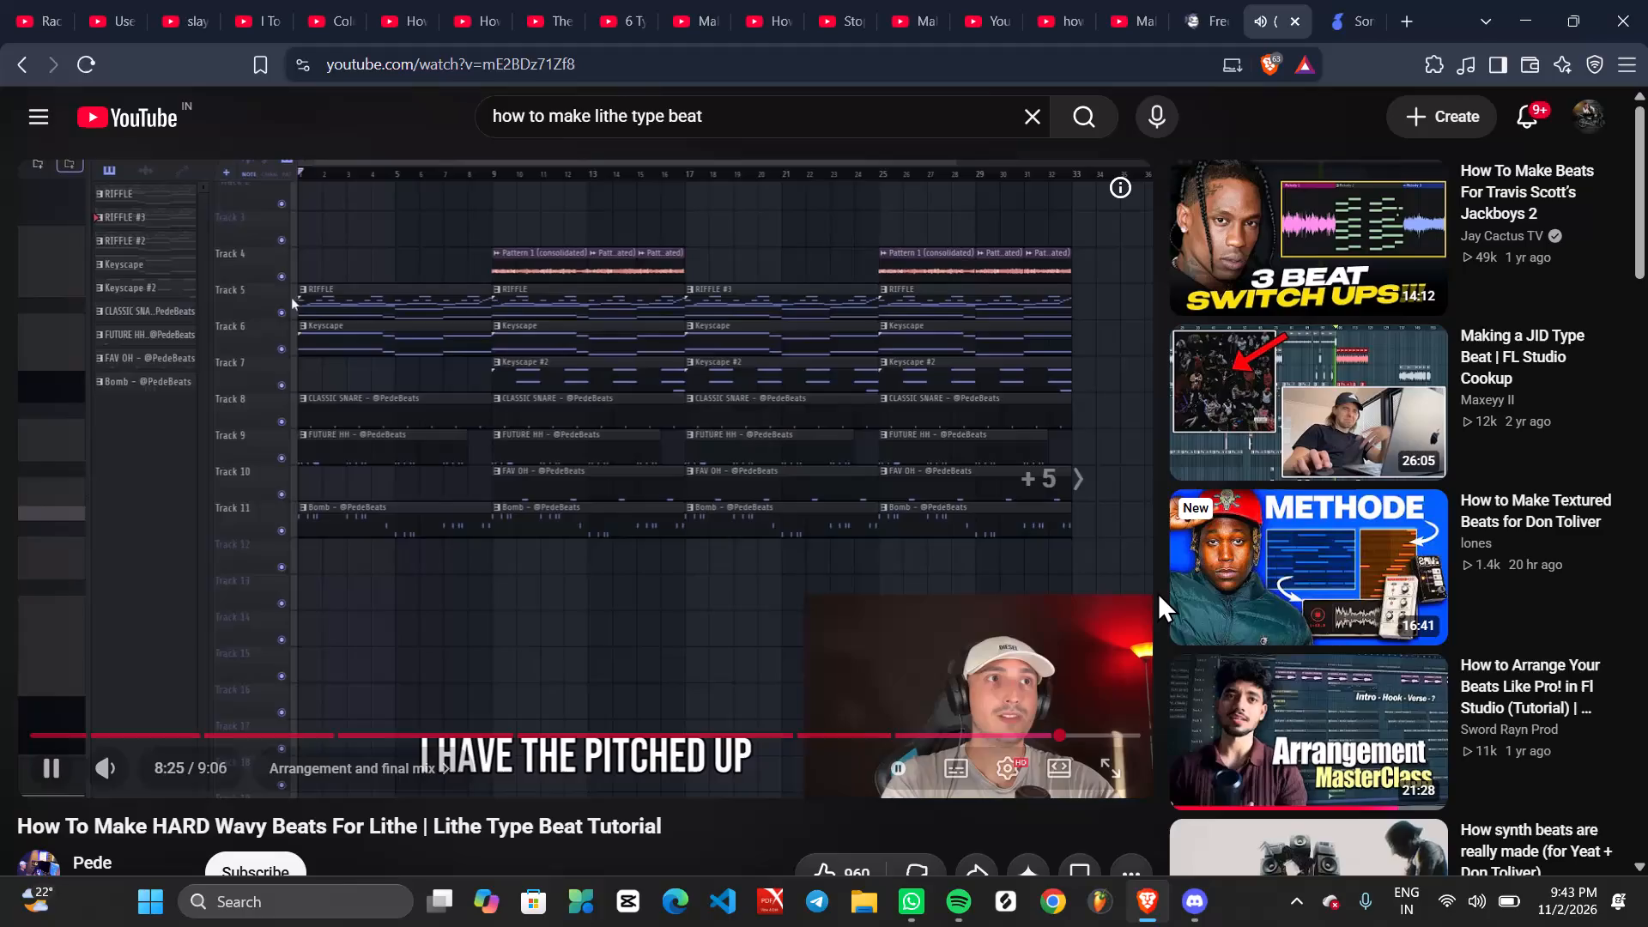
Rewatch the "Arrangement and final mix" section of the Lithe type beat tutorial, adjusting the volume and pausing near the end.
key("Left")
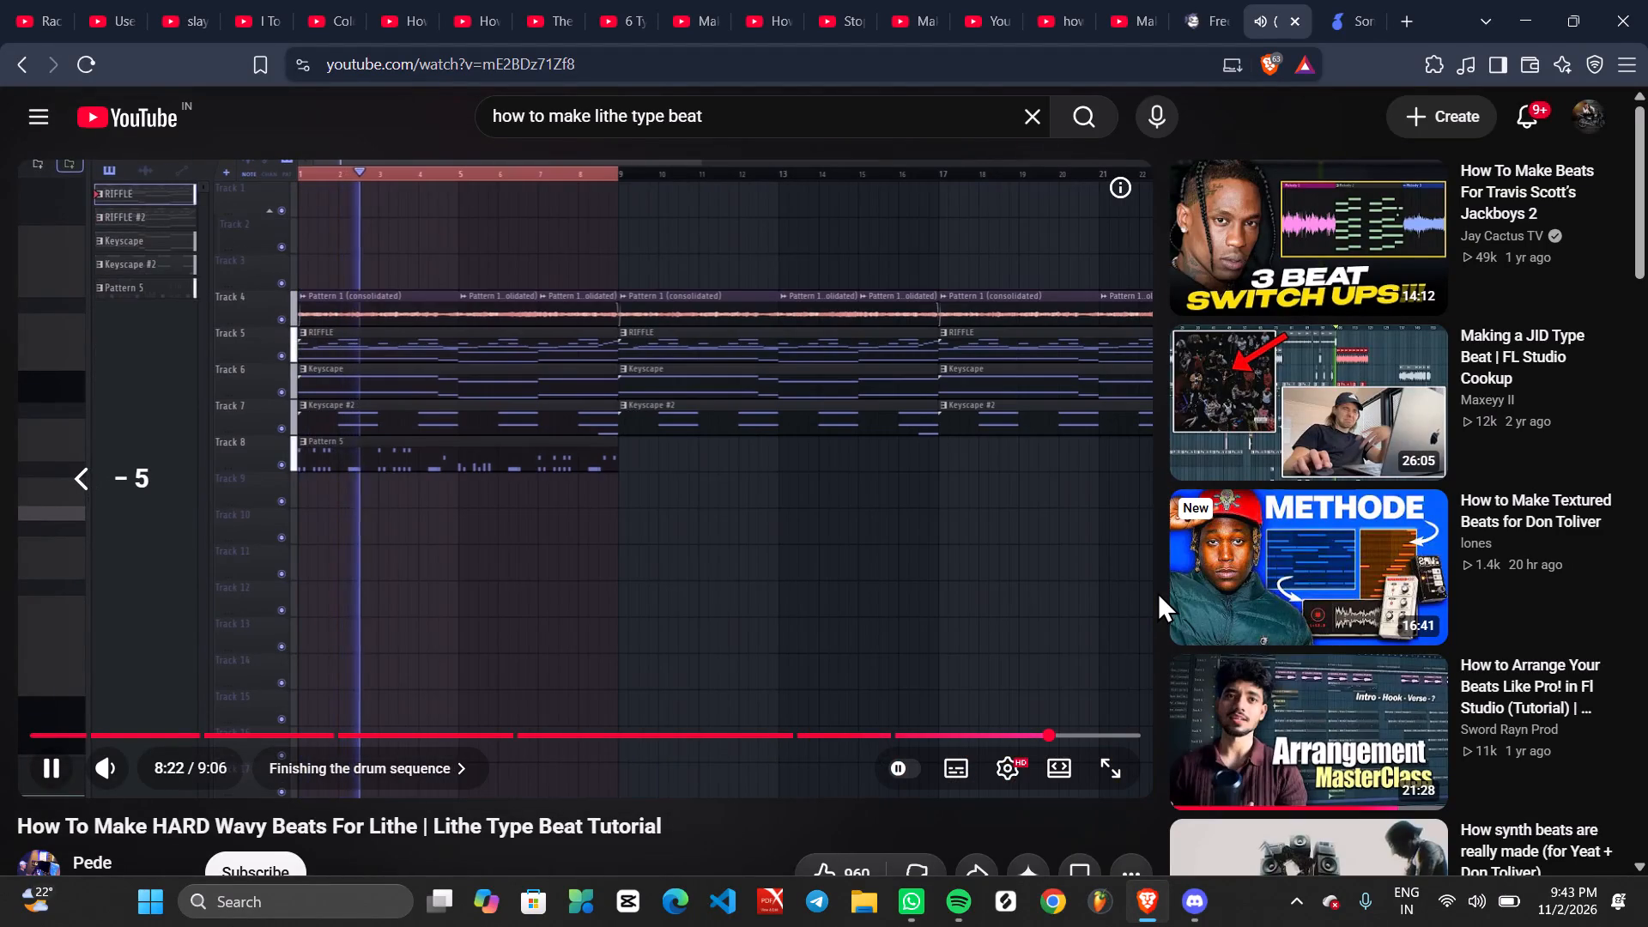
key("Down")
key("Up")
key("Down")
key("Up")
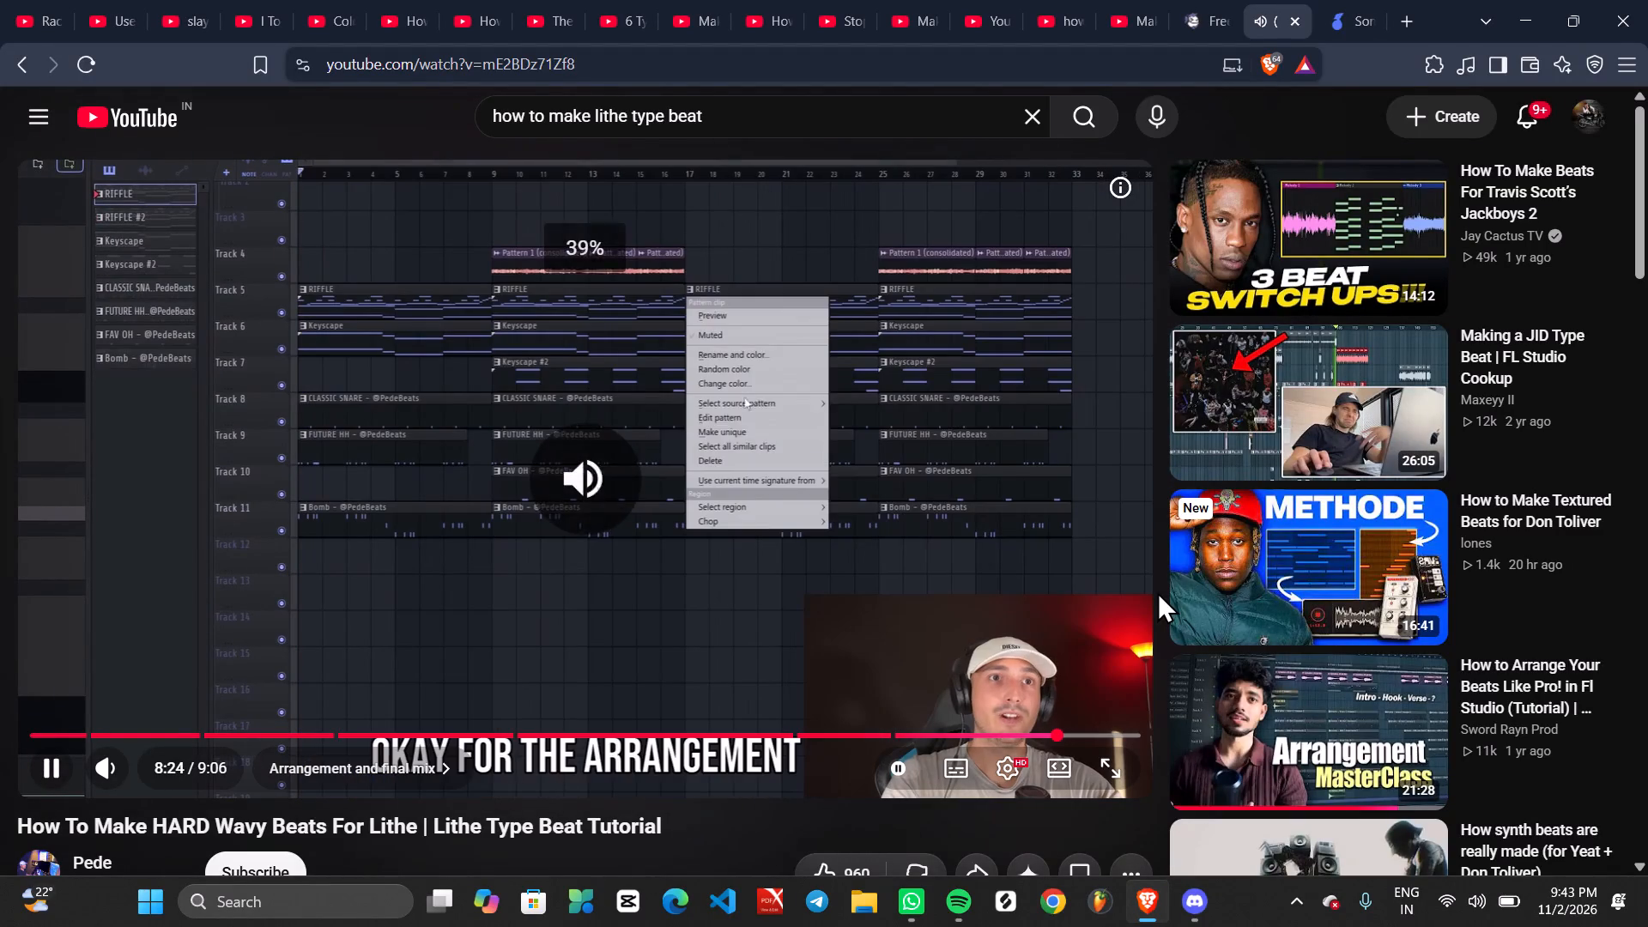
key("Down")
key("Up")
key("Down")
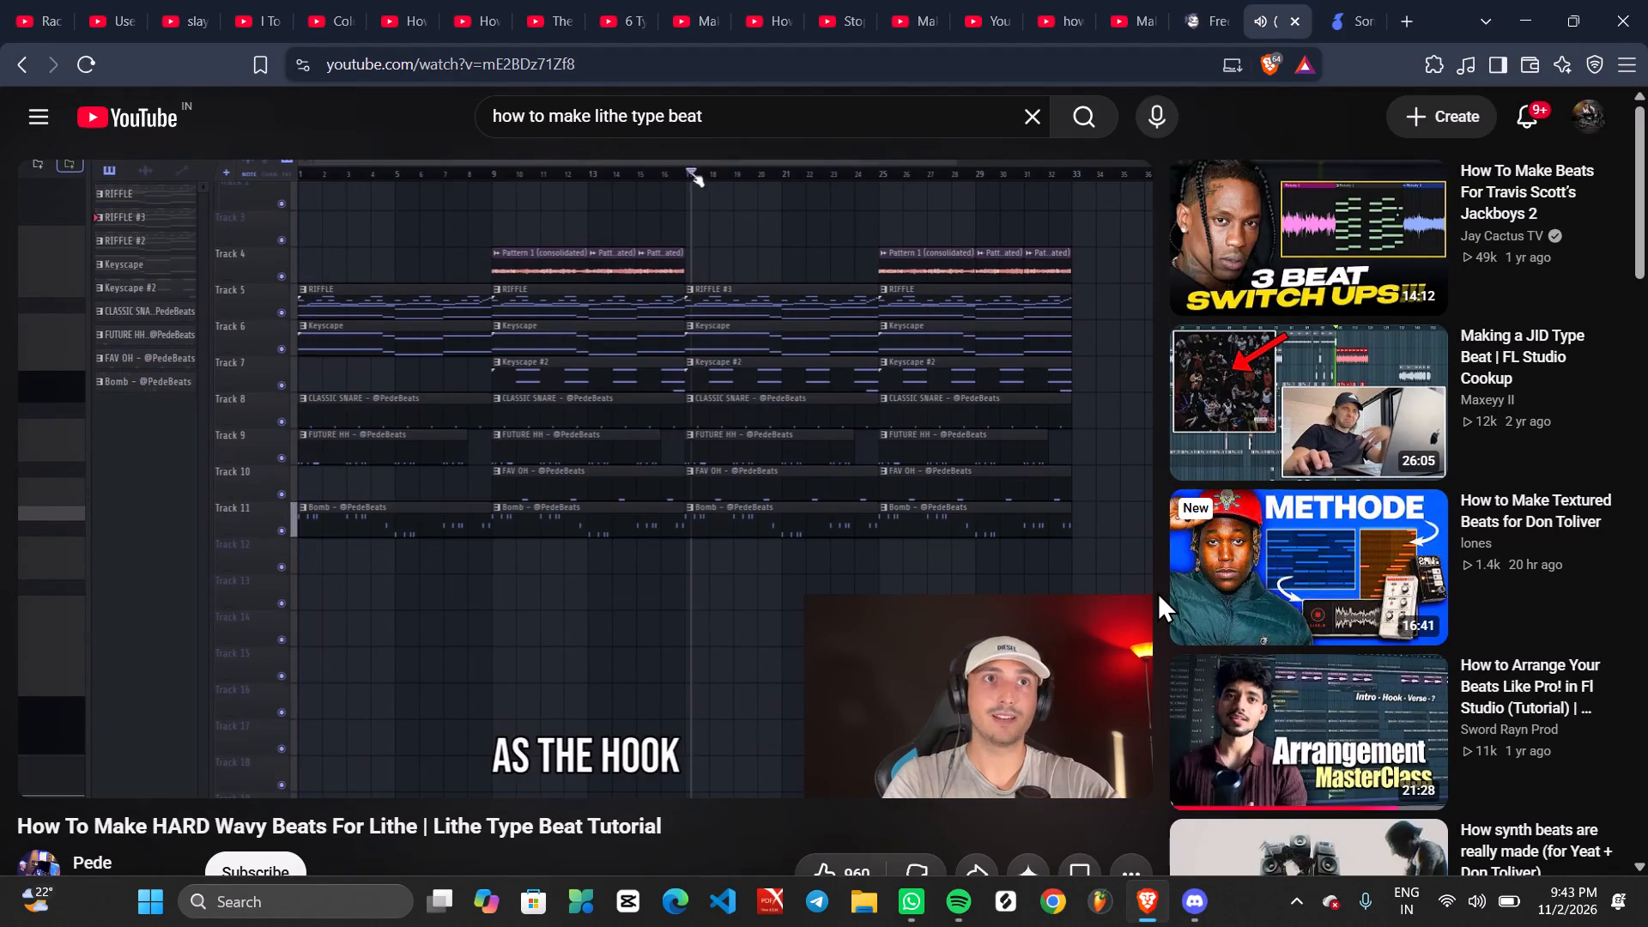
key("Down")
key("Up")
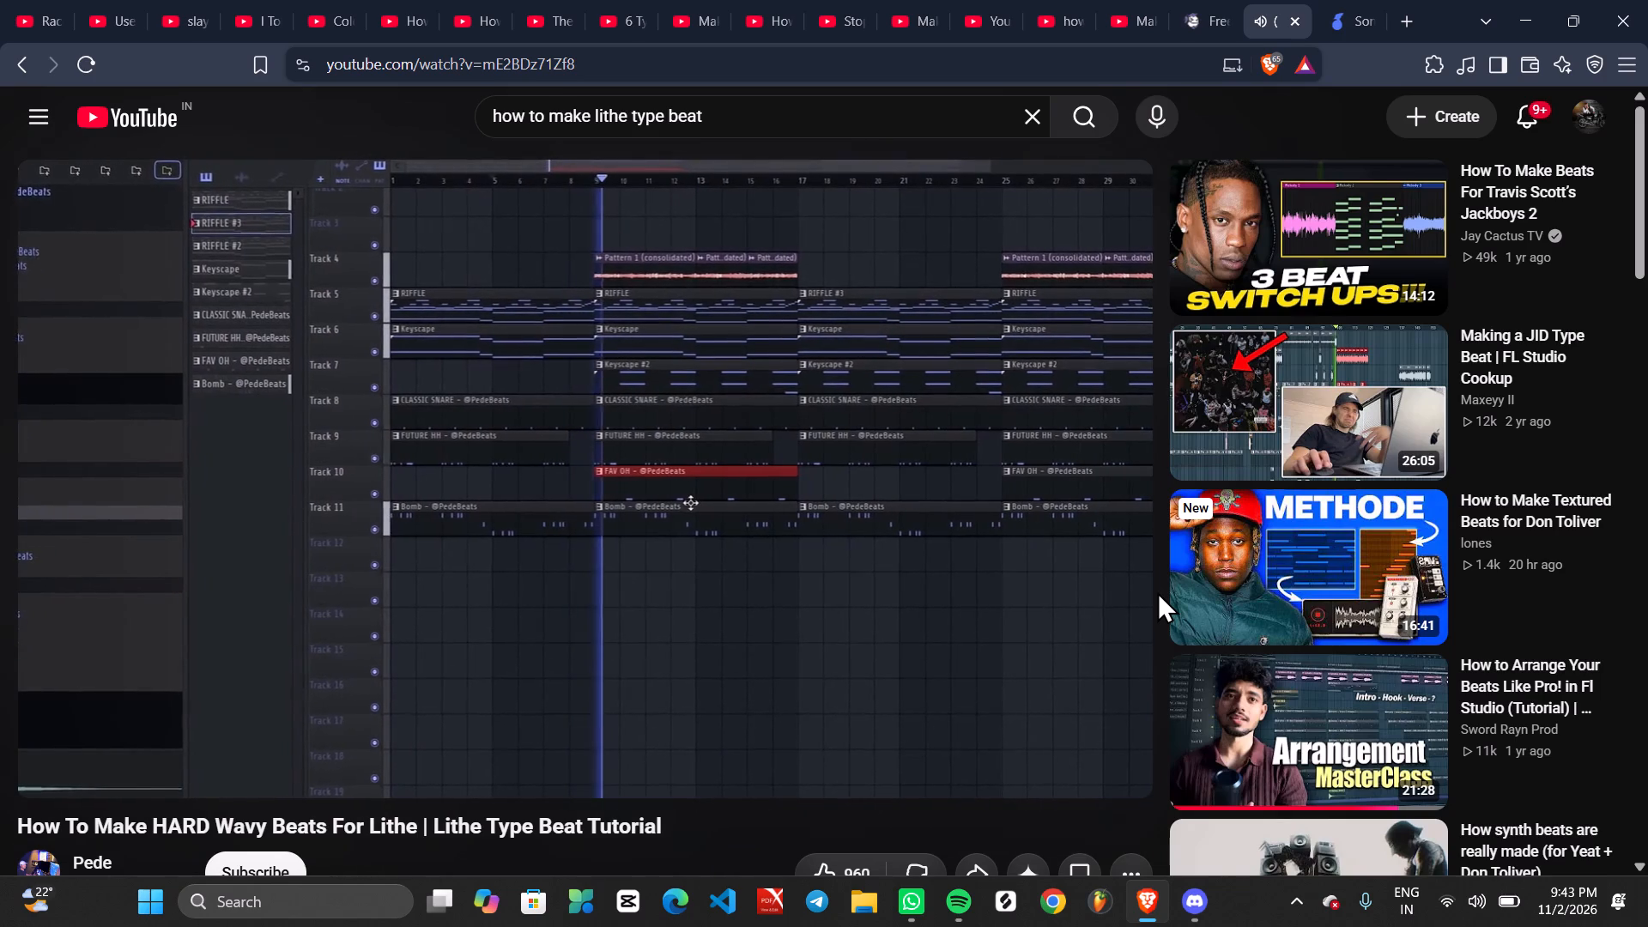
key("Up")
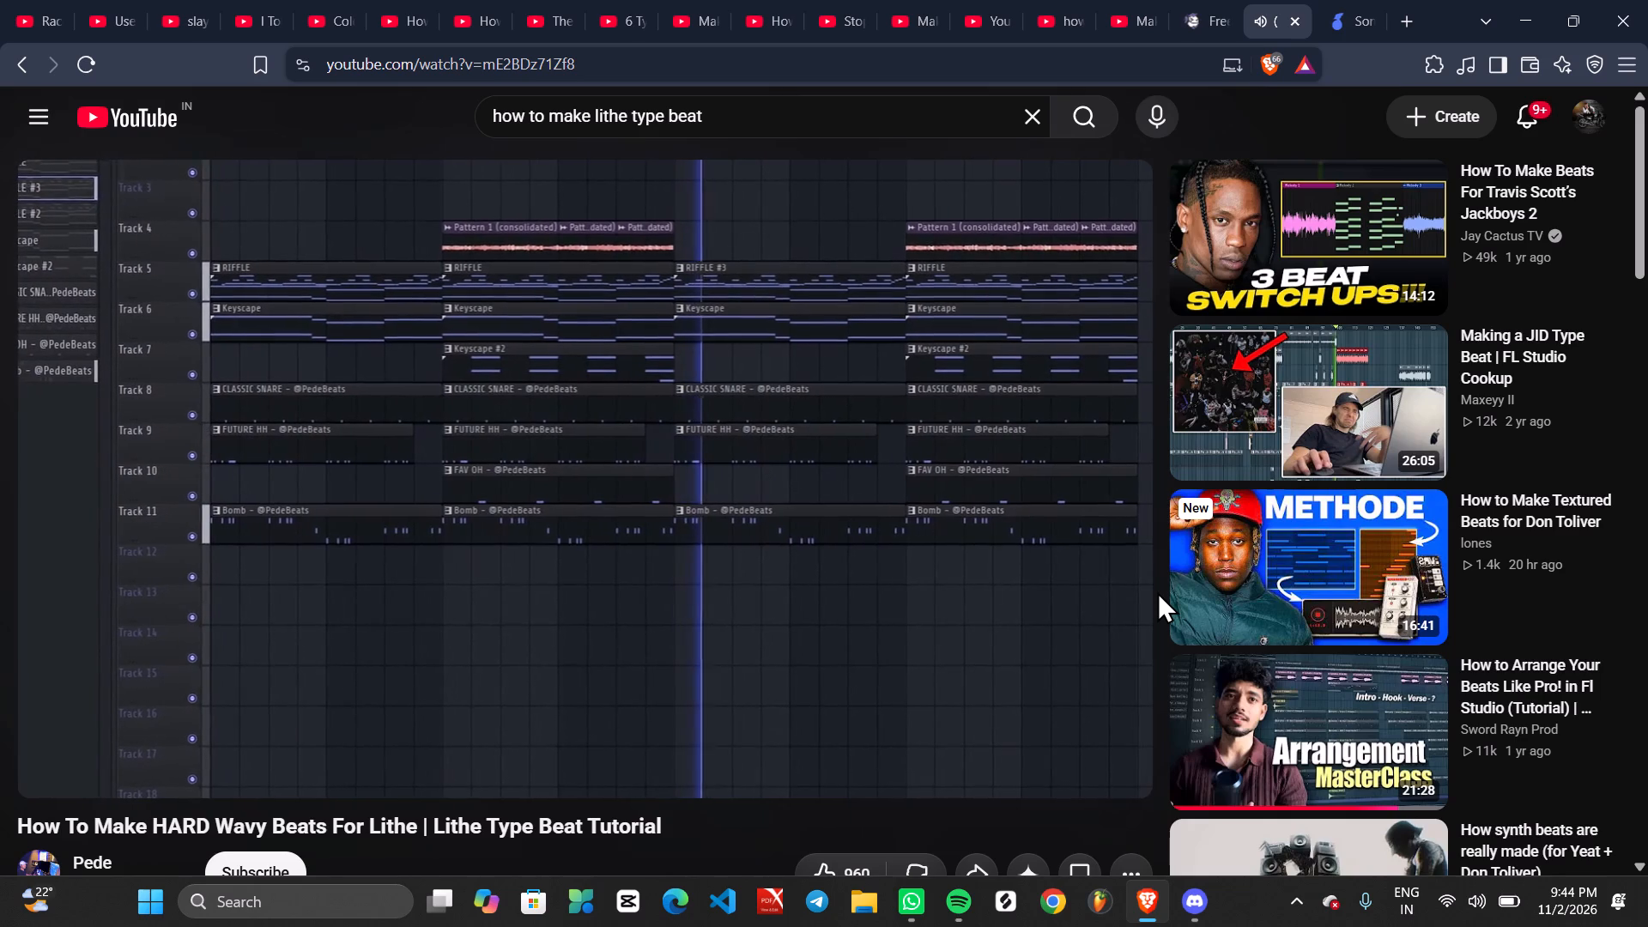
key("Down")
key("Up")
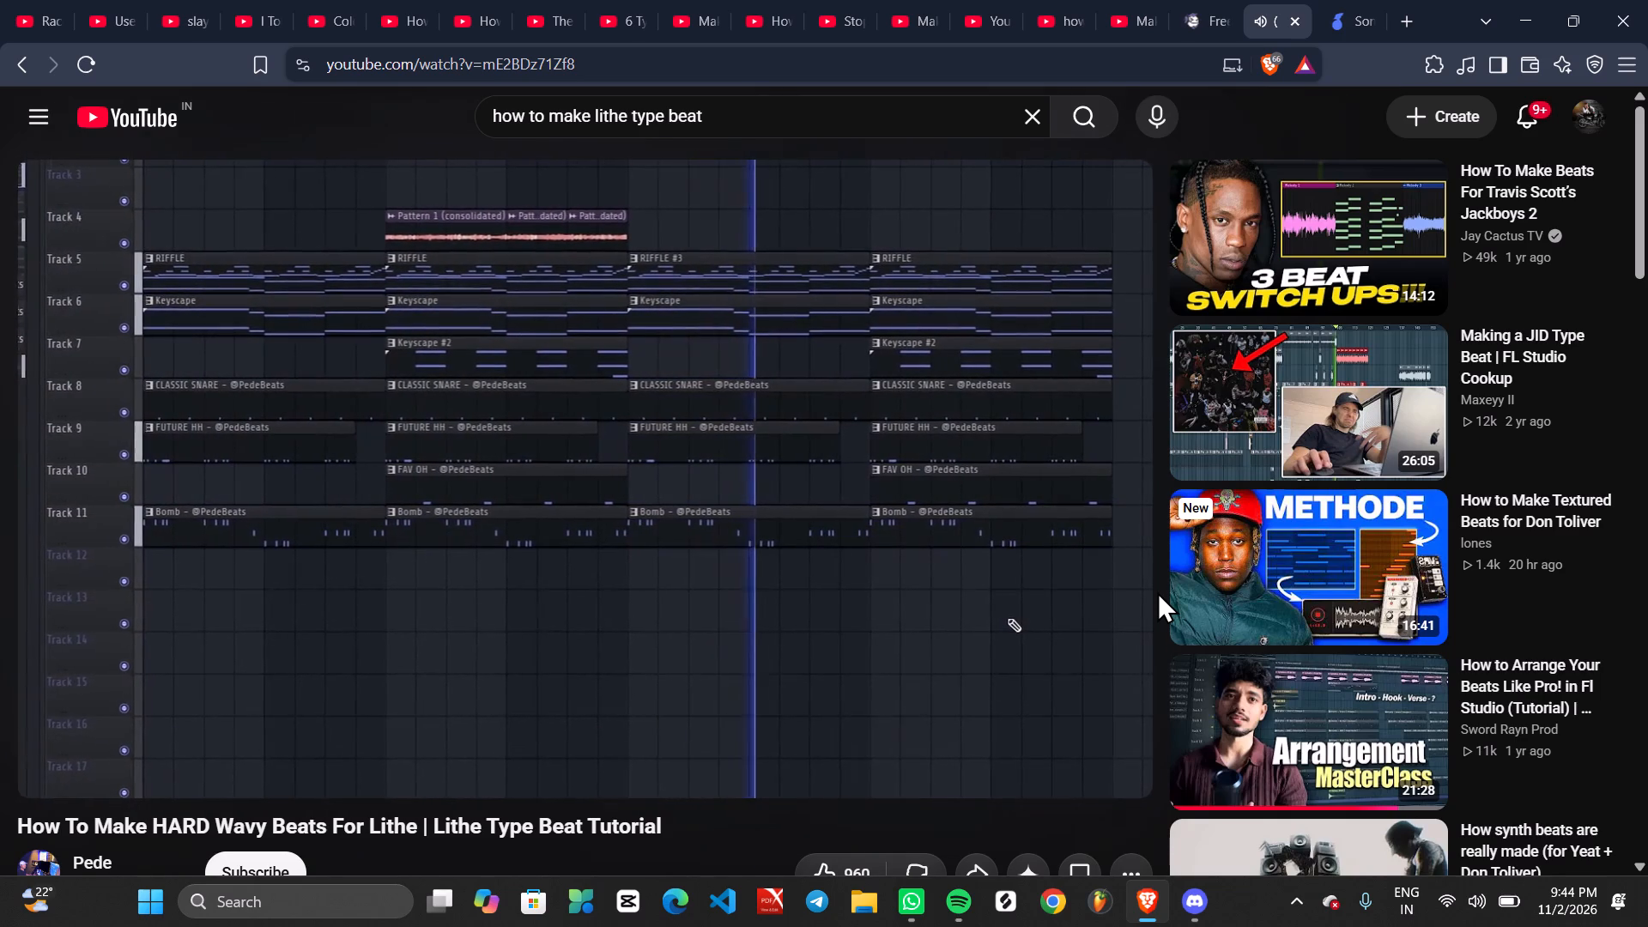
key("Down")
key("Up")
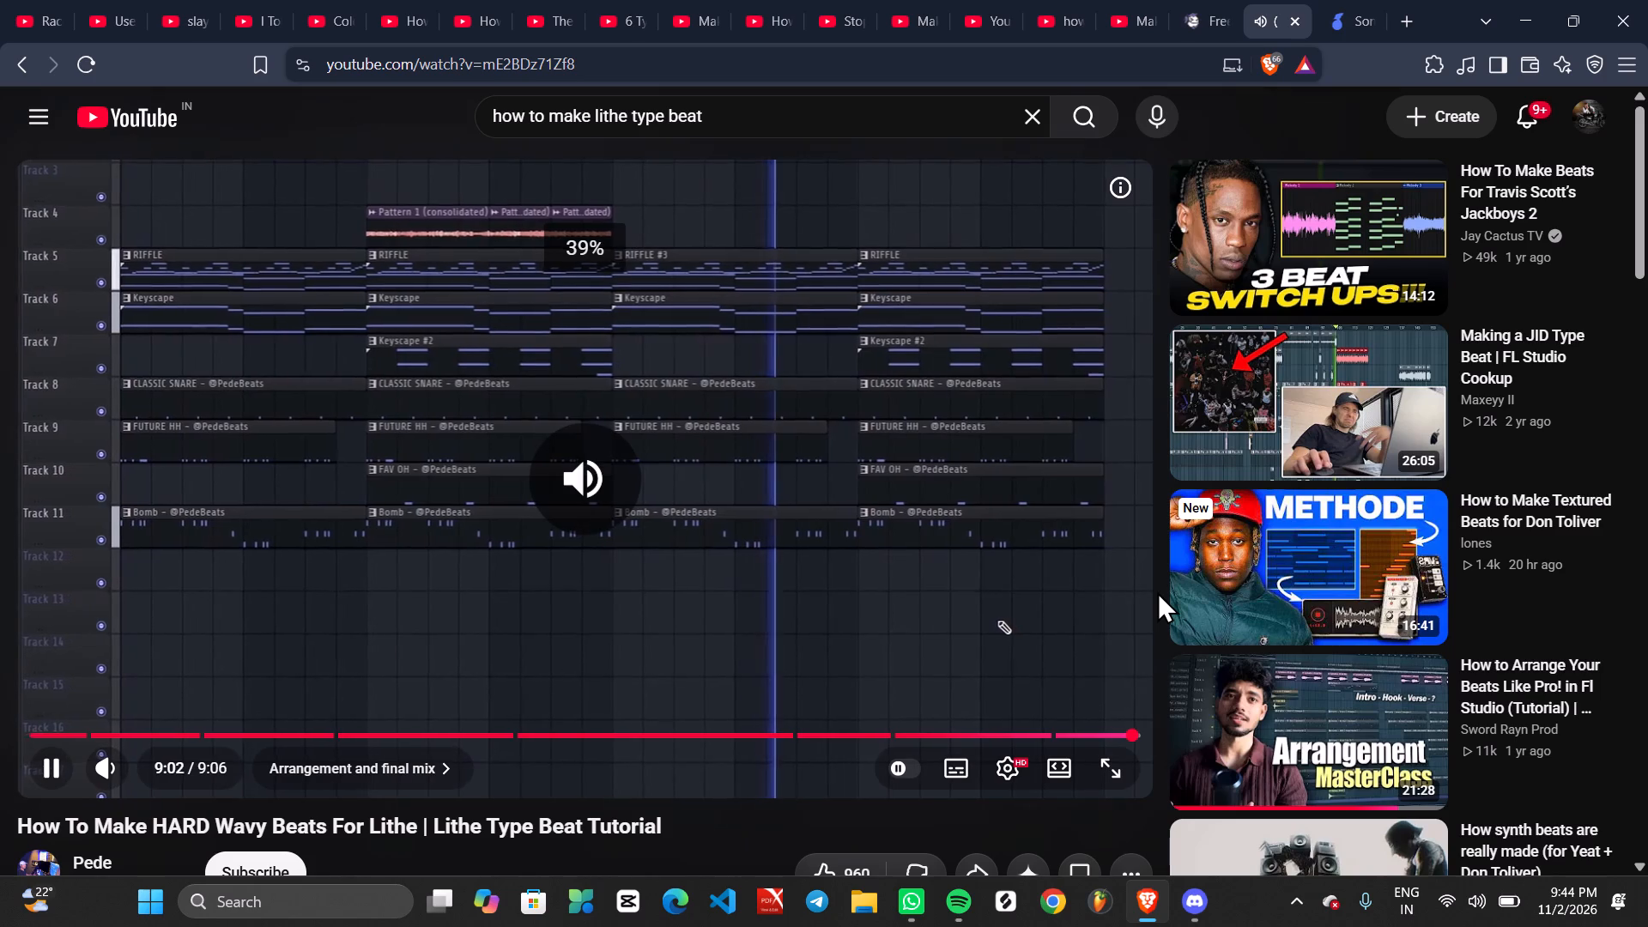
key("space")
Open the video "How to Make Textured Beats for Don Toliver", skim the early Cook Up section with the volume adjusted, and pause it.
scroll(1157, 591, "up", 1)
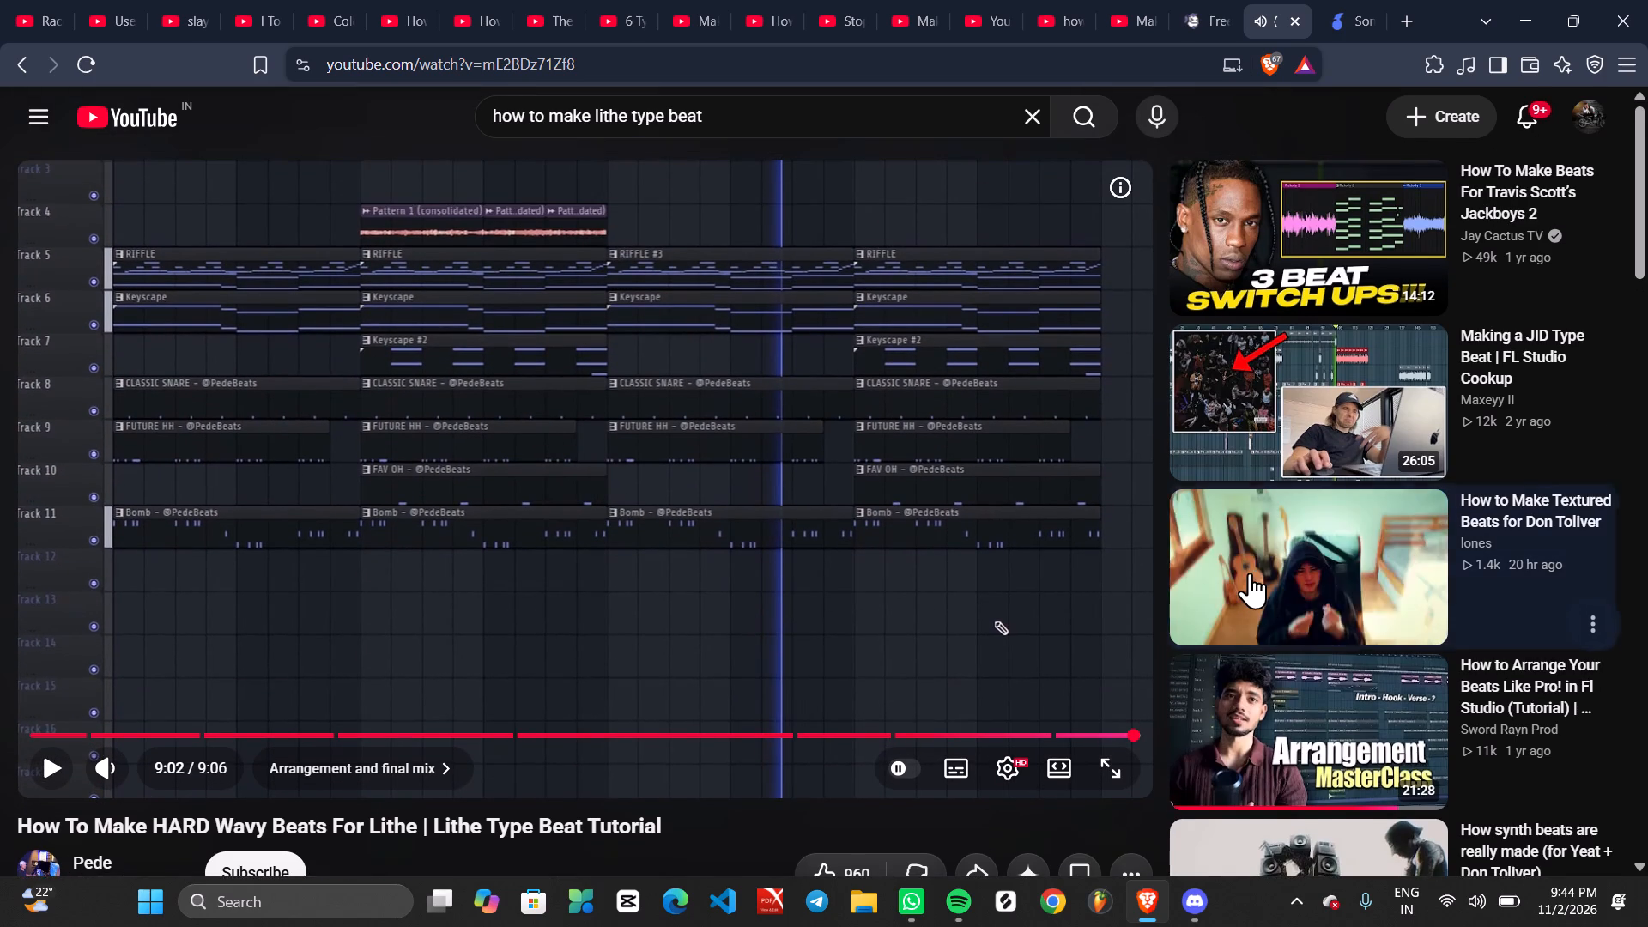
left_click(1250, 571)
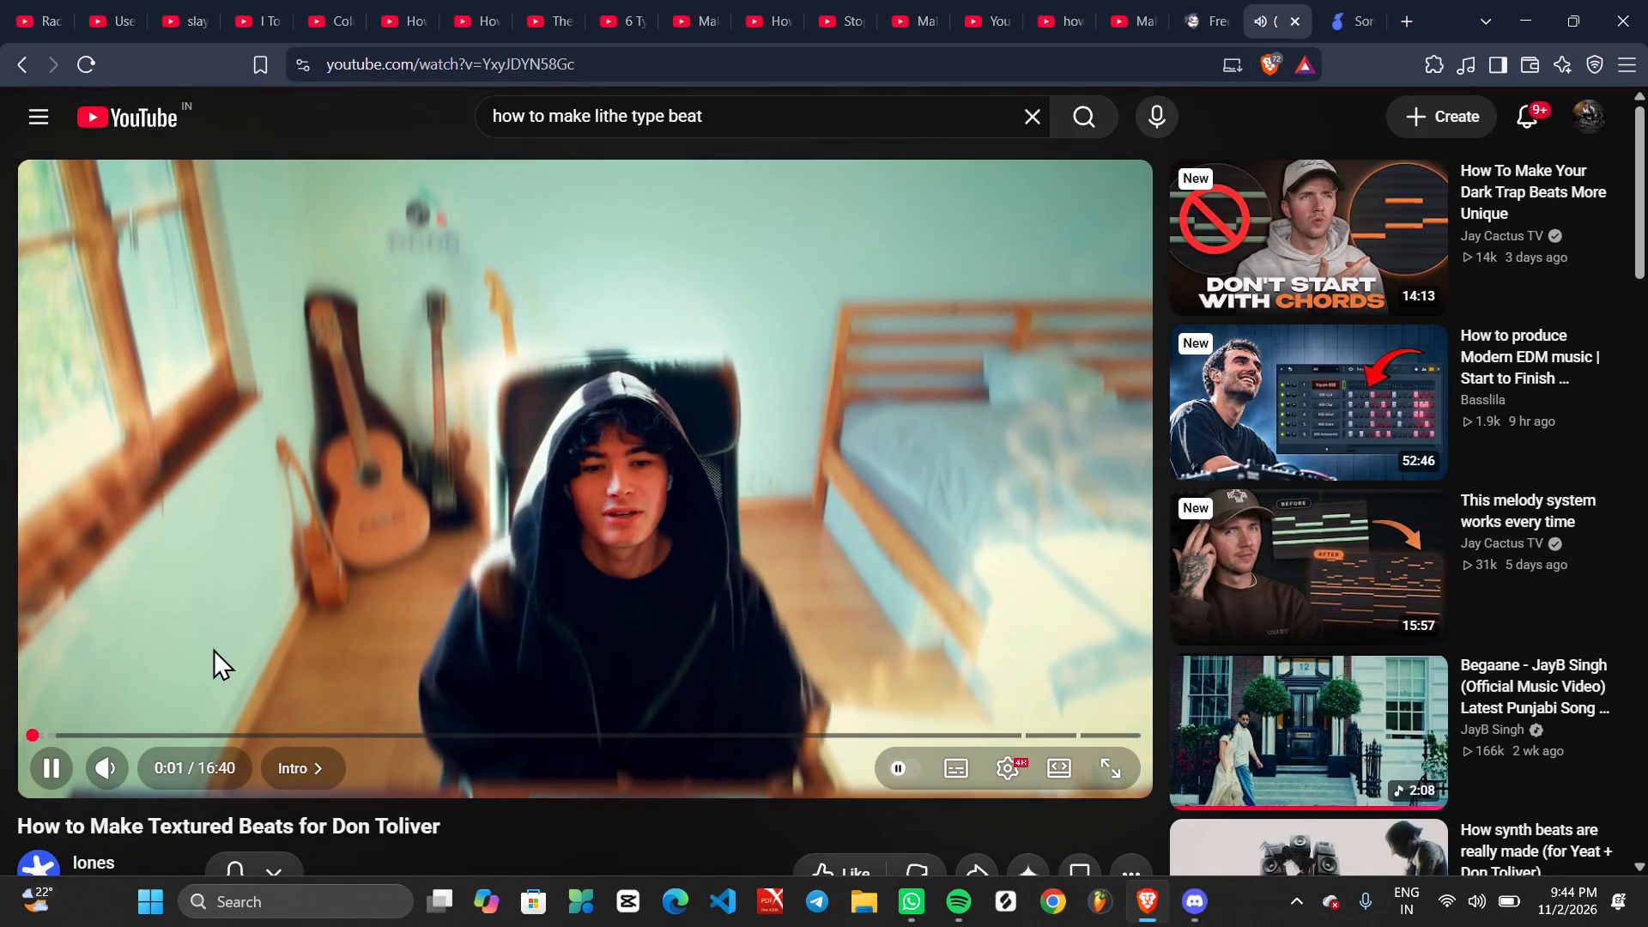
left_click(70, 728)
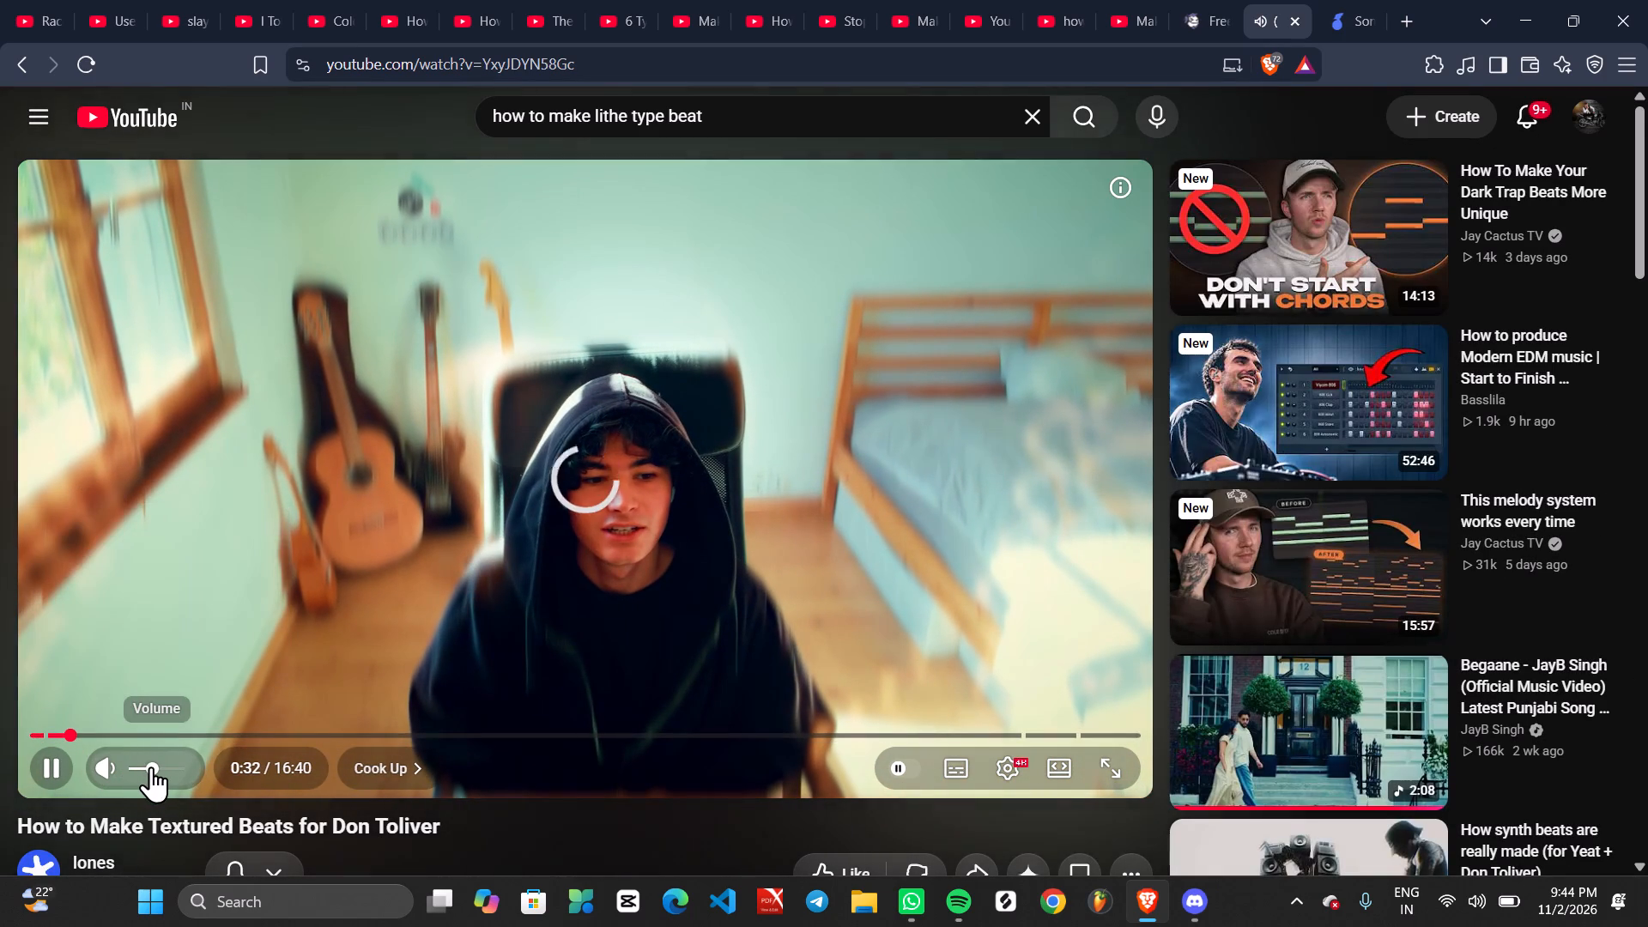
left_click(151, 766)
left_click(89, 730)
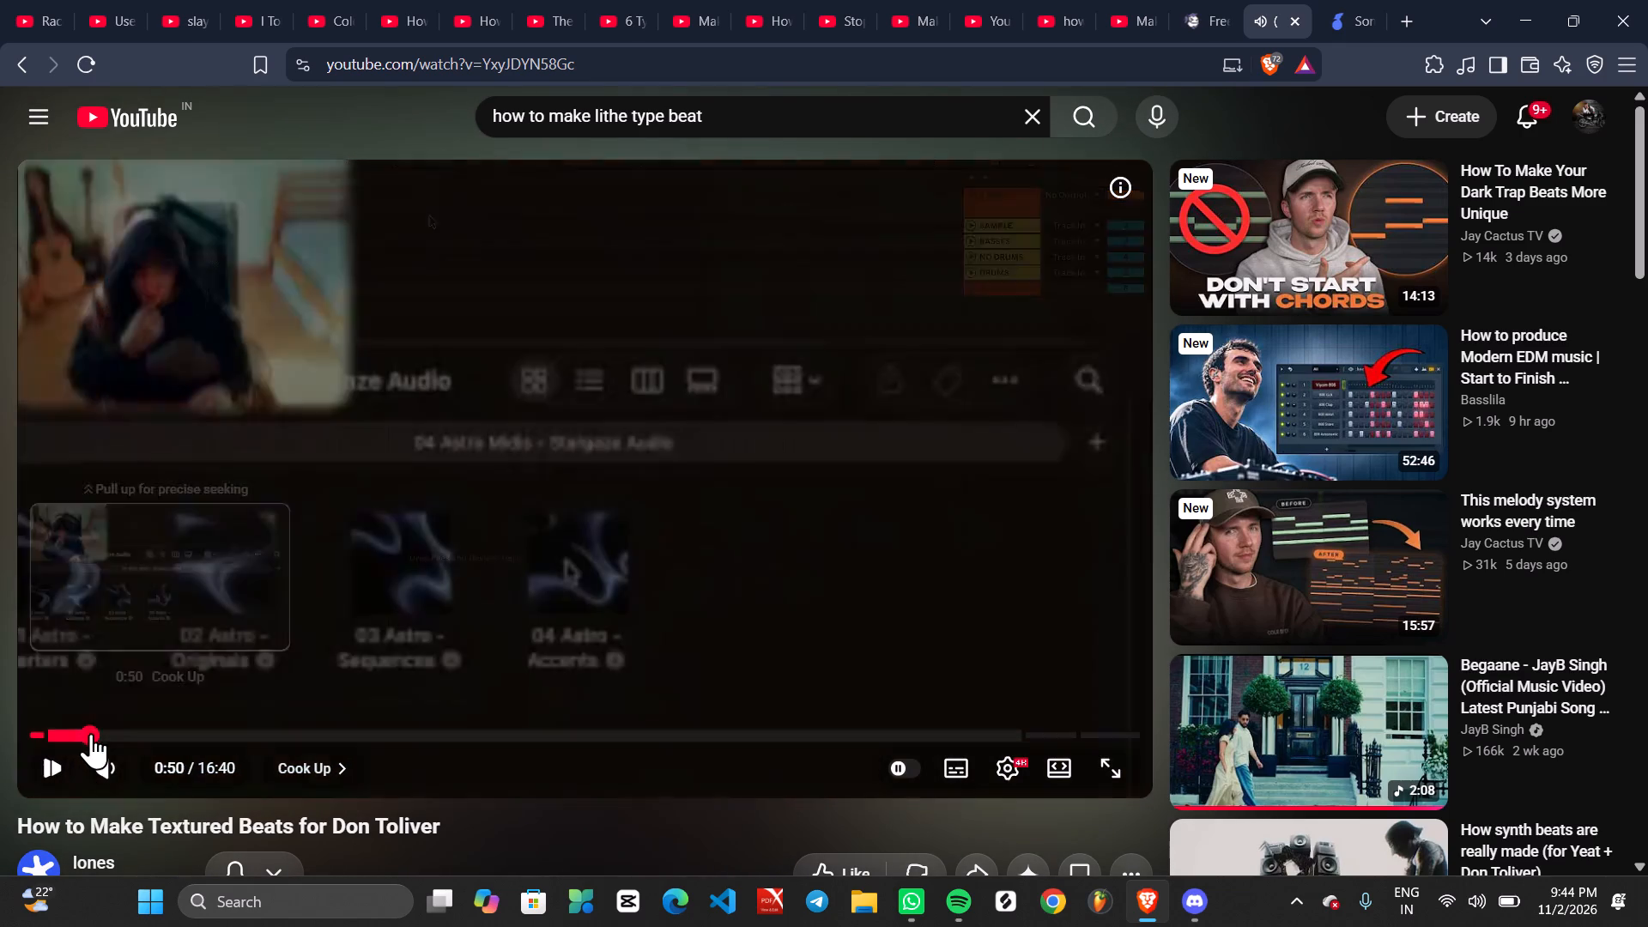
left_click(154, 766)
left_click(148, 766)
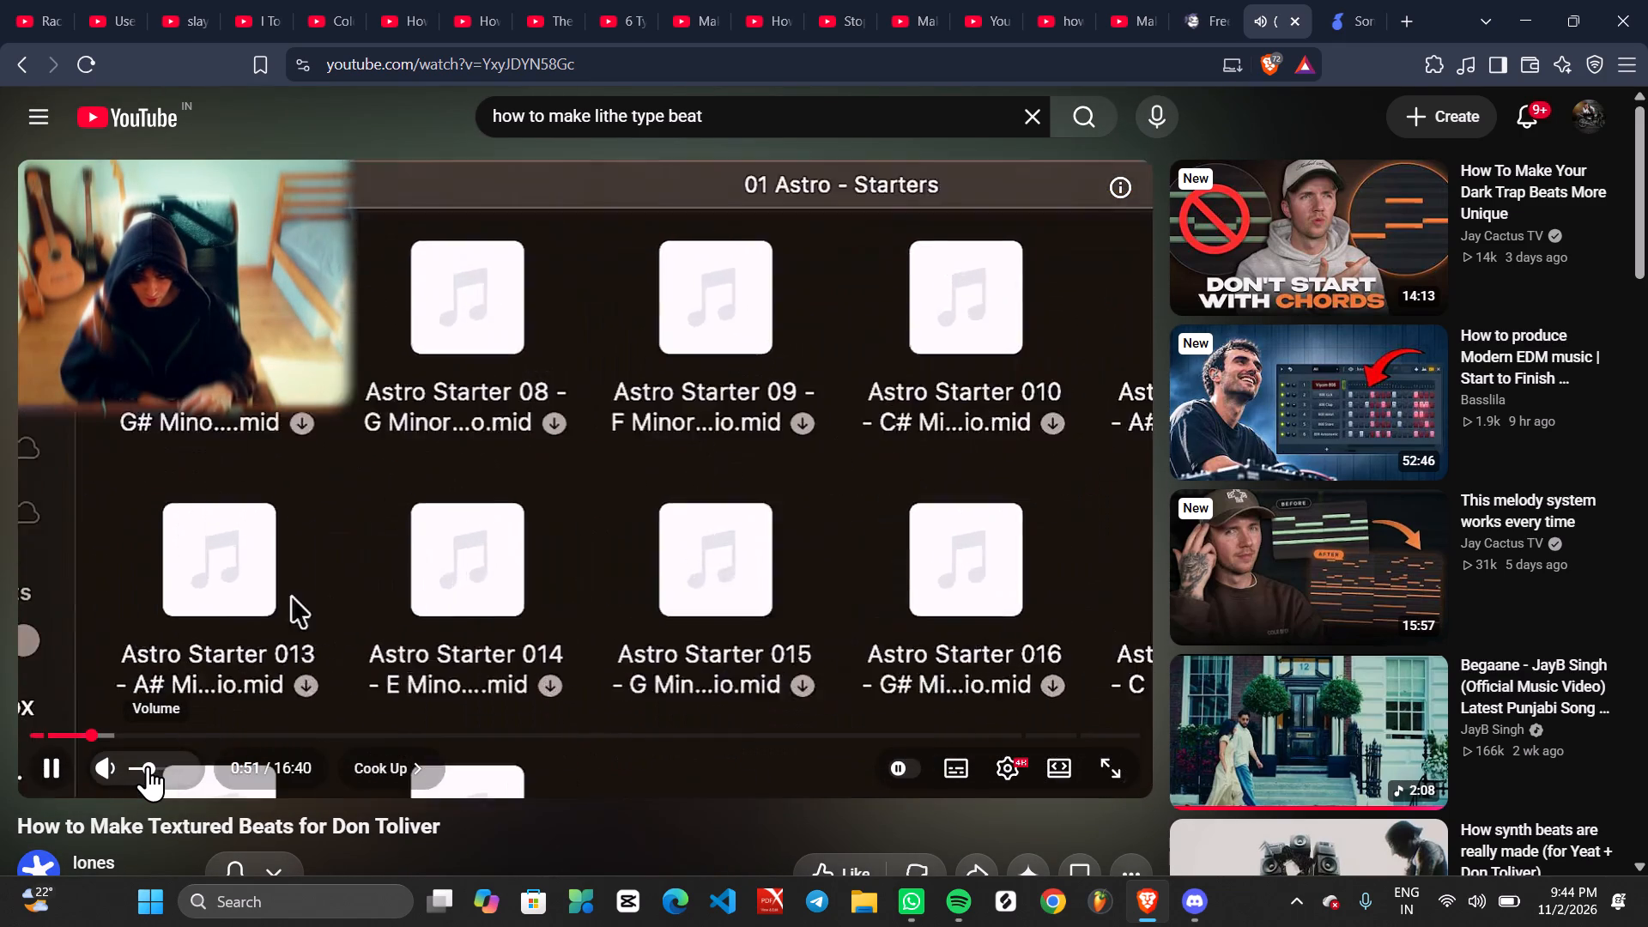
left_click(149, 765)
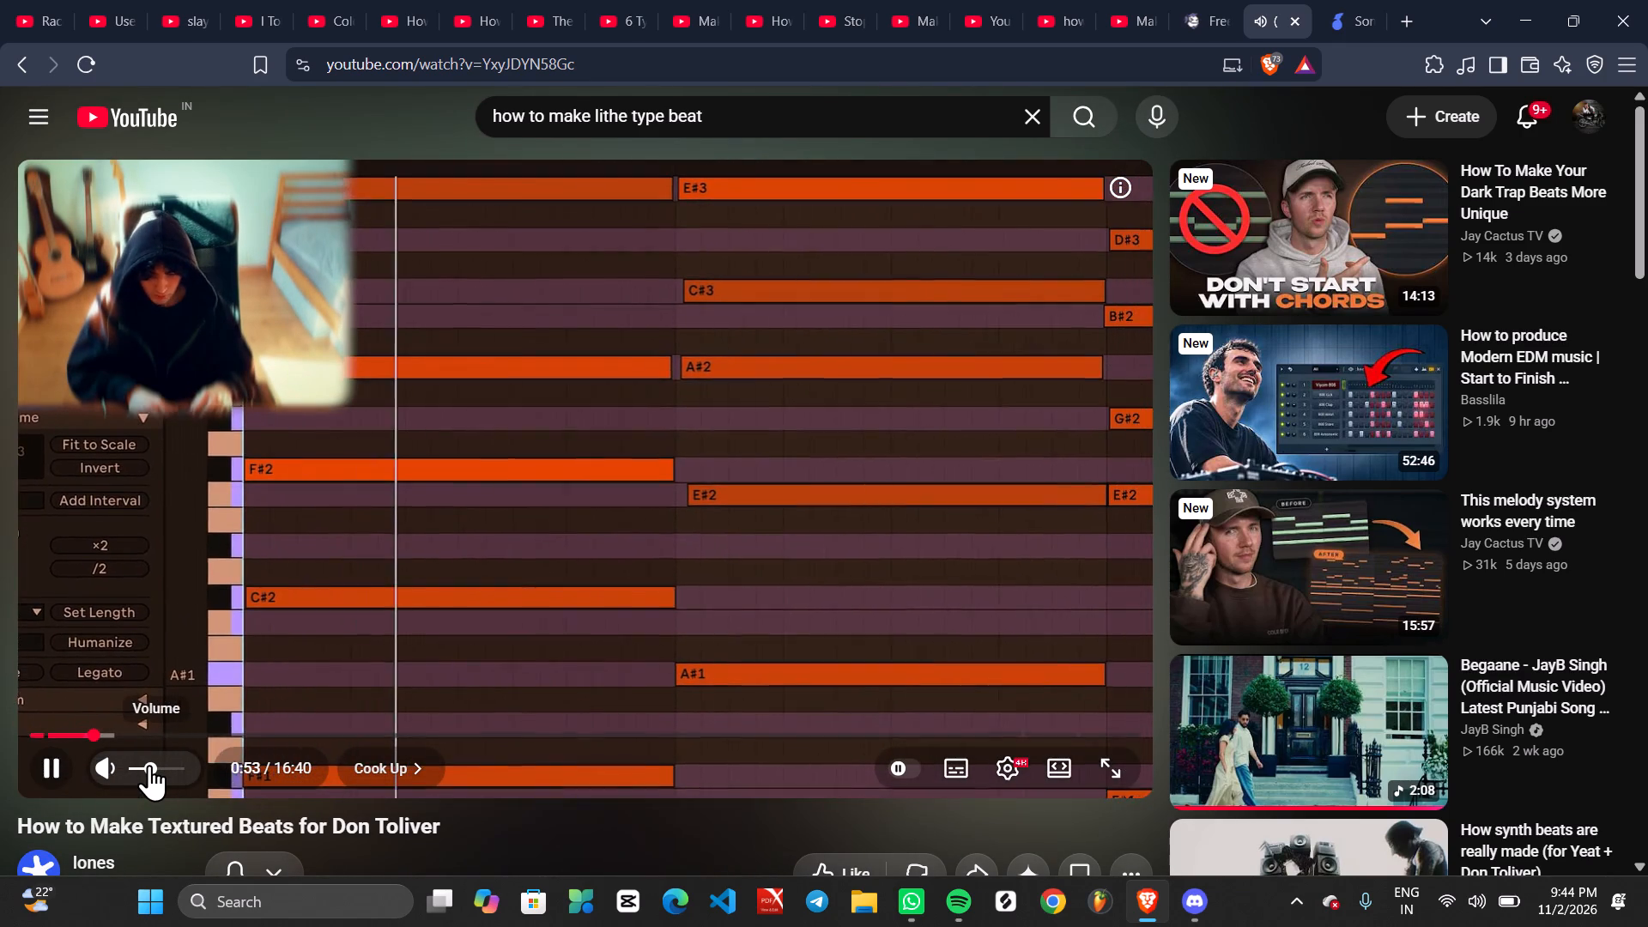
left_click(82, 730)
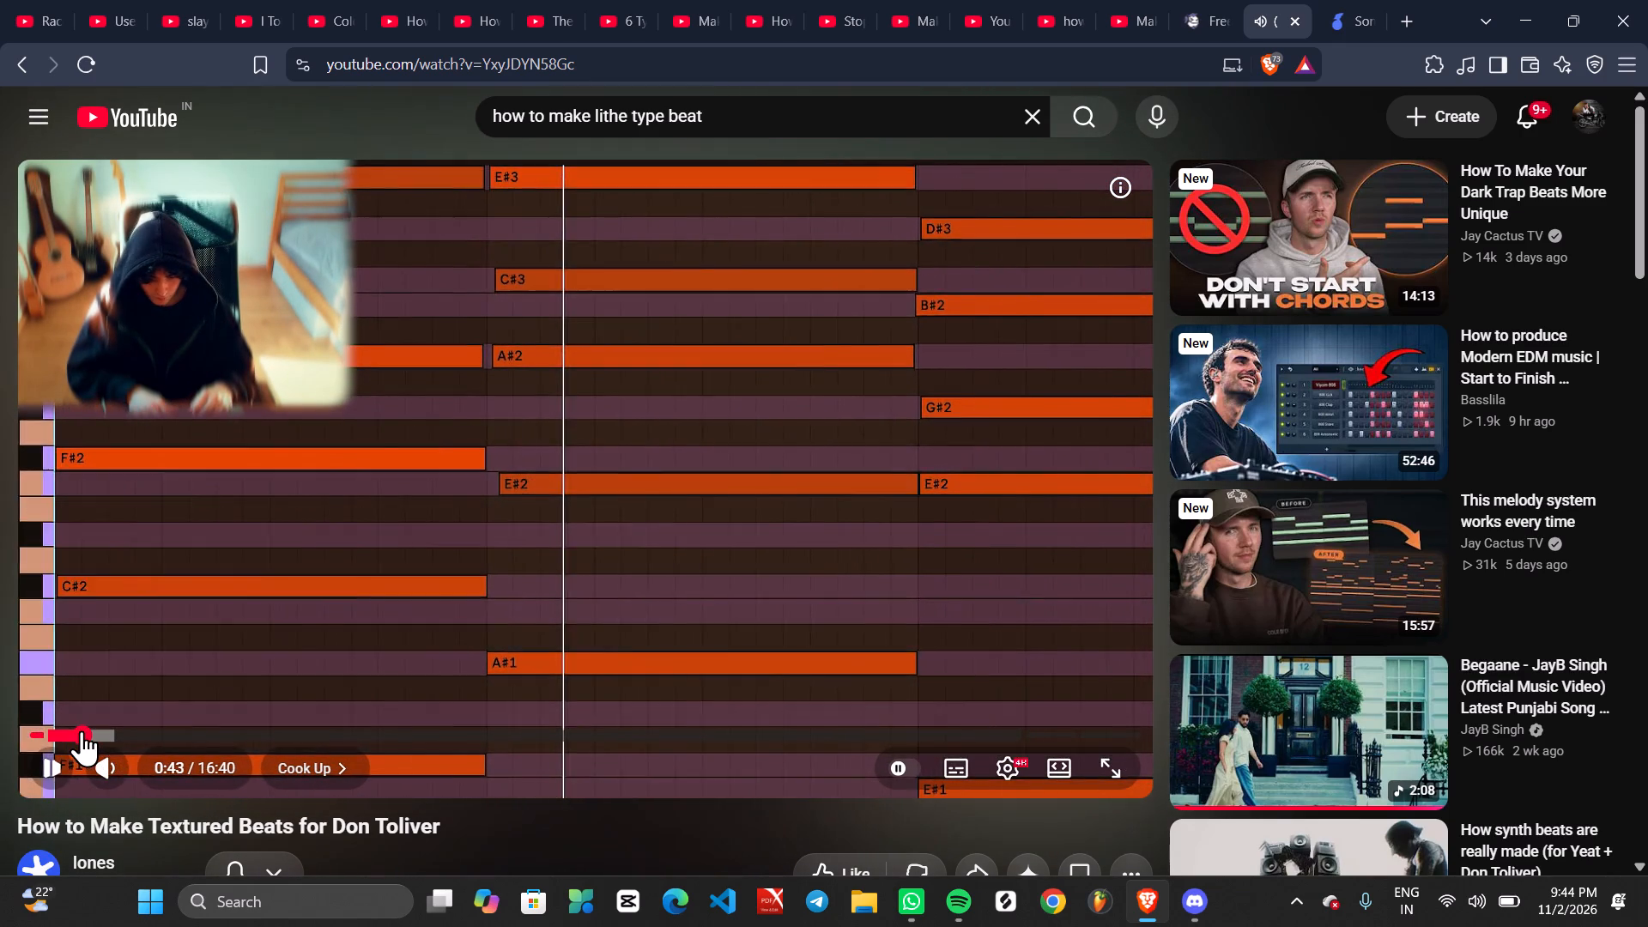
left_click(63, 730)
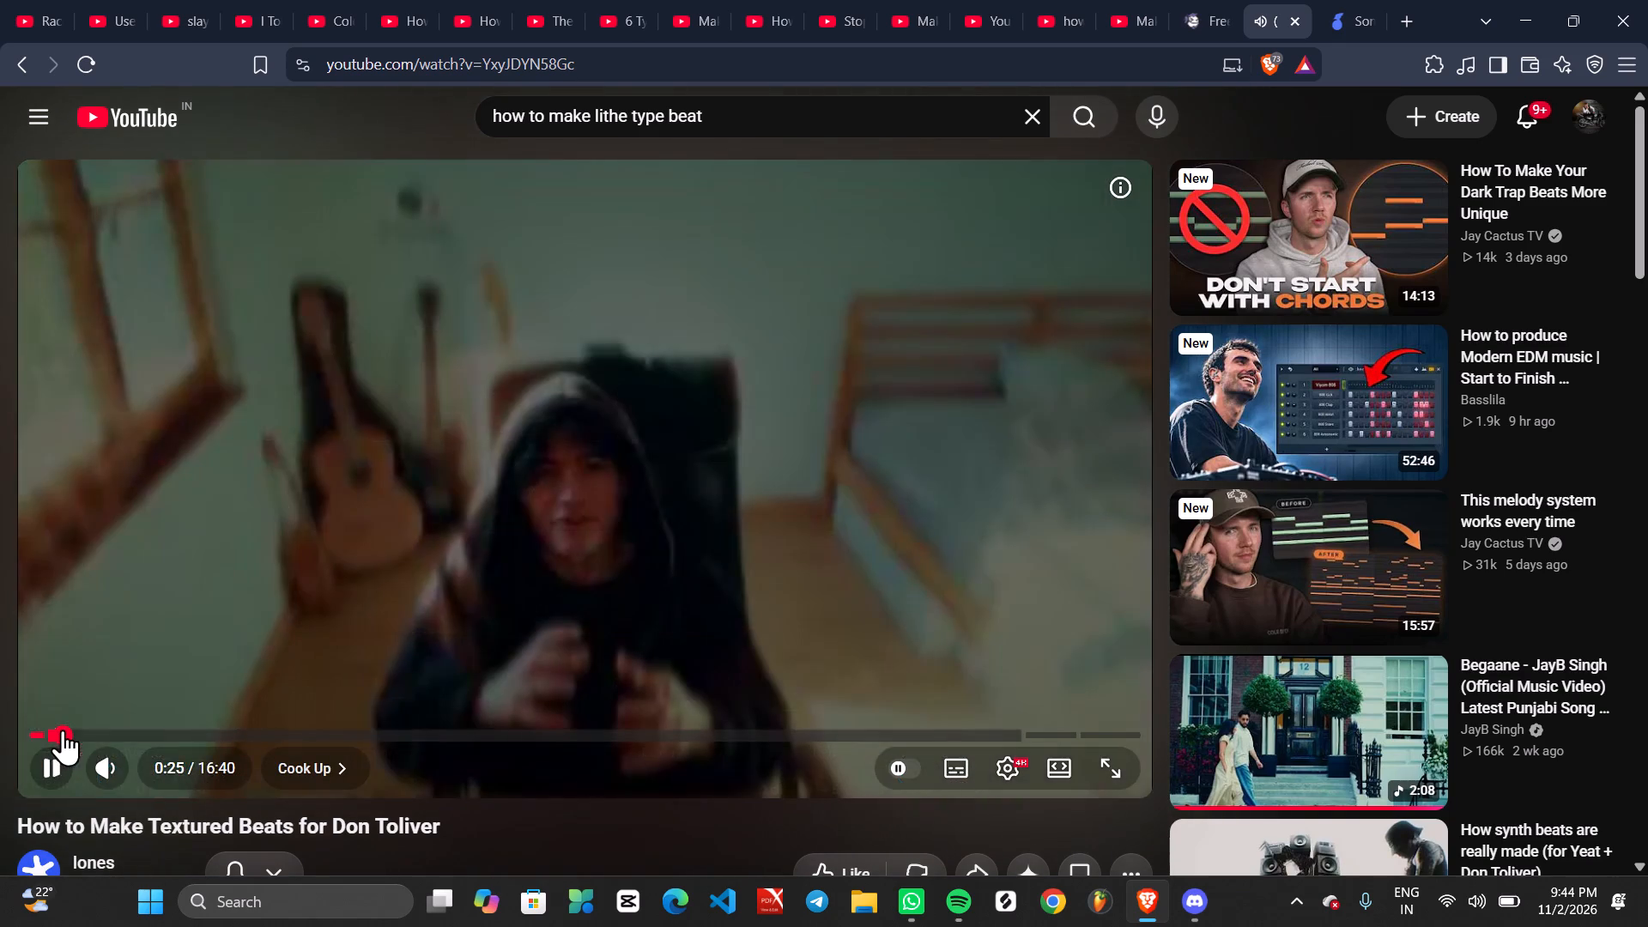
left_click(151, 763)
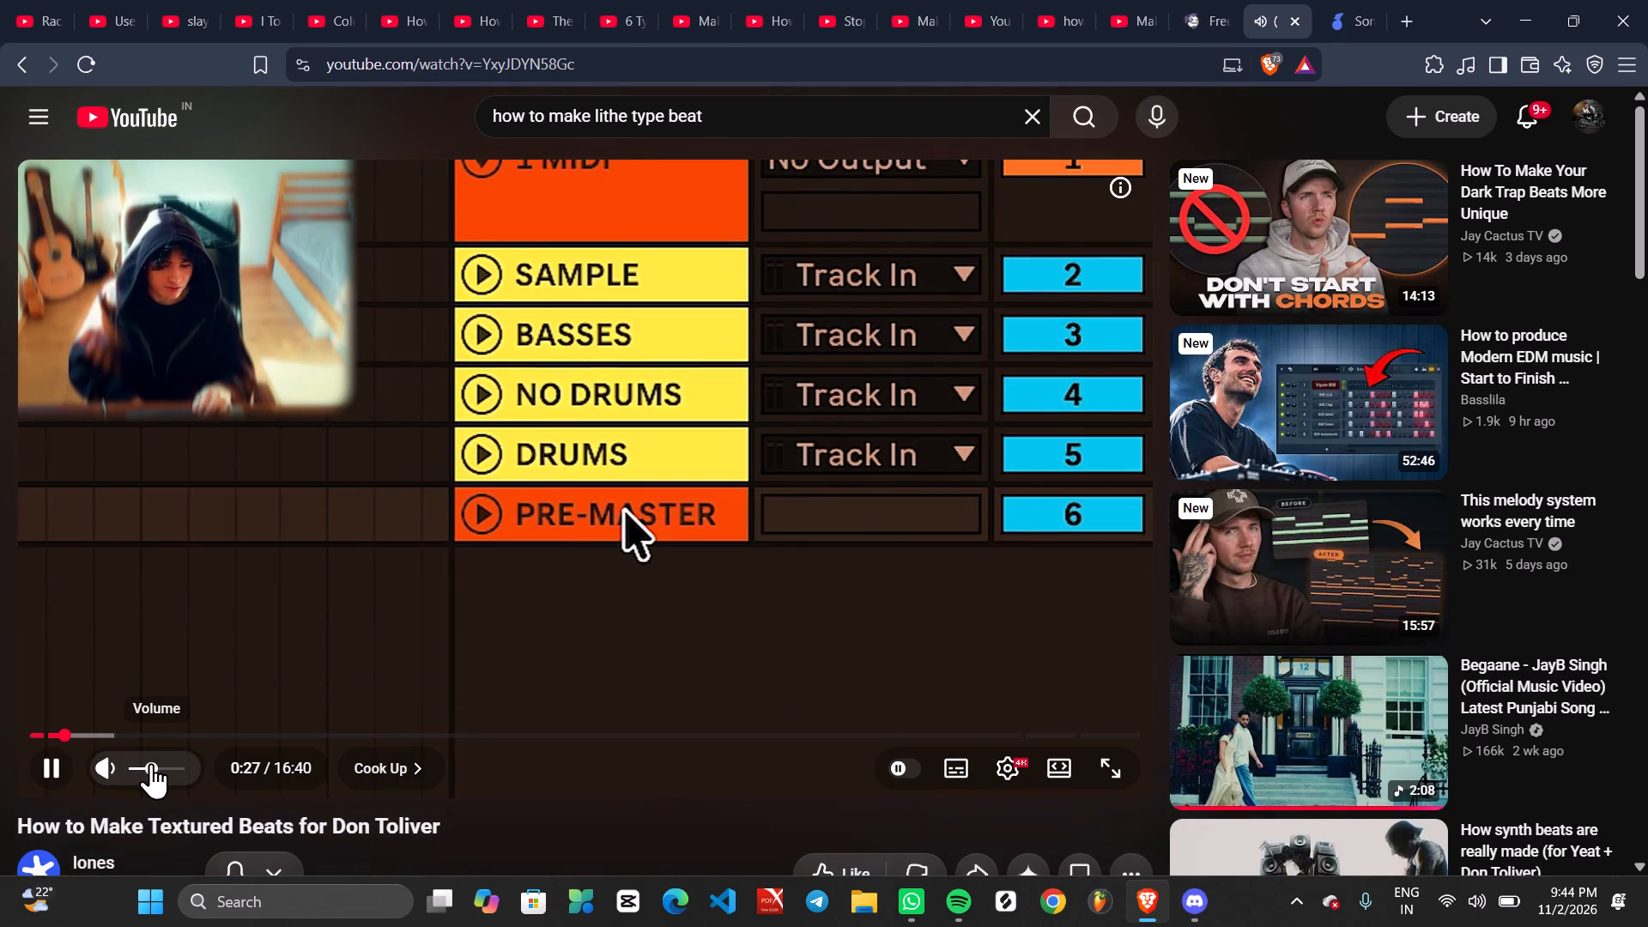
double_click(151, 763)
left_click(148, 763)
left_click(850, 450)
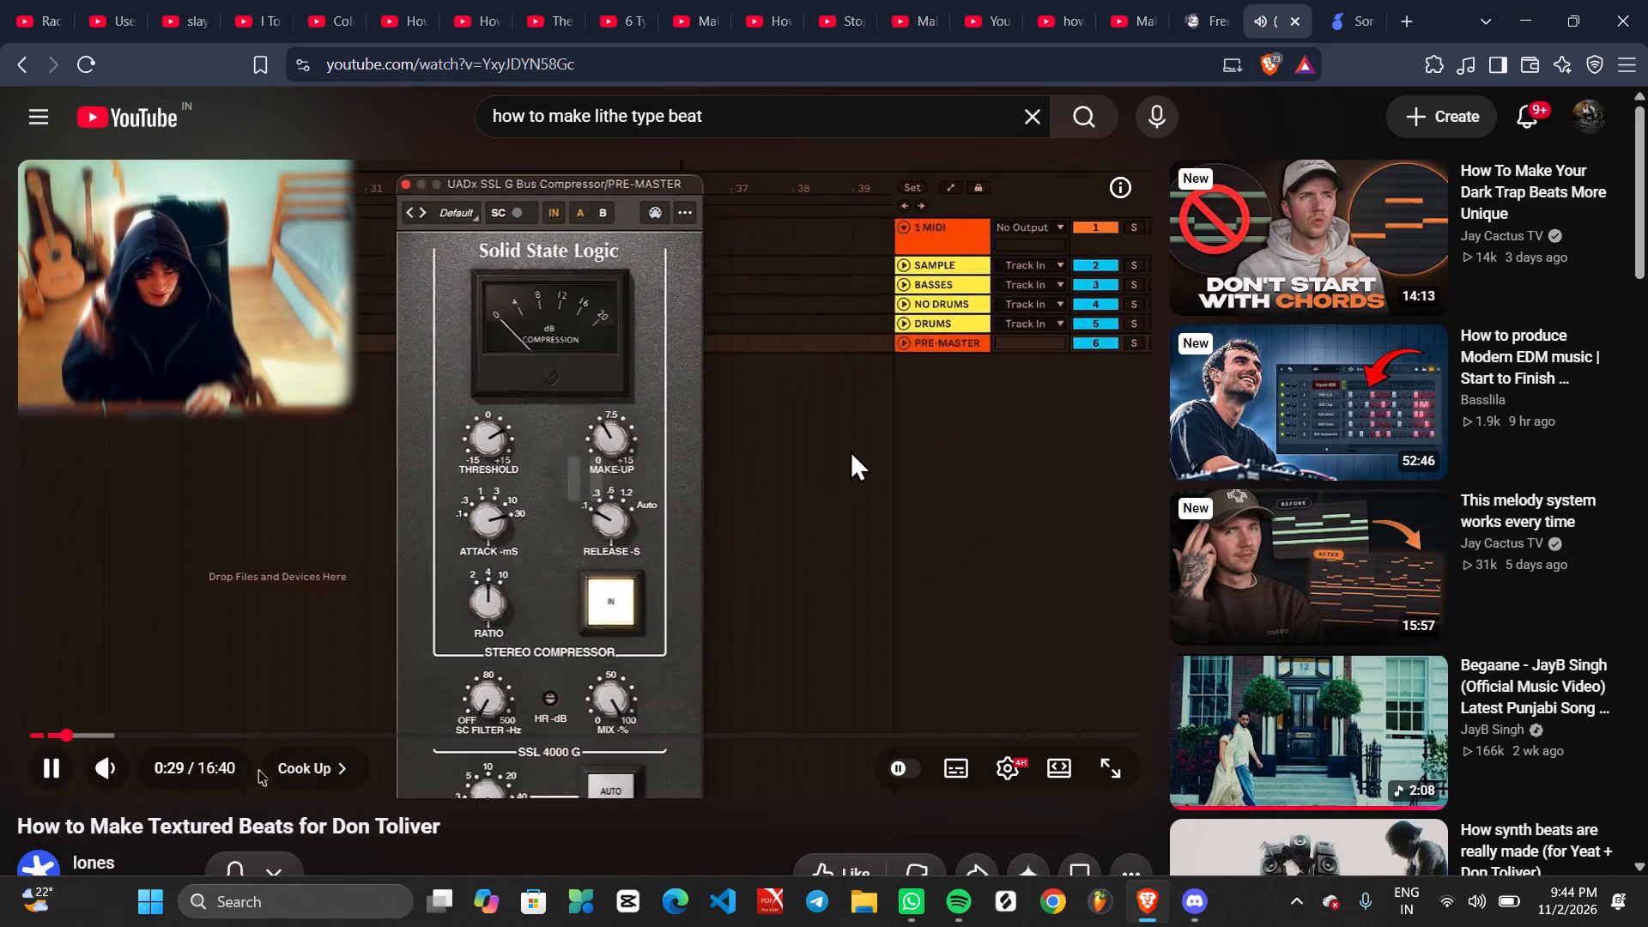
Switch to FL Studio and open the recent project aarzu.flp.
left_click(1097, 902)
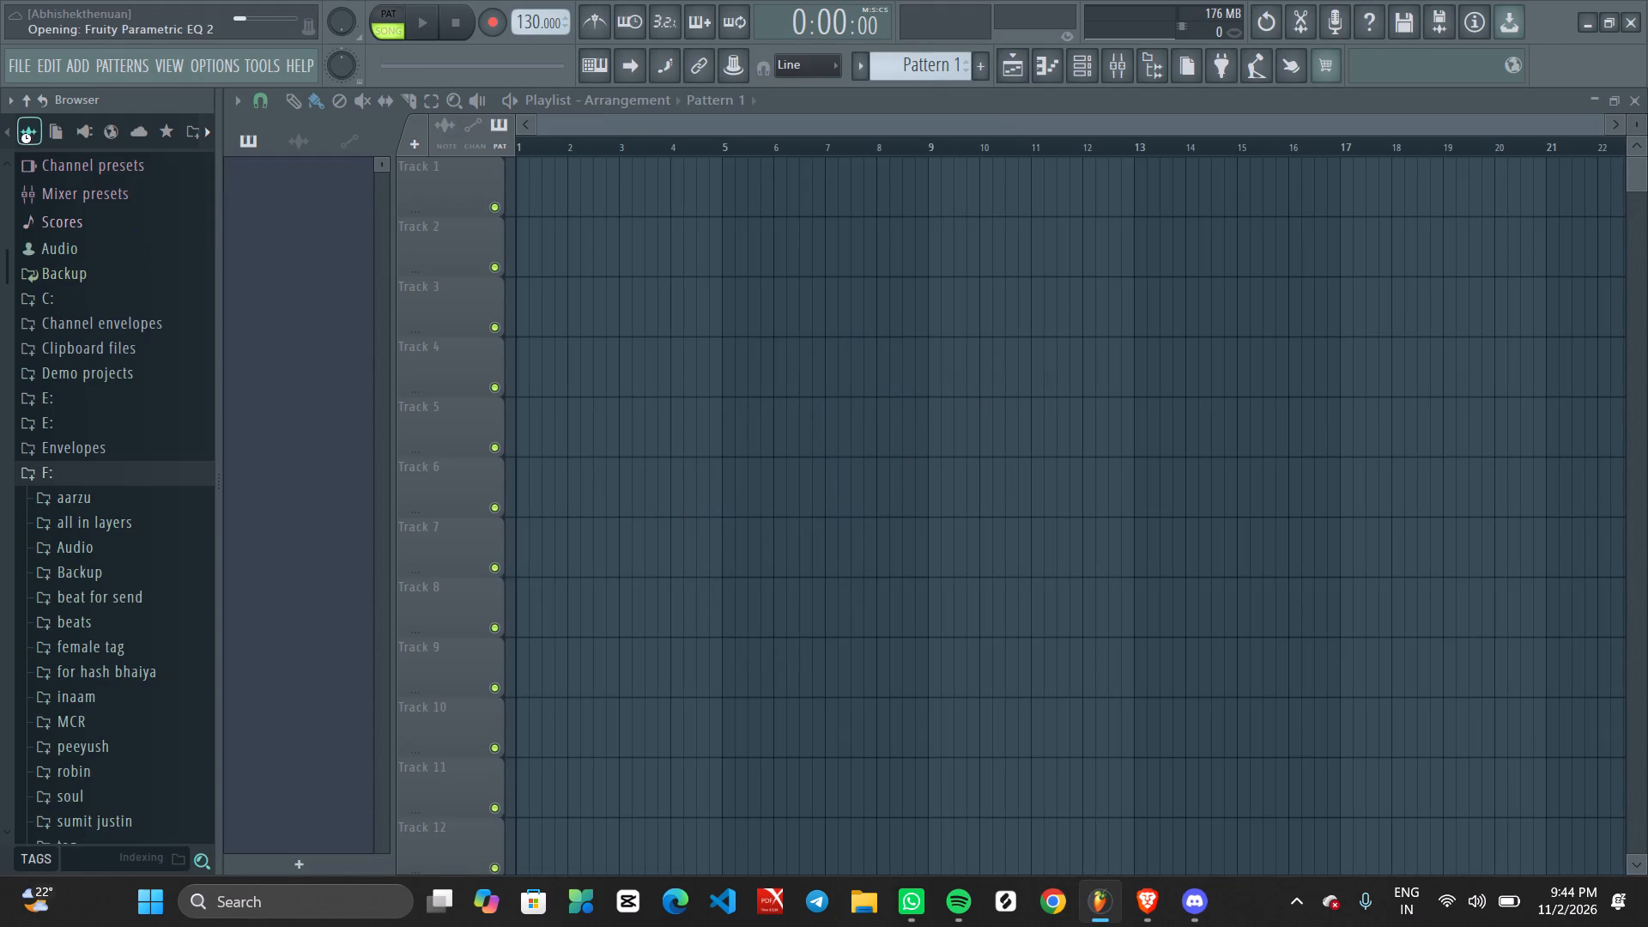
left_click(18, 69)
left_click(18, 69)
left_click(18, 69)
left_click(18, 69)
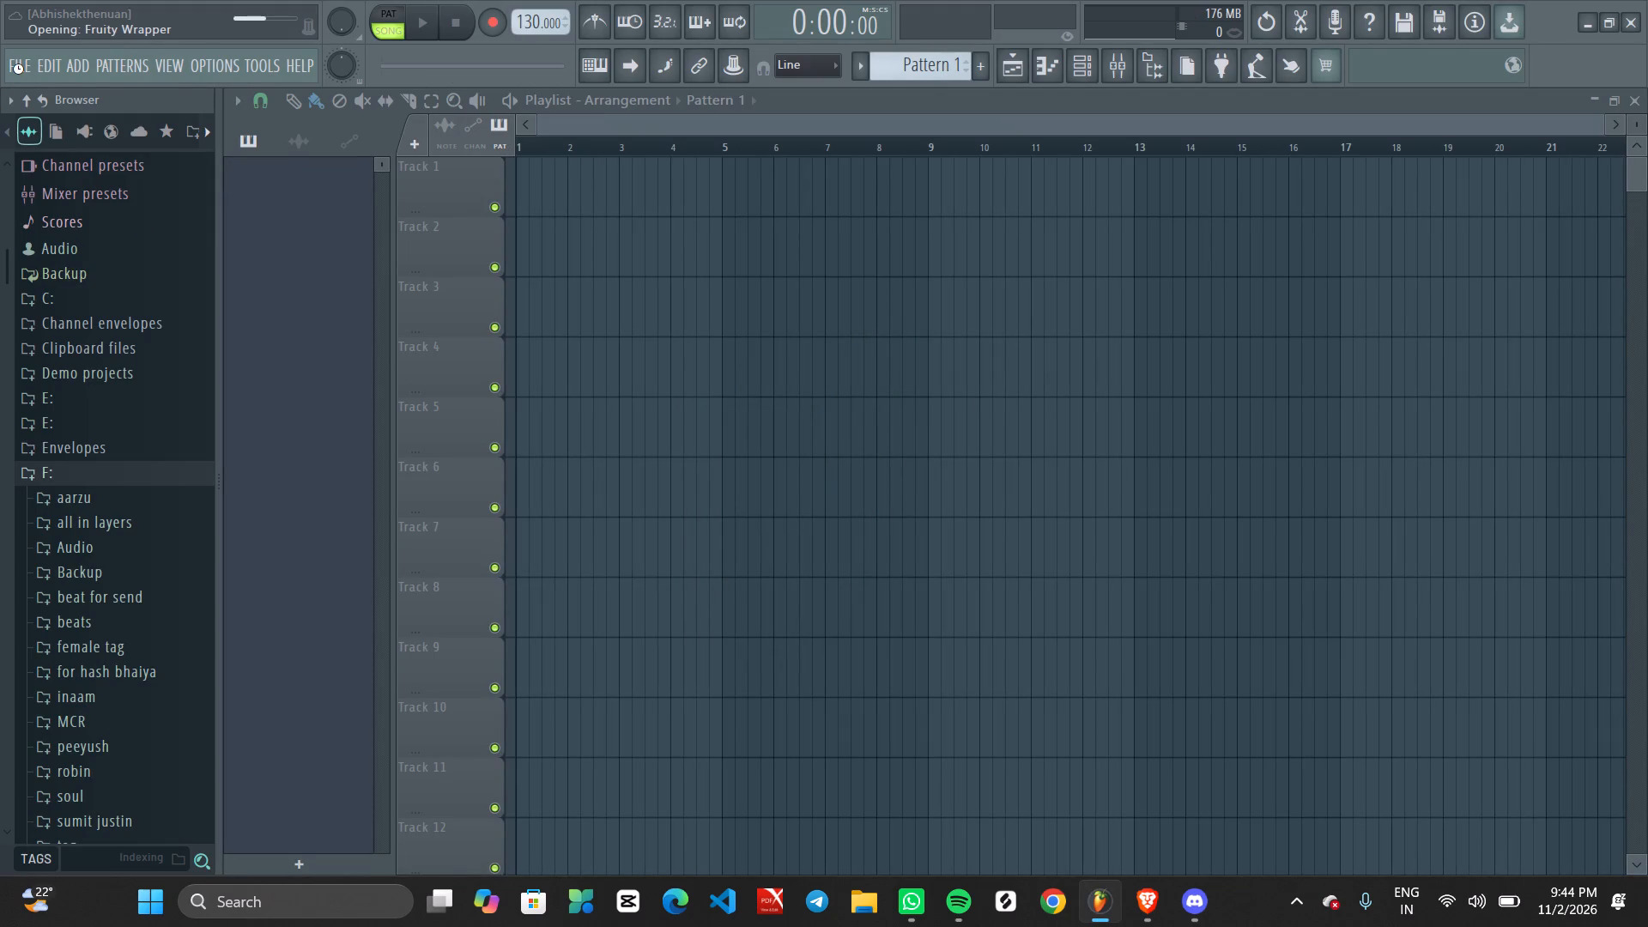
left_click(18, 69)
left_click(18, 69)
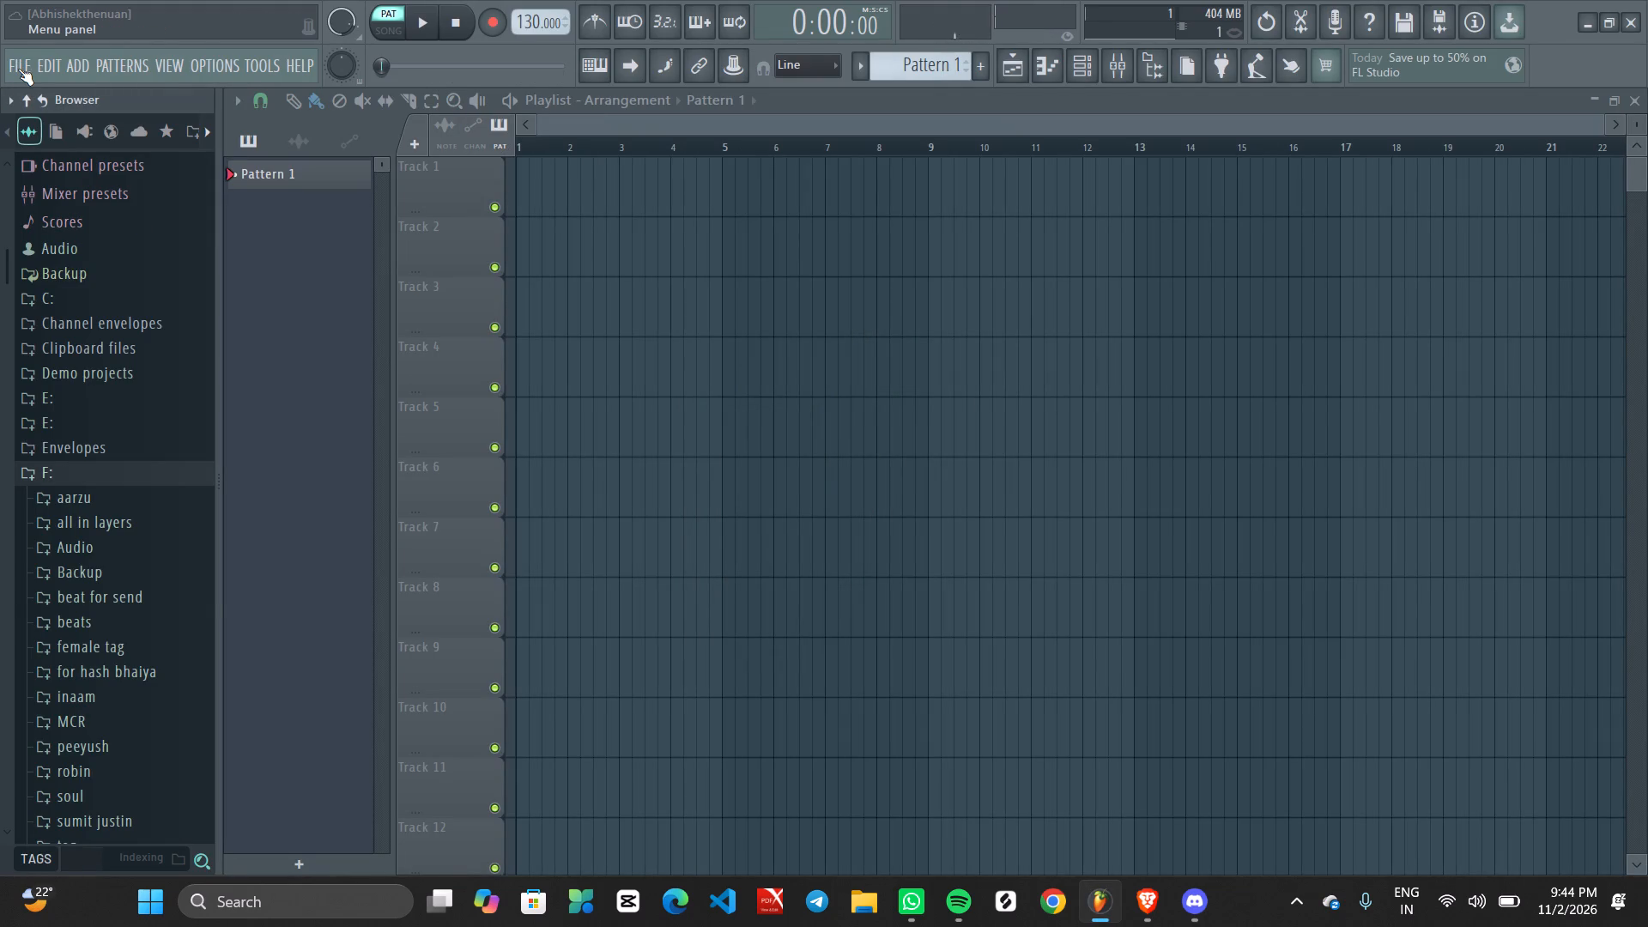
left_click(18, 69)
left_click(81, 351)
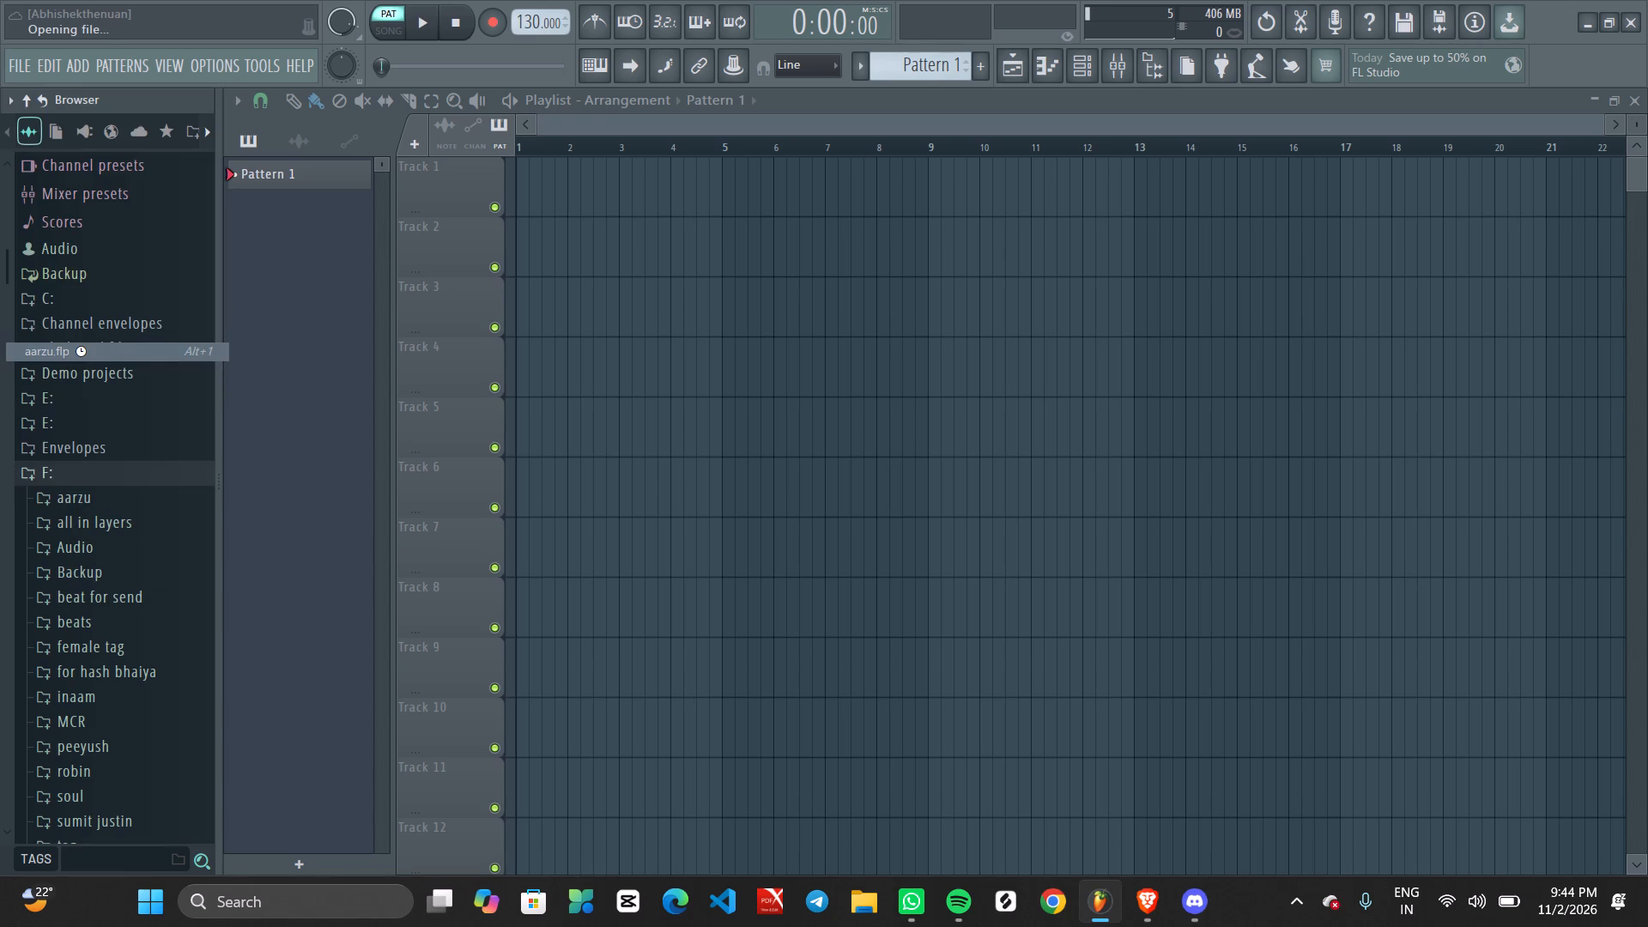
Switch to Spotify, toggle playback of the track Kimiko on and off, and minimize the window.
left_click(970, 911)
key("space")
key("space")
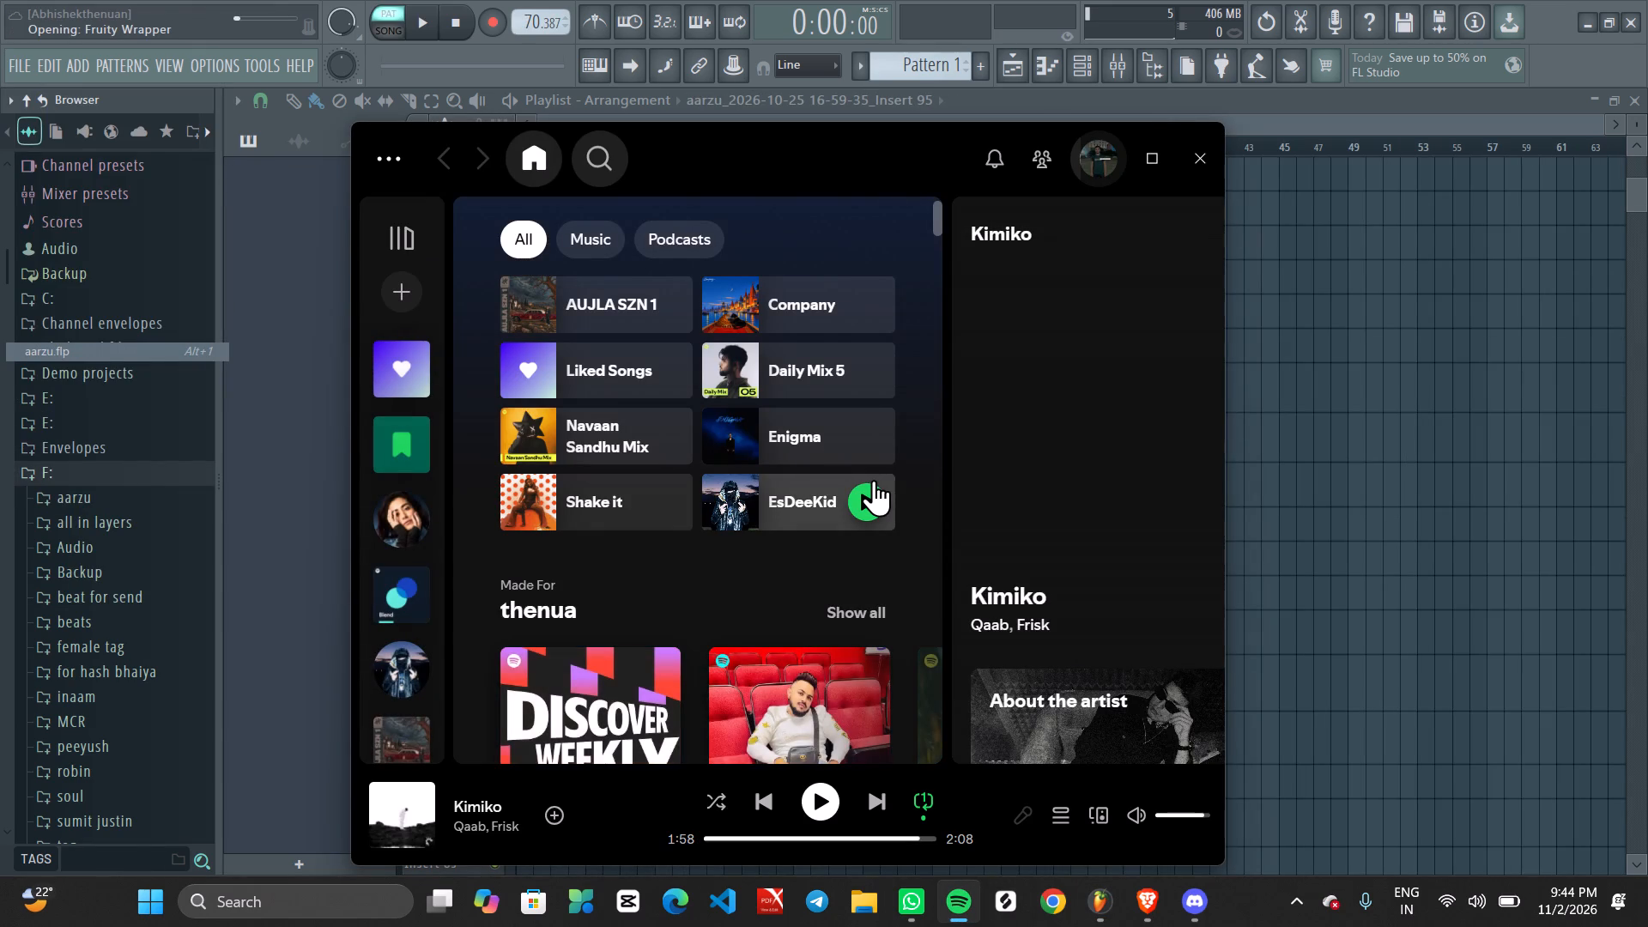
left_click(1100, 153)
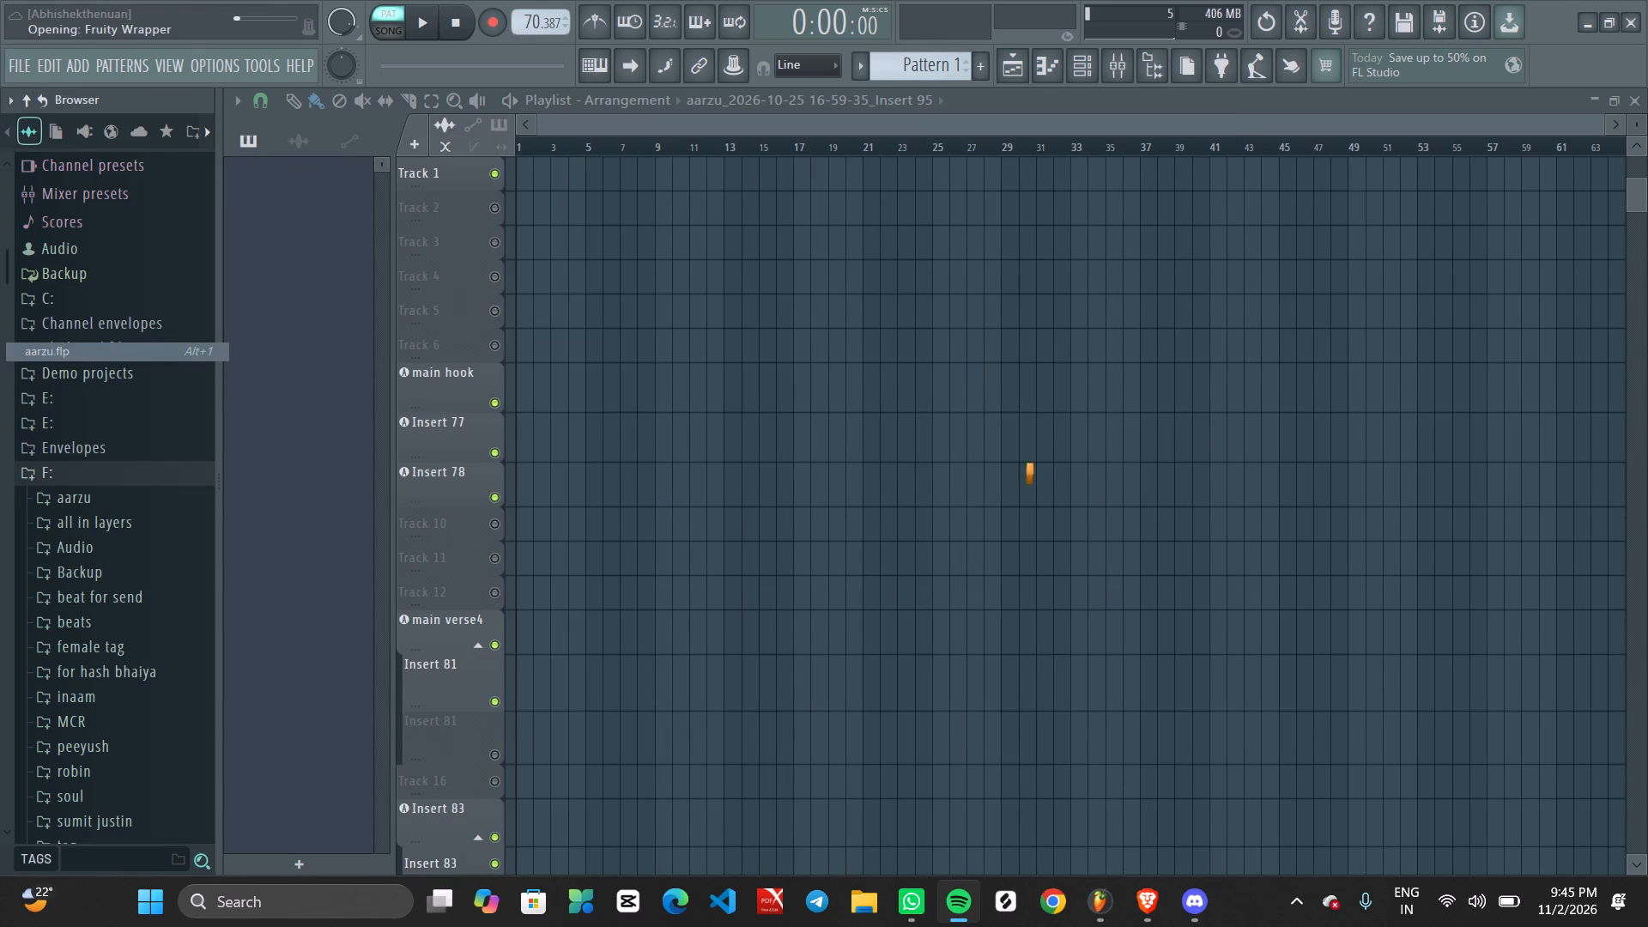
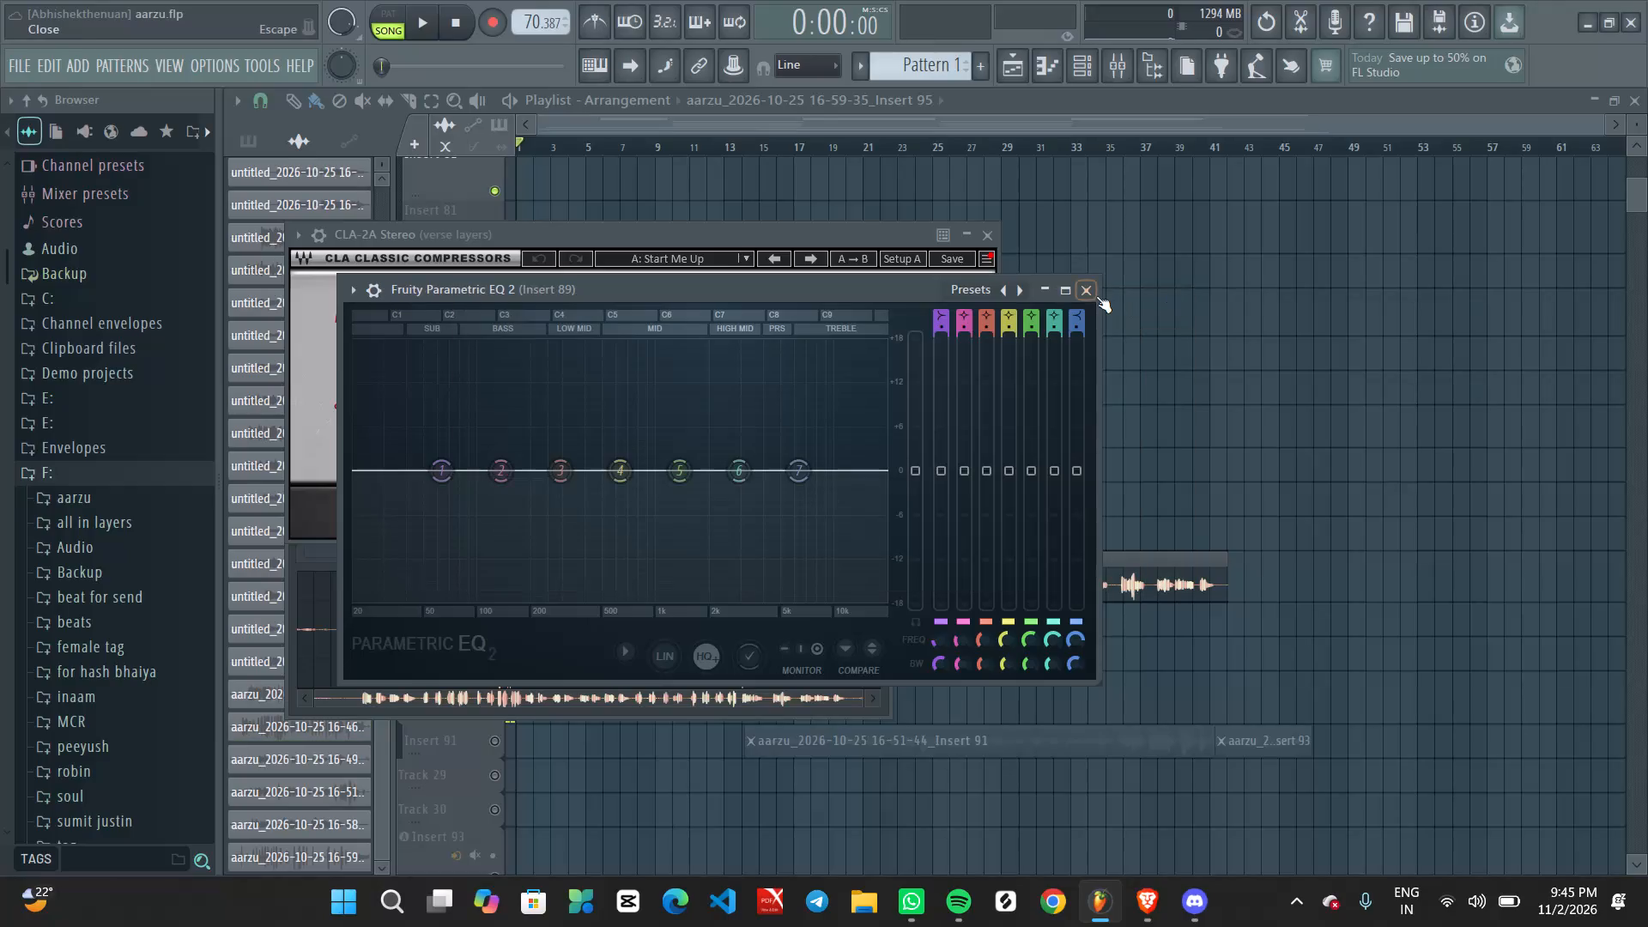
Close the Fruity Parametric EQ 2, CLA-2A Stereo and Insert 89 audio clip windows covering the playlist.
left_click(1093, 294)
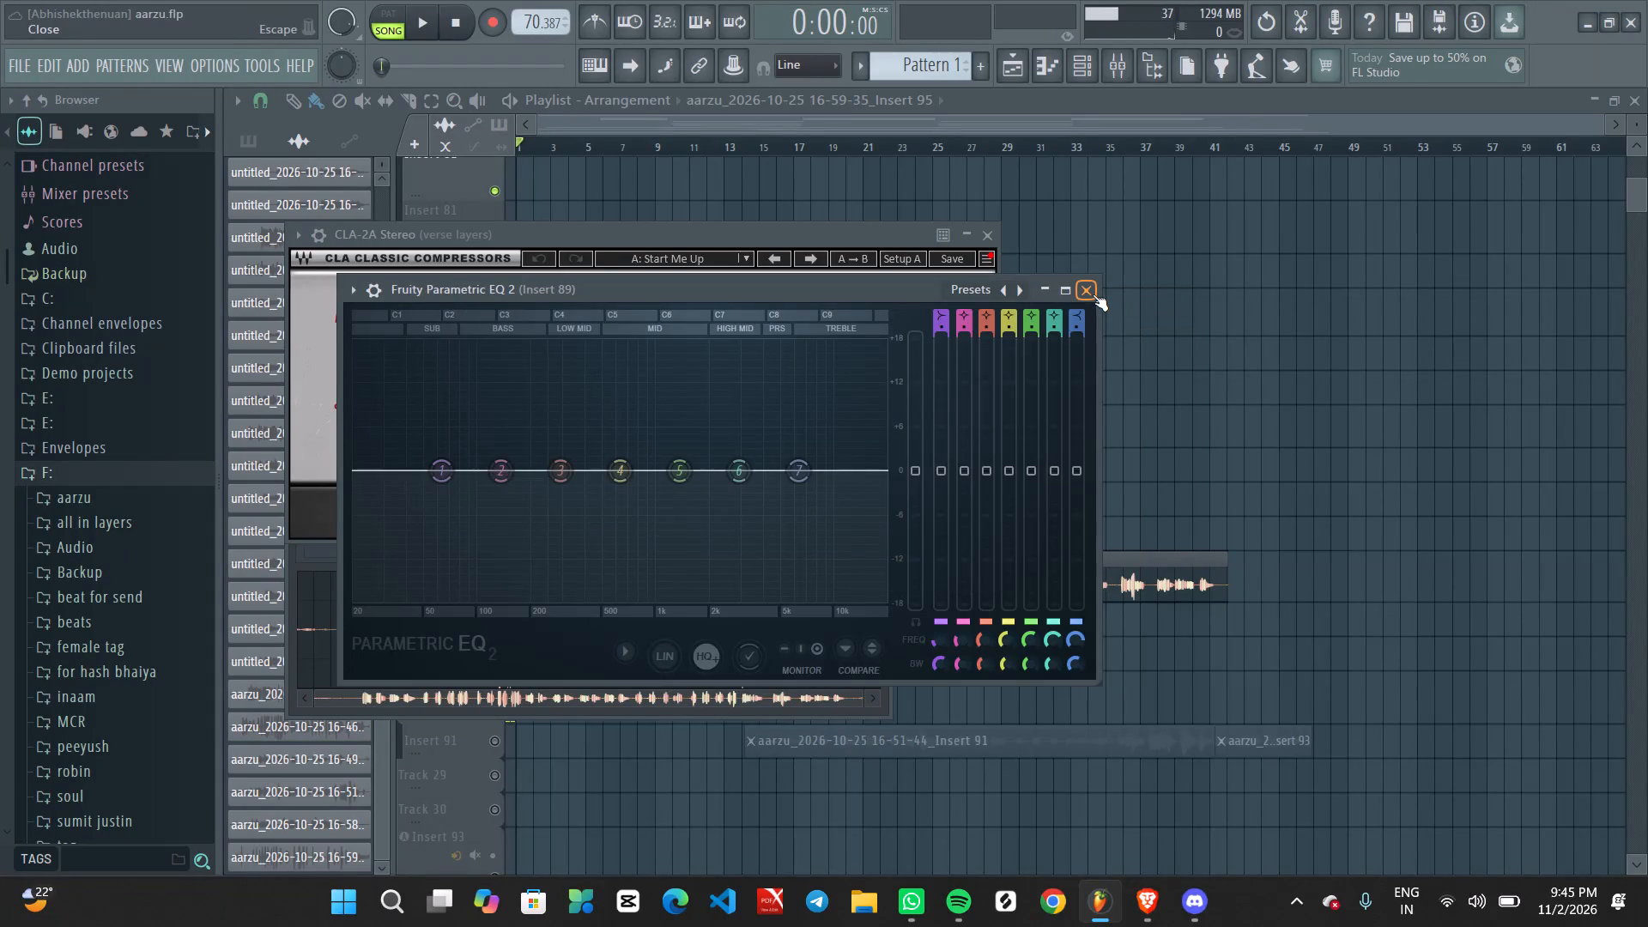
left_click(981, 228)
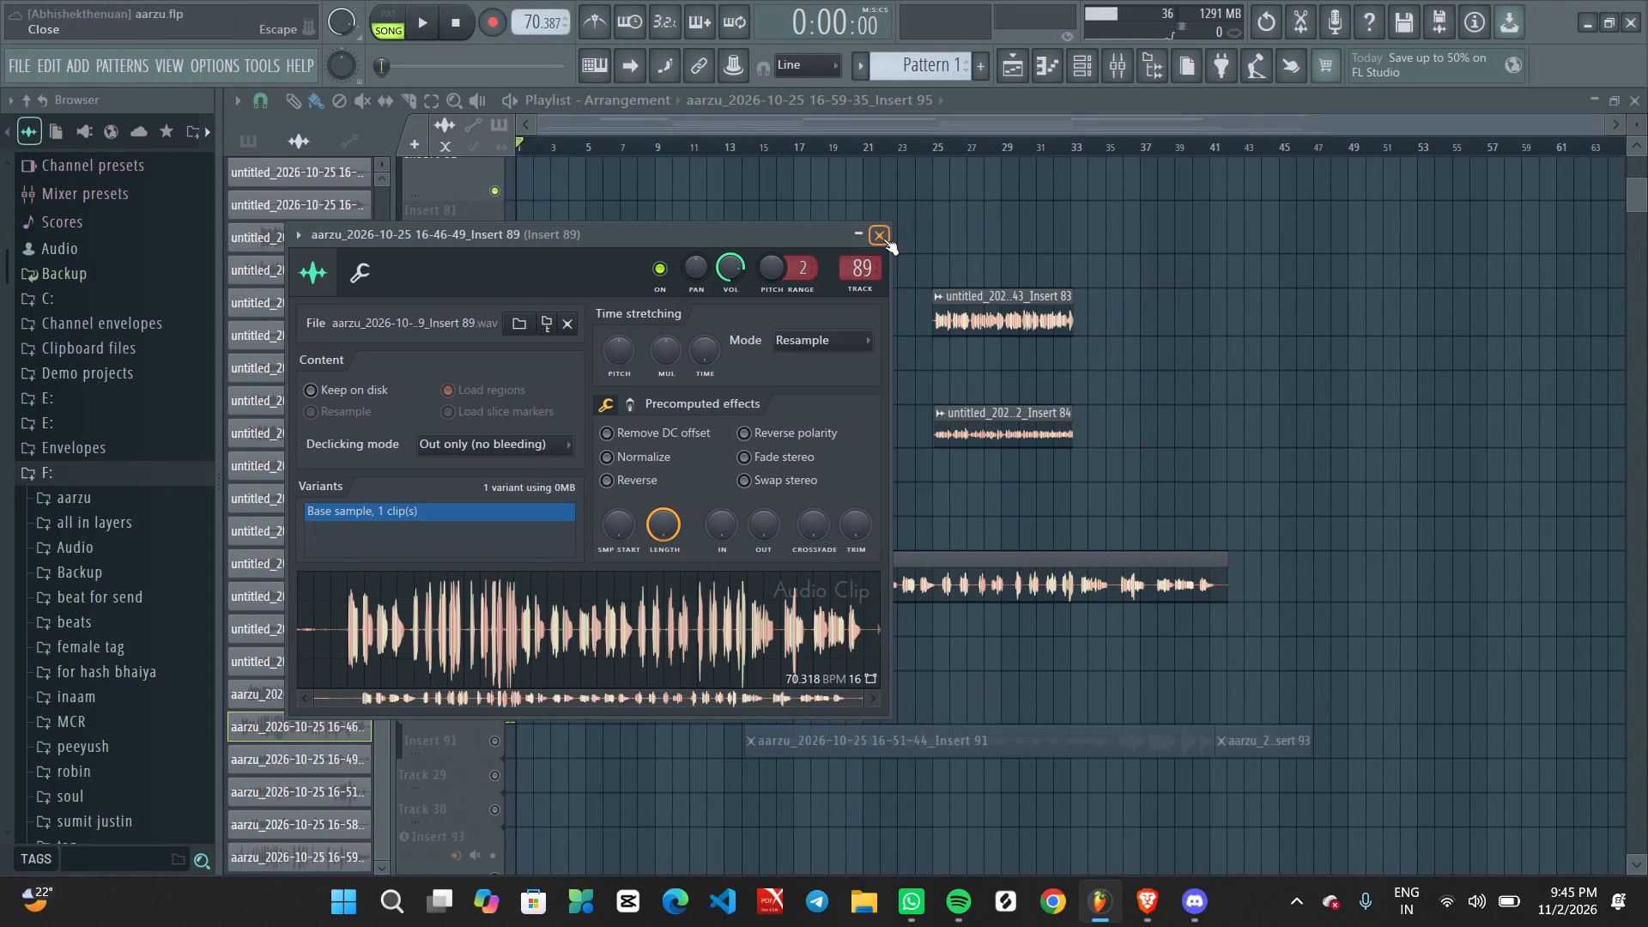
left_click(883, 239)
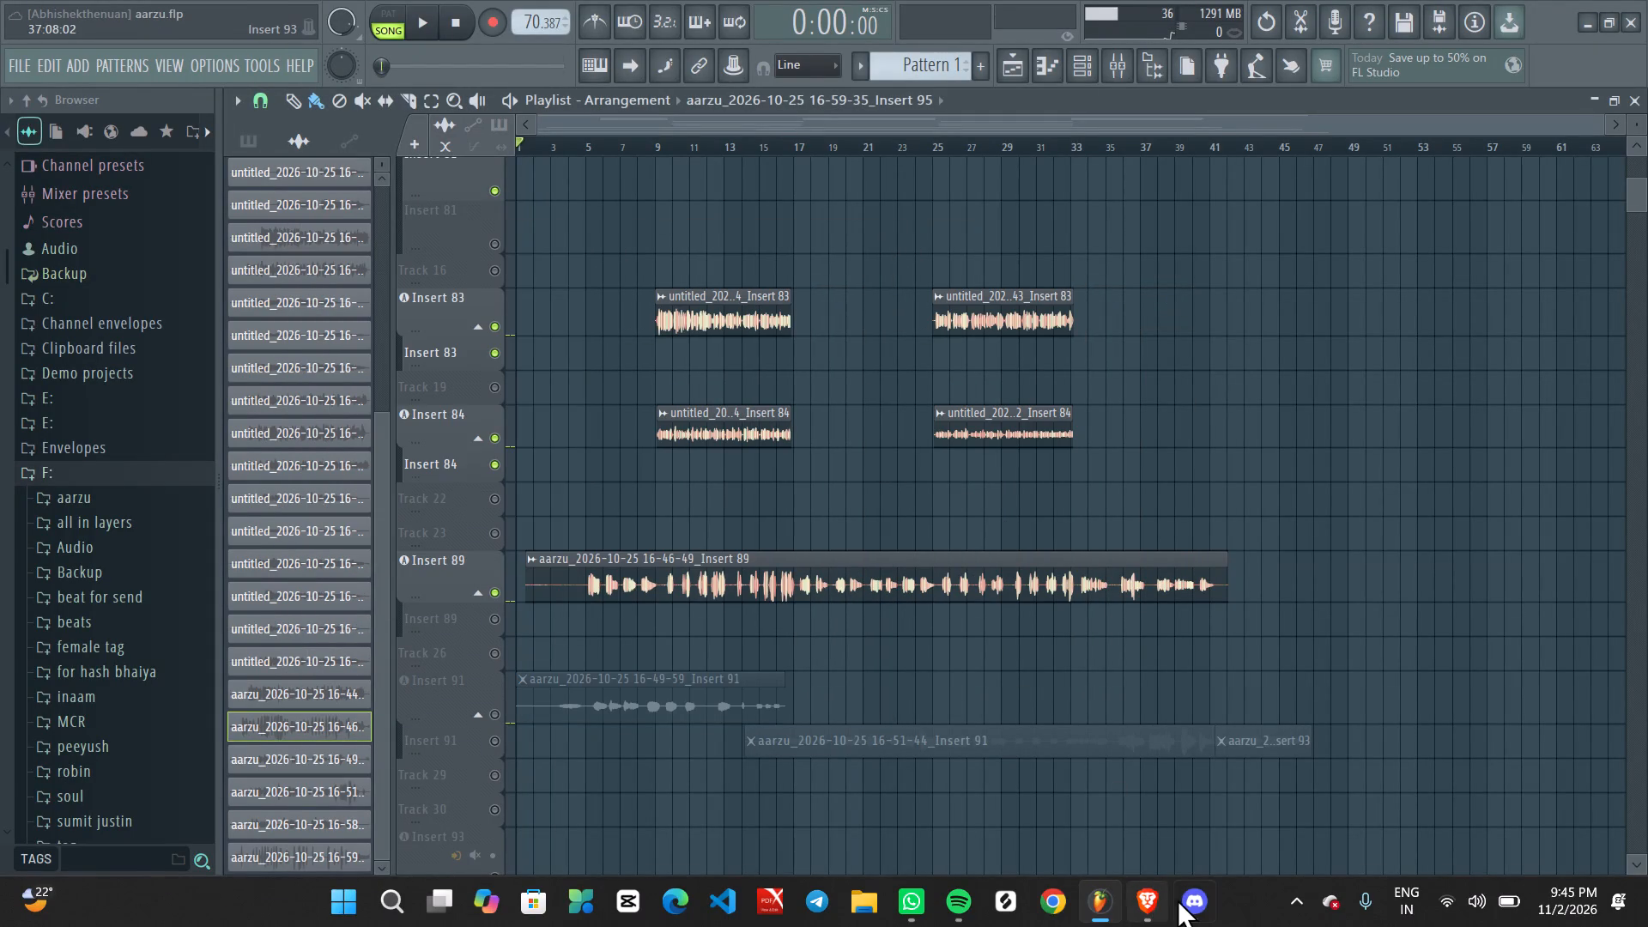
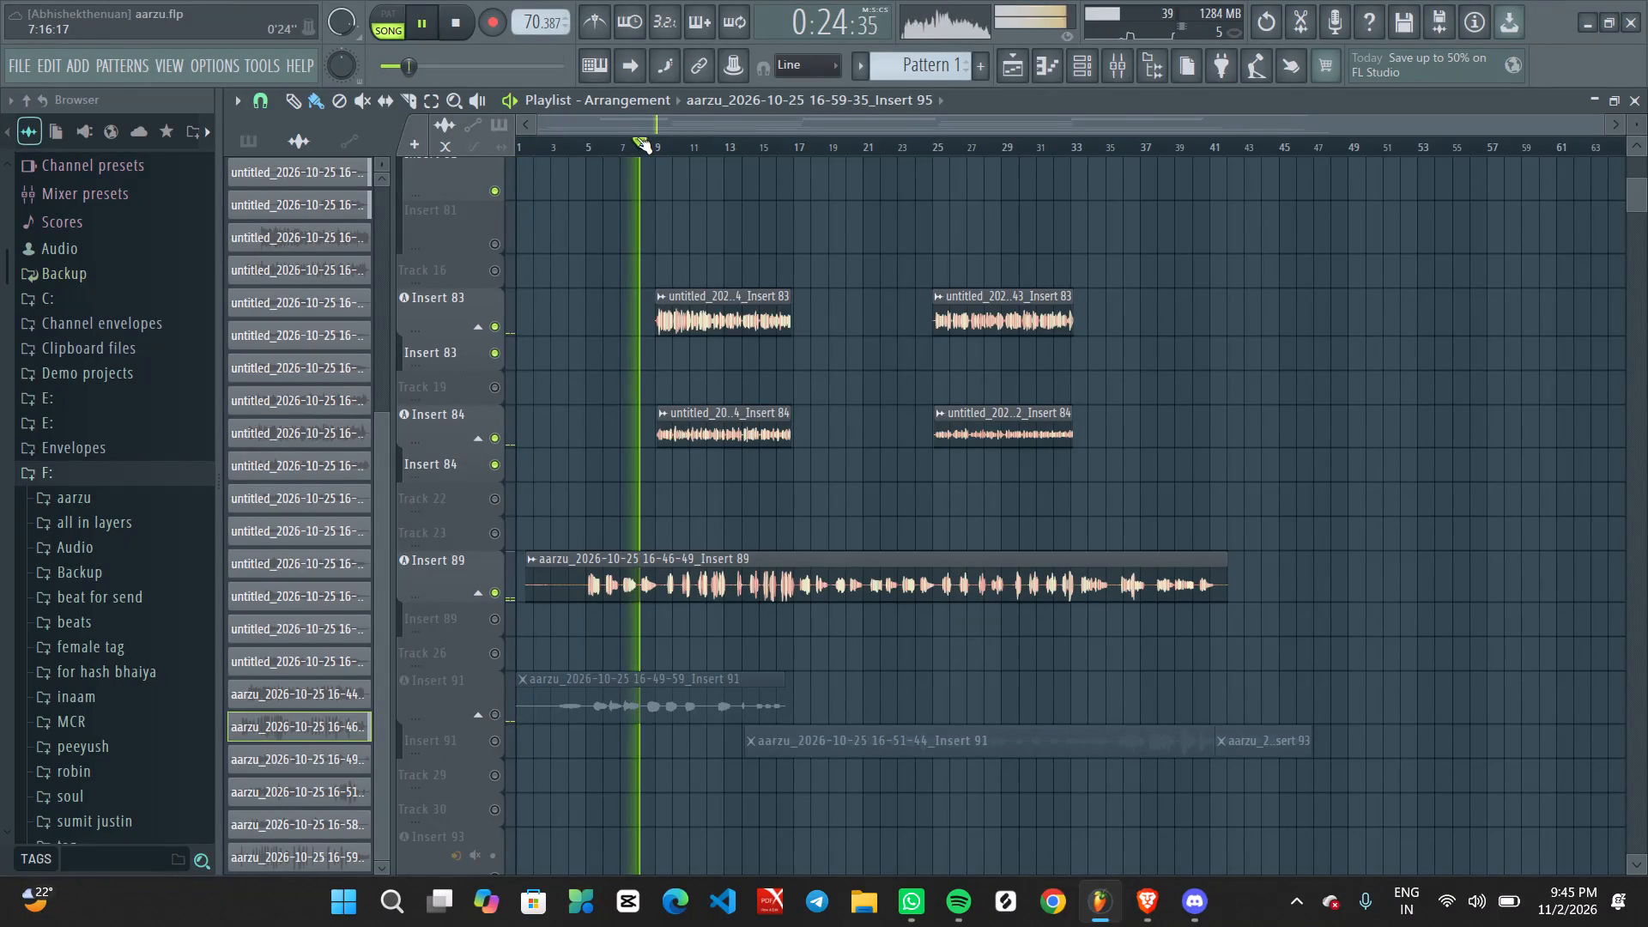
Mute the Insert 89 track in the playlist.
left_click(497, 591)
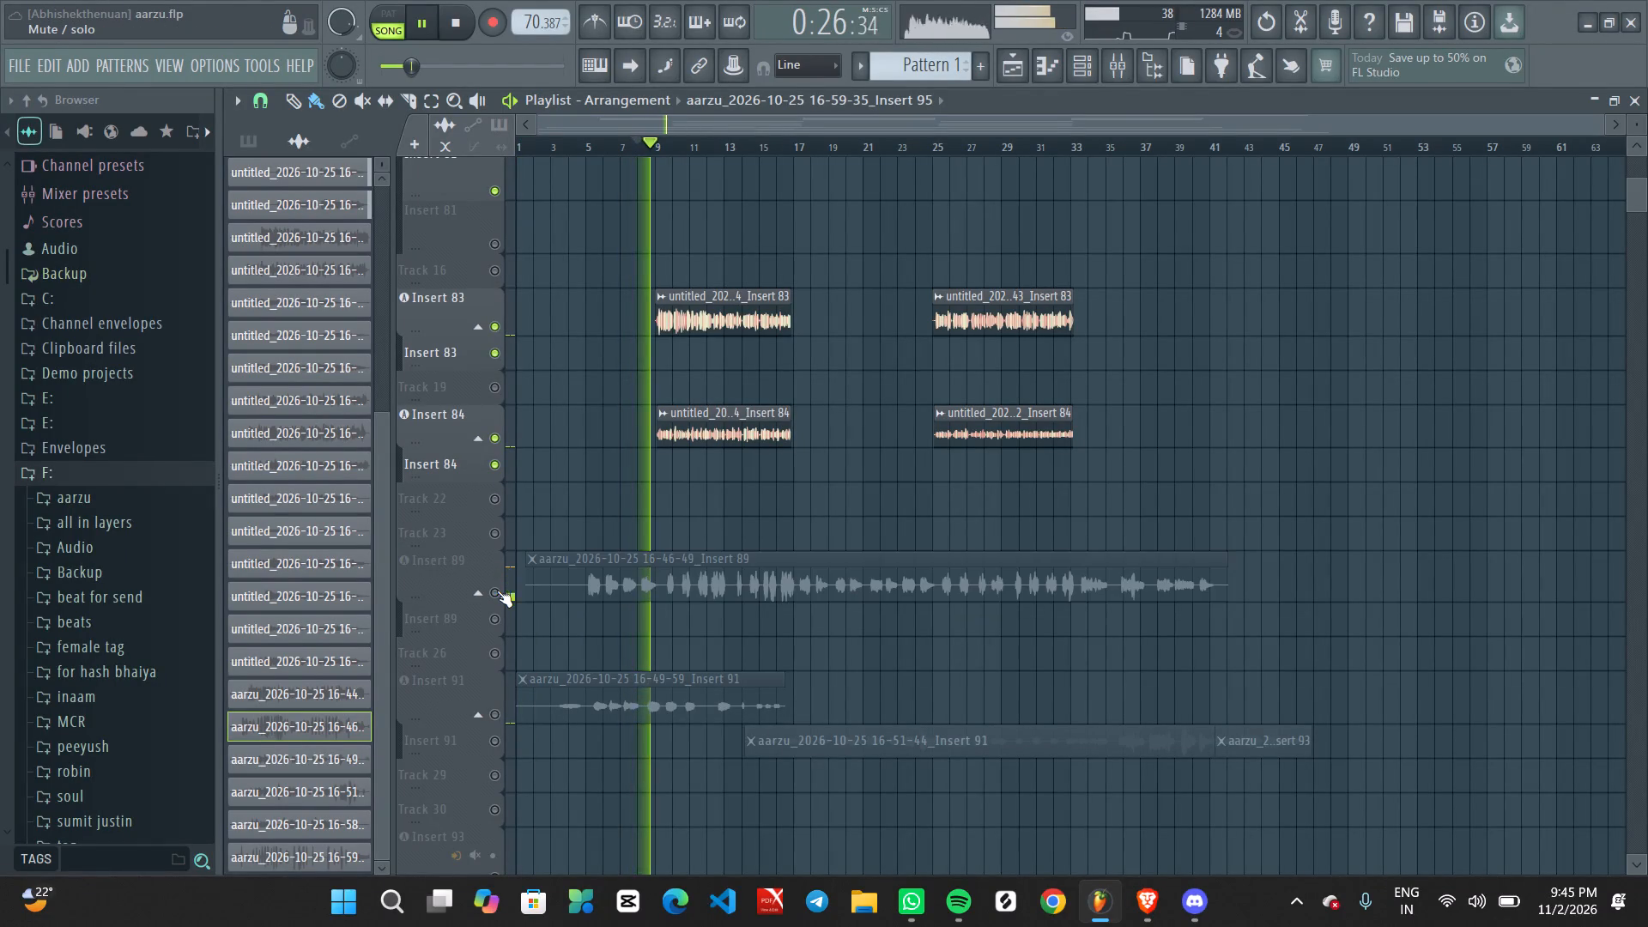
Examine the playlist's hook and verse vocal tracks up to Track 1 while the song plays, and stop playback.
scroll(761, 491, "up", 2)
scroll(761, 491, "down", 2)
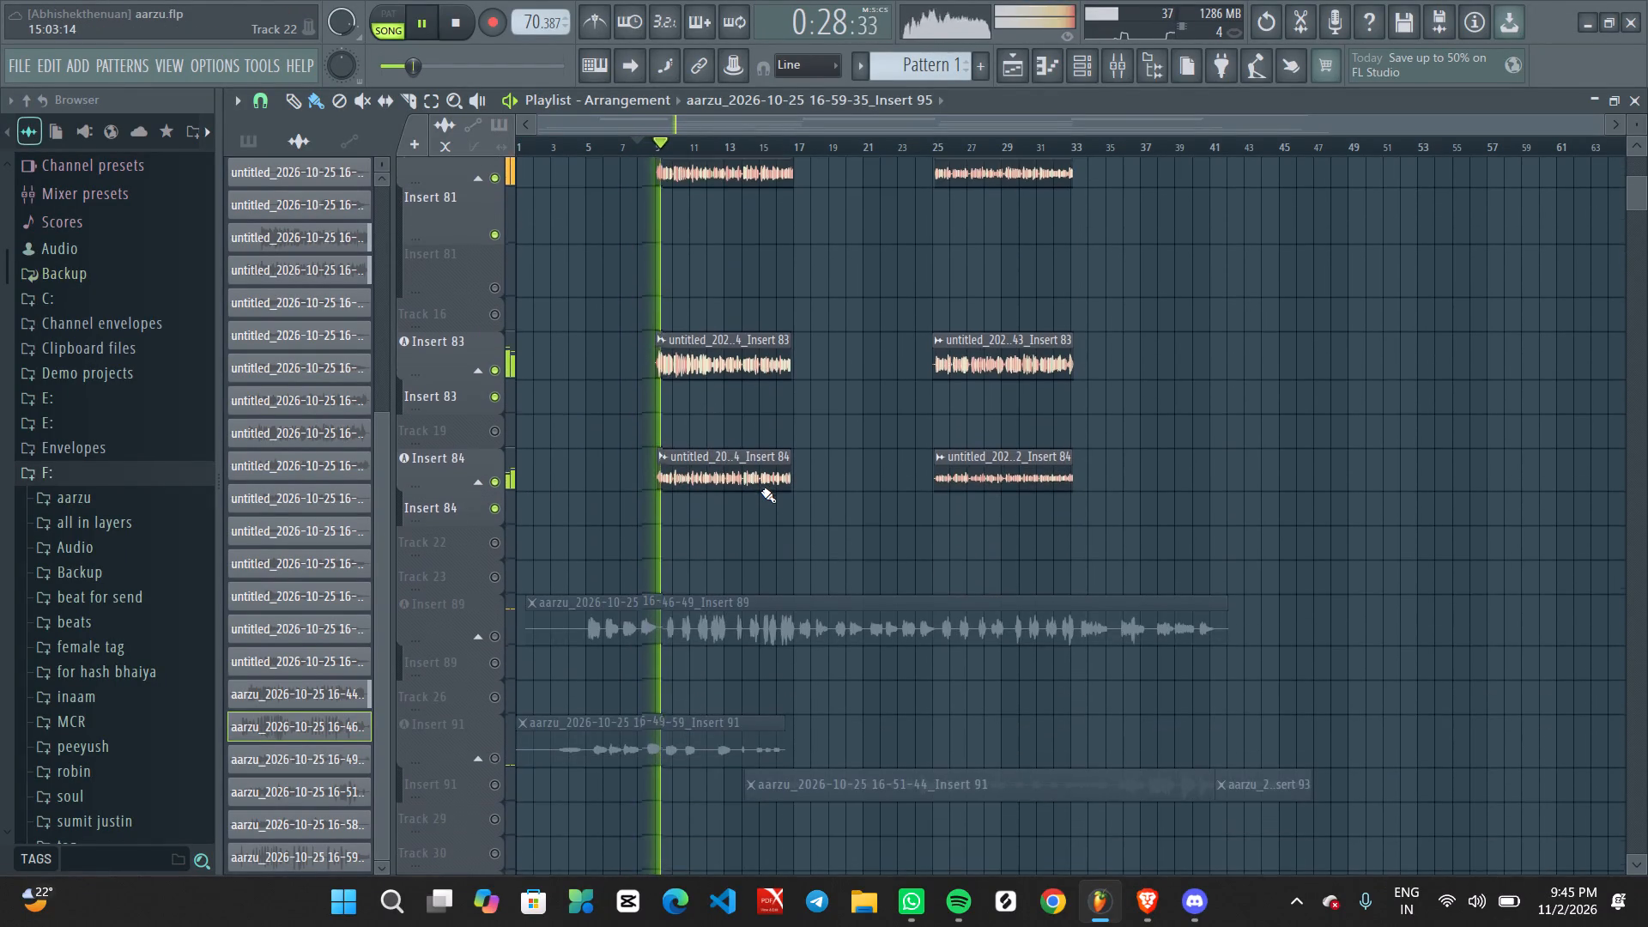
scroll(761, 491, "up", 3, "ctrl")
scroll(761, 491, "down", 7, "ctrl")
scroll(825, 306, "up", 3)
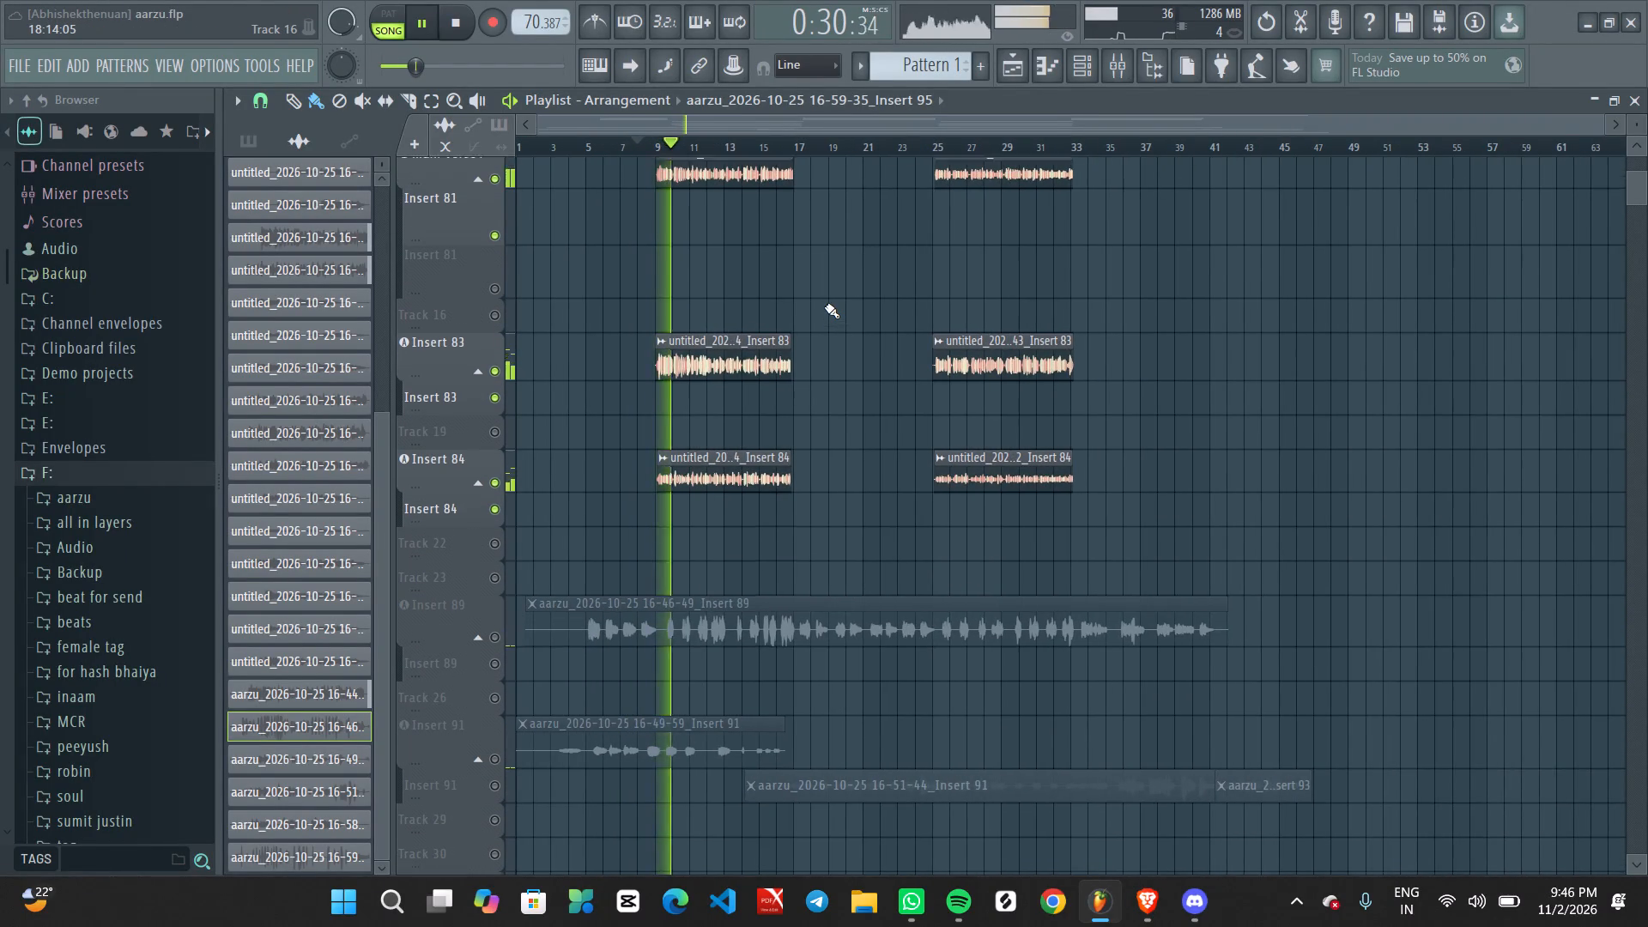
scroll(825, 306, "up", 2)
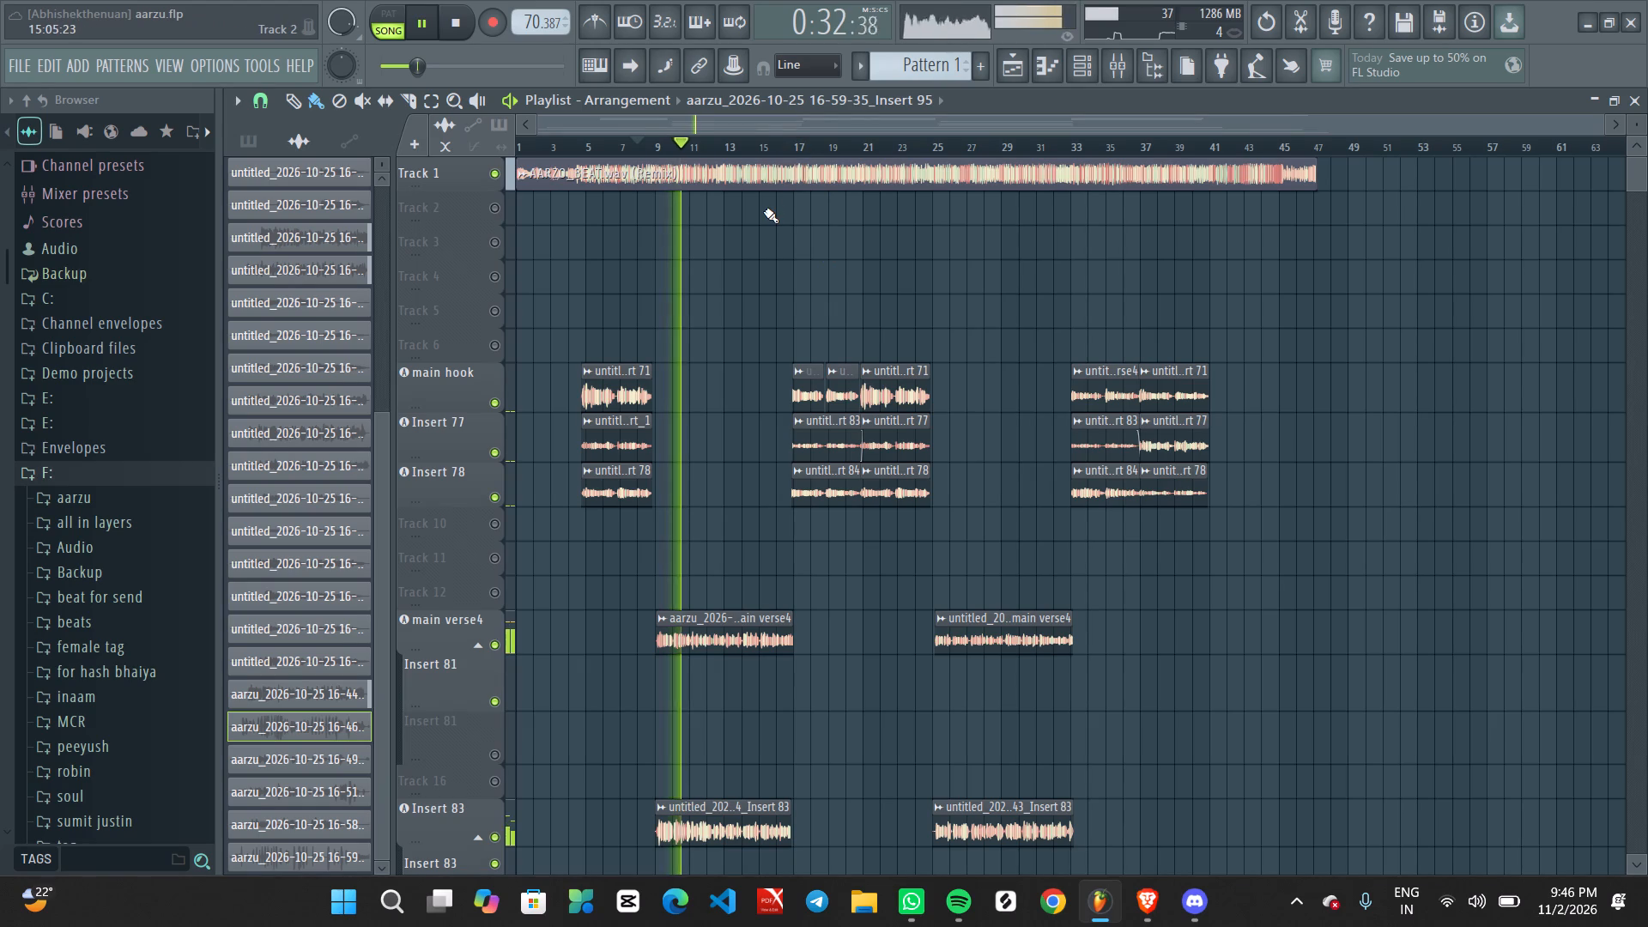
scroll(764, 211, "up", 2, "ctrl")
scroll(764, 211, "down", 4, "ctrl")
key("space")
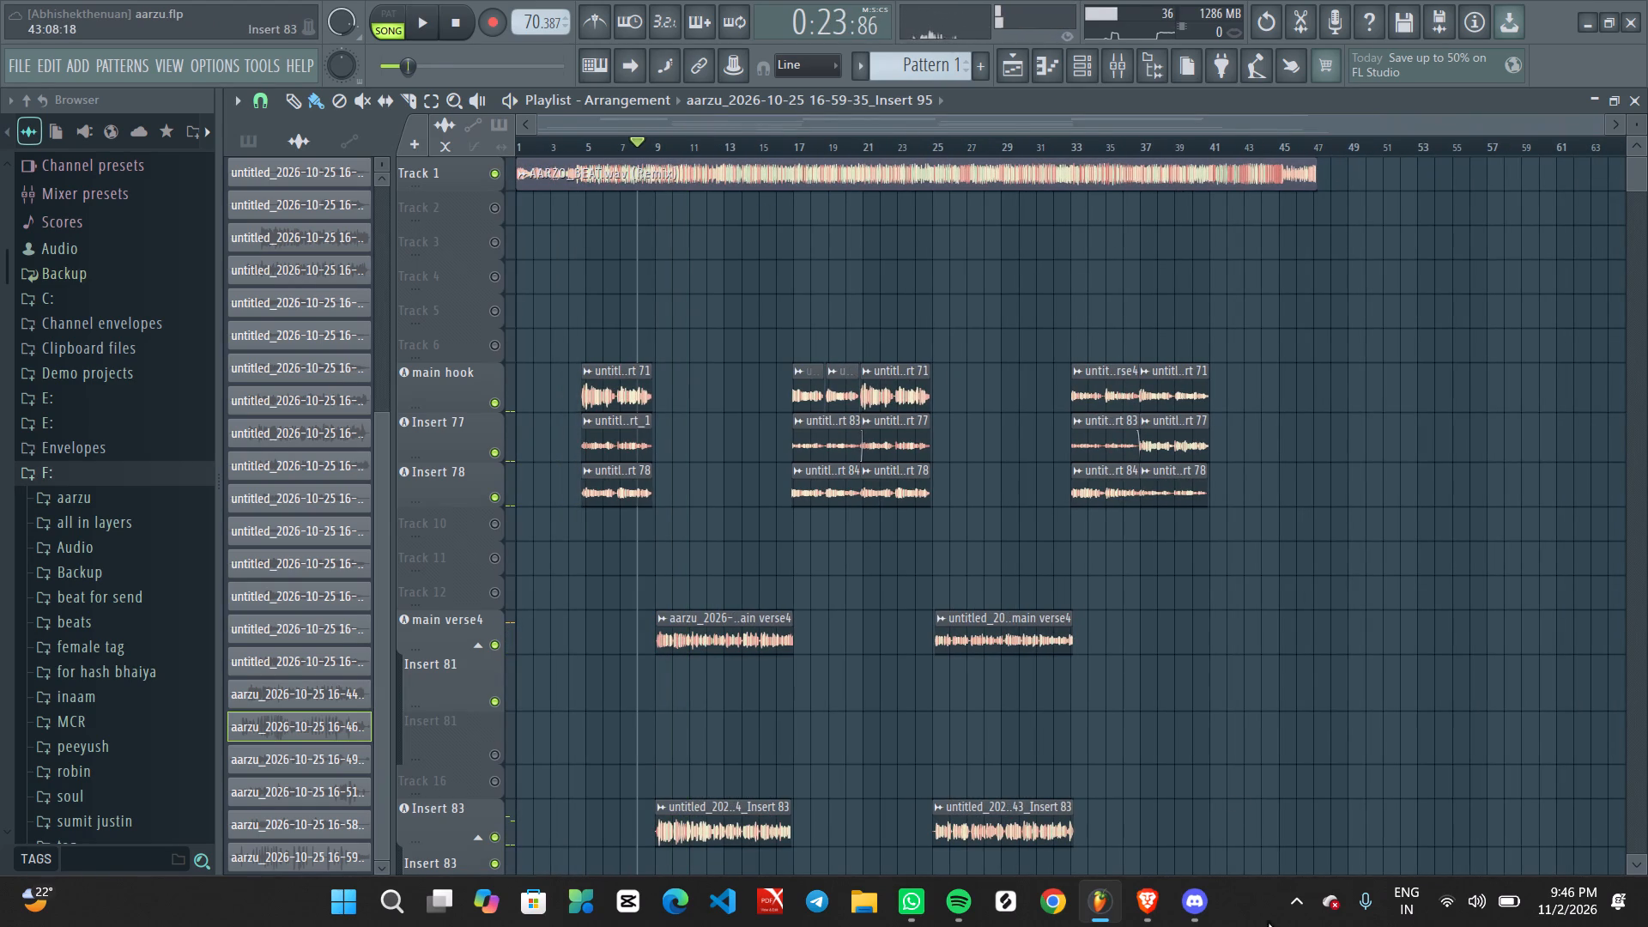
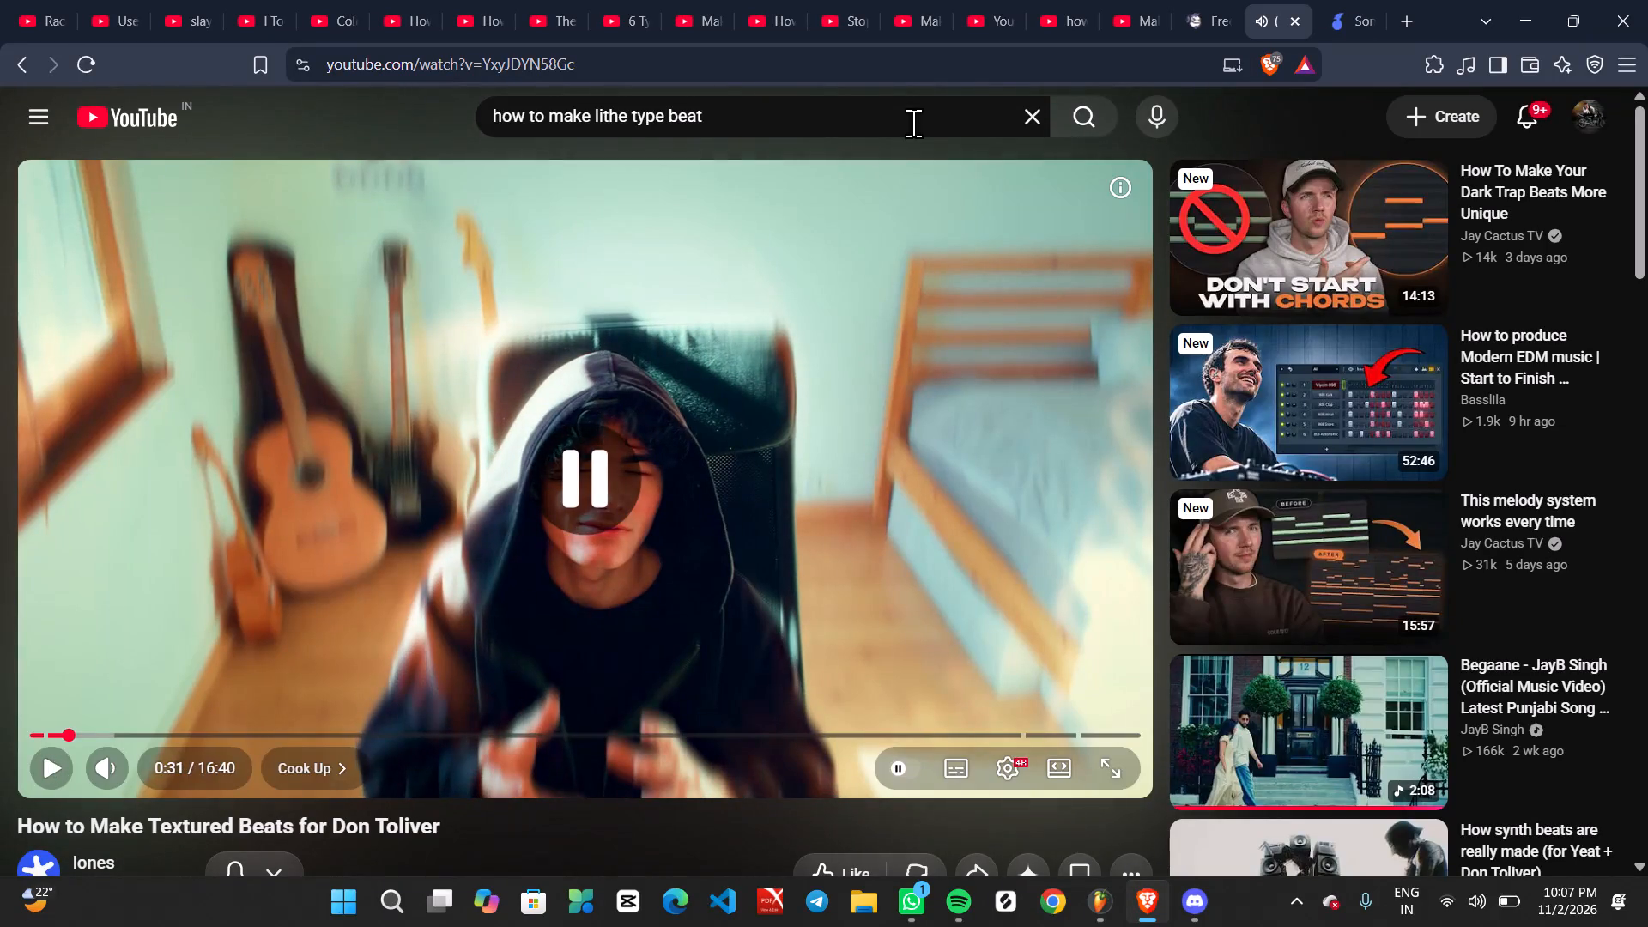
Toggle playback of the tutorial on making textured beats for Don Toliver.
key("space")
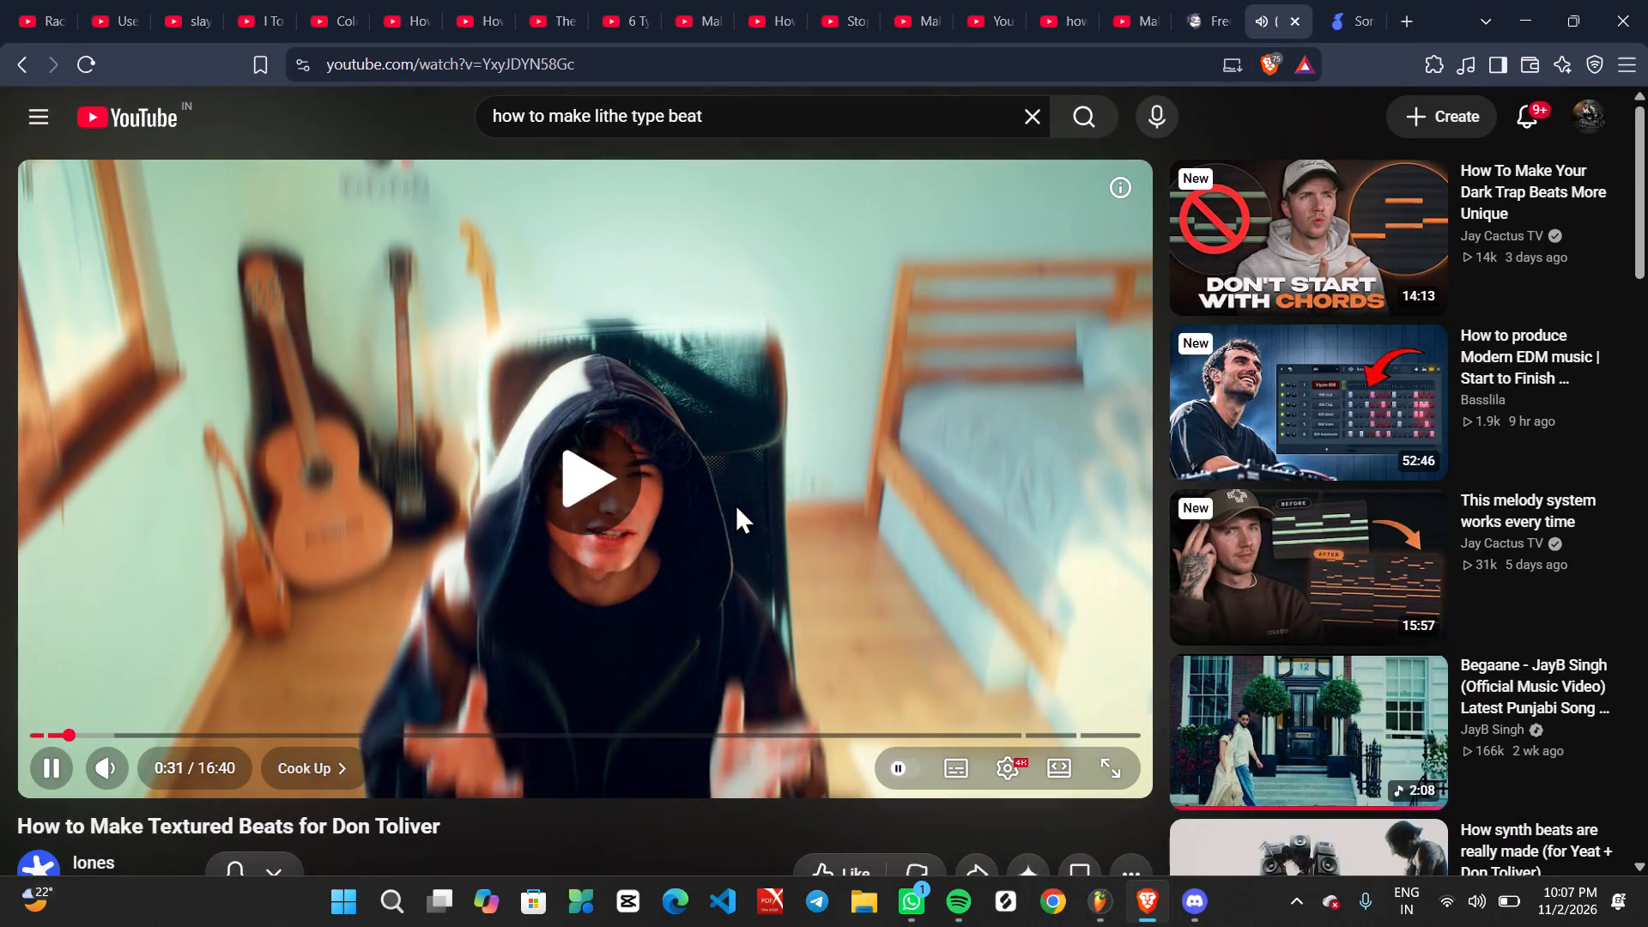
key("space")
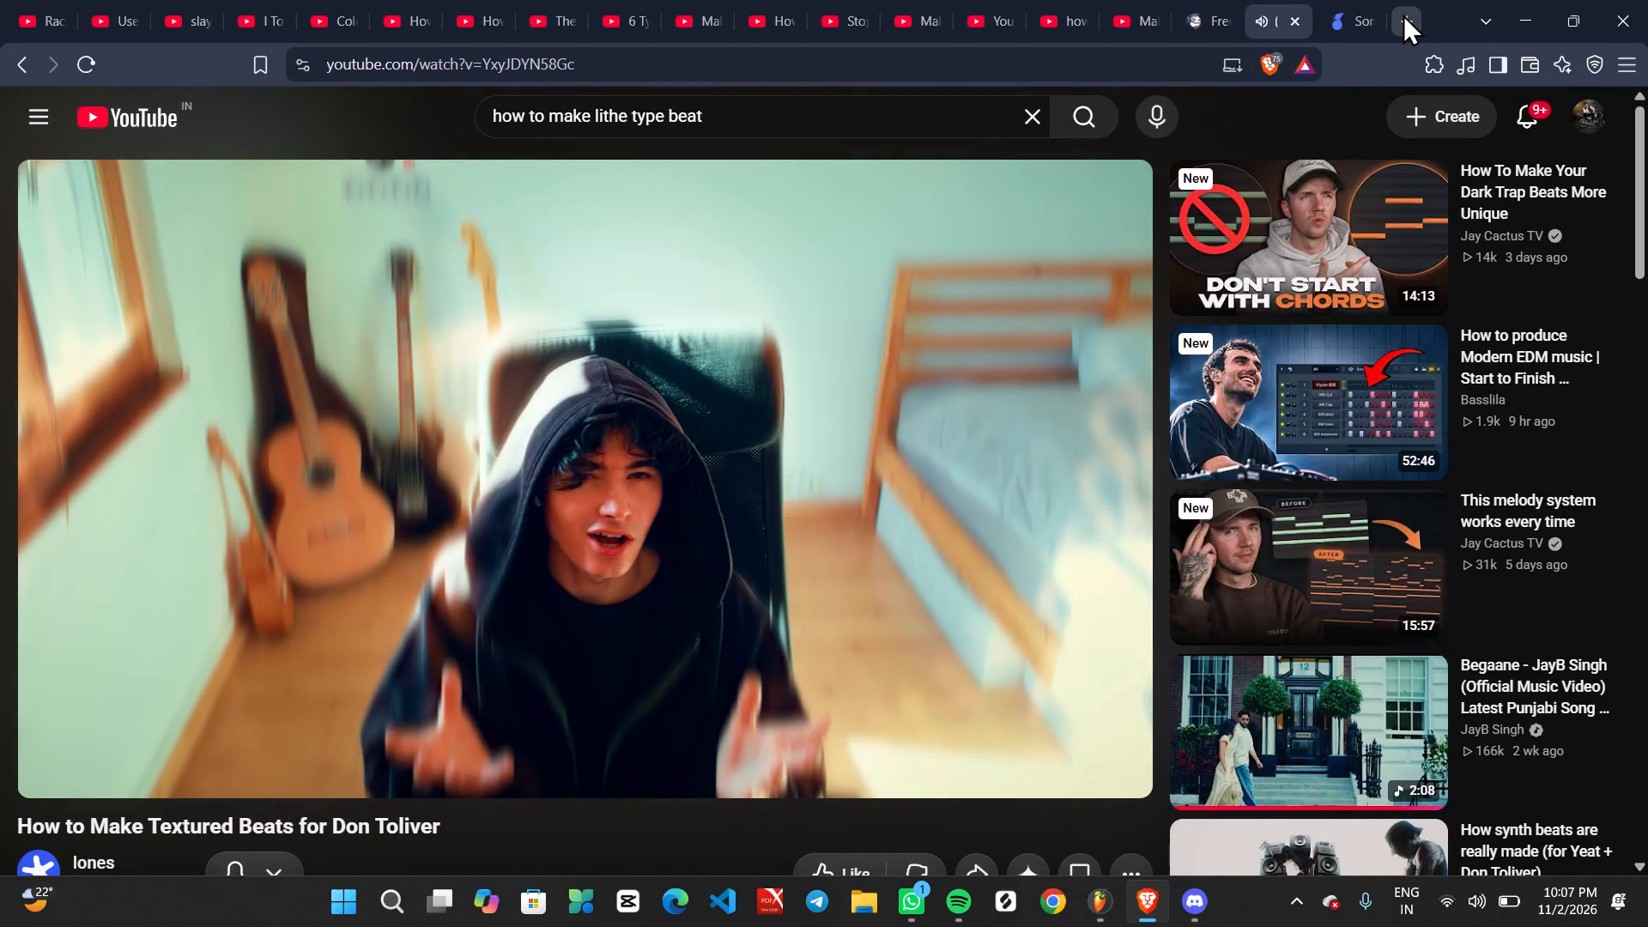
Open the YouTube home page in a new browser tab placed directly after the Don Toliver tutorial's tab.
left_click(1403, 14)
key("y")
key("Return")
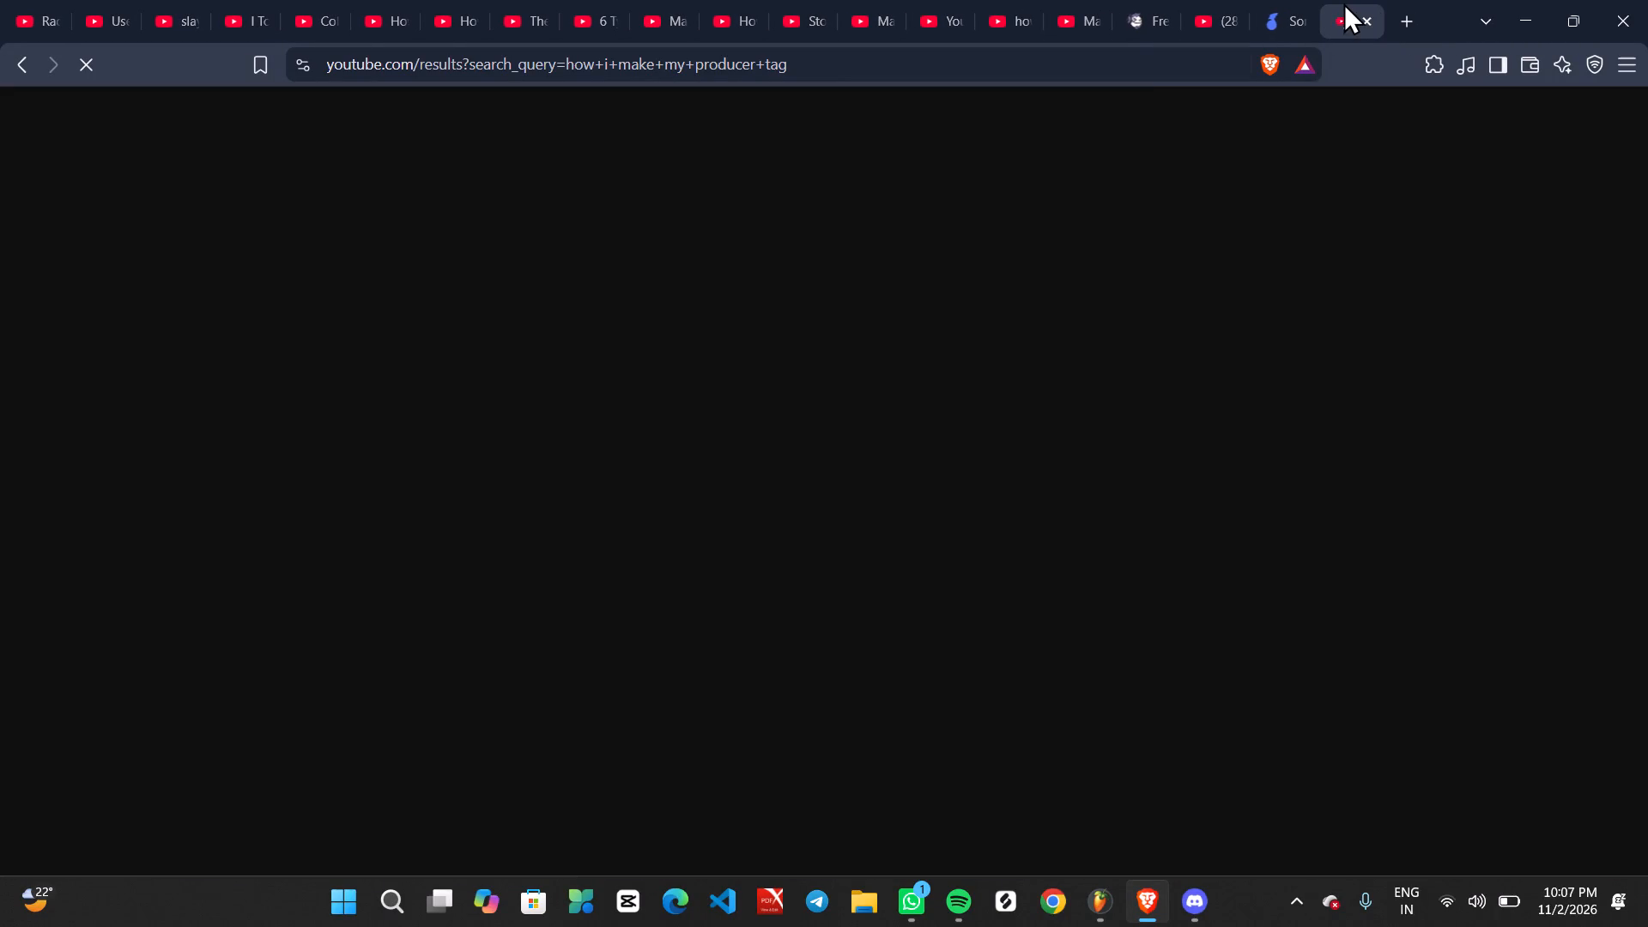
left_click_drag(1348, 29, 1305, 23)
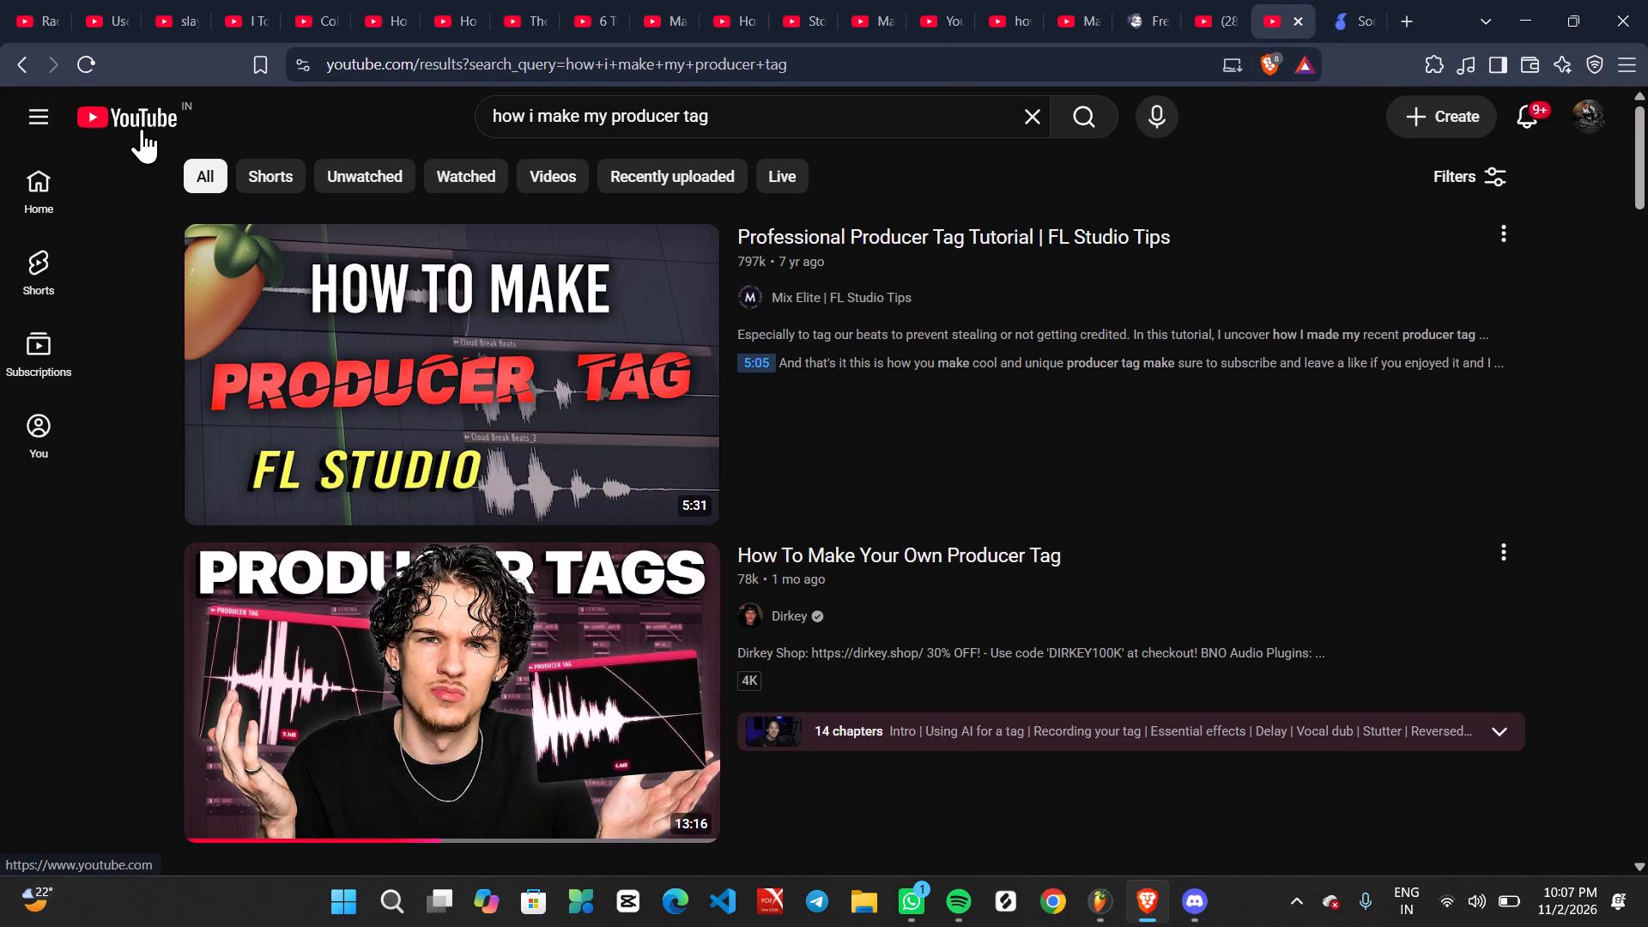
left_click(142, 128)
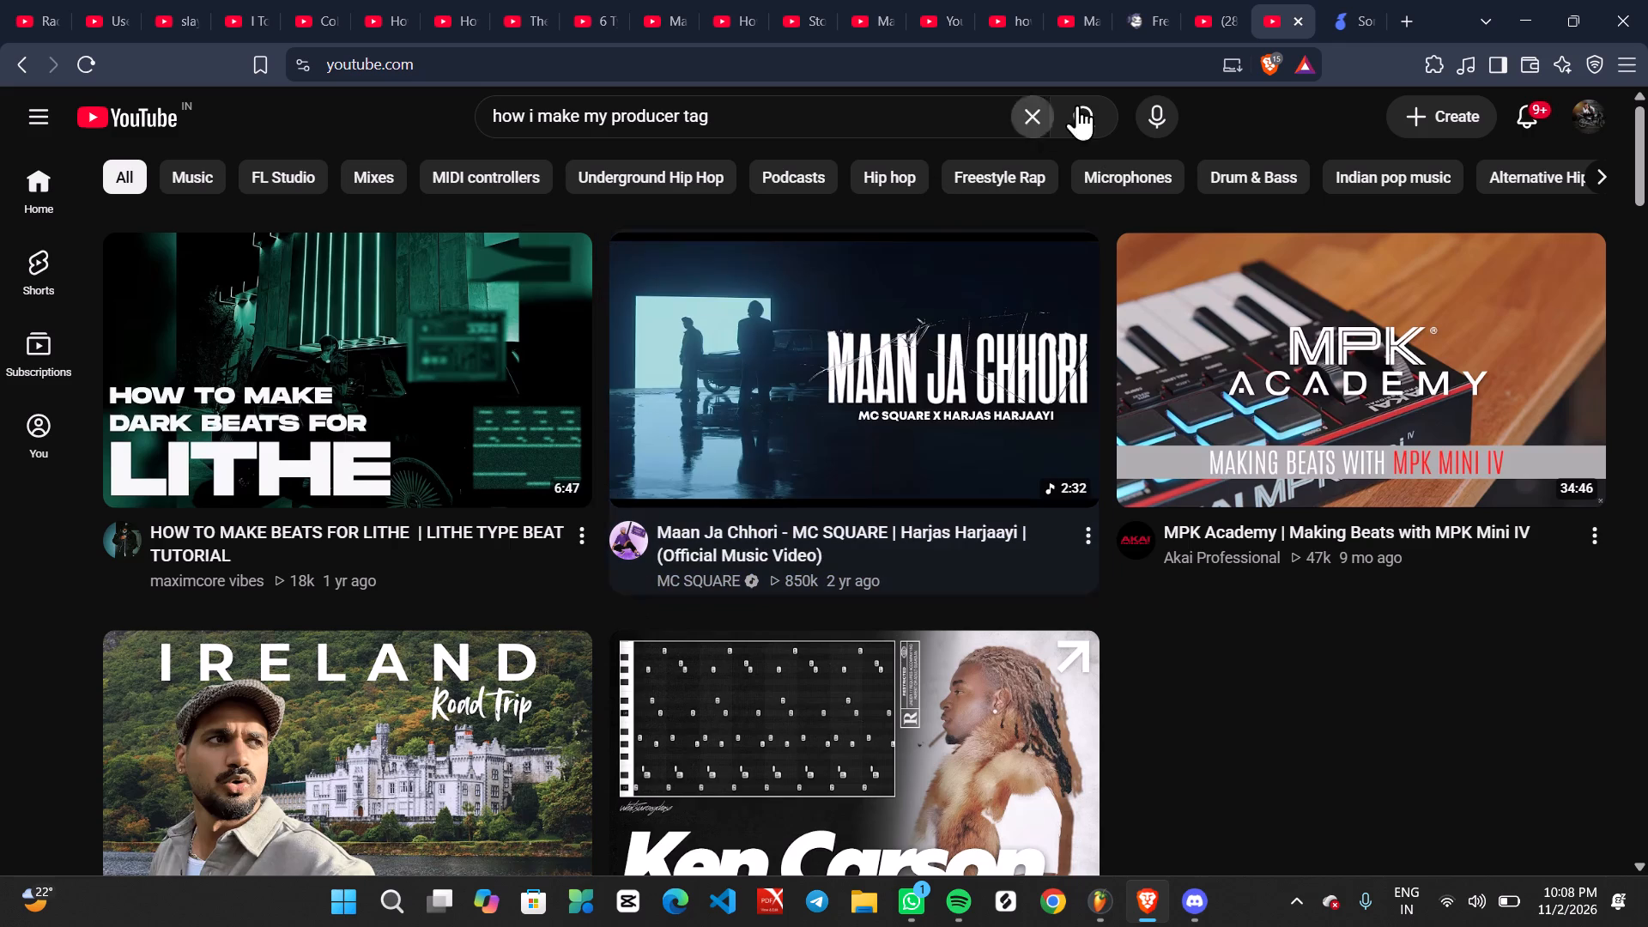
Search YouTube for lithe.
left_click(1030, 124)
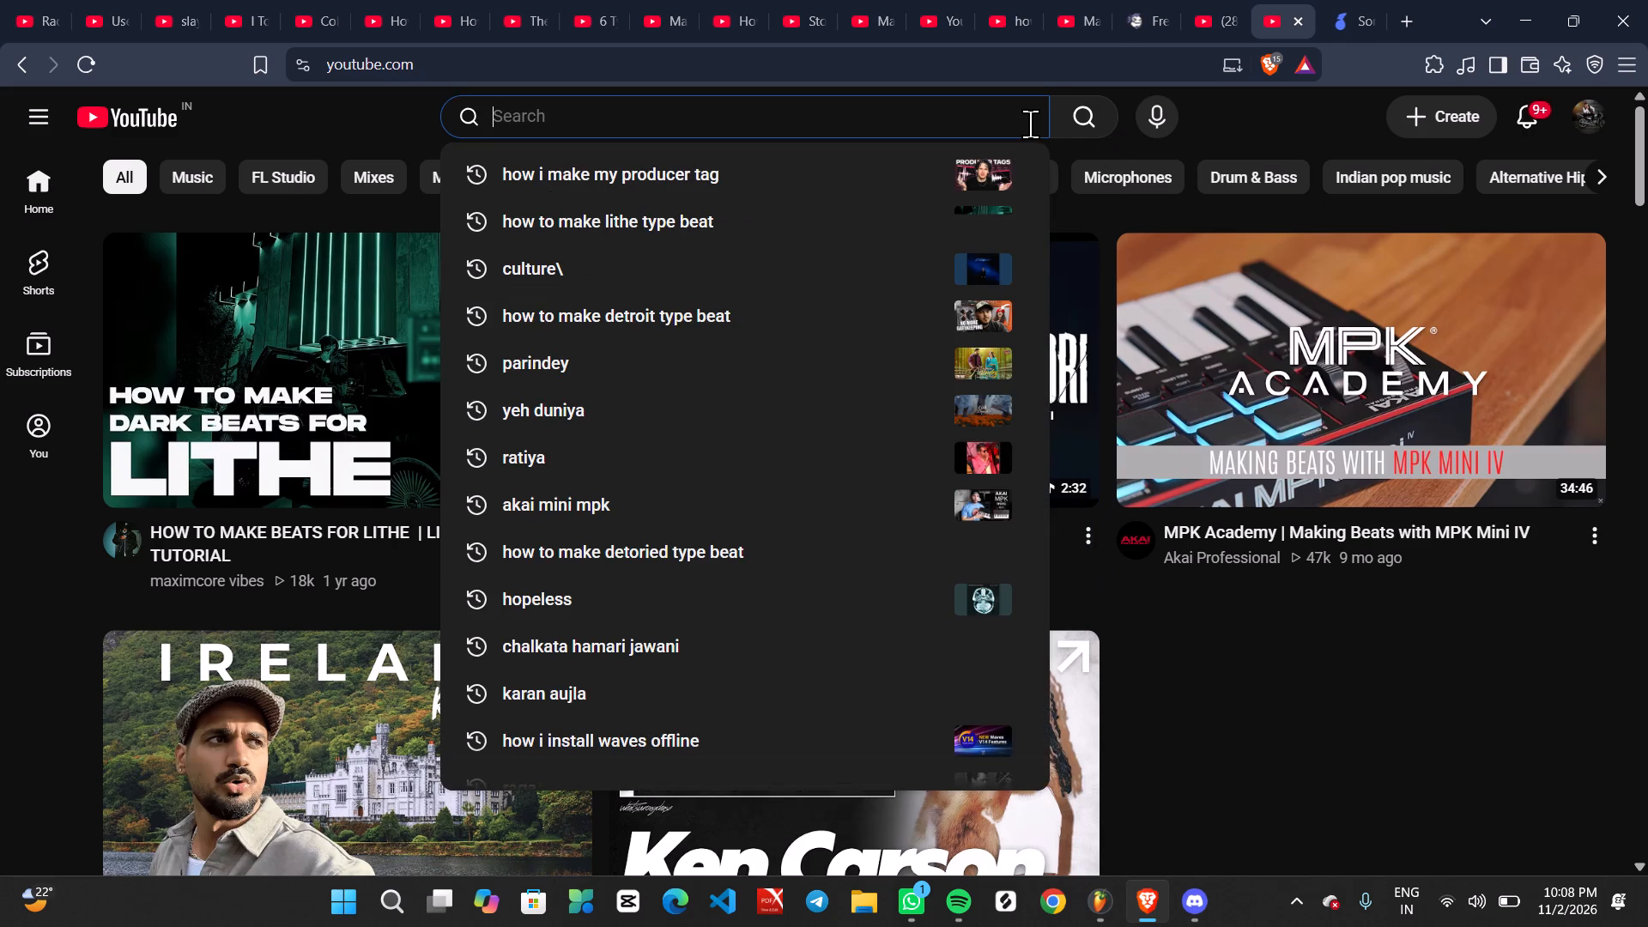
type("li")
type("the")
left_click(822, 178)
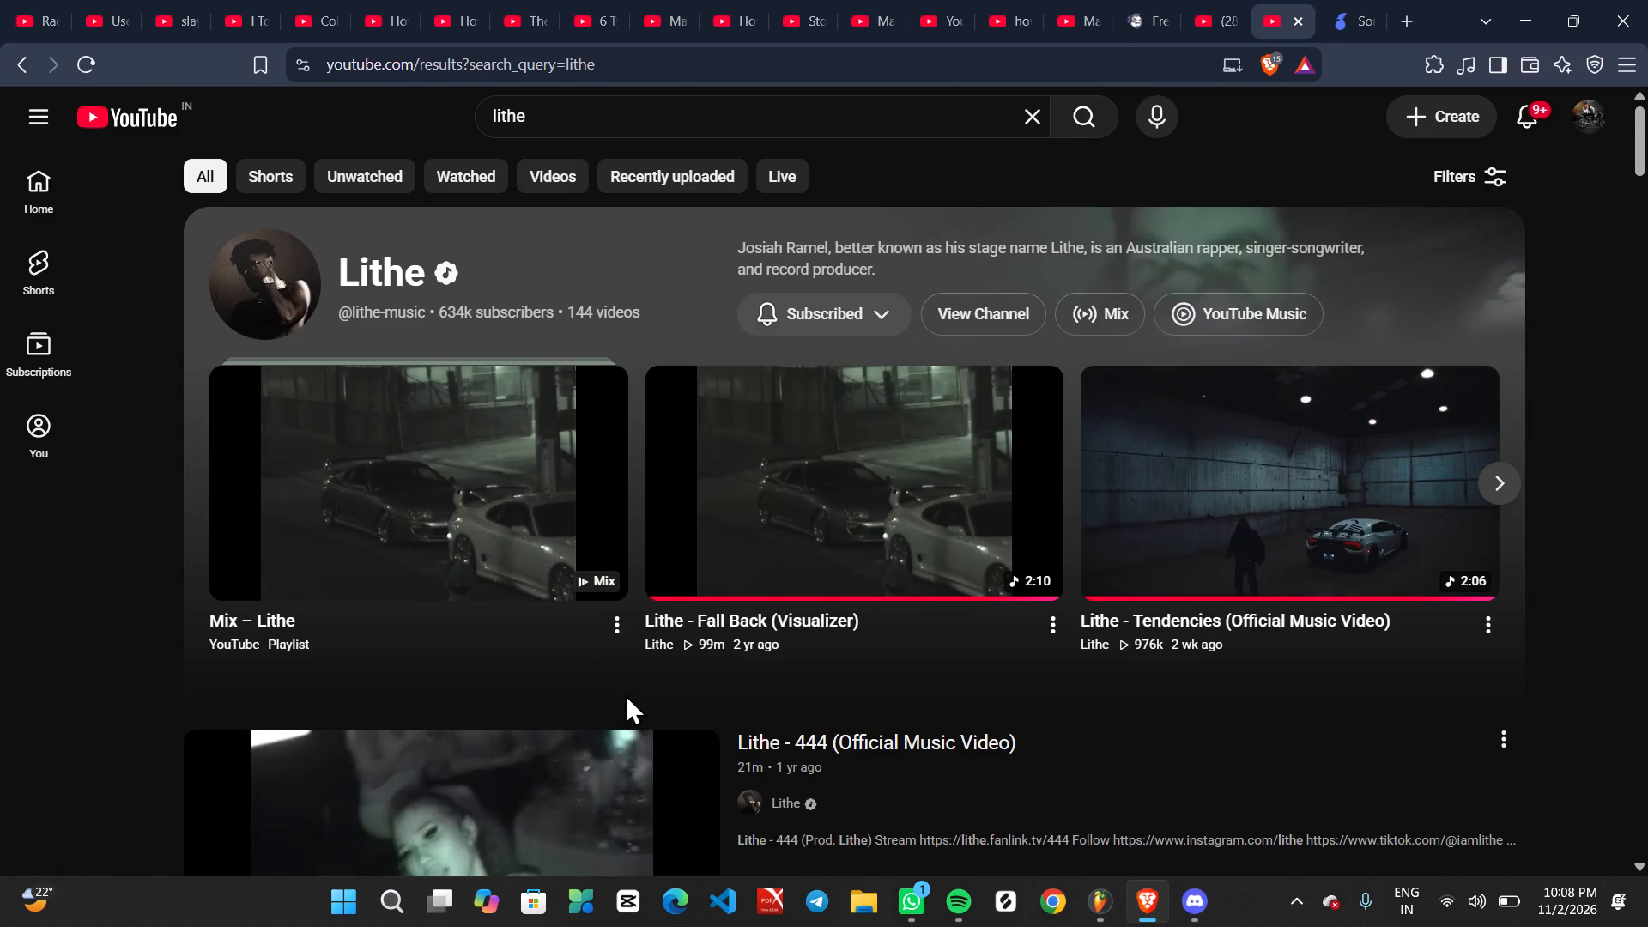
Open the Lithe - 444 official music video from the search results and pause it at the start.
scroll(625, 694, "down", 1)
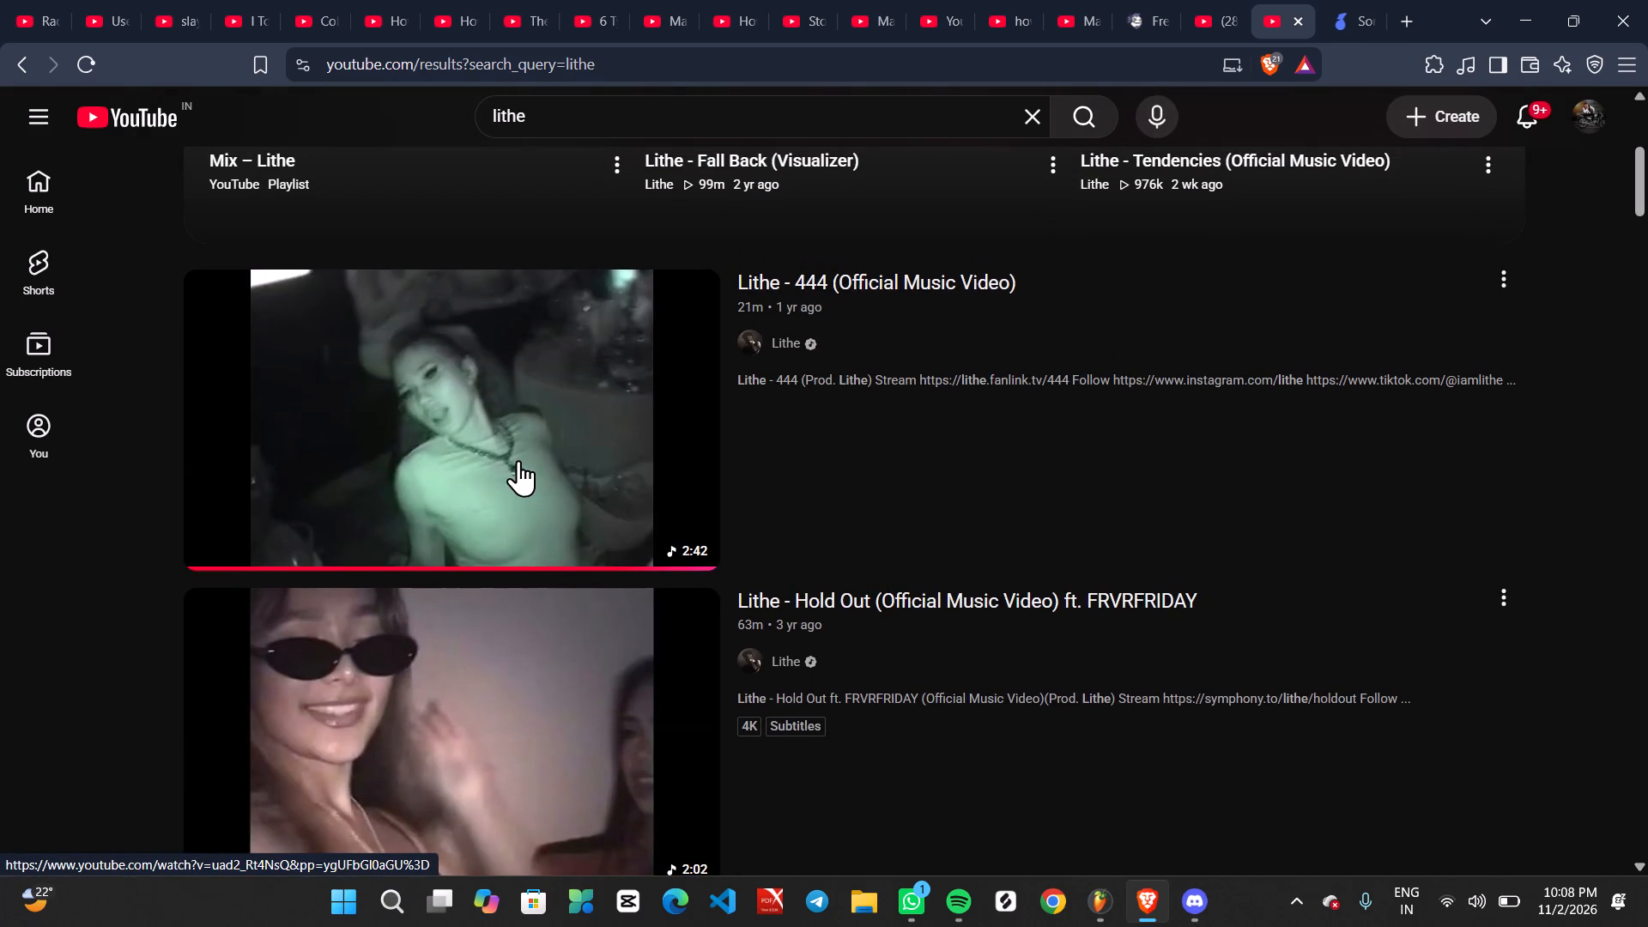
left_click(518, 460)
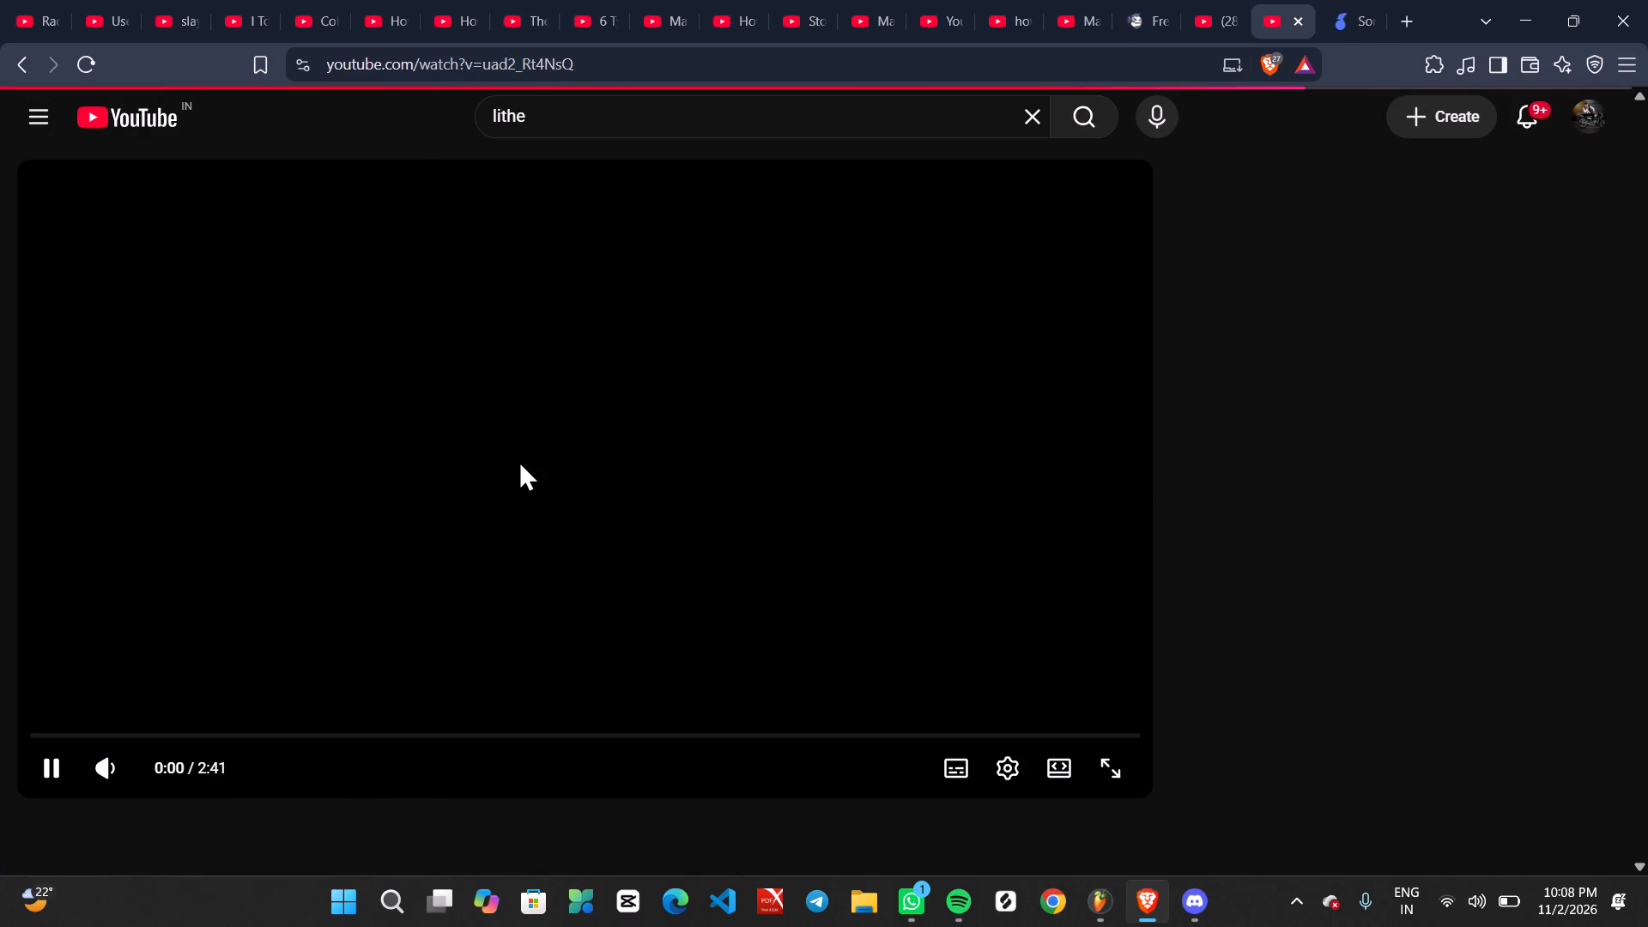
scroll(754, 579, "down", 3)
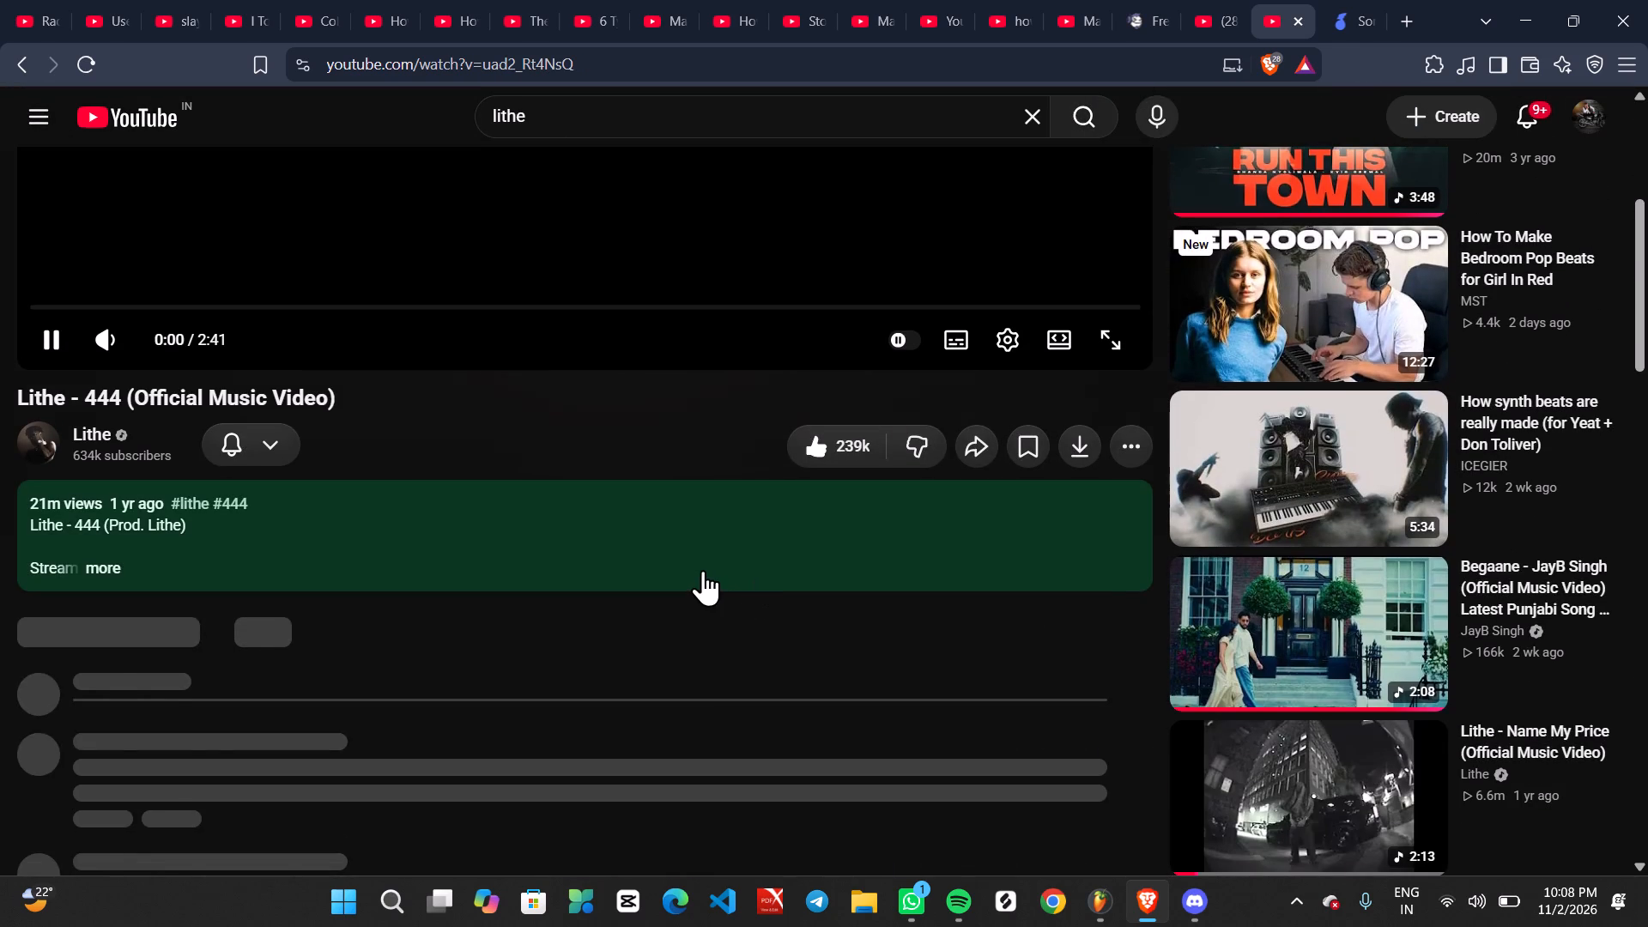
left_click(703, 570)
scroll(1071, 627, "up", 3)
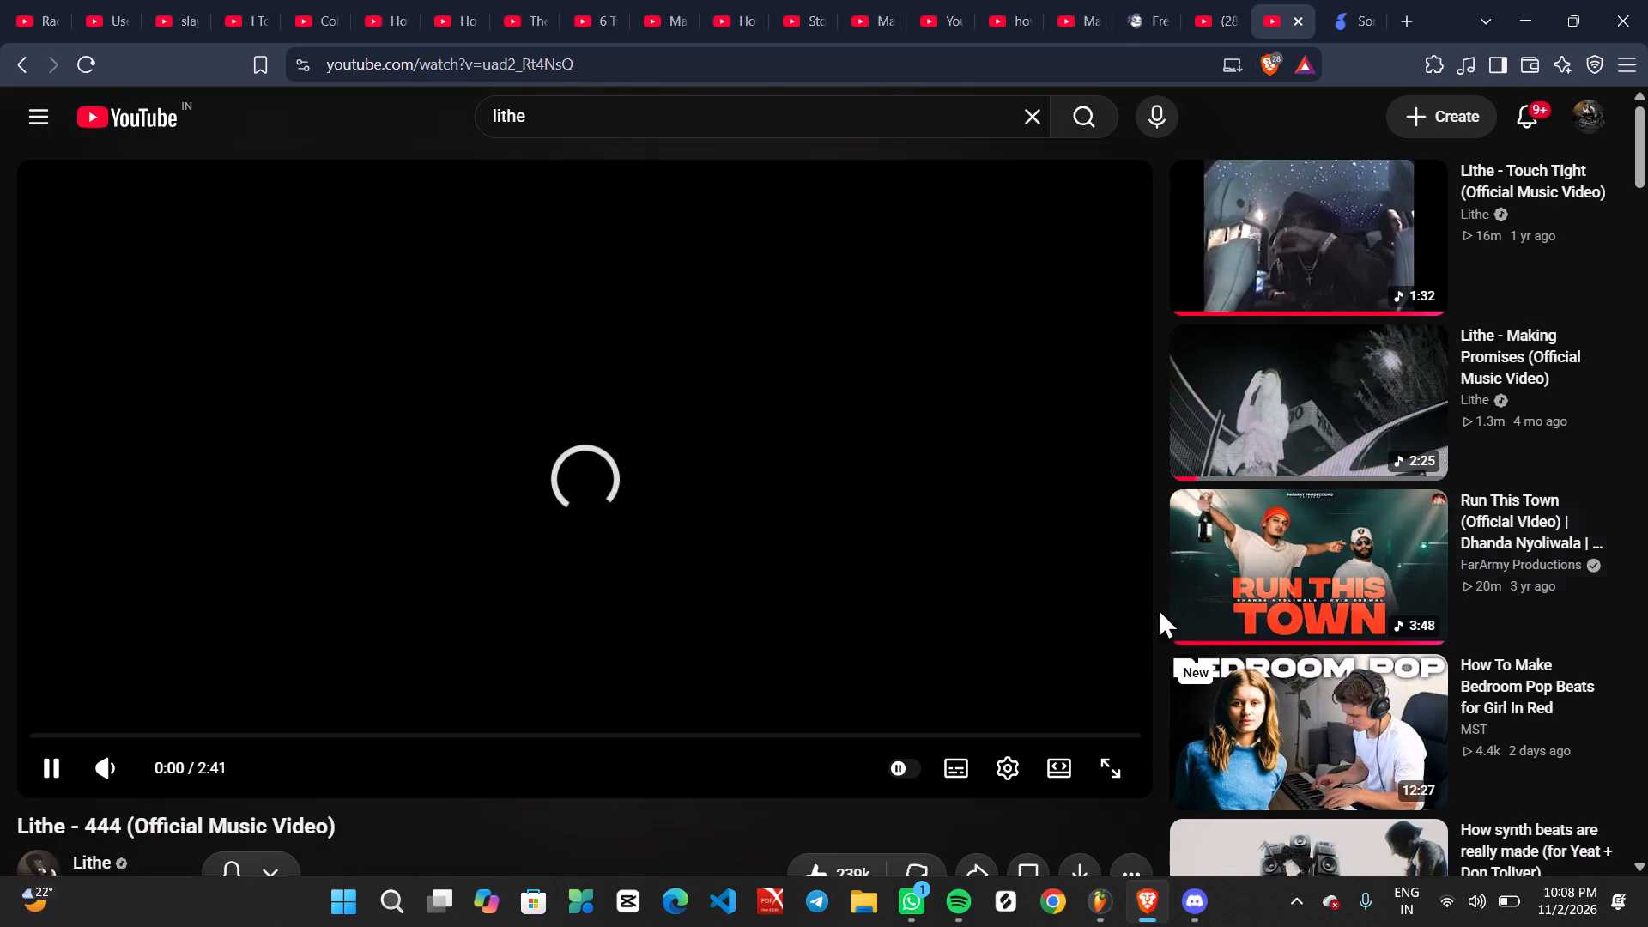
key("space")
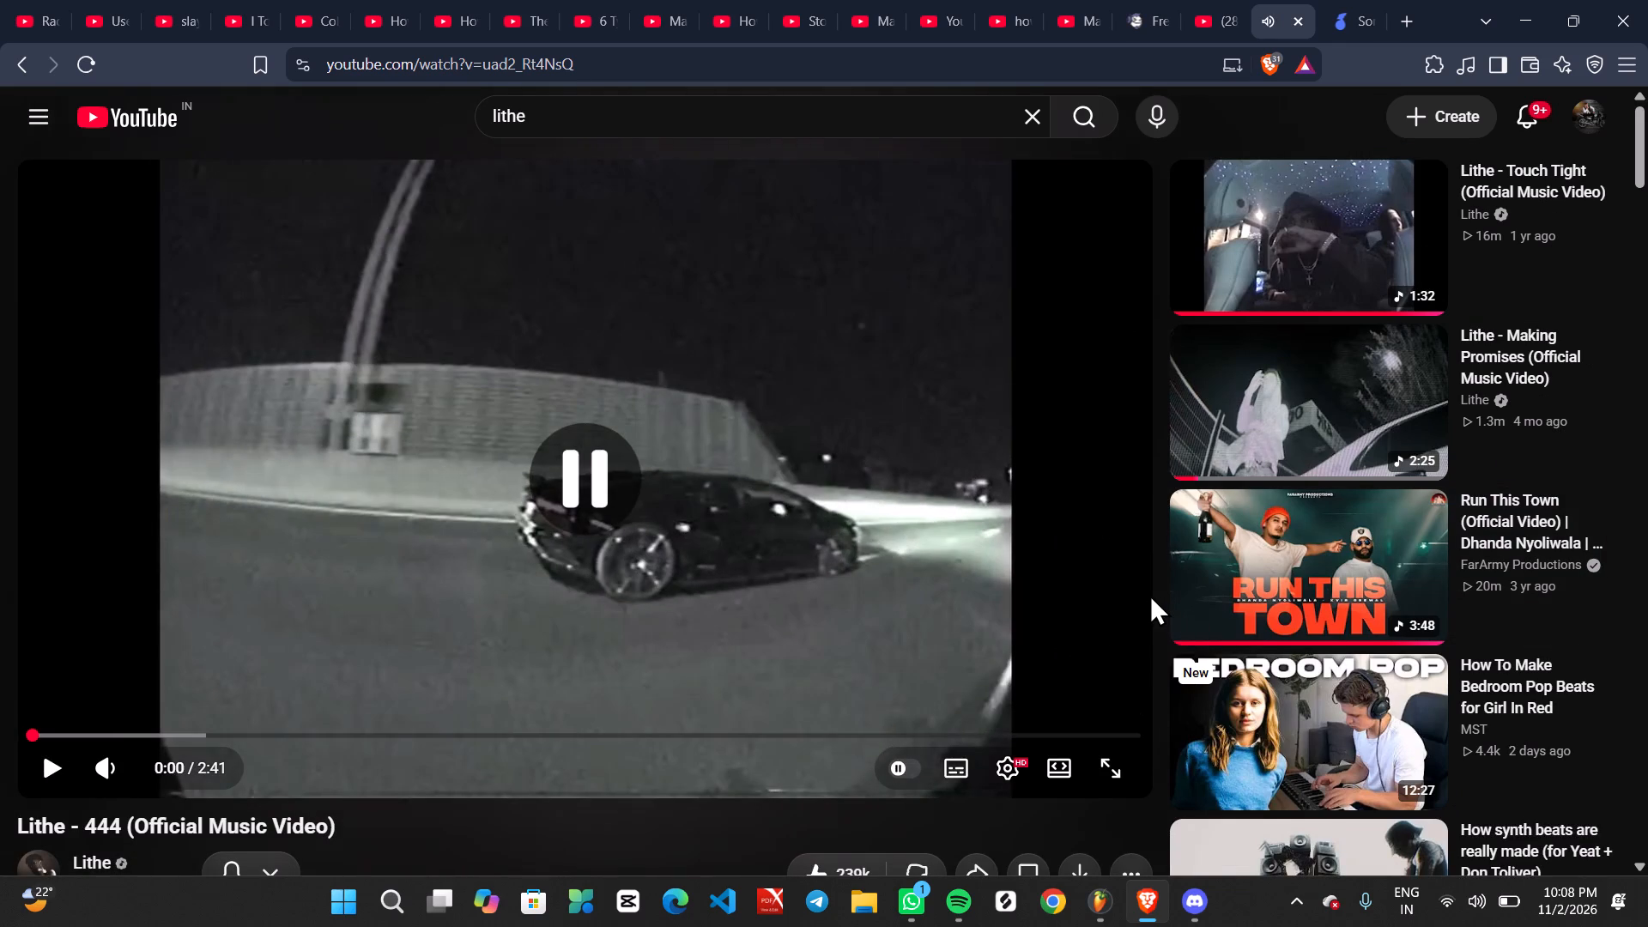
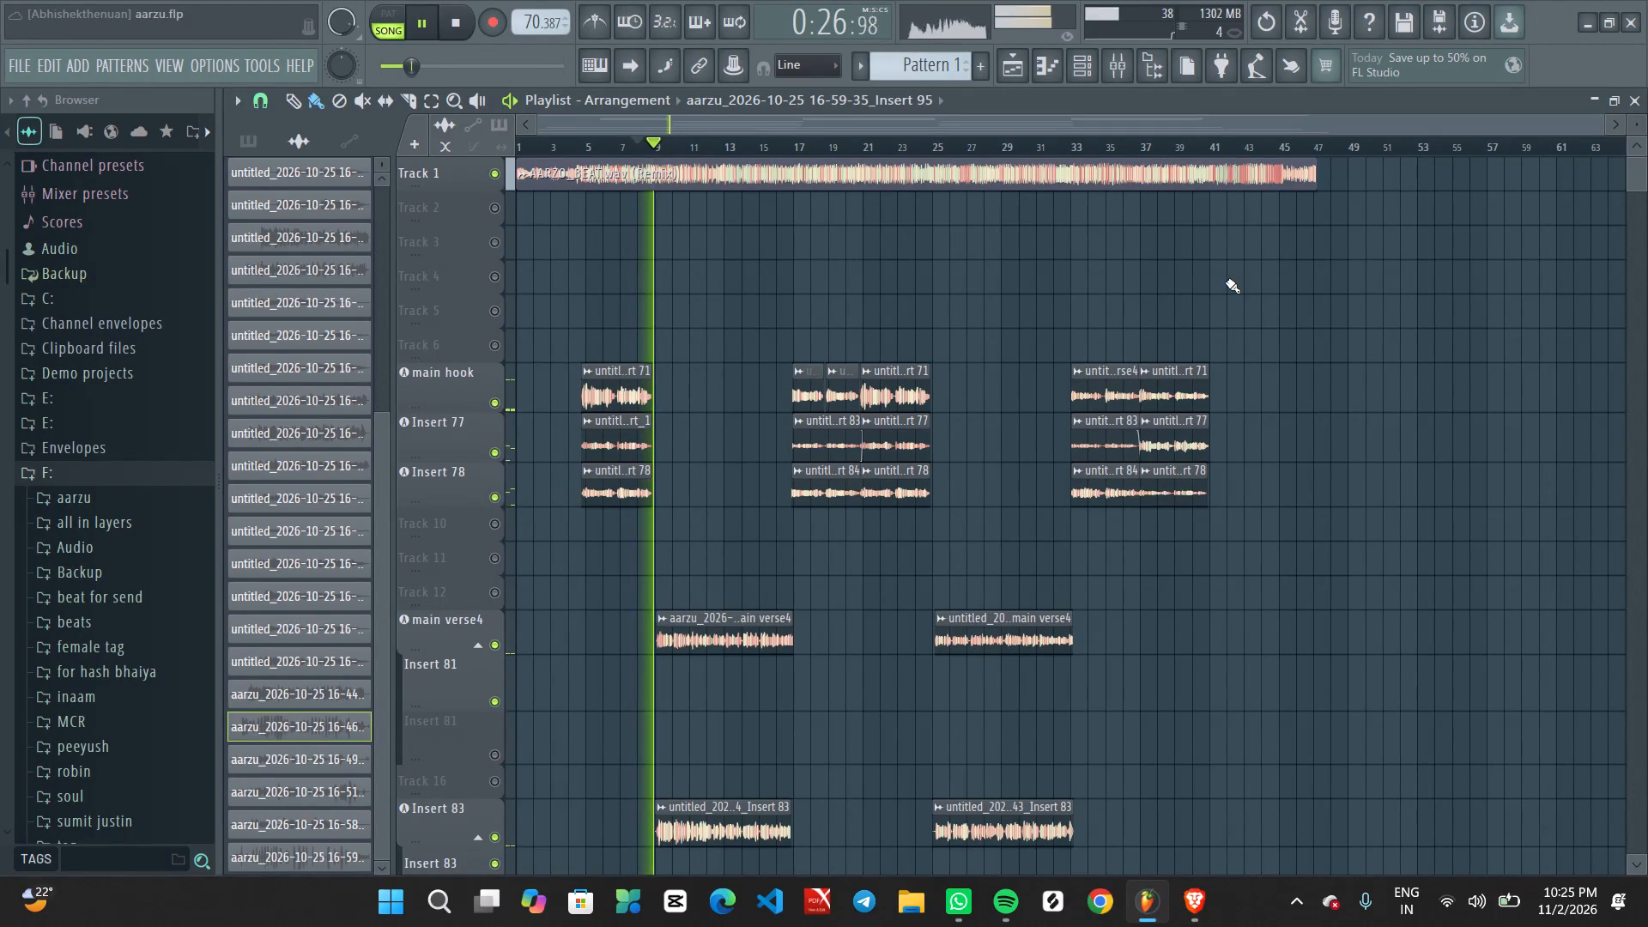
In FL Studio, replay the arrangement from about bar 16 and listen to the verse leading into the second hook.
scroll(842, 760, "down", 4)
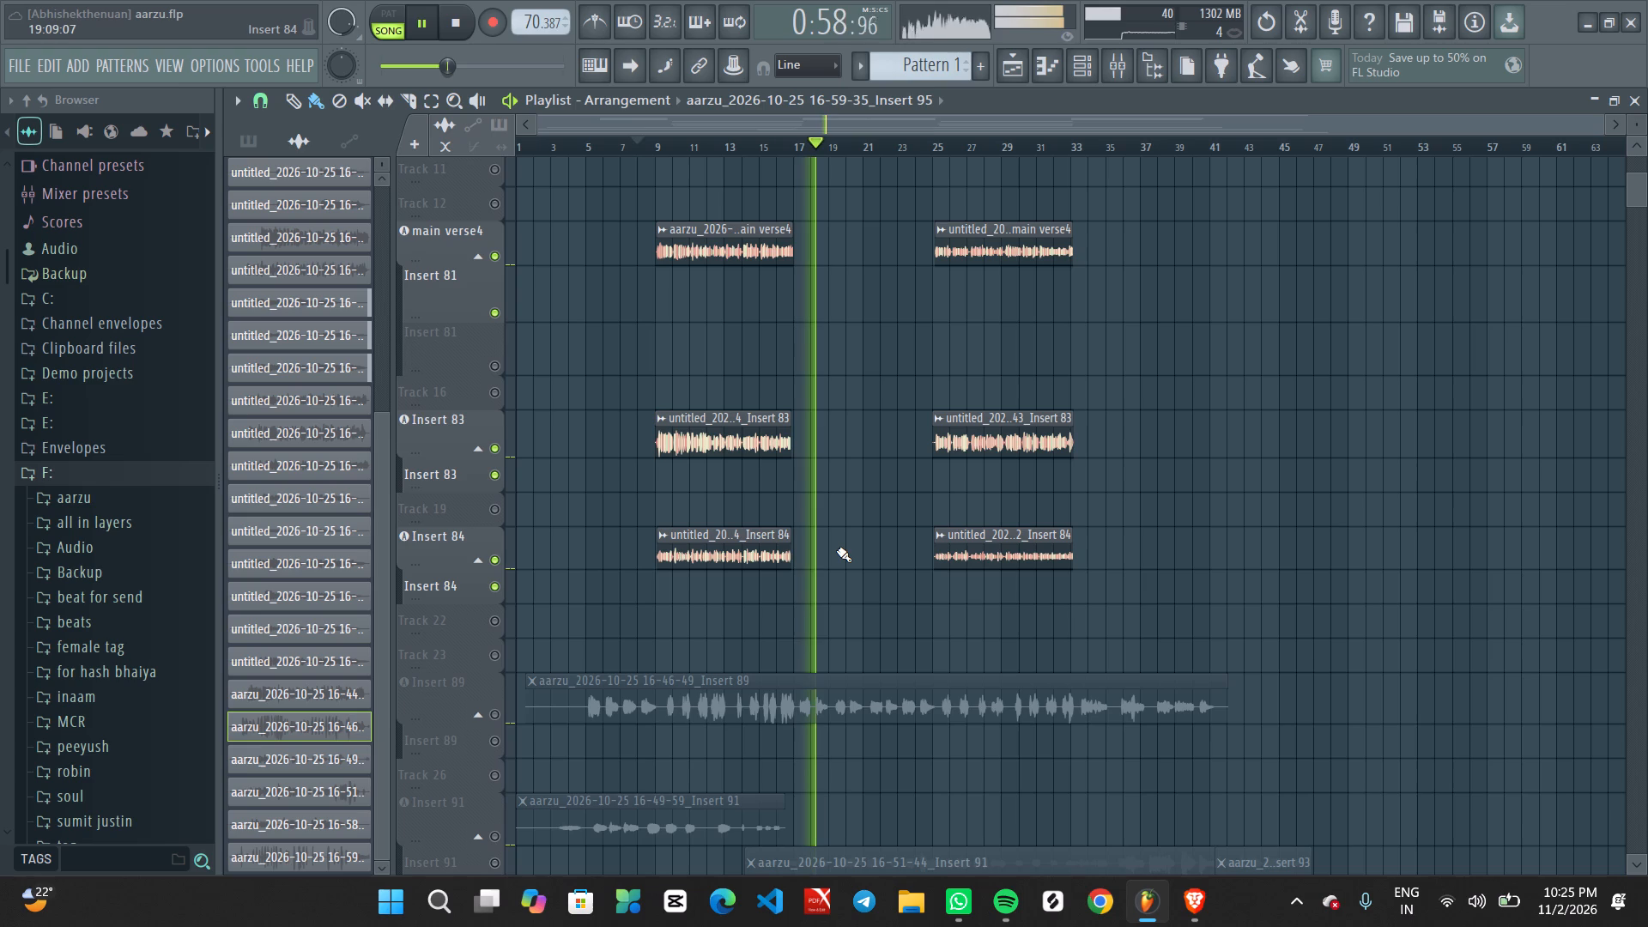
key("space")
key("space")
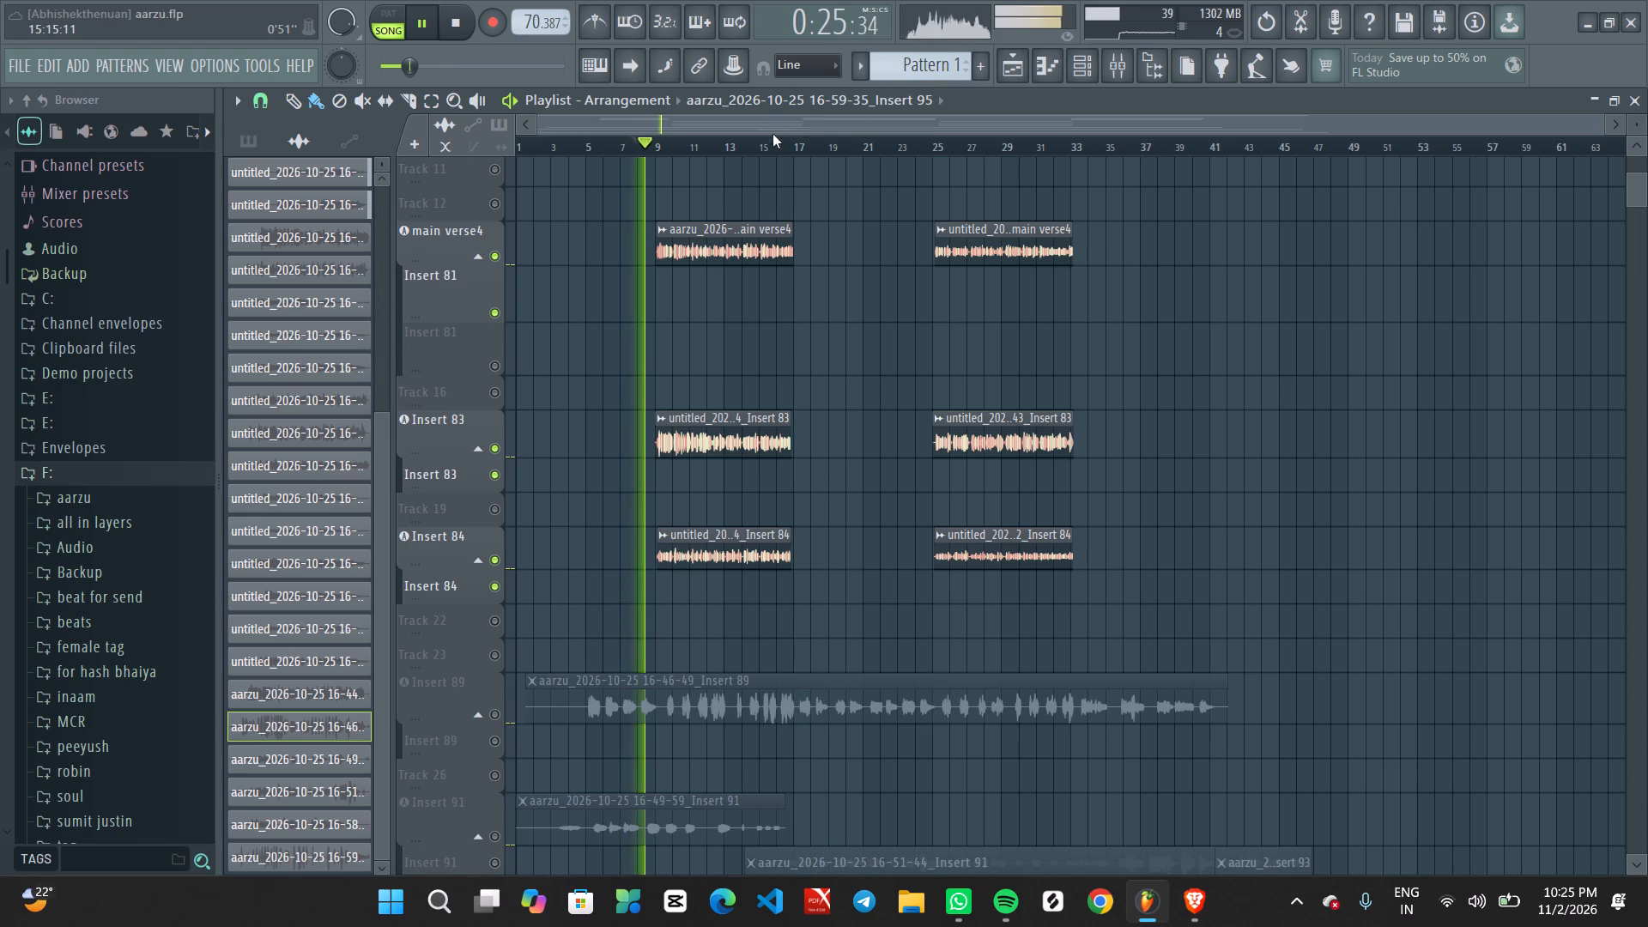
left_click(775, 142)
scroll(806, 335, "up", 5)
scroll(806, 335, "up", 8, "ctrl")
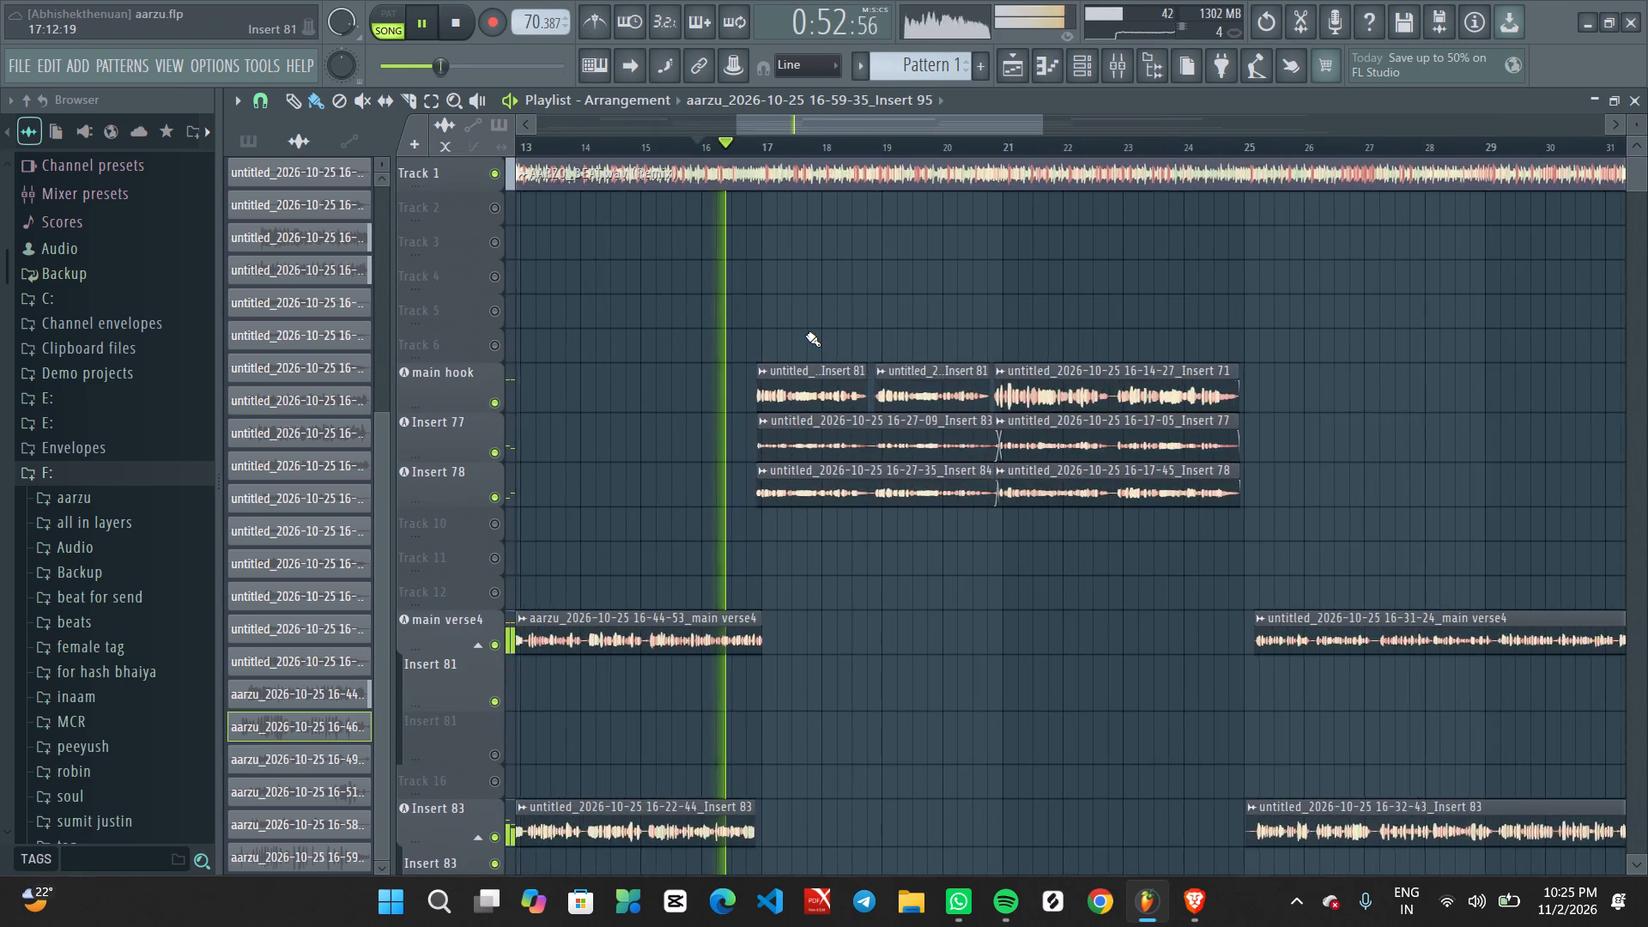
scroll(806, 335, "up", 9, "ctrl")
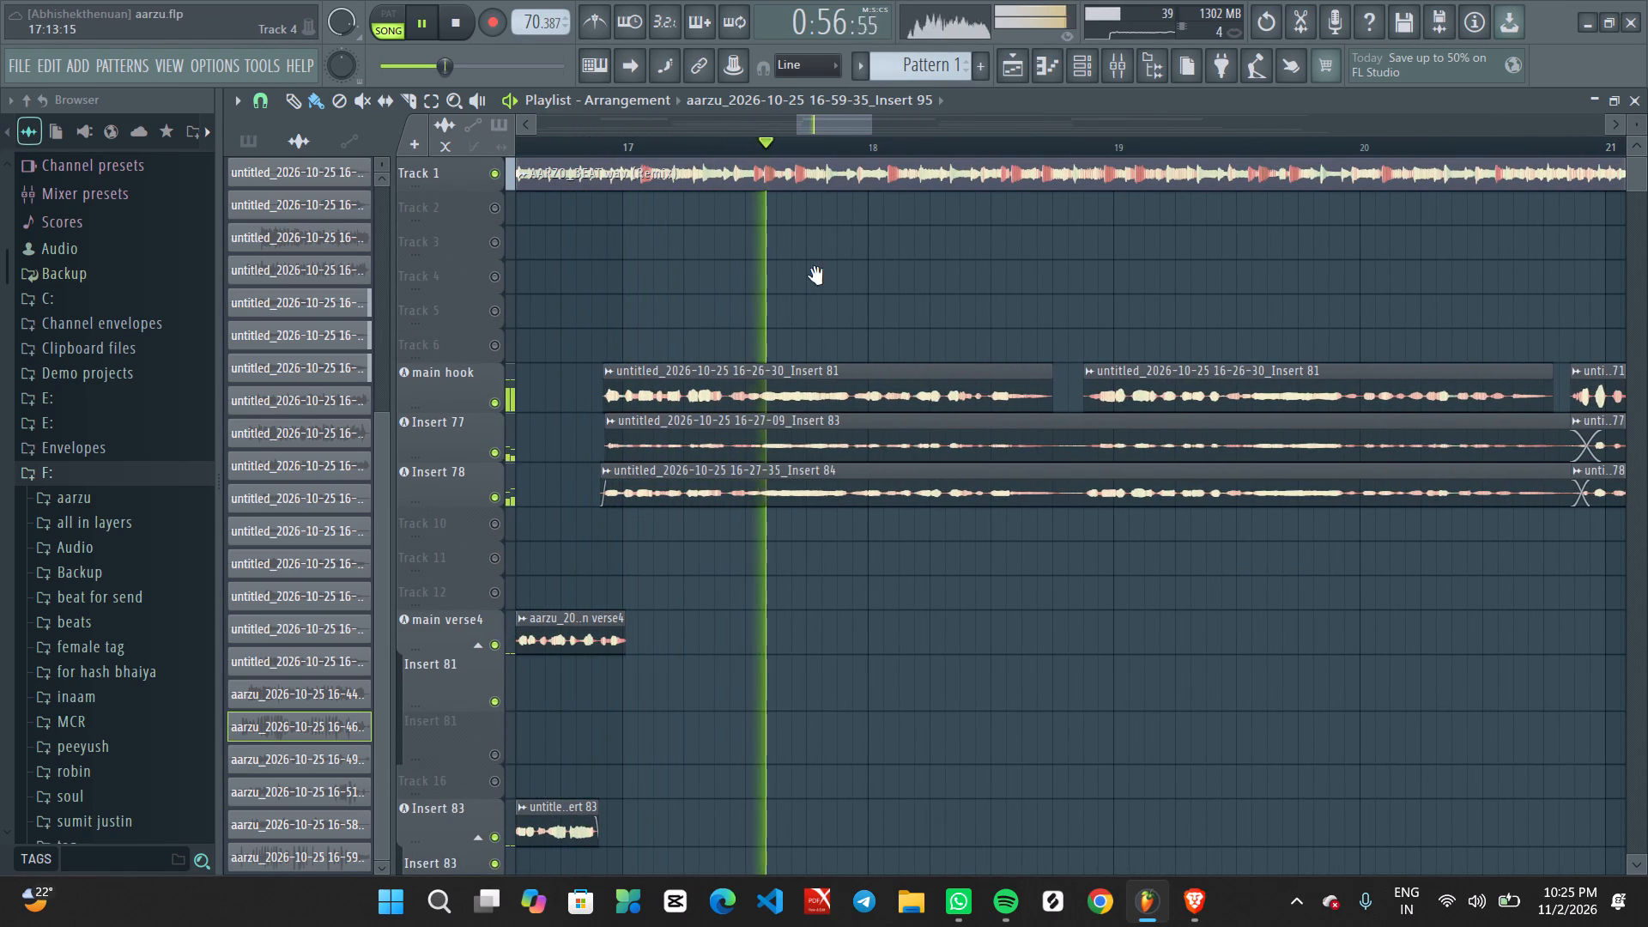
Switch the playlist to the Draw tool.
middle_click(816, 276)
right_click(816, 276)
left_click(833, 307)
Listen through the second hook, and restart playback just before bar 17 to check where its vocals come in.
scroll(833, 310, "down", 9, "ctrl")
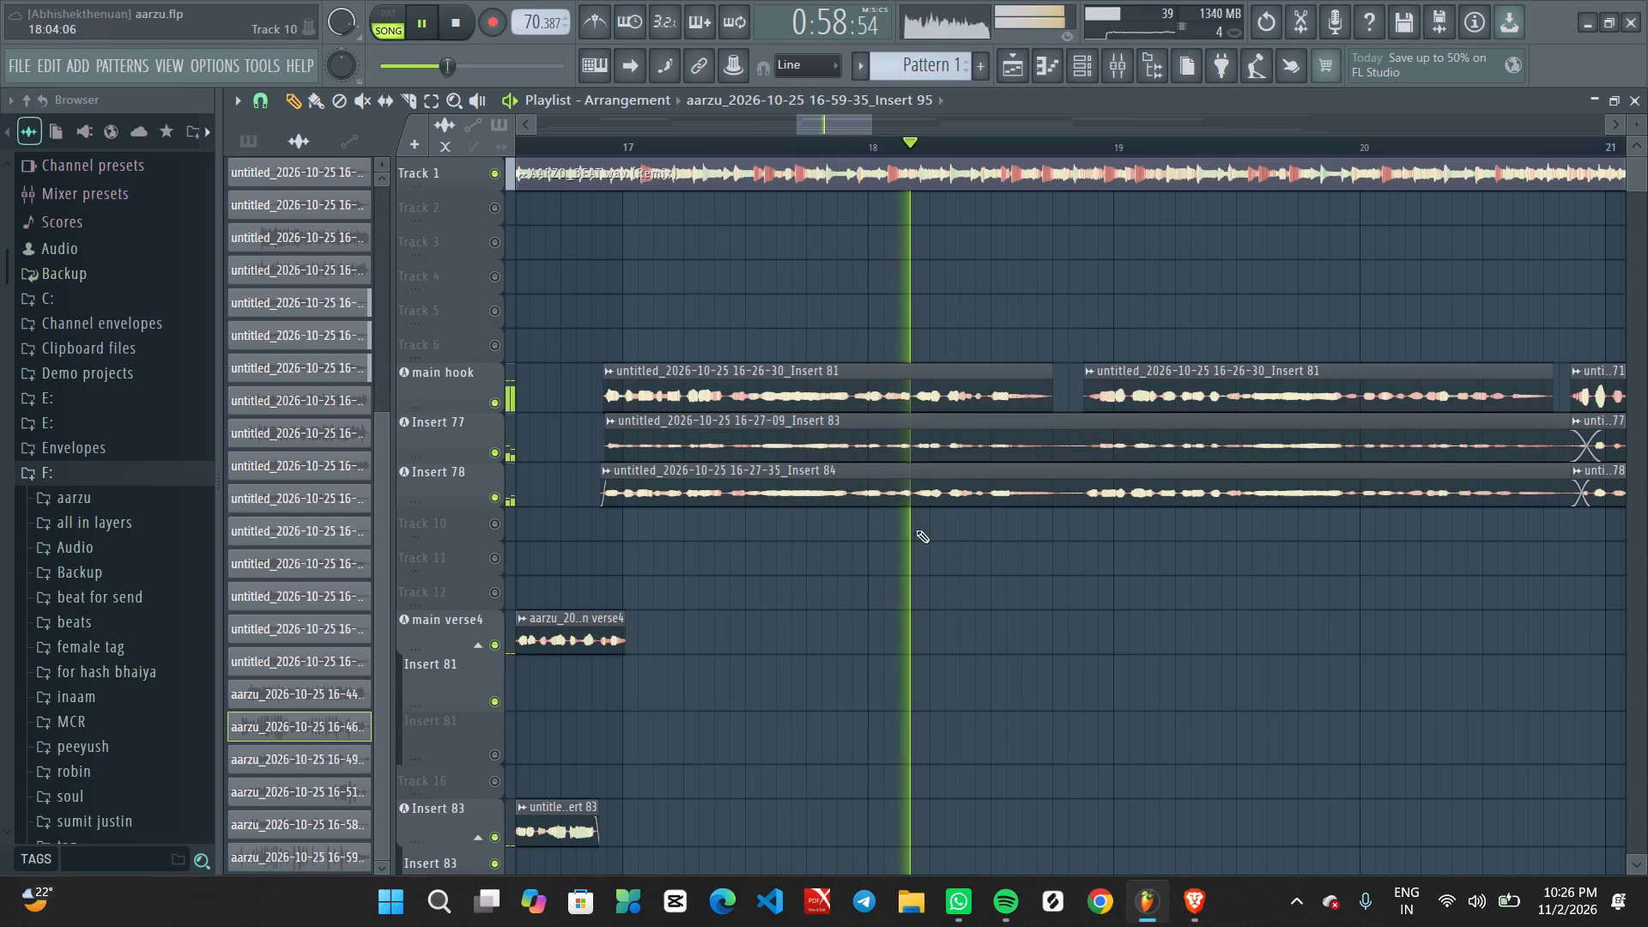
left_click(875, 708, "ctrl")
scroll(858, 671, "down", 6, "ctrl")
scroll(954, 624, "up", 1, "ctrl")
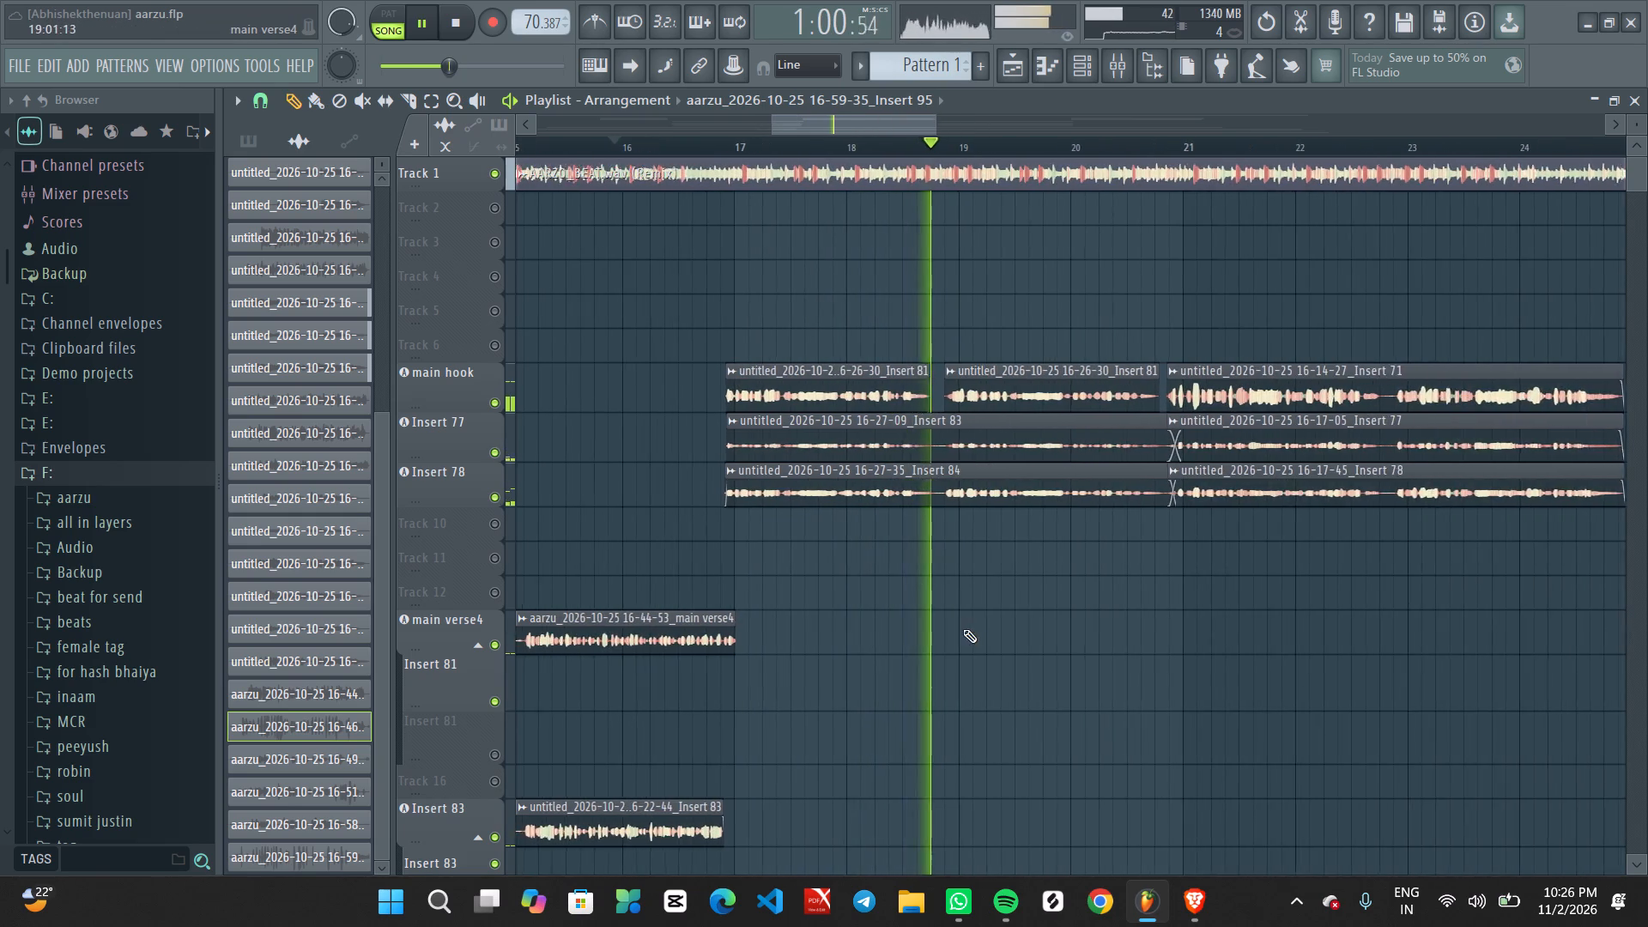
scroll(963, 629, "up", 1, "ctrl")
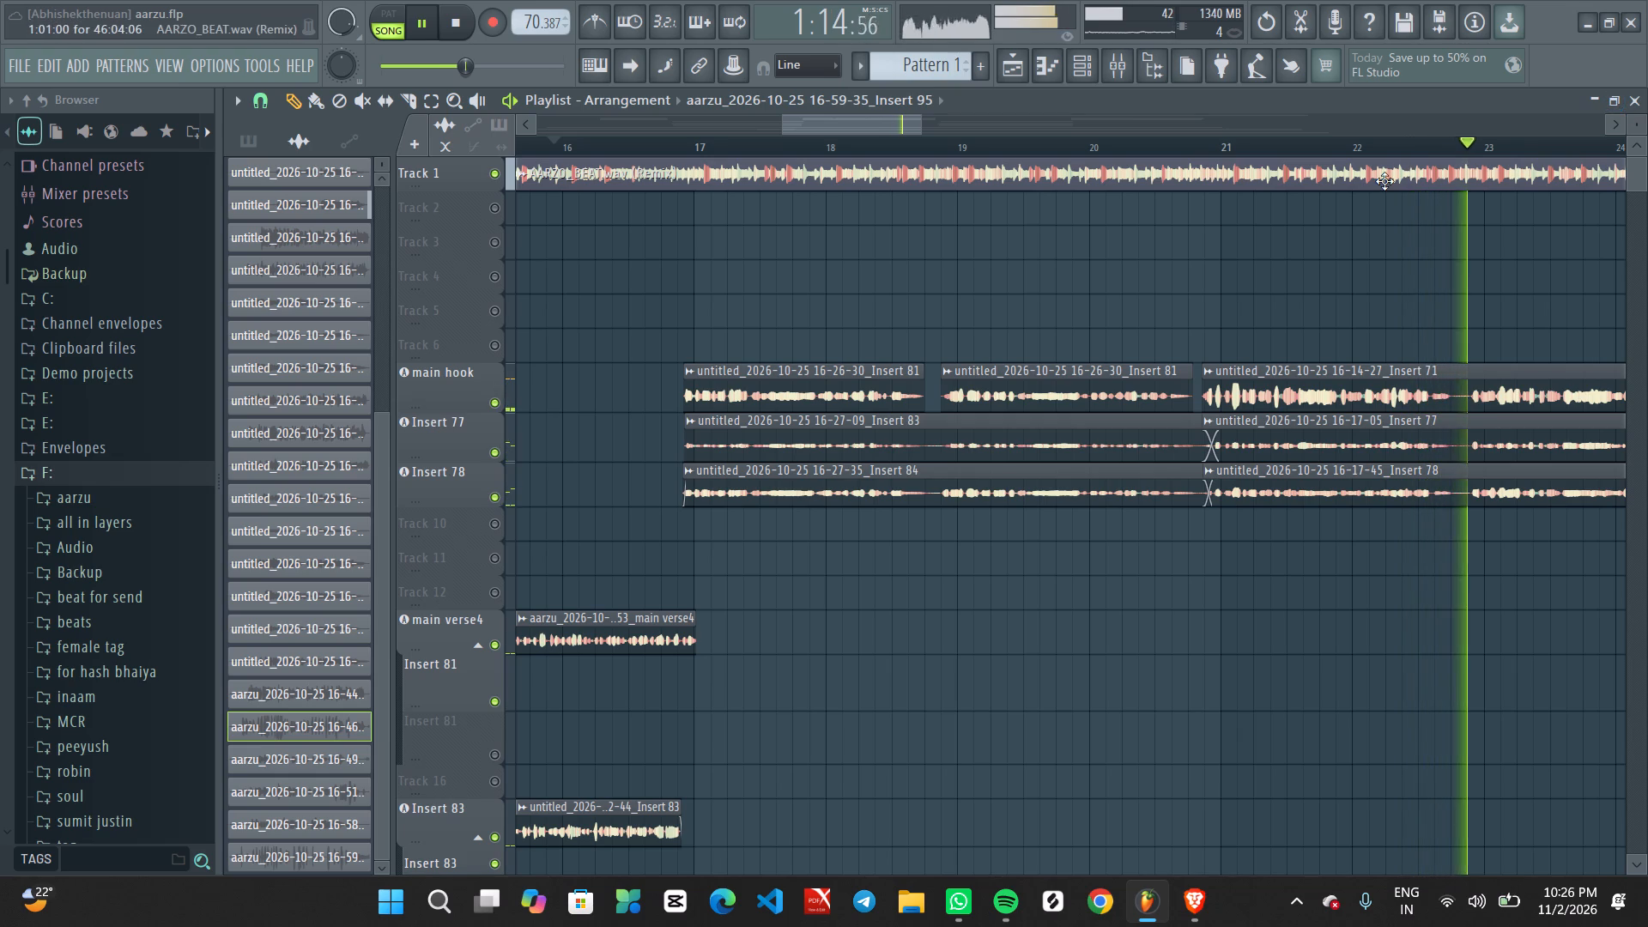
scroll(700, 403, "down", 1, "ctrl")
key("space")
key("space")
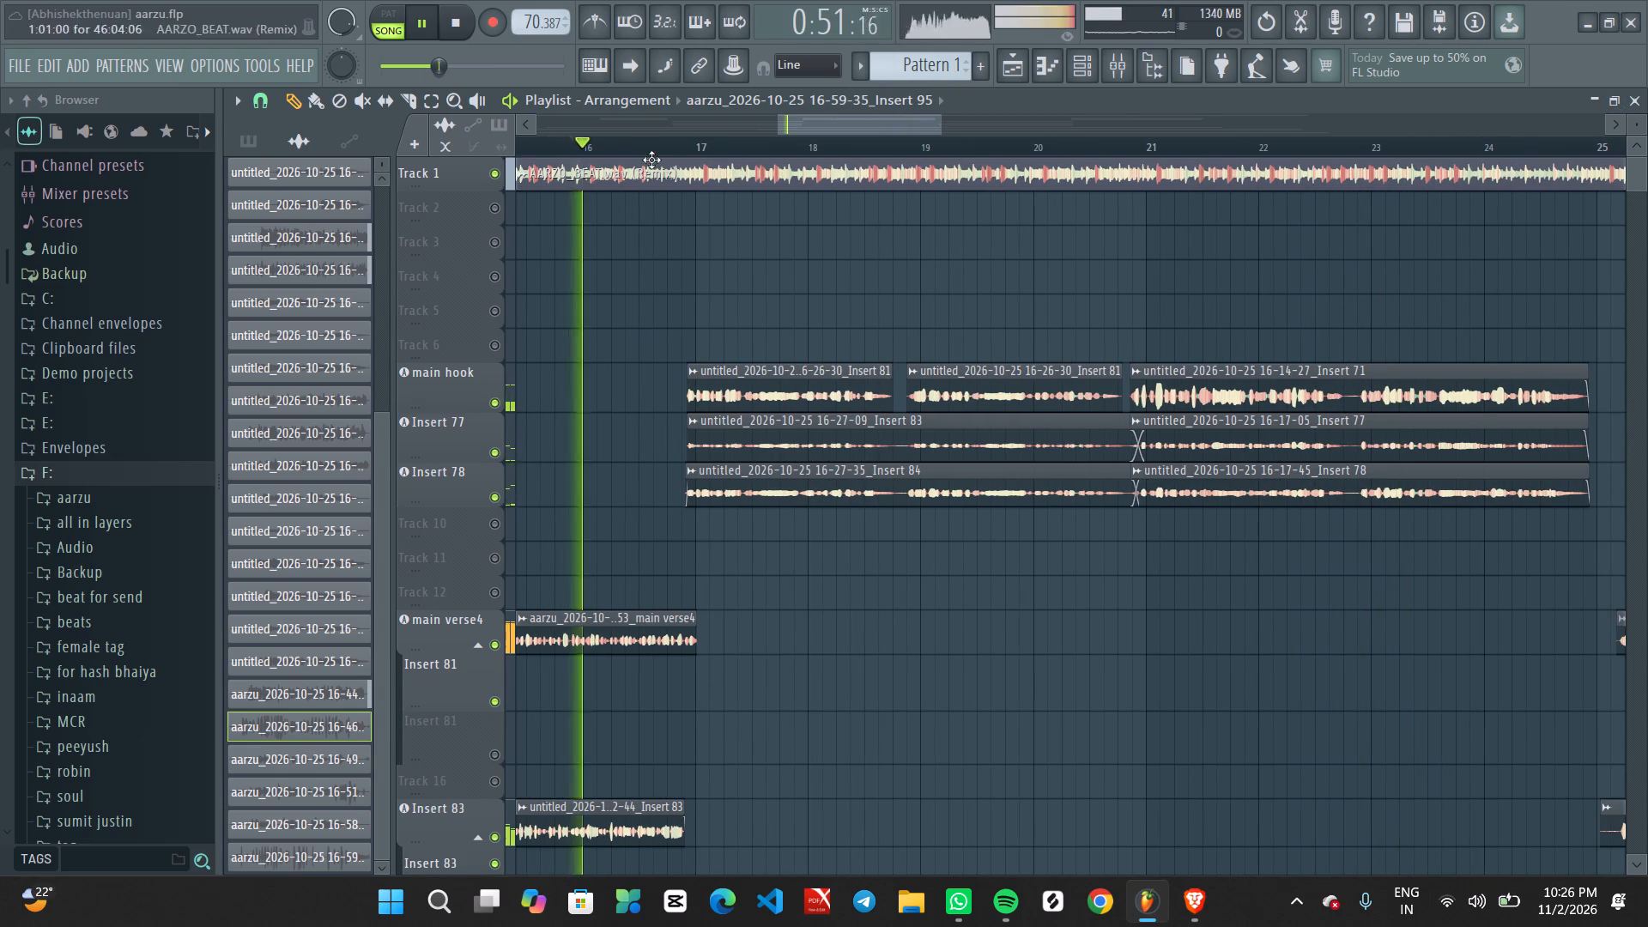
left_click(652, 146)
Move the four vocal clips in the second hook's first half slightly later, closer to the start of bar 17.
scroll(709, 666, "up", 6, "ctrl")
left_click_drag(760, 341, 994, 601, "ctrl")
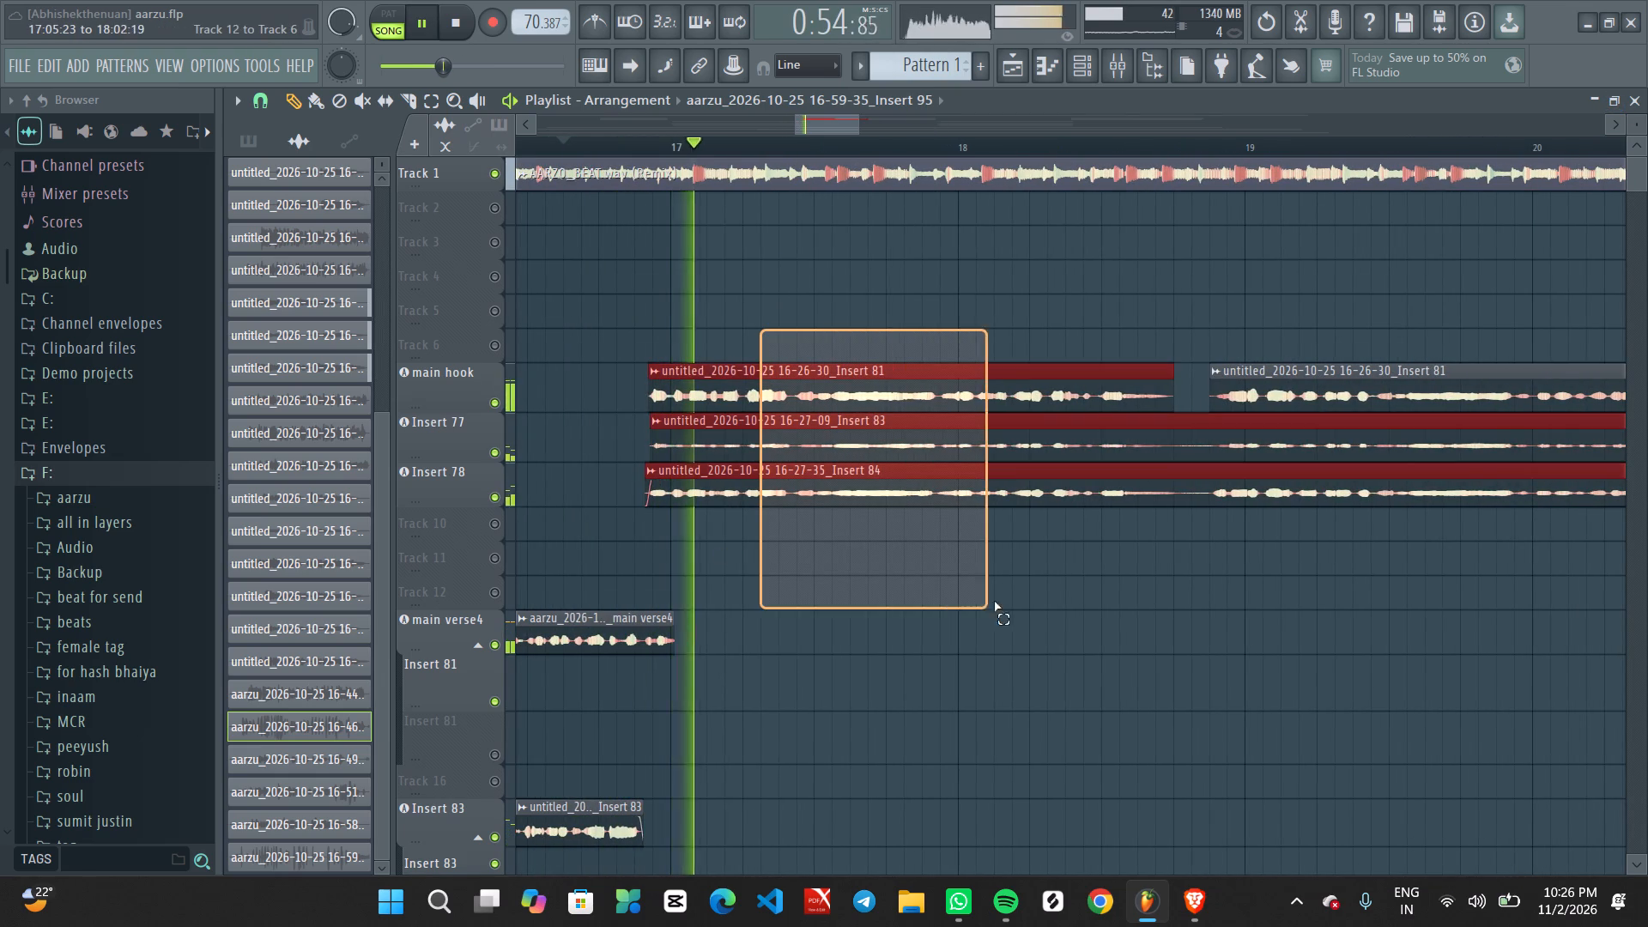
left_click_drag(994, 601, 1484, 615, "ctrl")
scroll(722, 452, "up", 3, "ctrl")
middle_click_drag(600, 594, 914, 646)
key("space")
key("space")
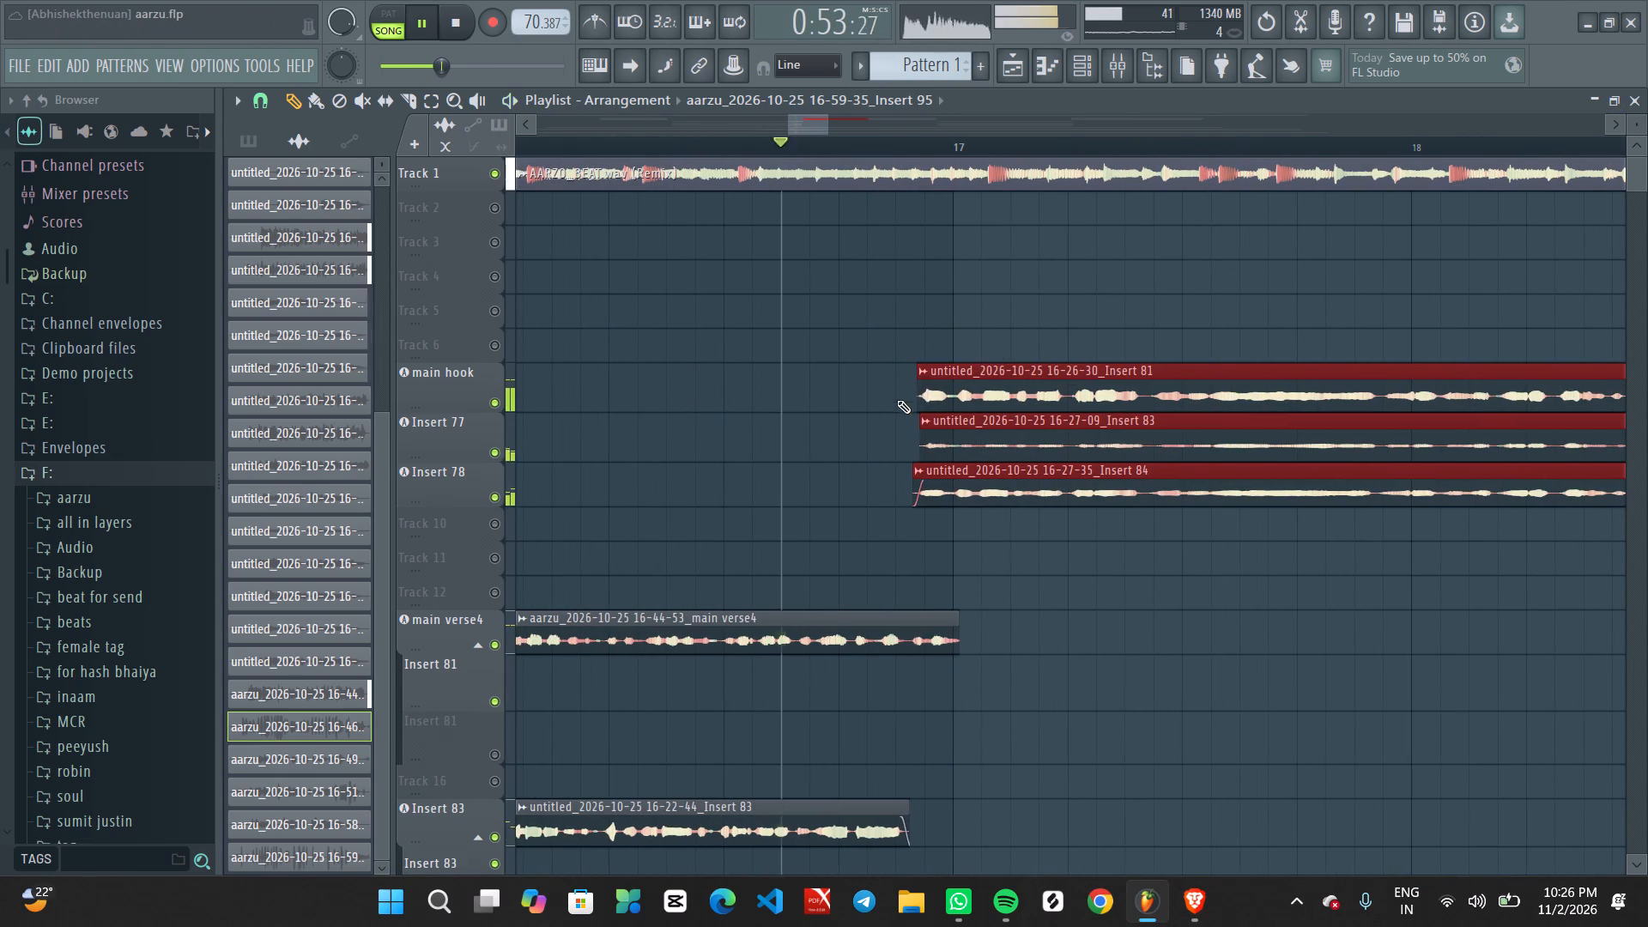
left_click_drag(937, 389, 949, 388, "alt")
Replay the start of the second hook and examine how the shifted vocal clips line up around bar 17.
scroll(956, 508, "down", 3, "ctrl")
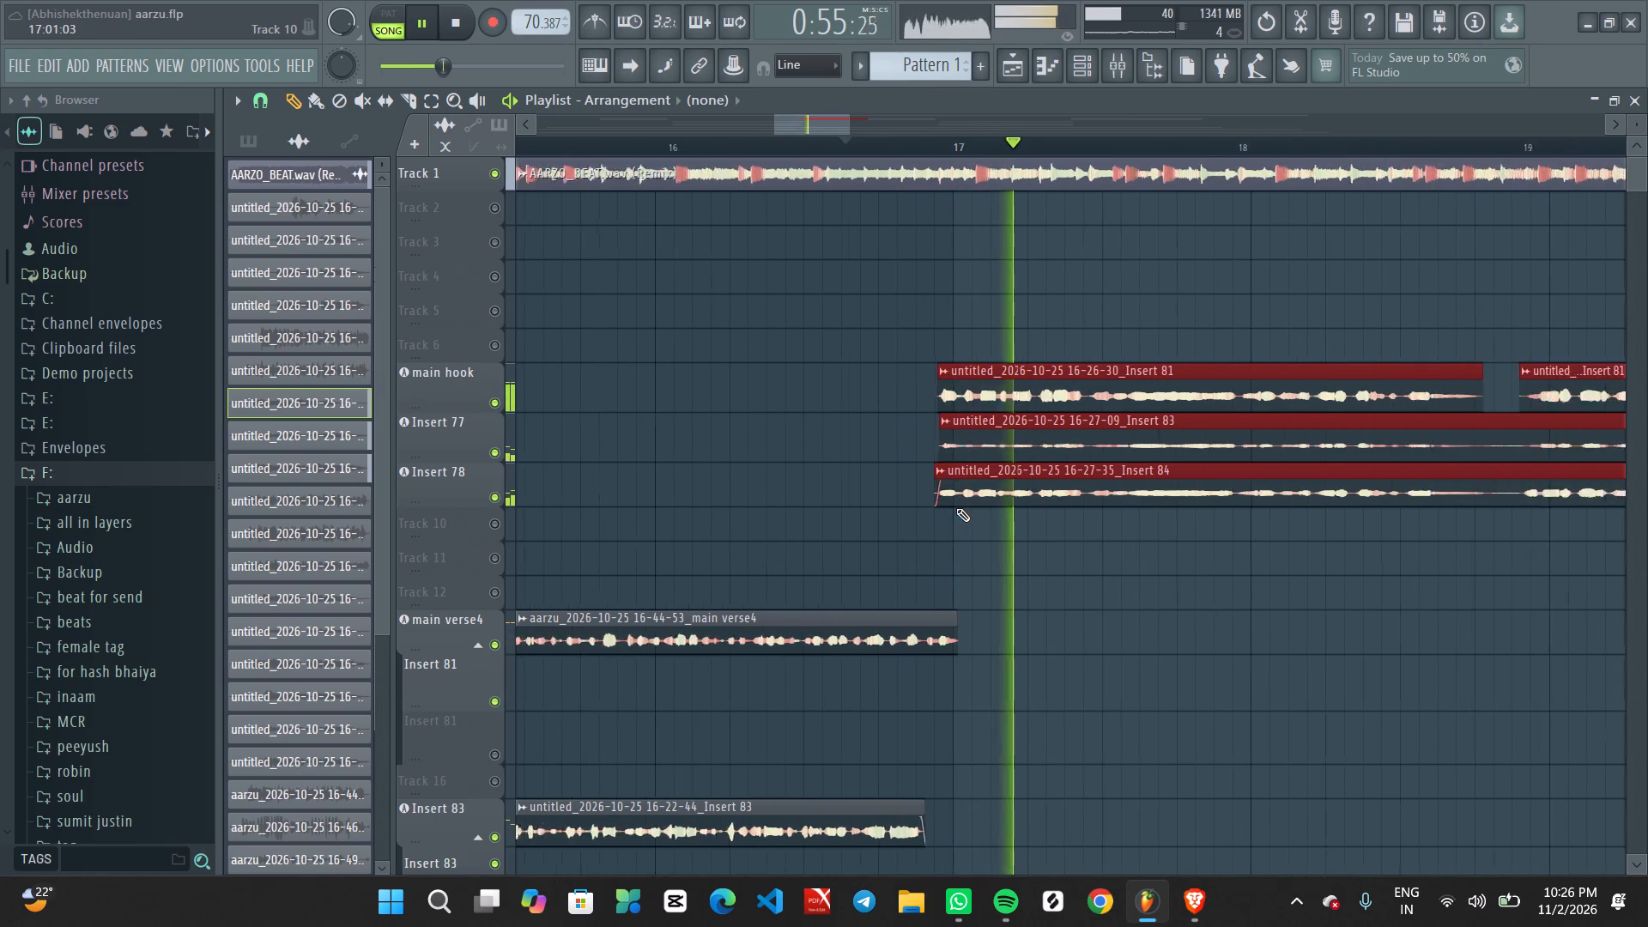
scroll(956, 508, "down", 4, "ctrl")
scroll(1082, 533, "down", 3, "ctrl")
scroll(1090, 530, "up", 8, "ctrl")
key("space")
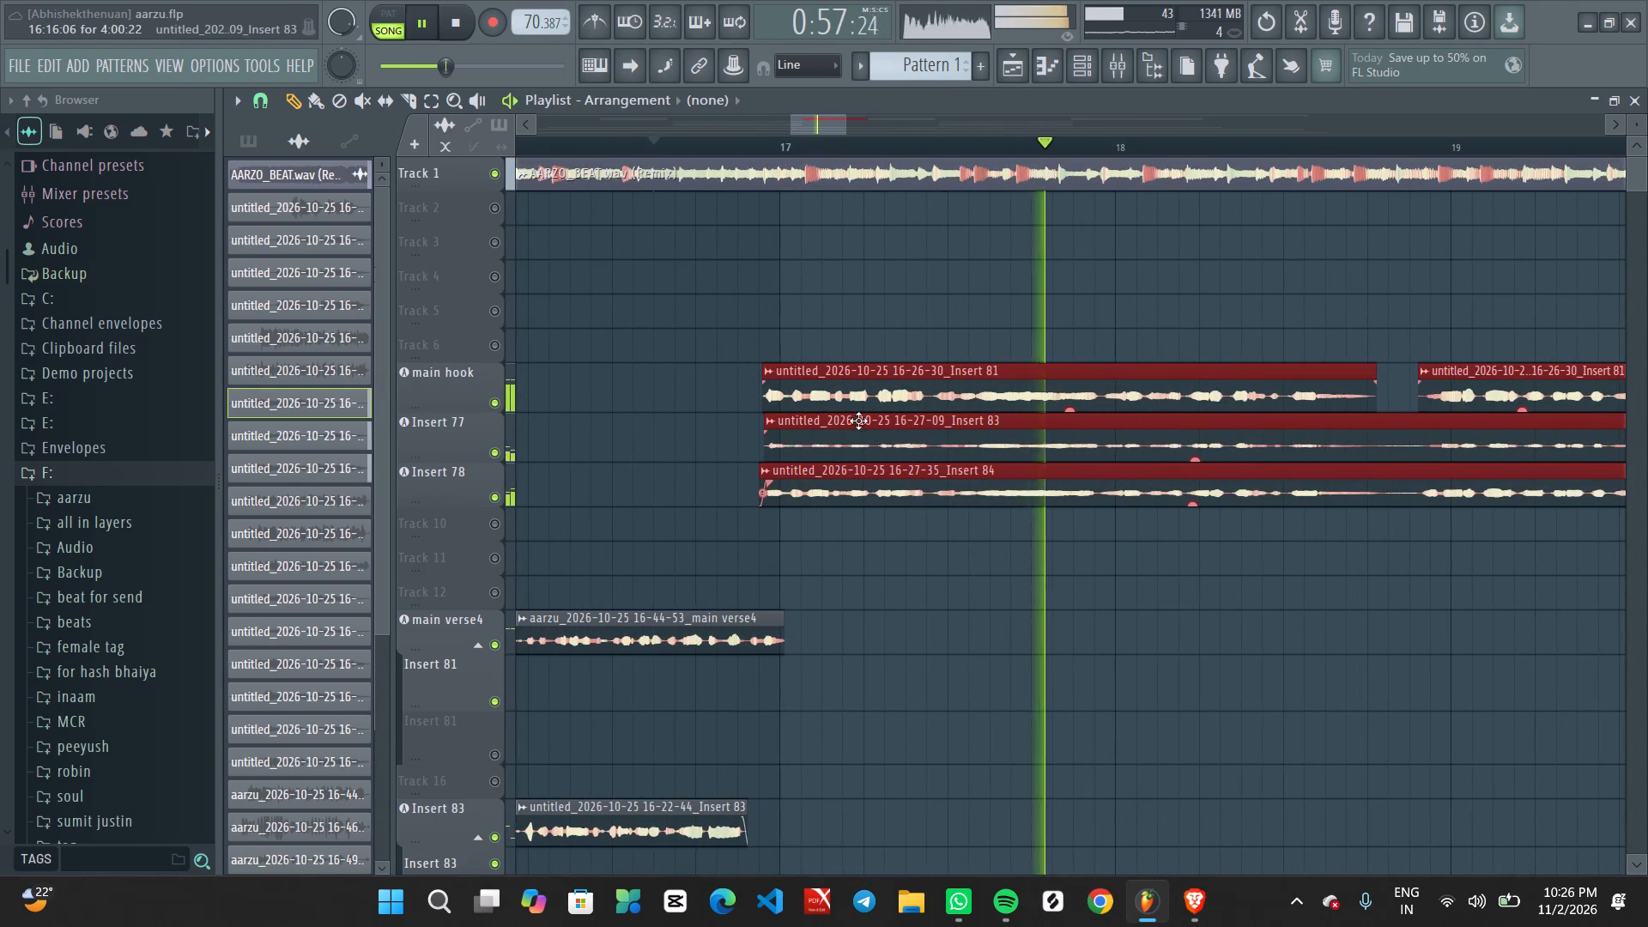
key("space")
scroll(801, 499, "up", 8, "ctrl")
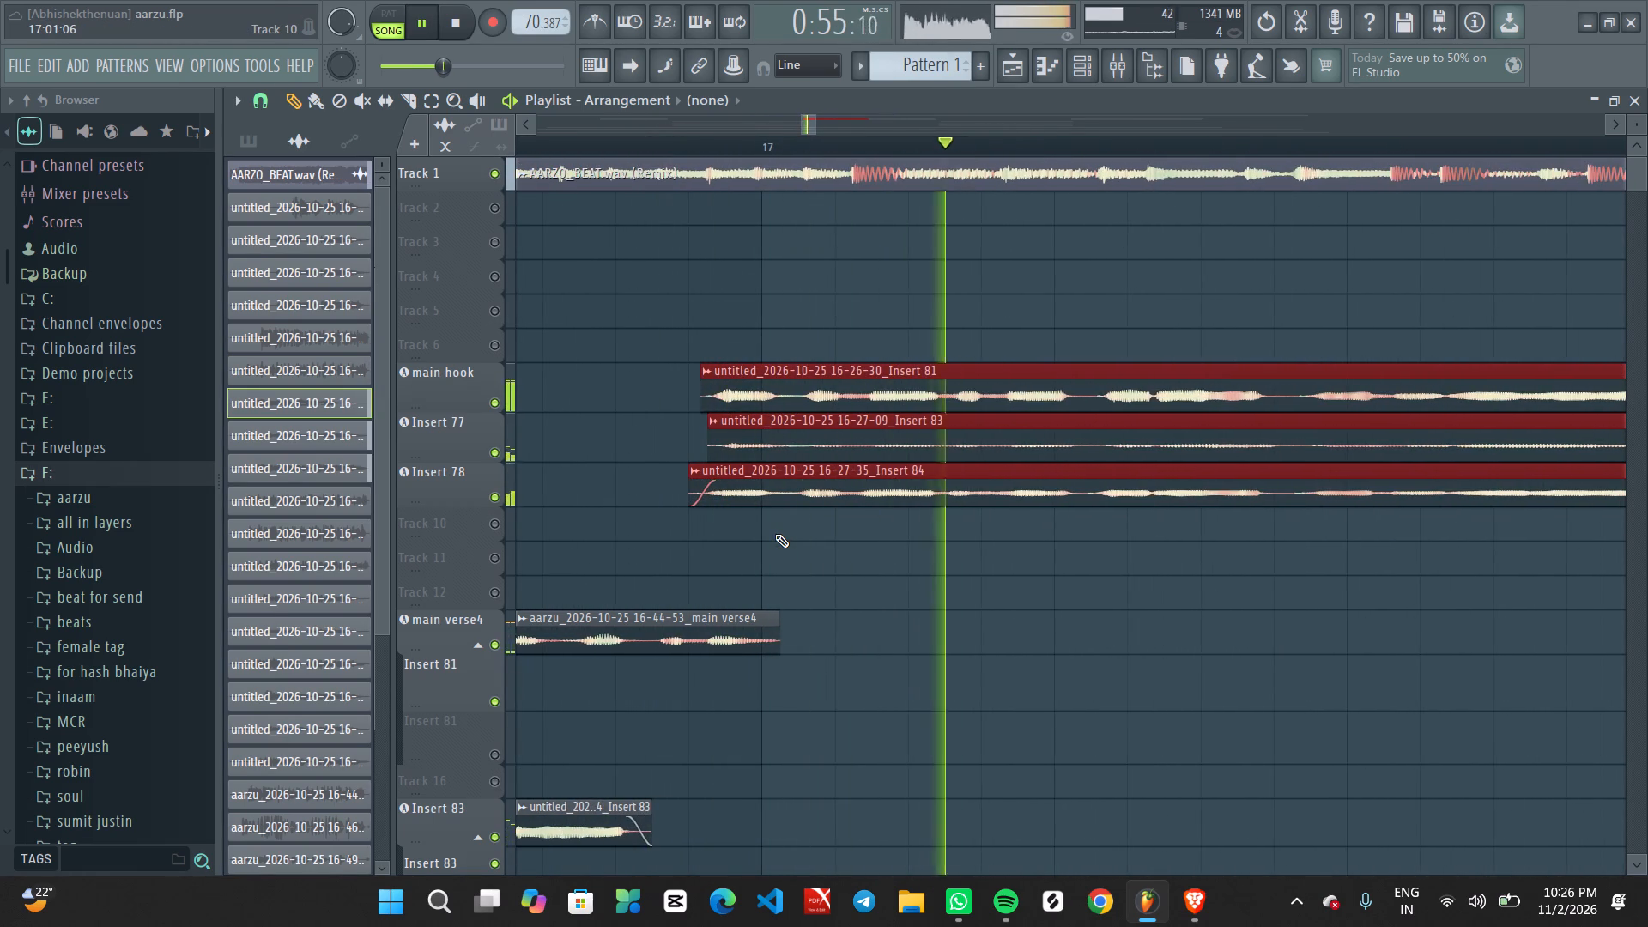
scroll(775, 534, "down", 14, "ctrl")
scroll(795, 533, "down", 8, "ctrl")
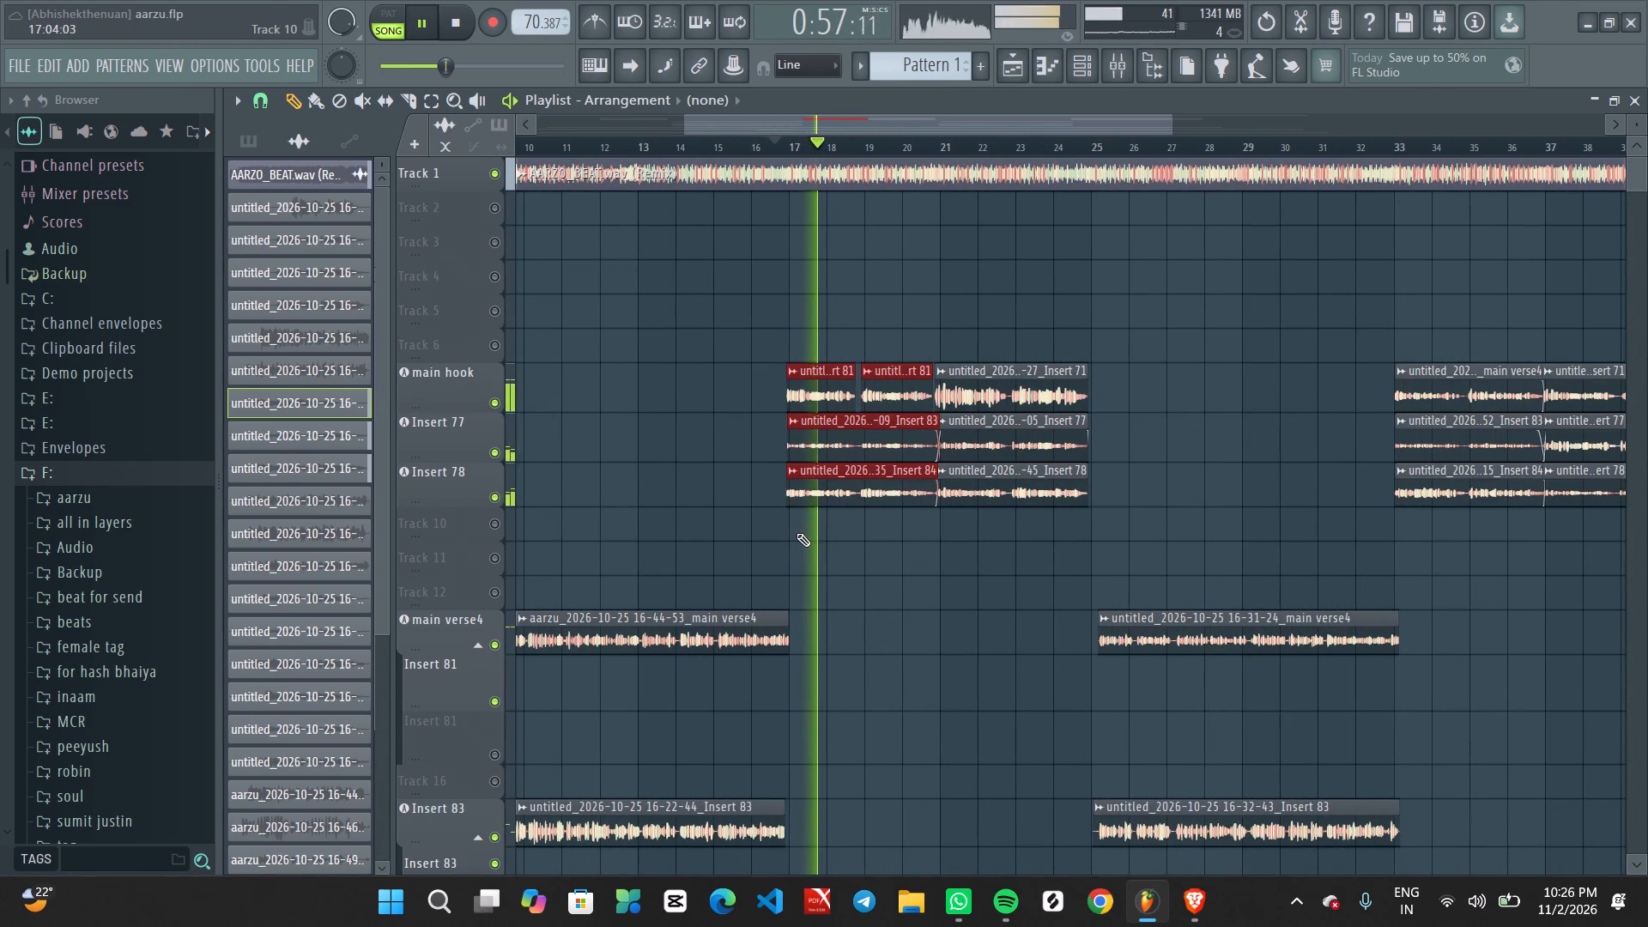
scroll(797, 533, "up", 12, "ctrl")
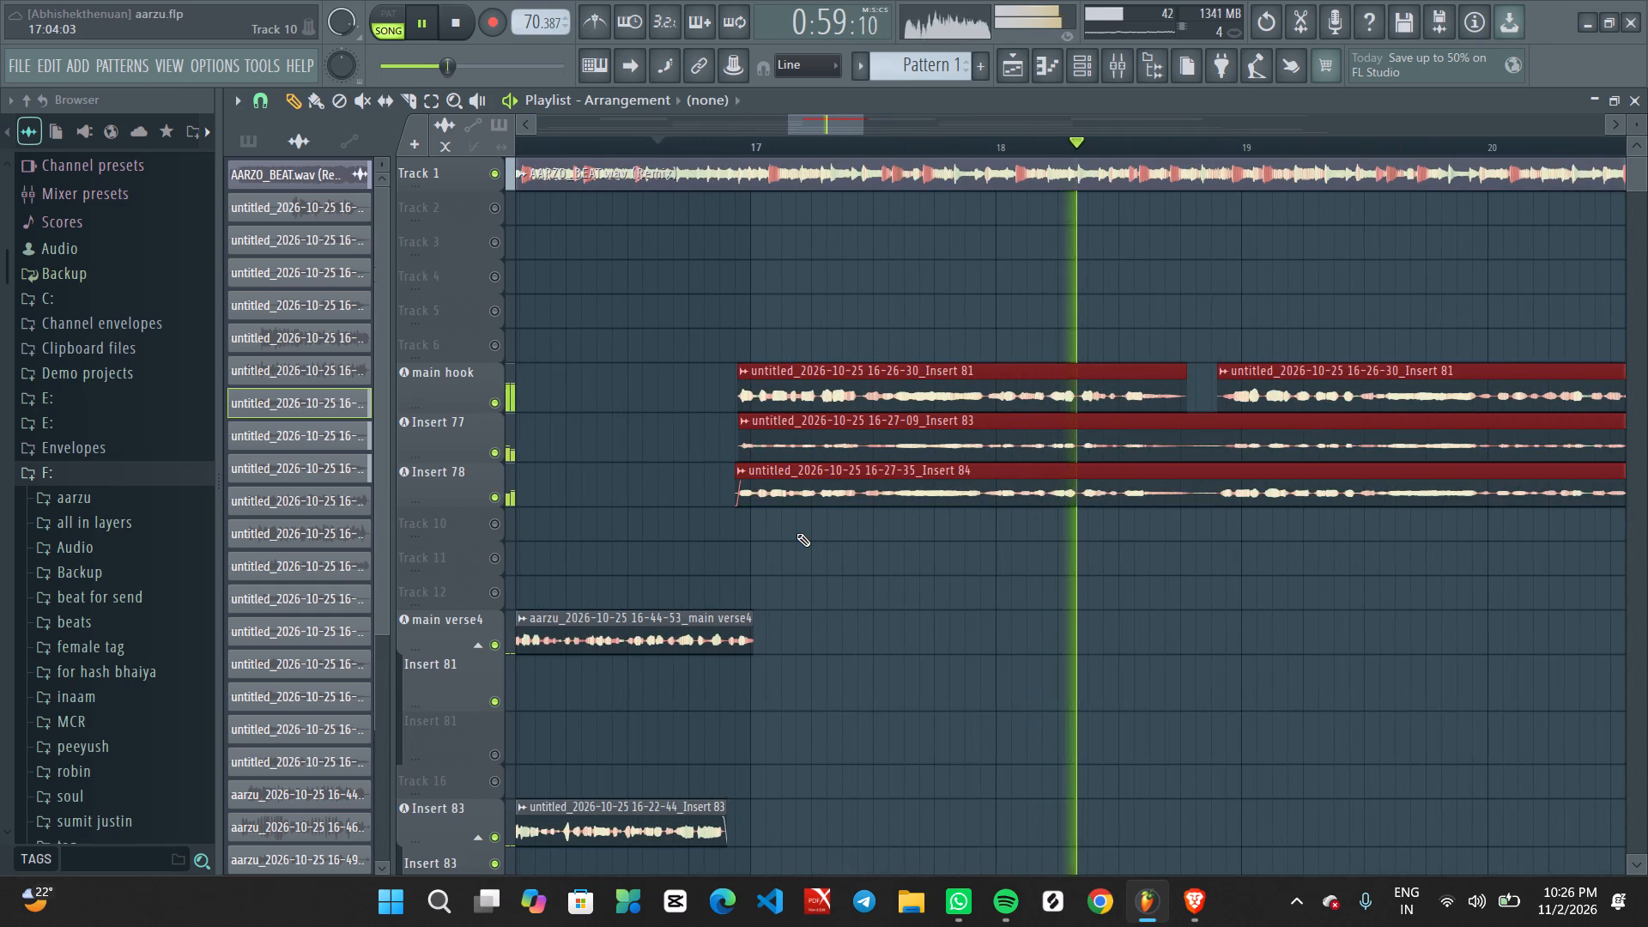
scroll(797, 533, "down", 8, "ctrl")
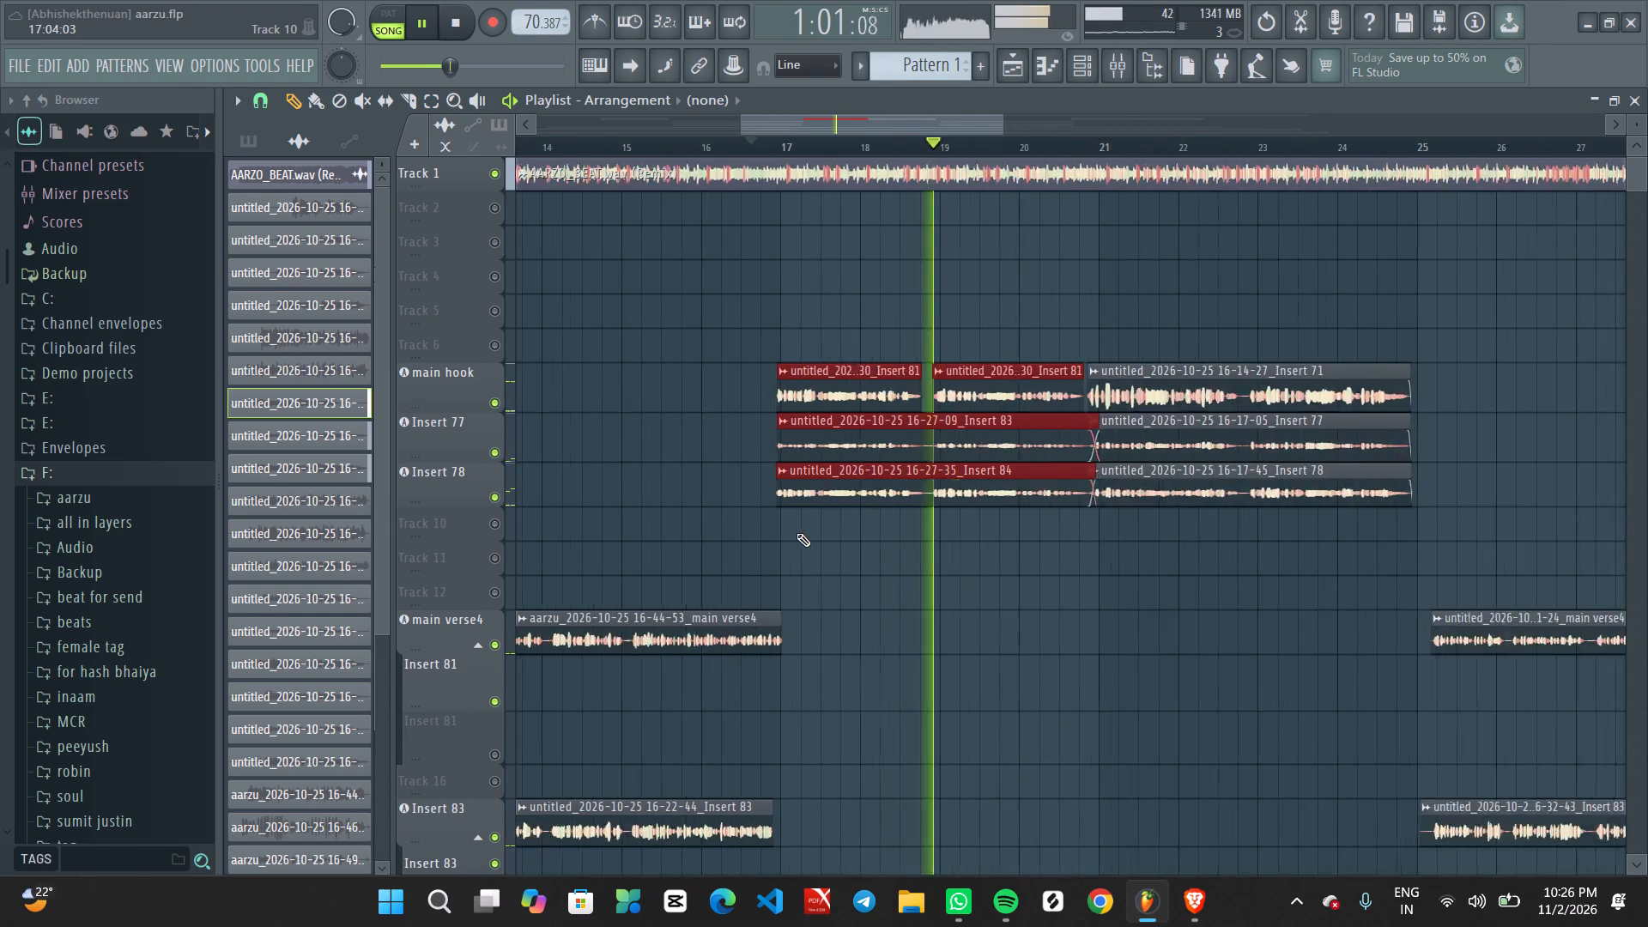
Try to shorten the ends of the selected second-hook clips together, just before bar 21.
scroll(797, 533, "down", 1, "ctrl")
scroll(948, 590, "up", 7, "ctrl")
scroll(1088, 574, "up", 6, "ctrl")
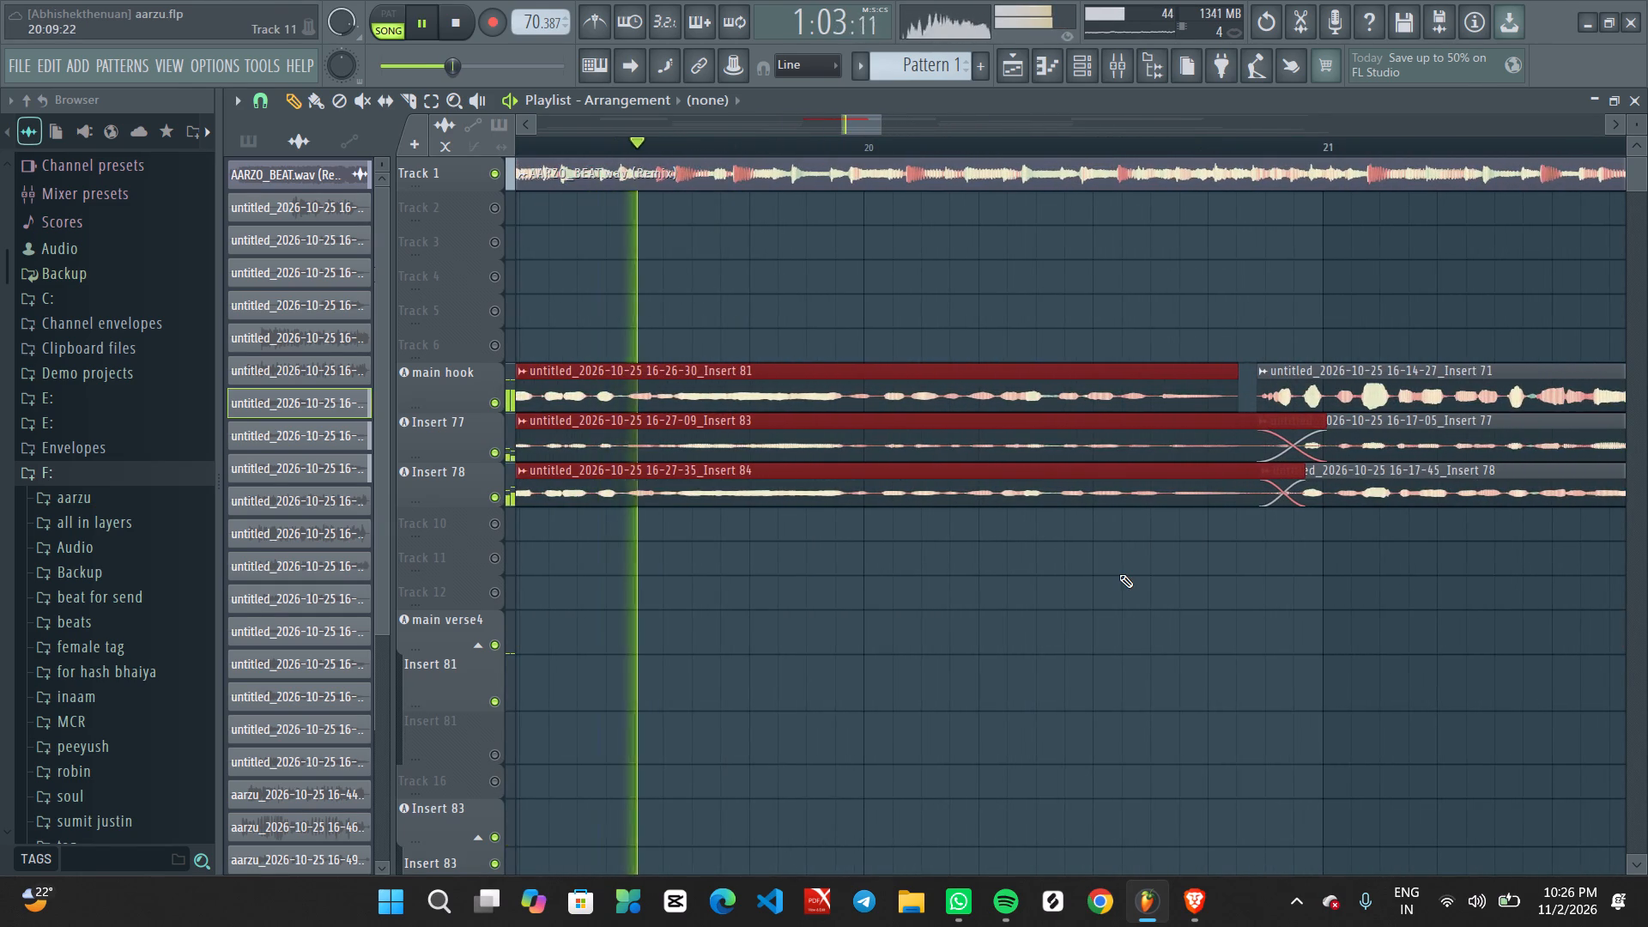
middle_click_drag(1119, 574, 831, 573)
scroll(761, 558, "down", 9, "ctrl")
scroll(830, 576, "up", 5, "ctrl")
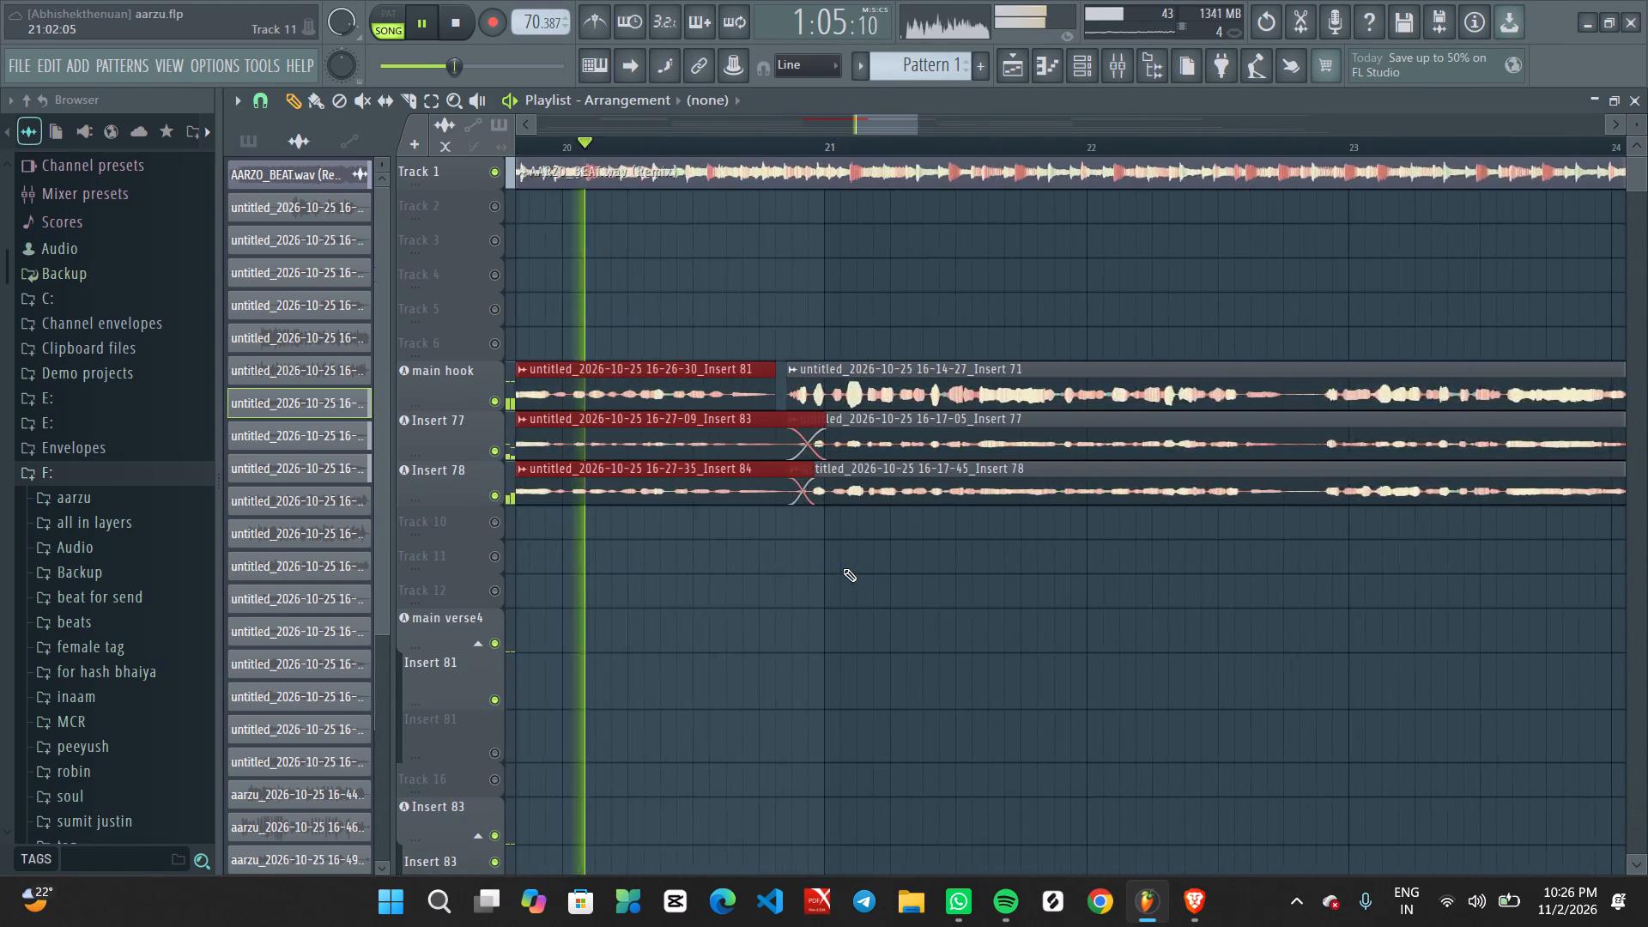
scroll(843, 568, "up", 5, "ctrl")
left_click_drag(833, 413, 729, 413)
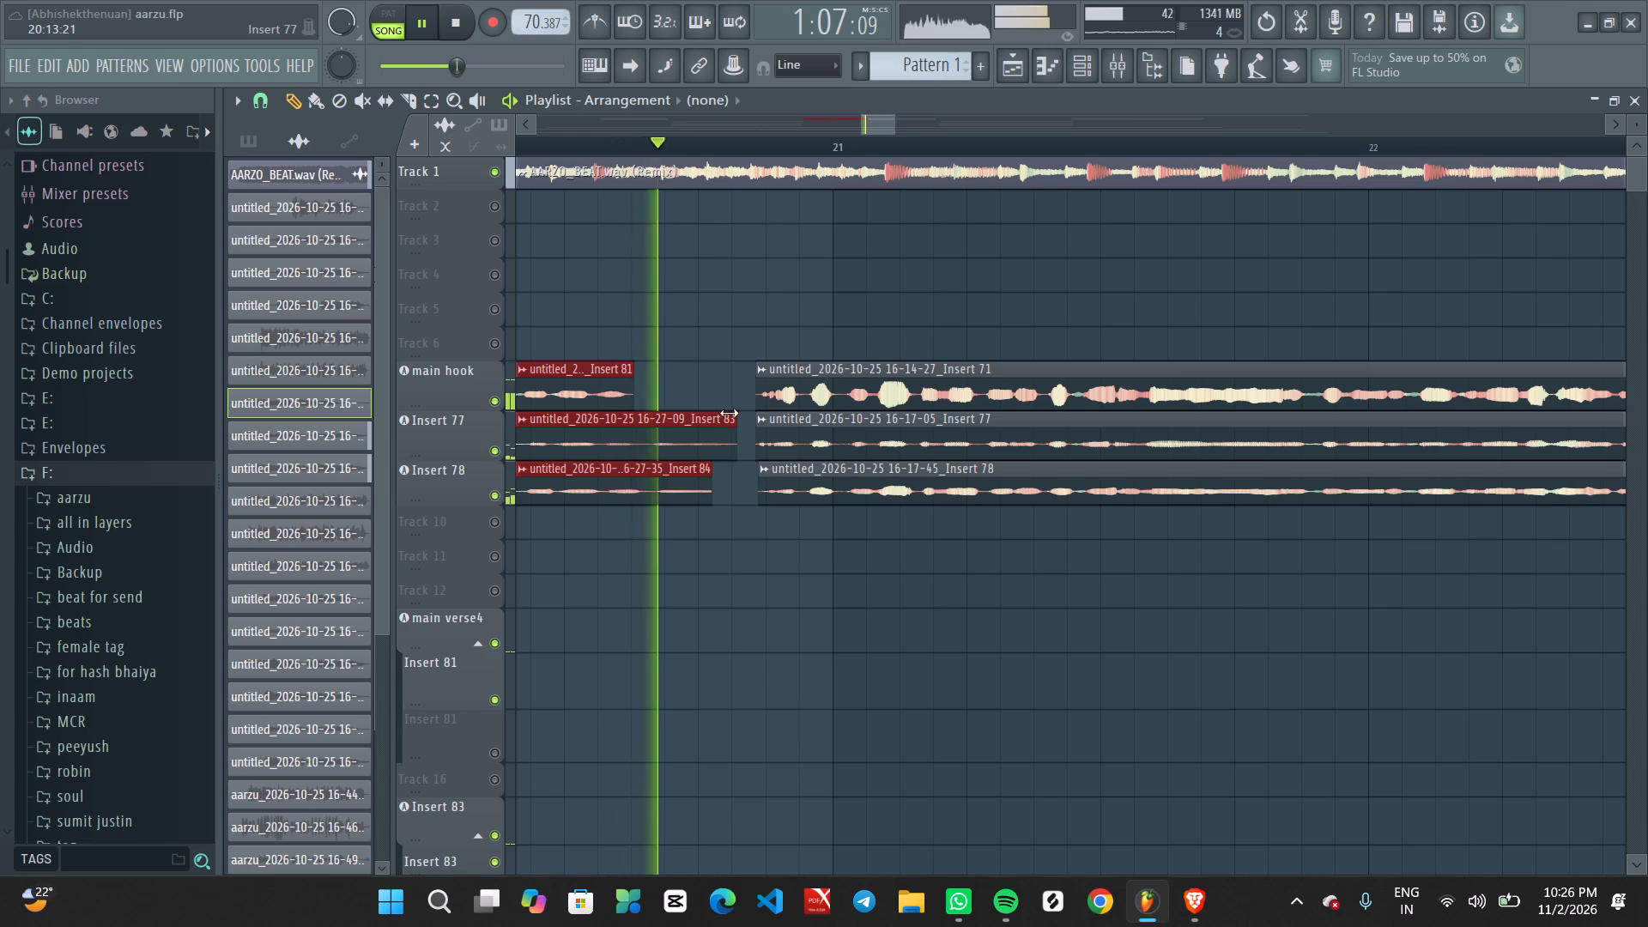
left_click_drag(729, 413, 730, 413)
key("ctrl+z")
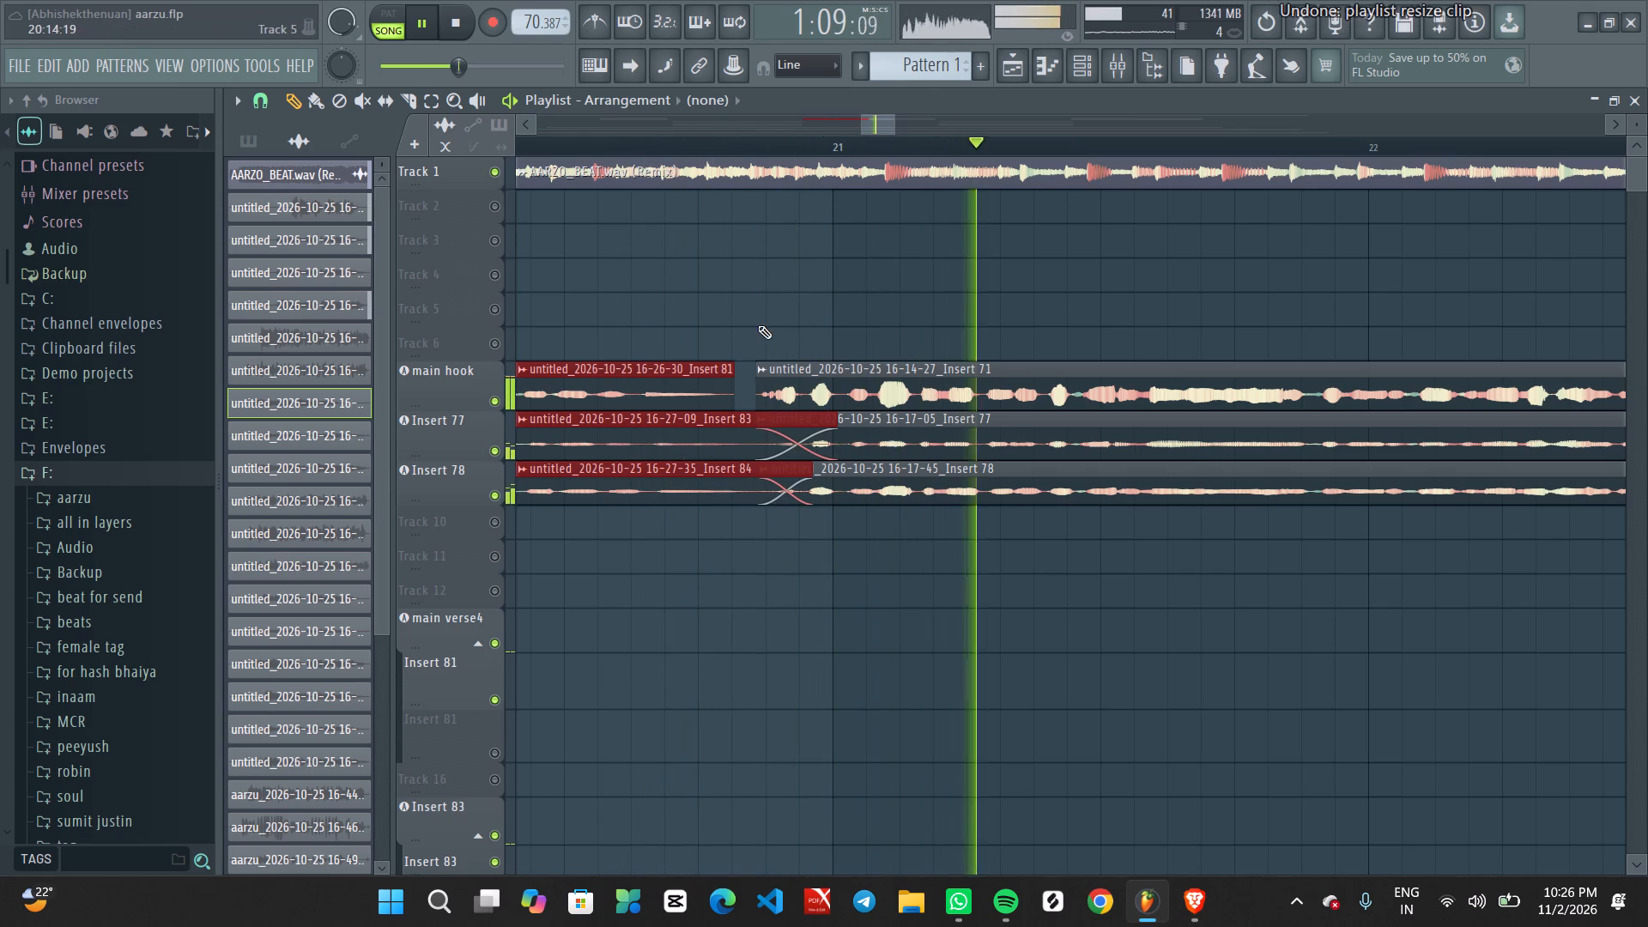
Trim the ends of the 16-27-09_Insert 83 and 16-27-35_Insert 84 clips individually to remove their overlaps before bar 21.
left_click(758, 325, "ctrl")
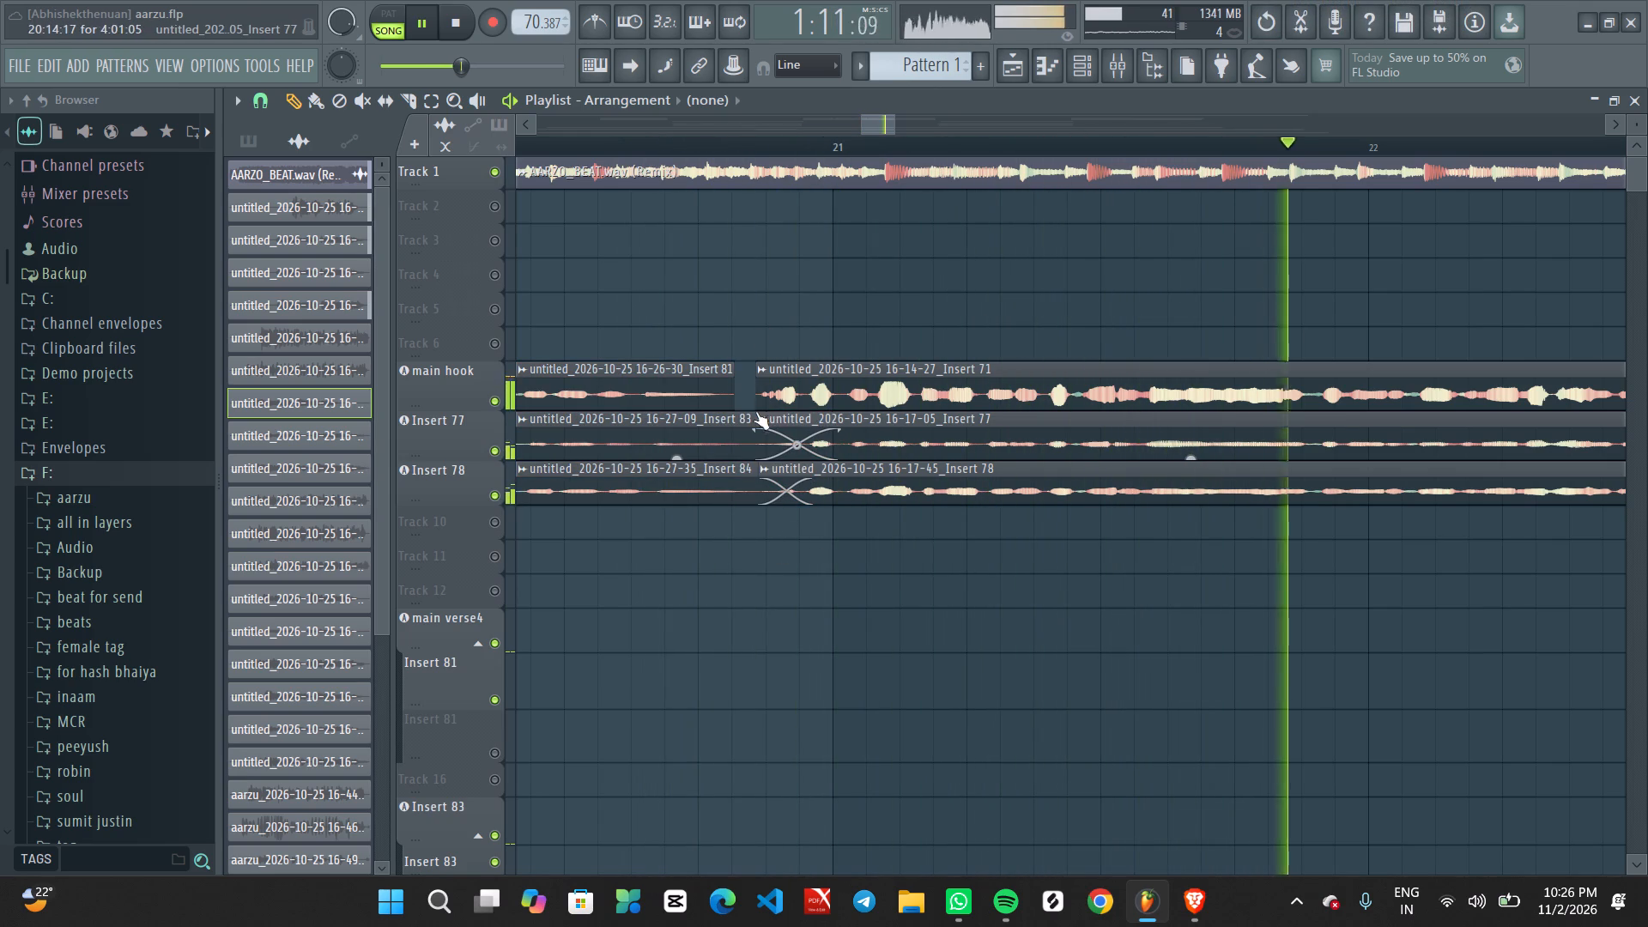
left_click(741, 413, "ctrl")
left_click_drag(833, 416, 752, 416)
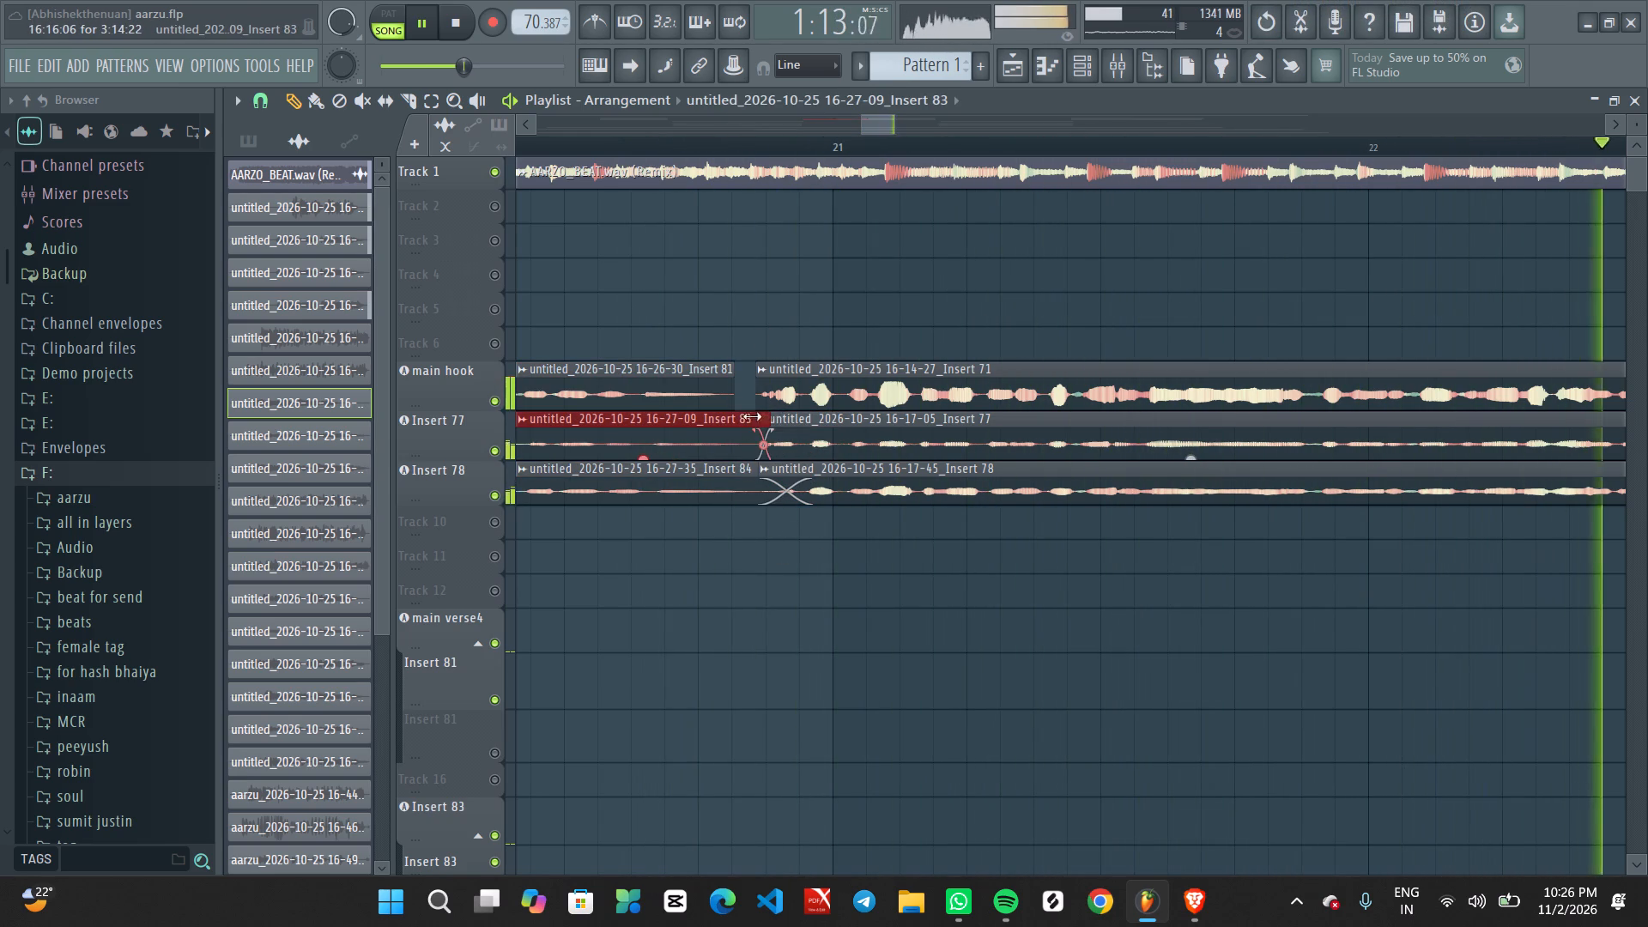
left_click_drag(752, 416, 741, 416)
left_click(727, 474, "ctrl")
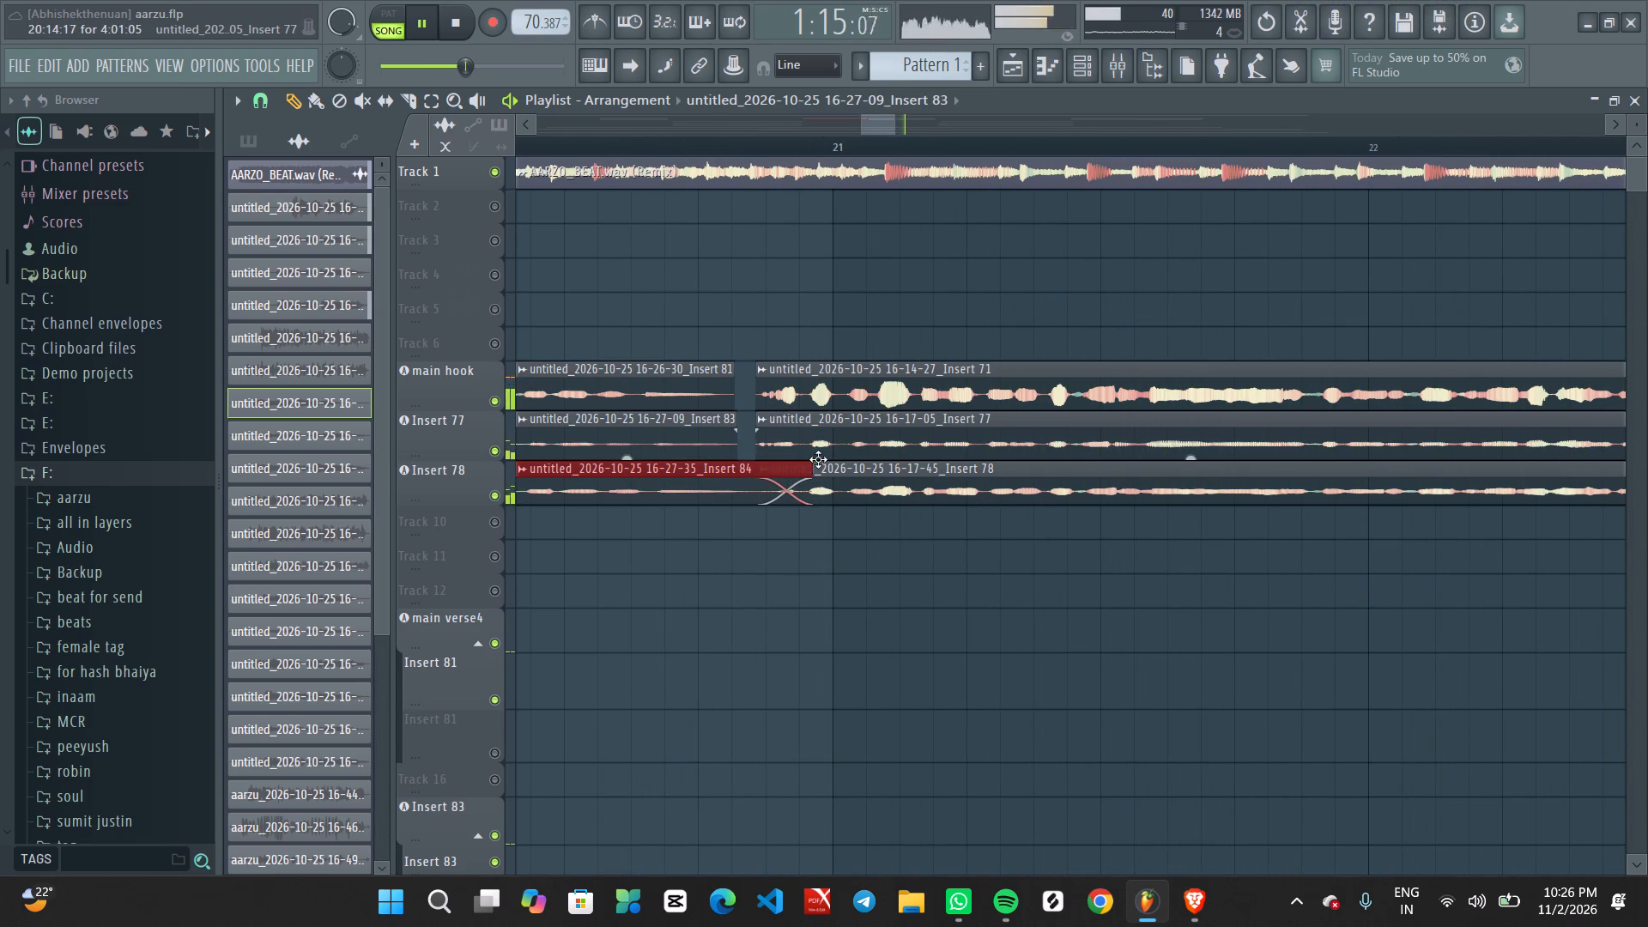
left_click_drag(810, 470, 738, 471)
scroll(839, 525, "down", 14, "ctrl")
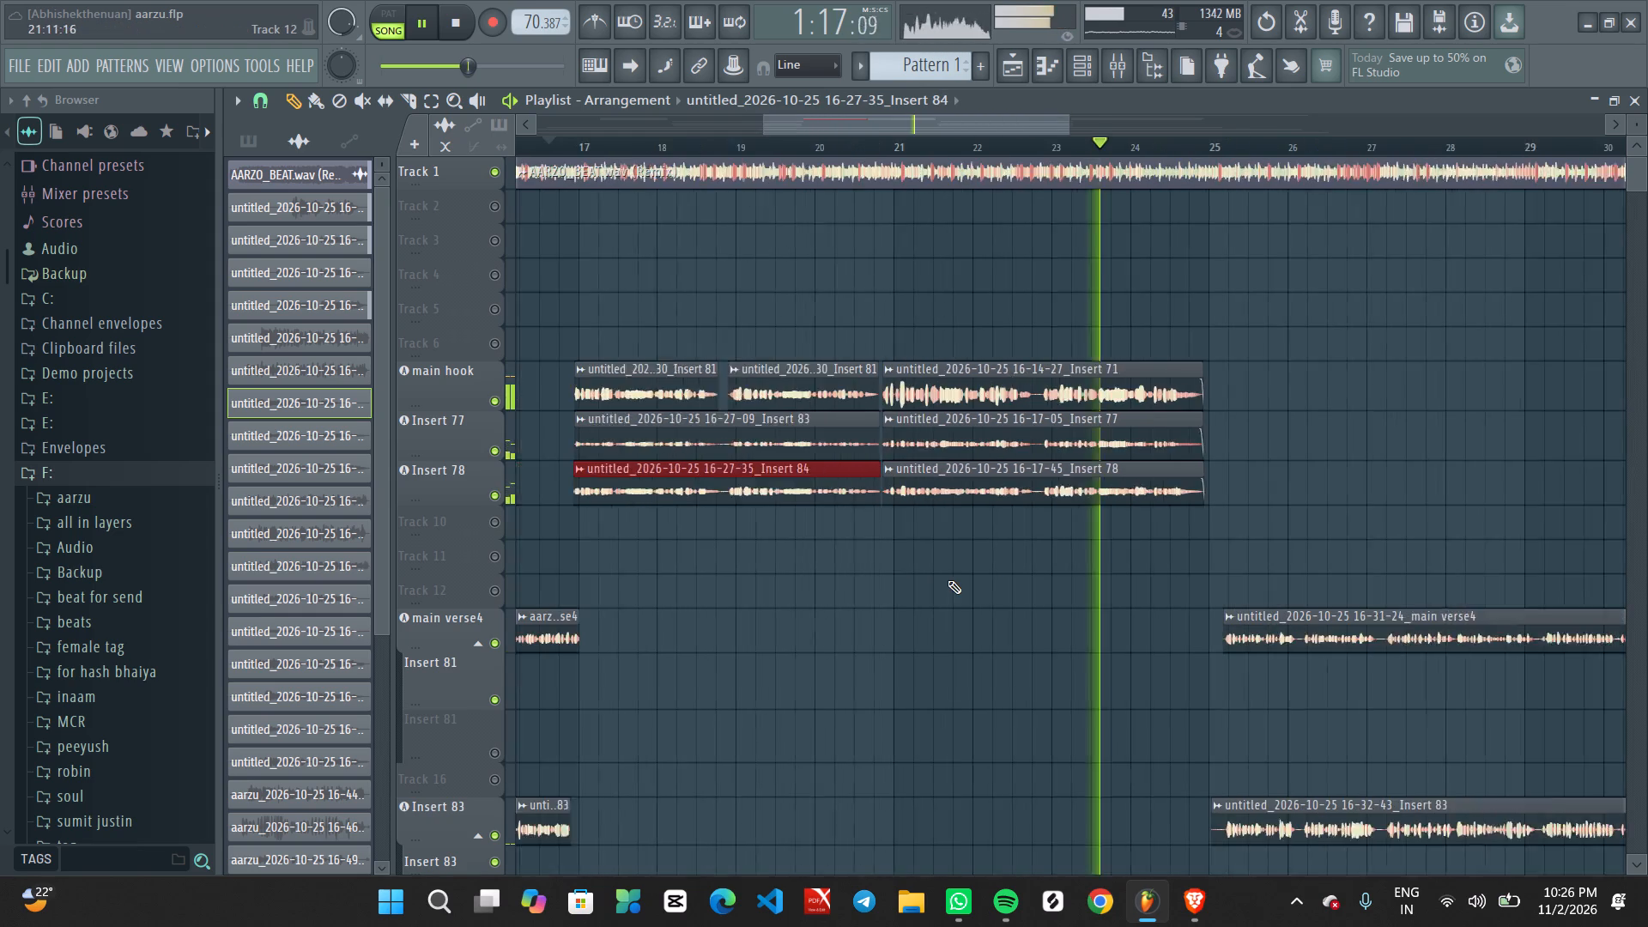
Adjust the clip gain of the 16-17-45_Insert 78 clip in the second hook slightly.
scroll(1042, 522, "up", 6, "ctrl")
scroll(1128, 539, "up", 1, "ctrl")
scroll(1128, 539, "down", 3, "ctrl")
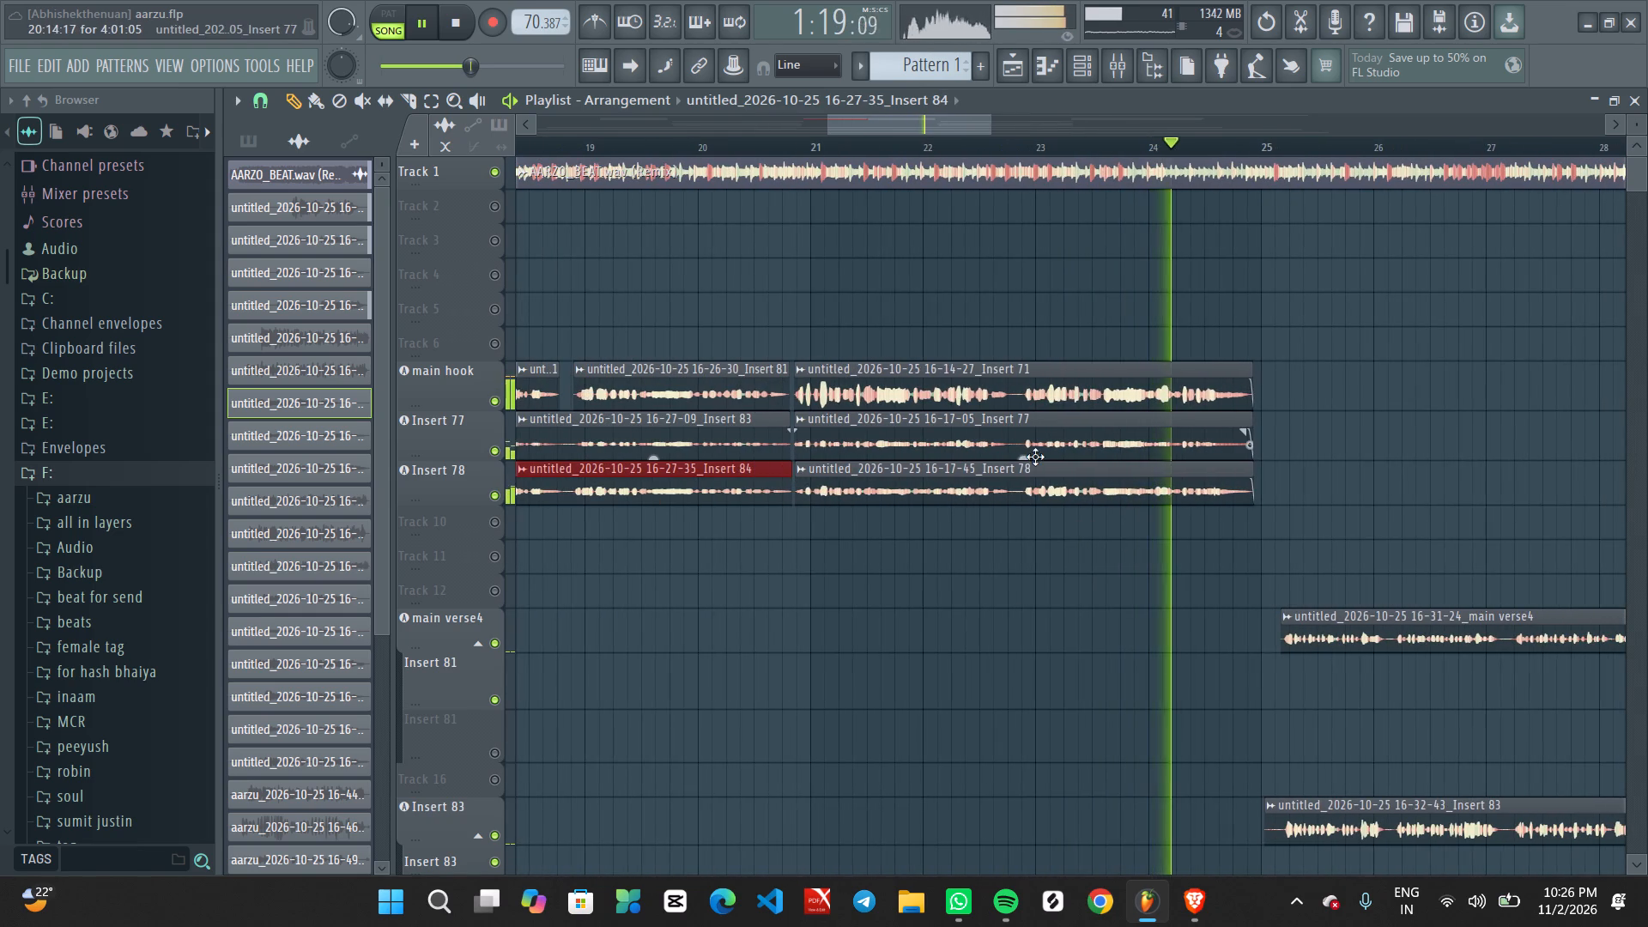
left_click(1027, 457)
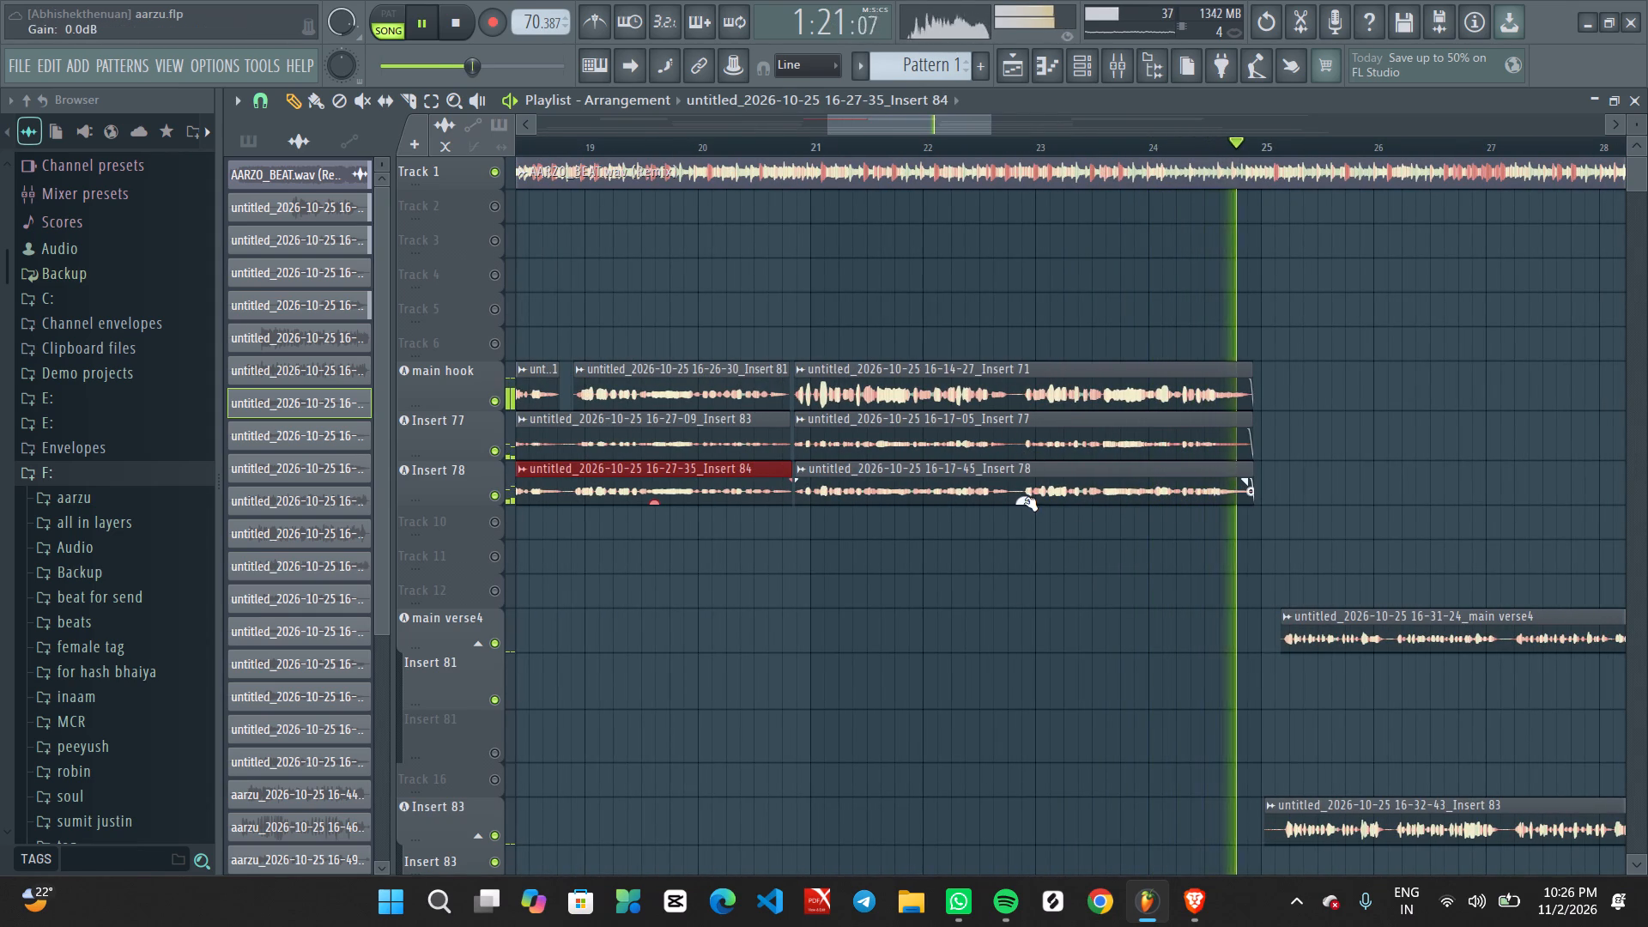
left_click_drag(1026, 501, 1033, 514)
Replay from about bar 16 and examine the transition from the first verse clips into the second hook.
scroll(1022, 521, "down", 8, "ctrl")
scroll(978, 530, "up", 1, "ctrl")
scroll(975, 531, "down", 4, "ctrl")
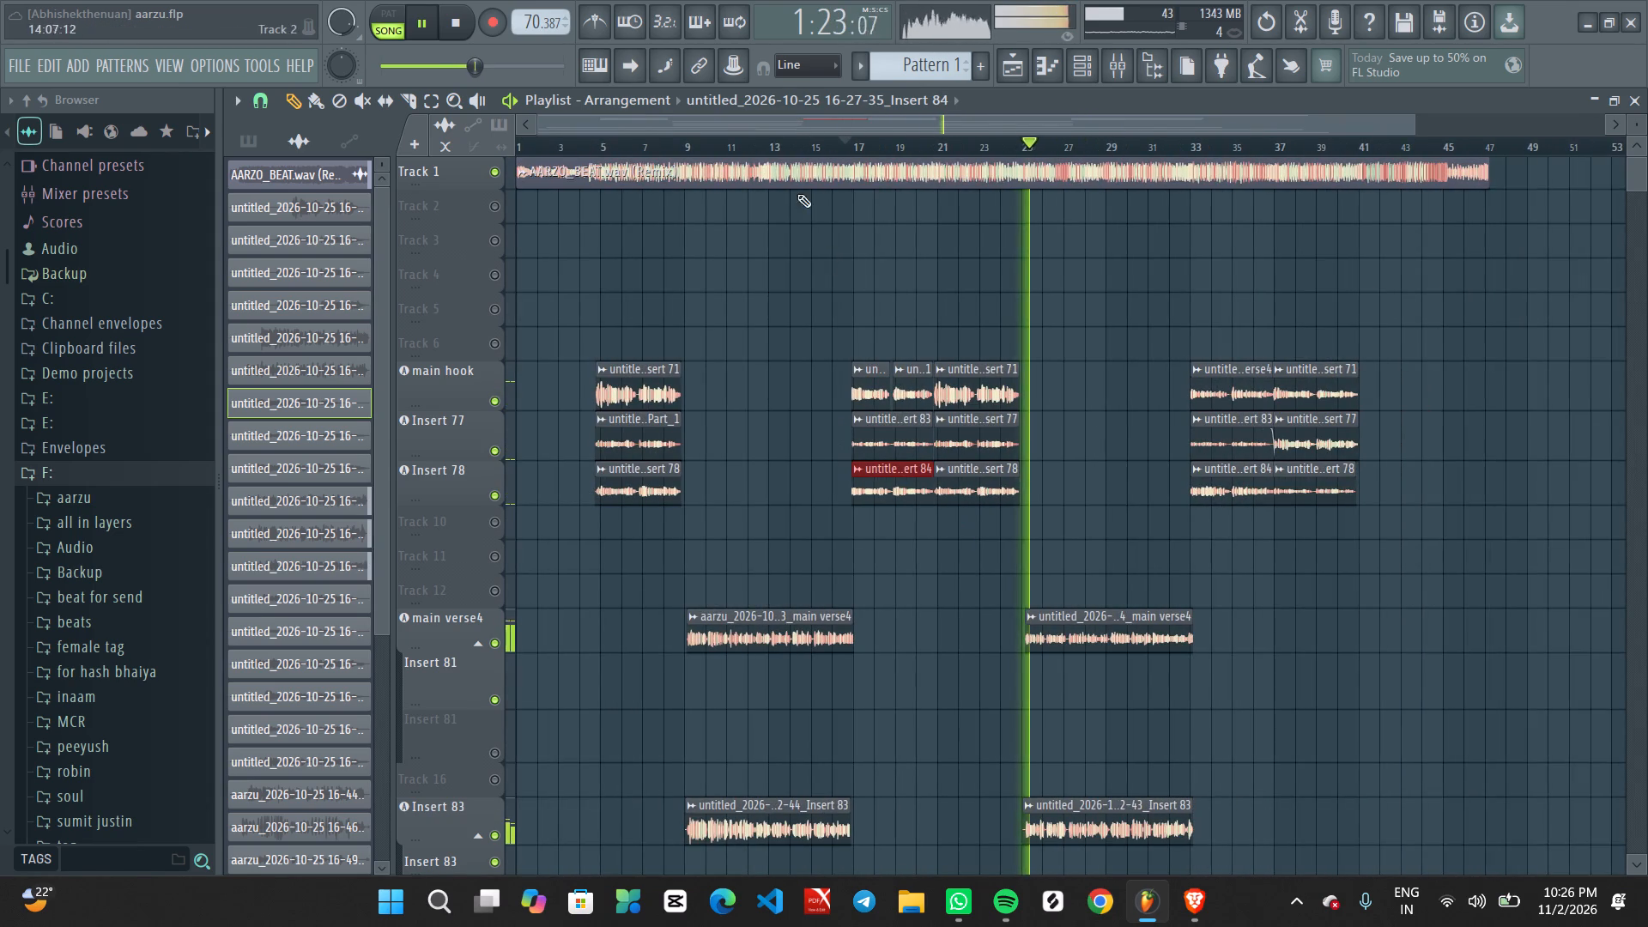
left_click(837, 154)
scroll(906, 598, "up", 6, "ctrl")
left_click(910, 609, "ctrl")
scroll(857, 615, "up", 4, "ctrl")
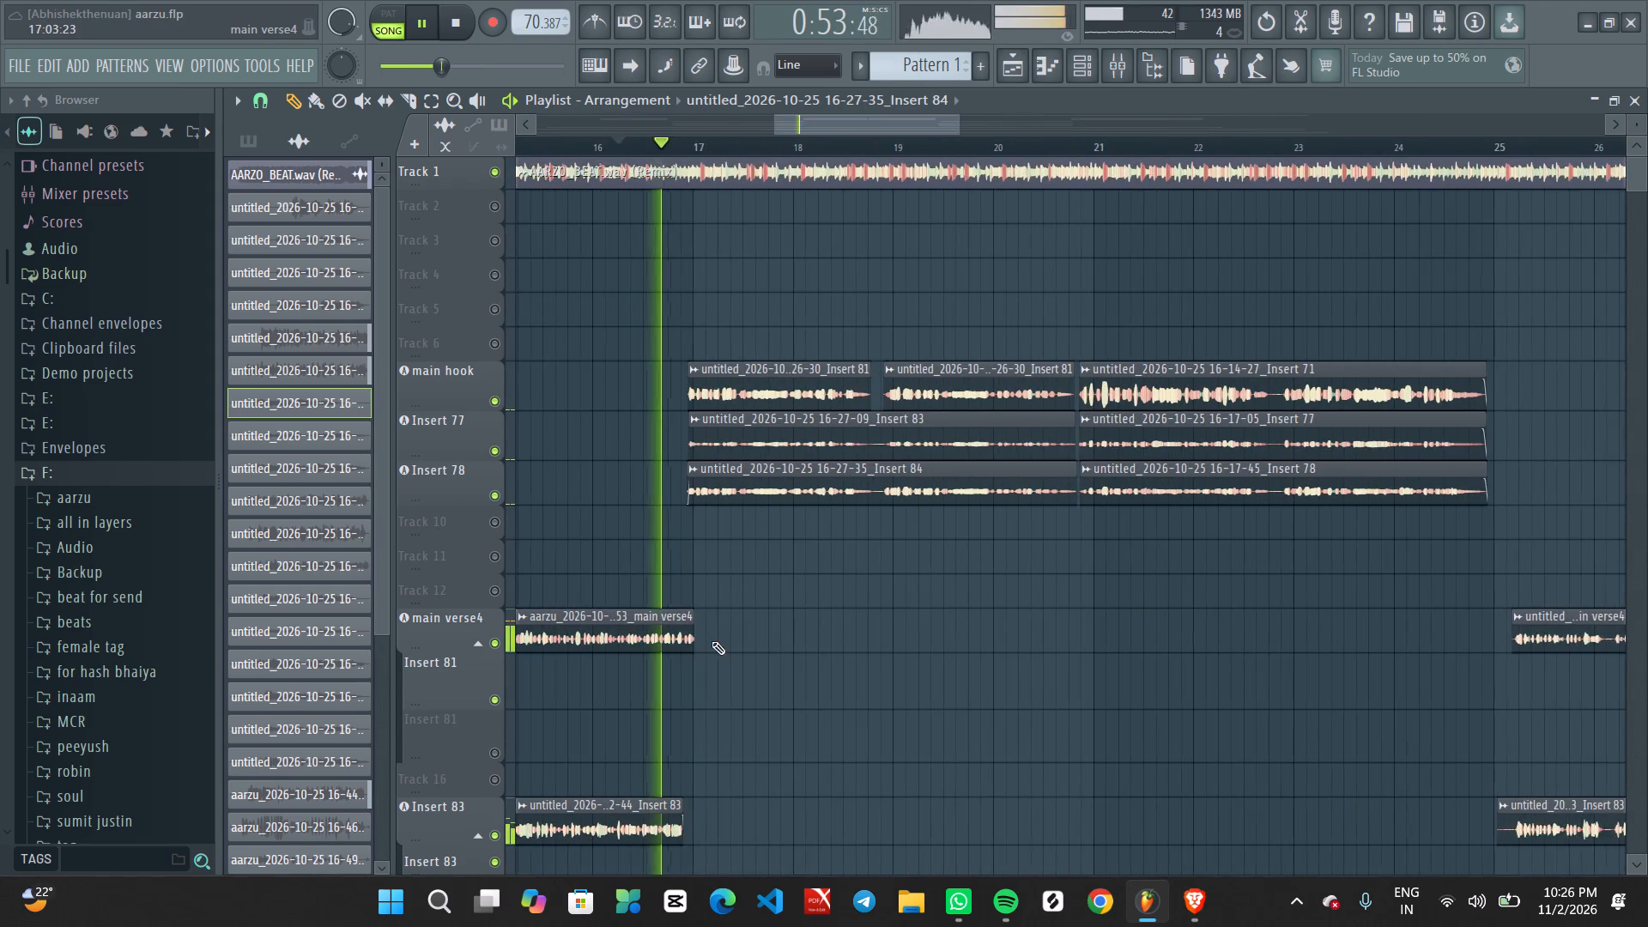
middle_click_drag(717, 642, 867, 630)
scroll(872, 638, "up", 4, "ctrl")
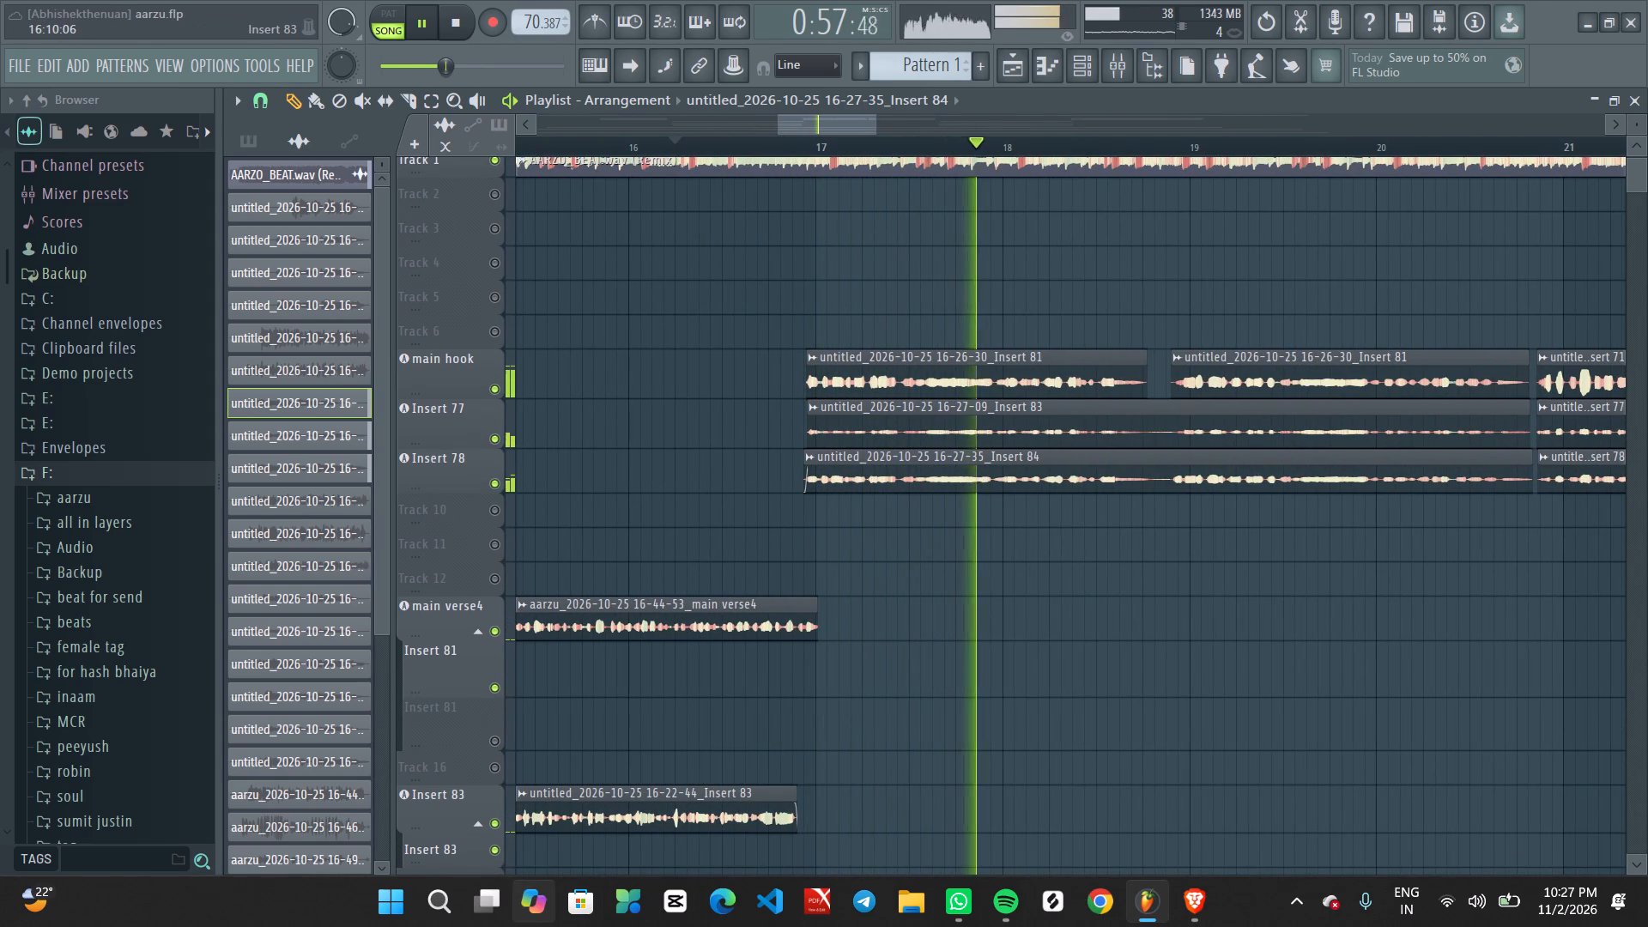
scroll(622, 926, "down", 2, "ctrl")
scroll(933, 401, "down", 6)
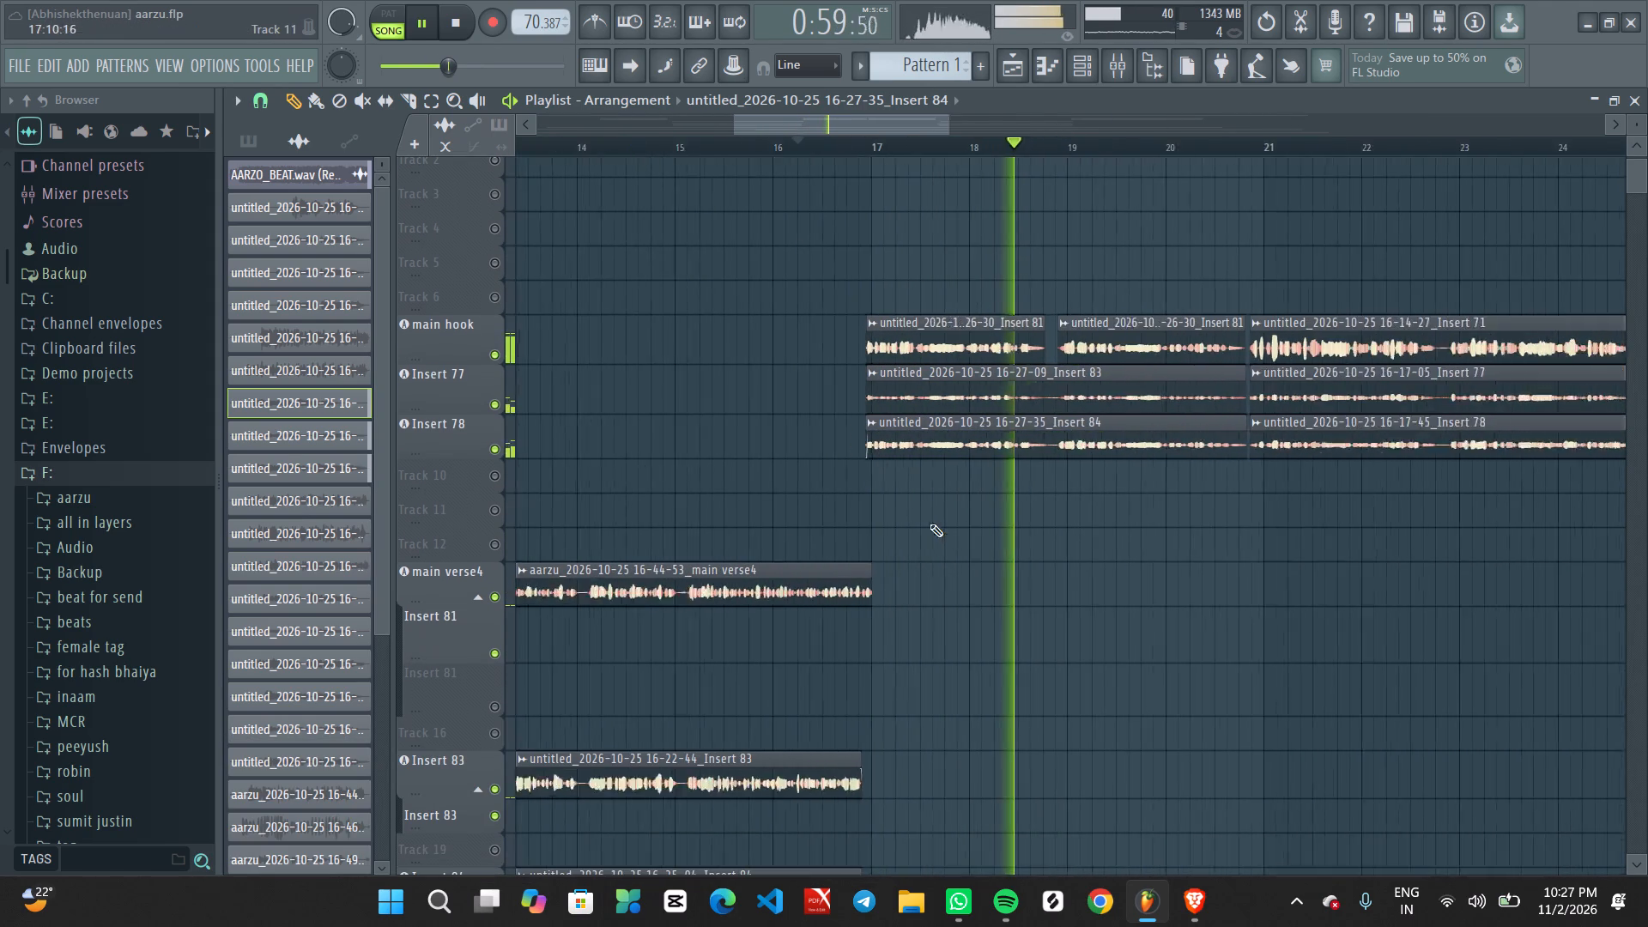
scroll(930, 524, "down", 1)
scroll(933, 669, "up", 3, "ctrl")
middle_click_drag(1062, 666, 897, 446)
scroll(921, 476, "down", 7, "ctrl")
scroll(942, 479, "up", 4, "ctrl")
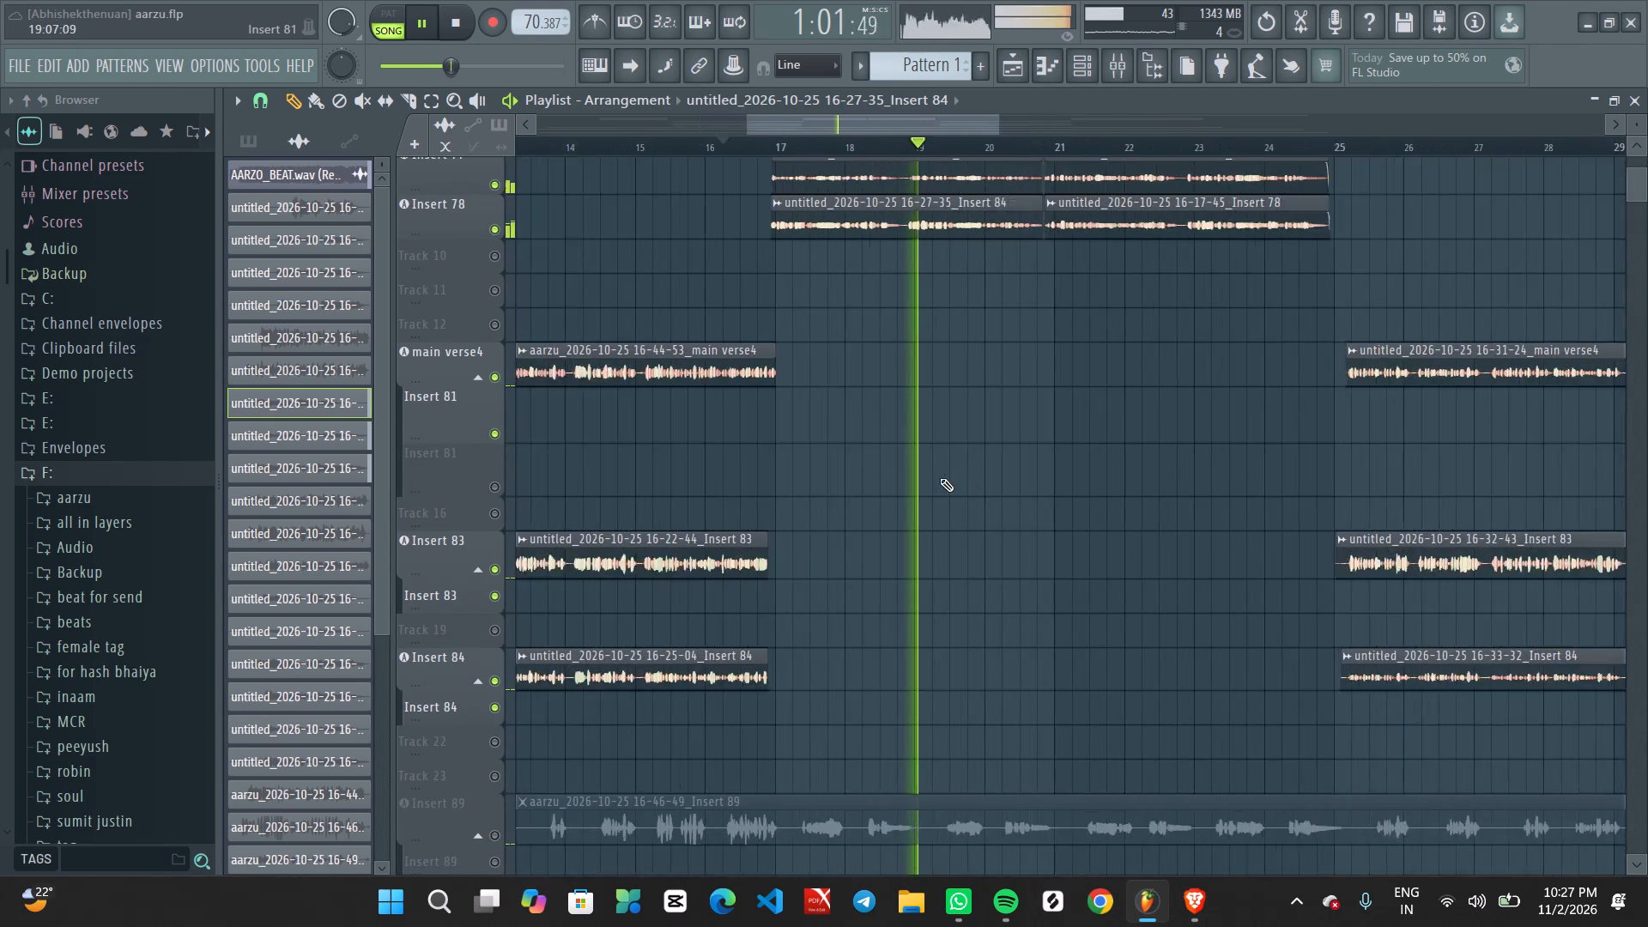
Replay from about bar 16 and trim the start of the 16-27-35_Insert 84 clip slightly, just before bar 17.
scroll(940, 478, "up", 1, "ctrl")
left_click(652, 148)
scroll(851, 442, "up", 4, "ctrl")
middle_click_drag(816, 450, 976, 652)
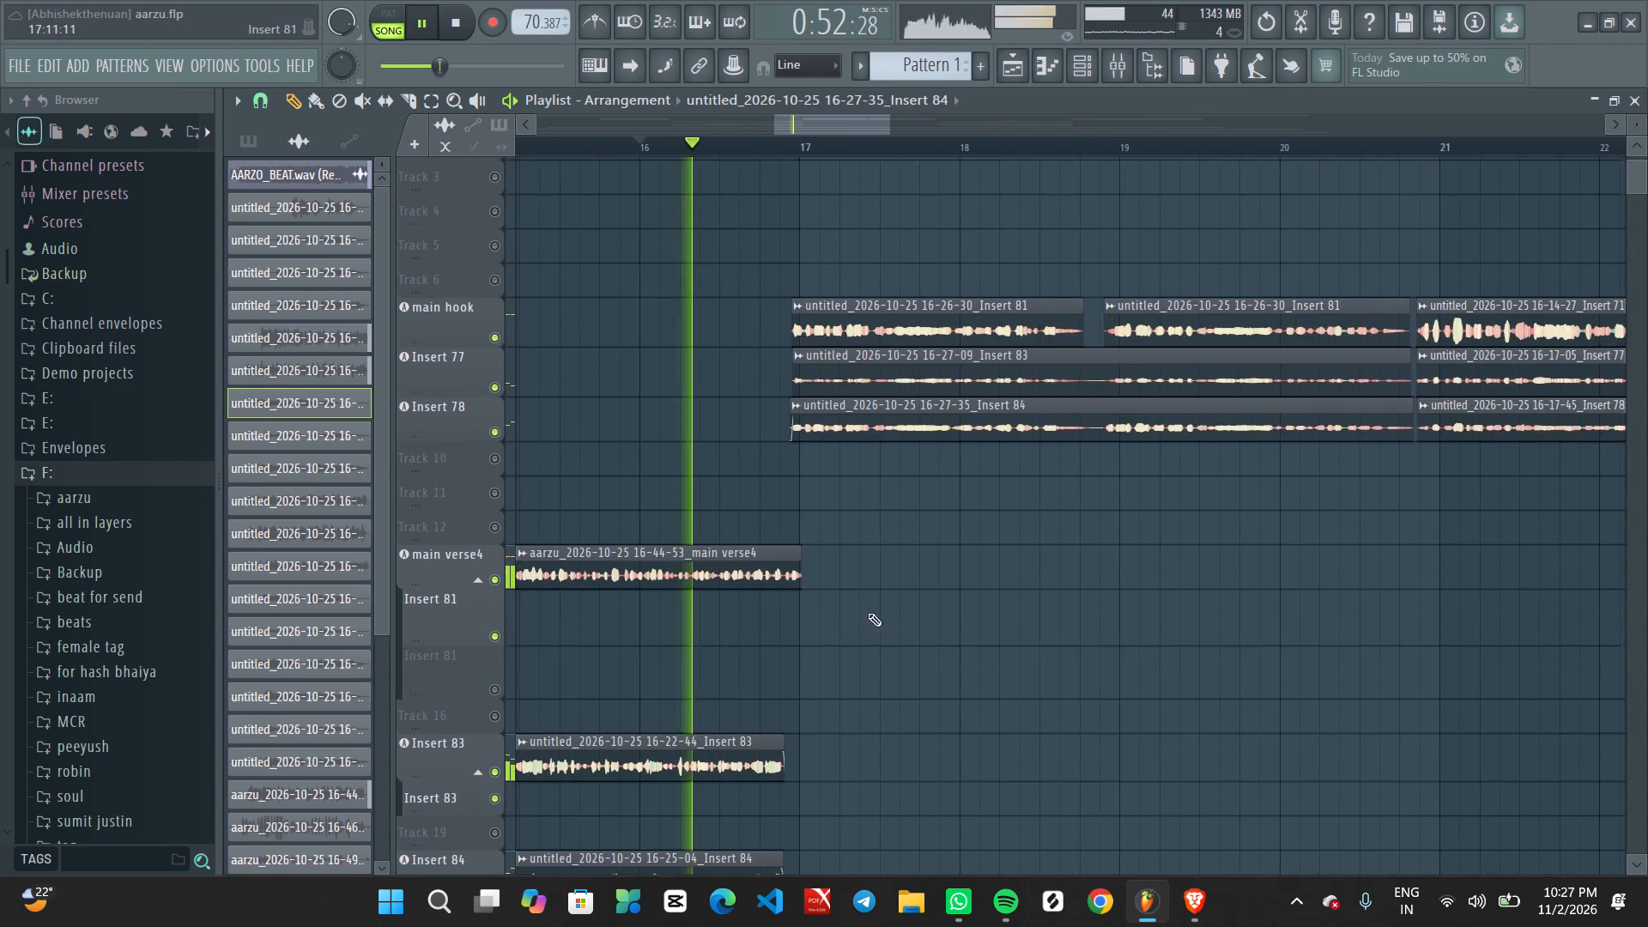
scroll(823, 599, "up", 6, "ctrl")
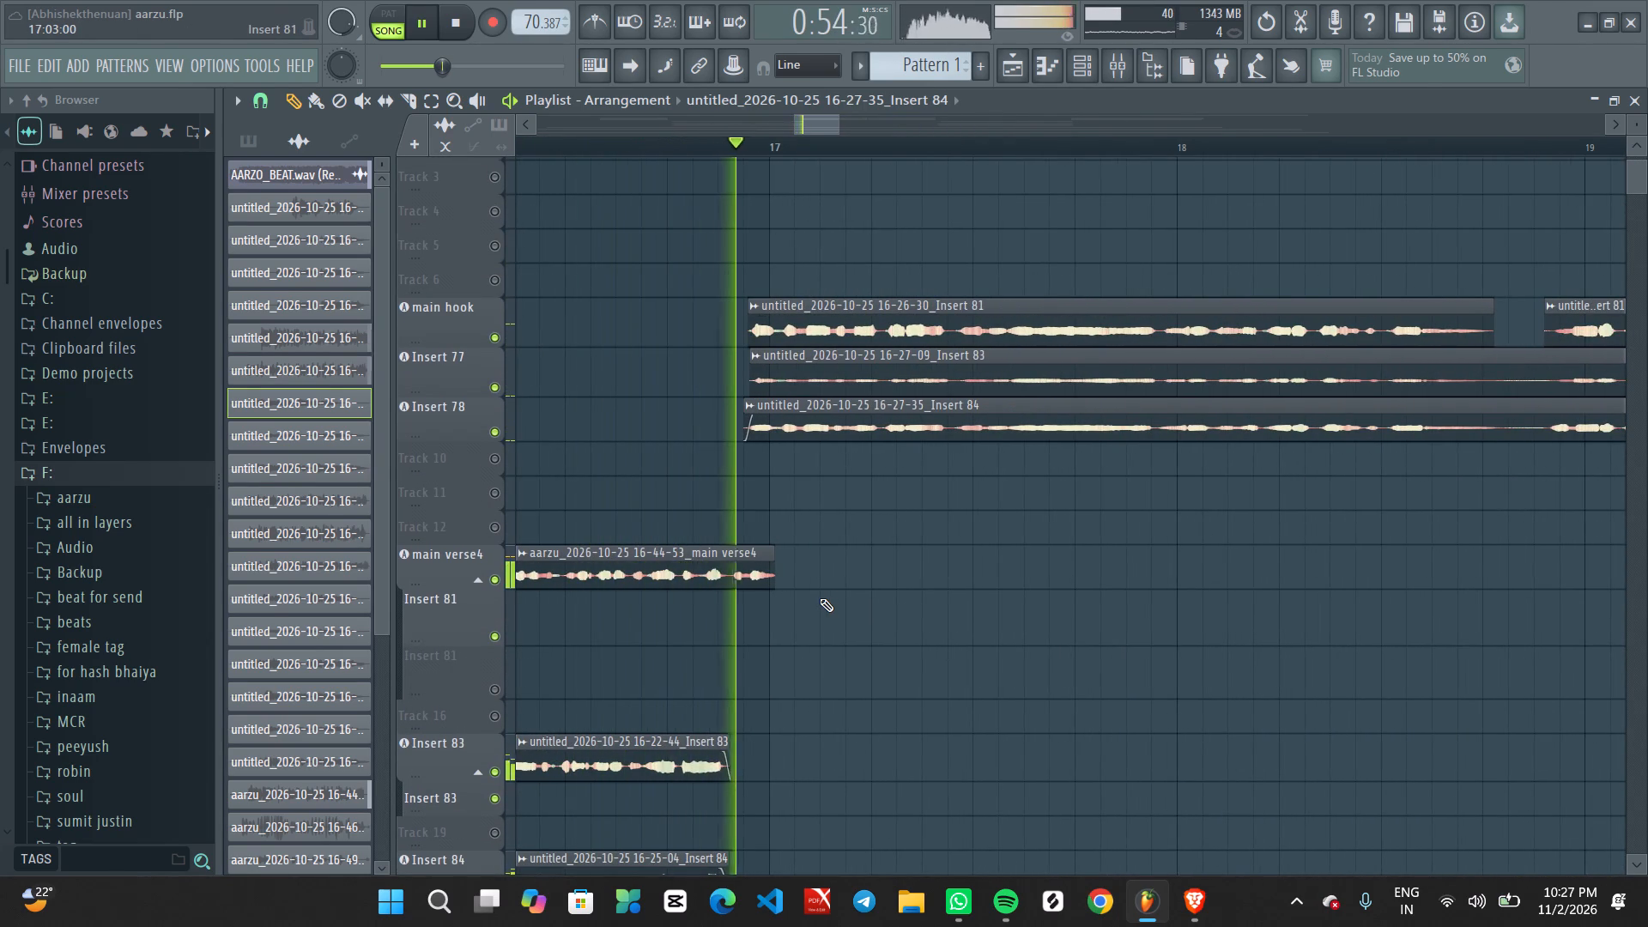
scroll(820, 598, "down", 7, "ctrl")
scroll(820, 572, "up", 11, "ctrl")
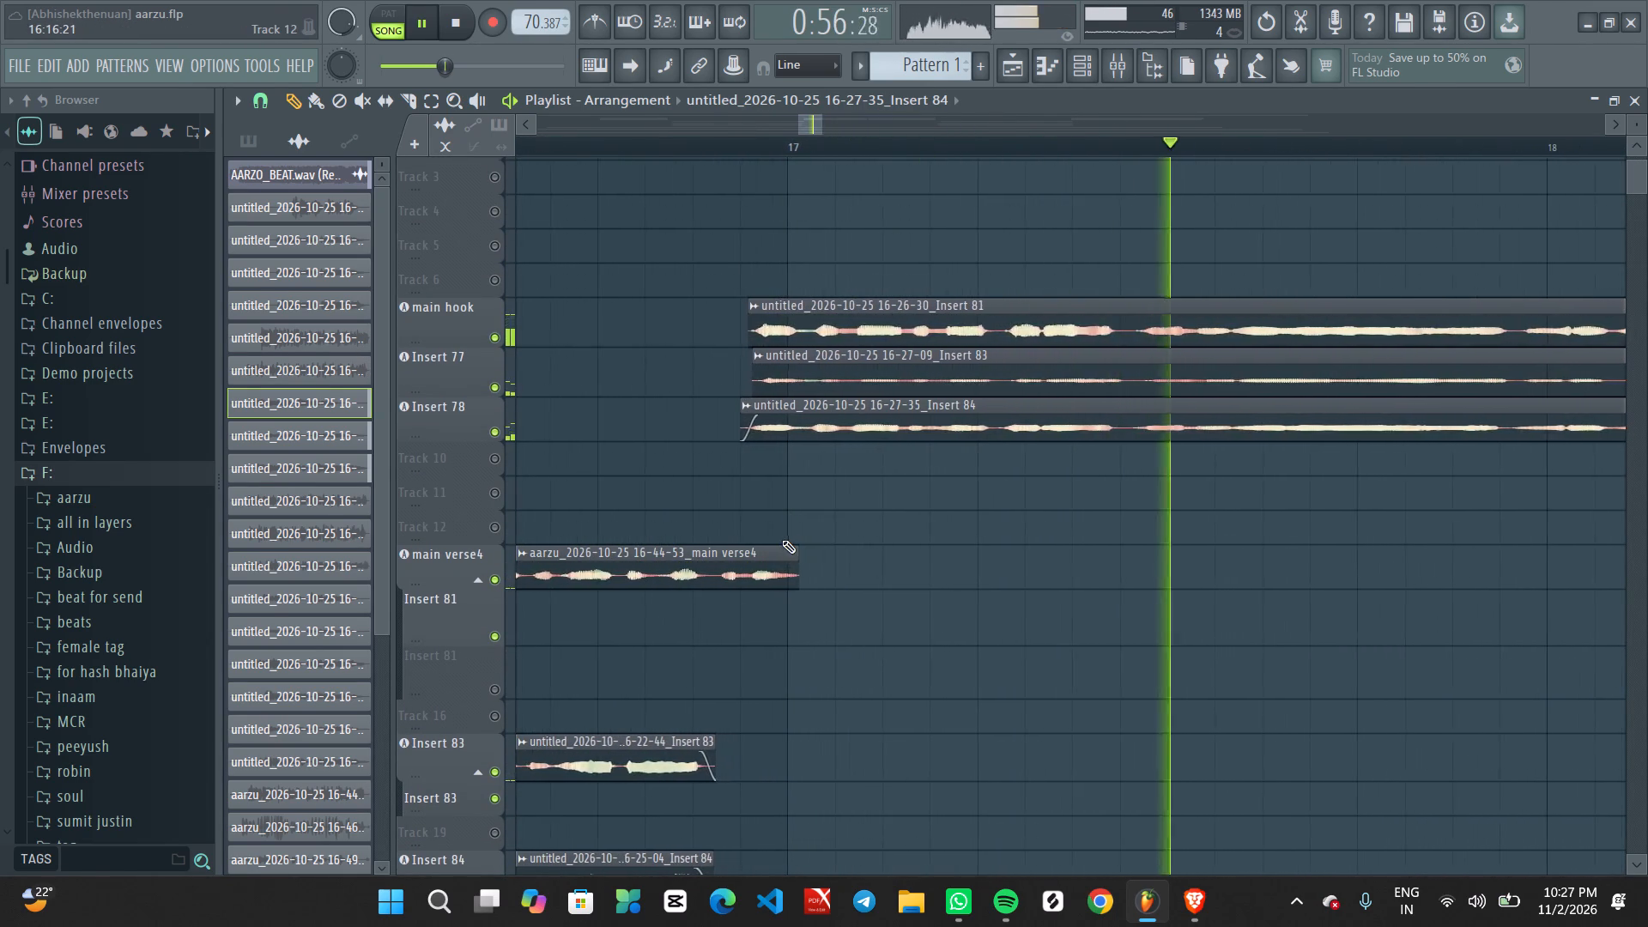
scroll(782, 540, "up", 5, "ctrl")
left_click_drag(683, 401, 694, 401, "alt")
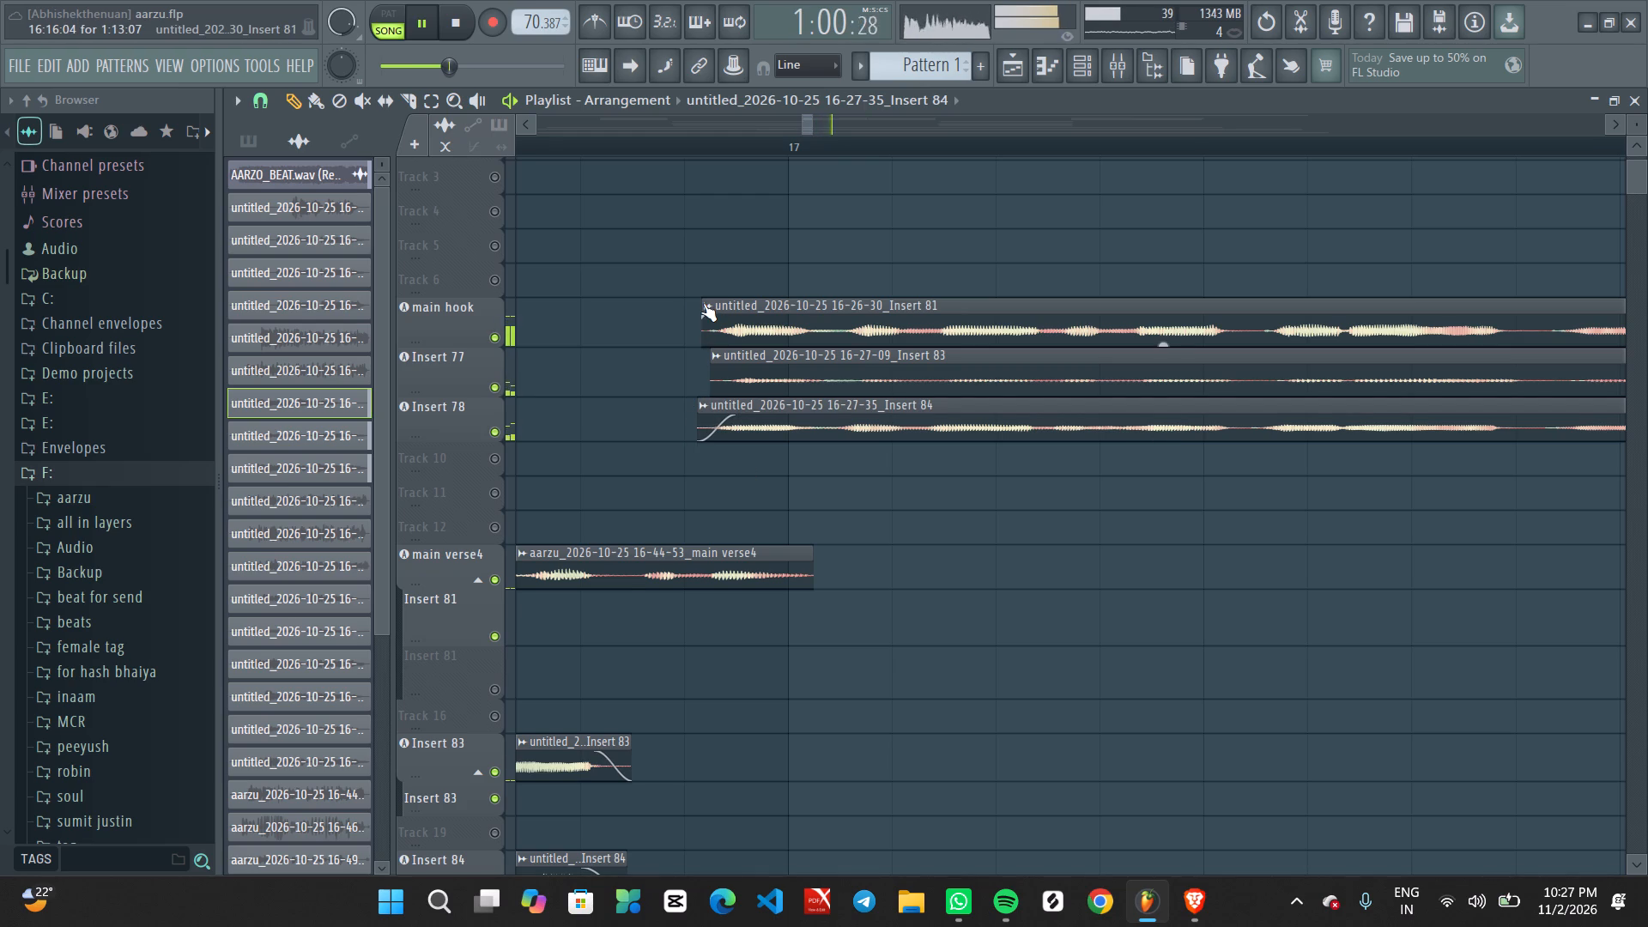
Trim the start of the 16-26-30_Insert 81 clip slightly, just before bar 17.
left_click_drag(700, 303, 710, 303, "alt")
Trim the ends of the 16-27-35_Insert 84, 16-27-09_Insert 83 and 16-26-30_Insert 81 clips slightly, just before bar 21.
scroll(831, 430, "down", 7, "ctrl")
scroll(984, 534, "down", 2, "ctrl")
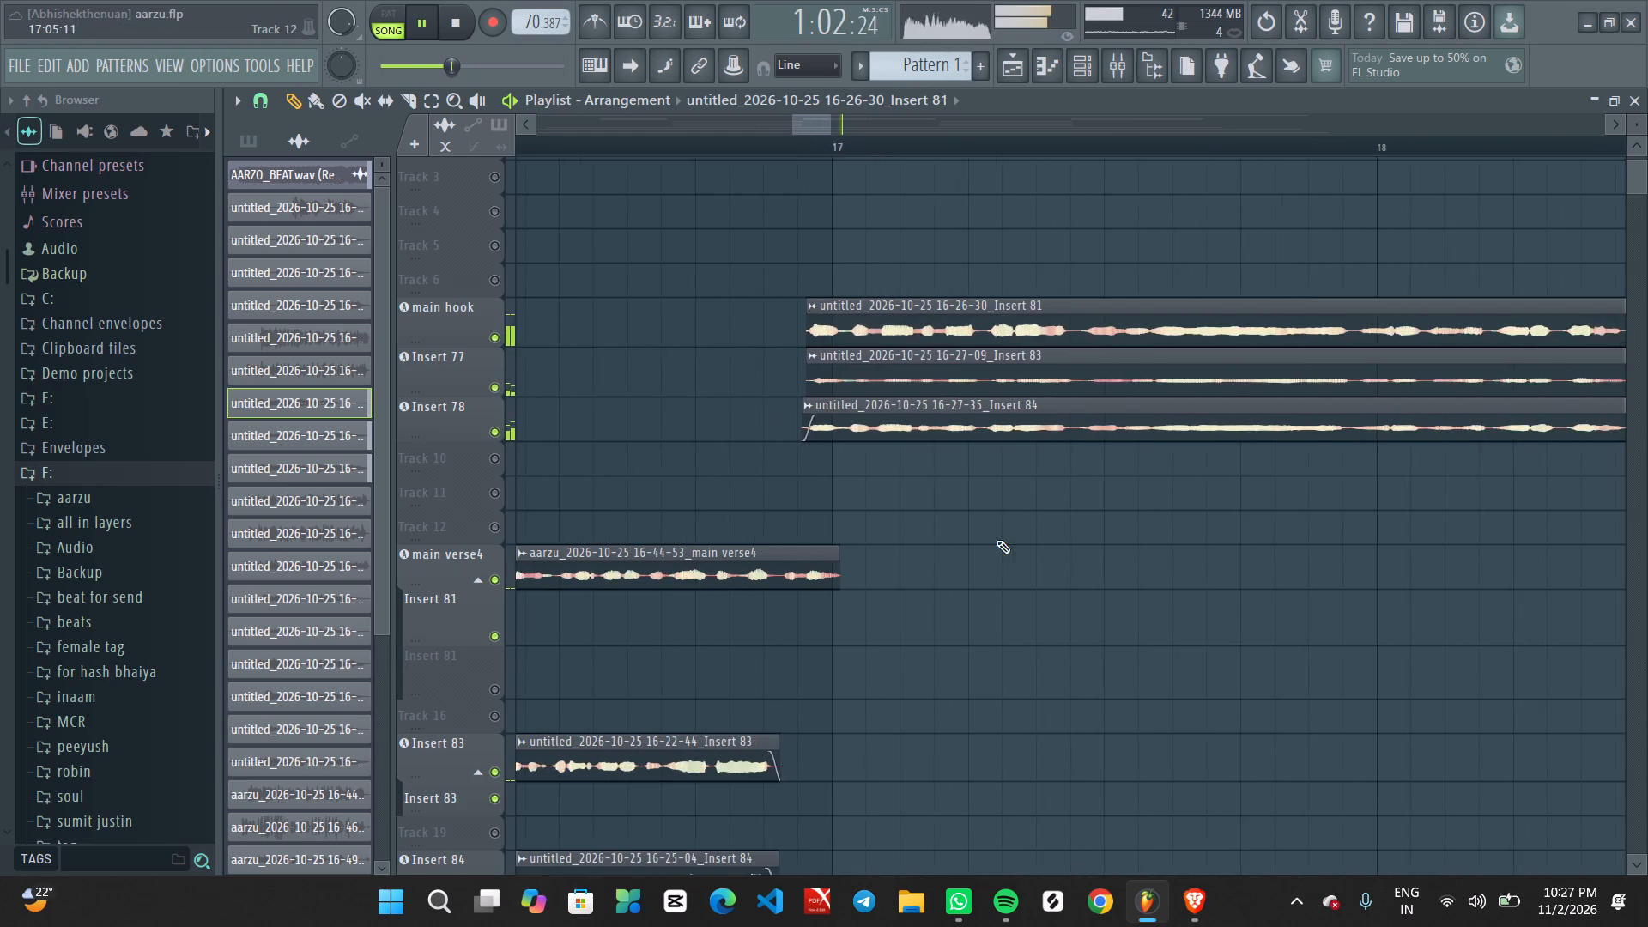
scroll(997, 540, "down", 6, "ctrl")
scroll(1172, 557, "down", 1, "ctrl")
scroll(1172, 557, "up", 1, "ctrl")
scroll(1172, 557, "down", 4, "ctrl")
scroll(1331, 548, "up", 3, "ctrl")
middle_click_drag(1429, 555, 1043, 555)
scroll(1030, 557, "up", 2, "ctrl")
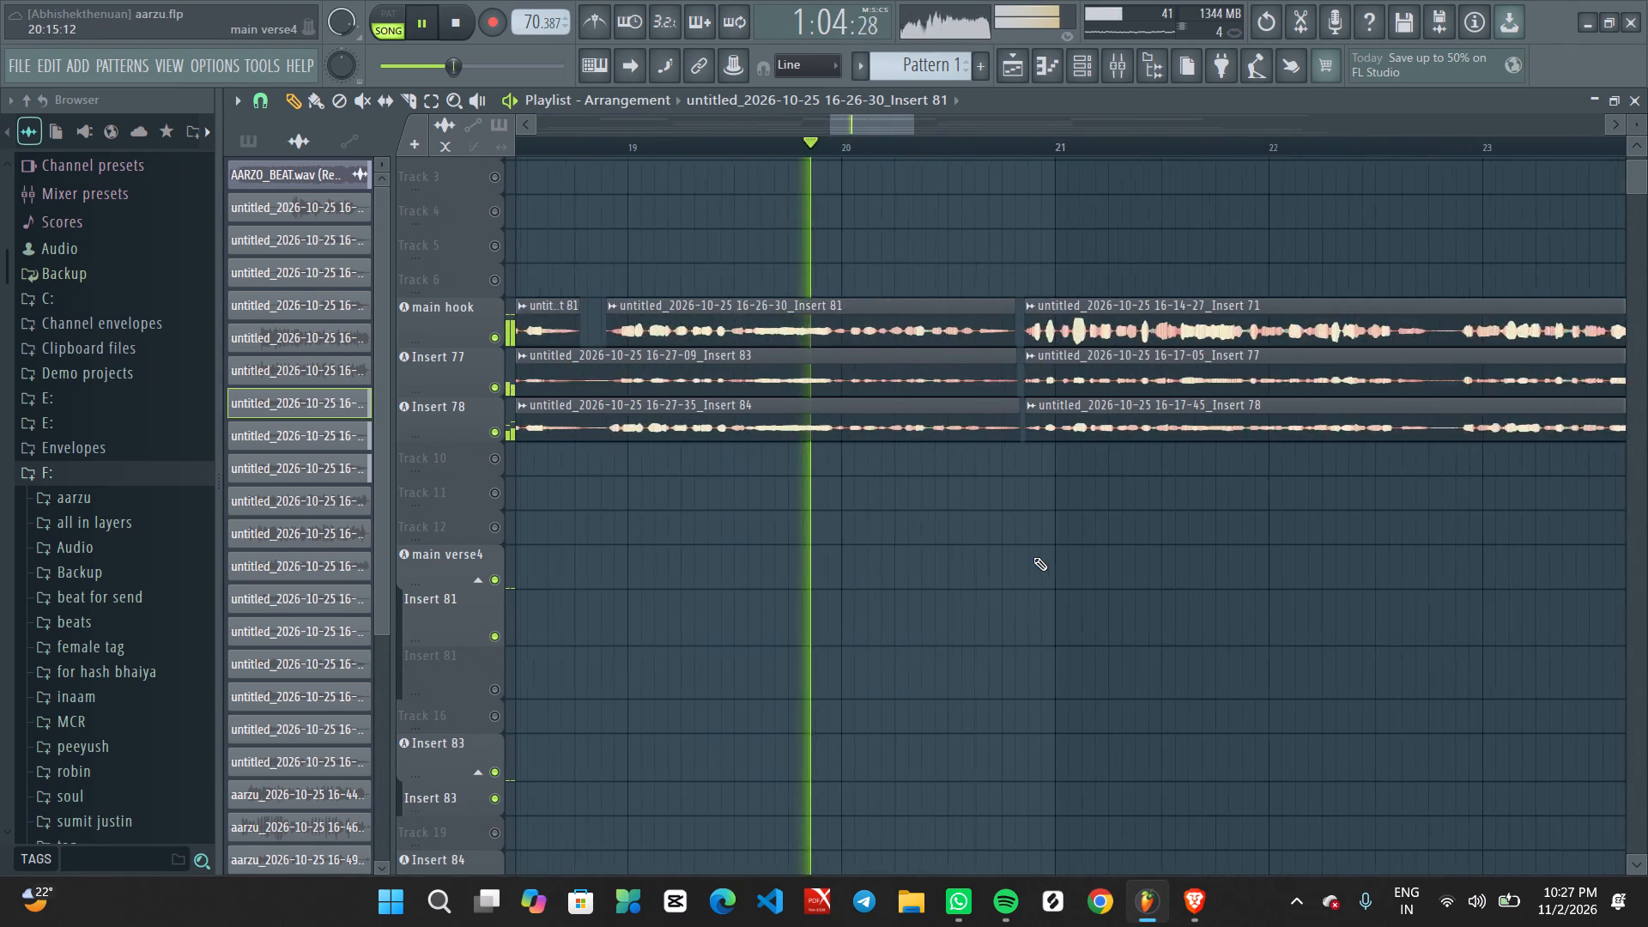
scroll(1033, 557, "up", 6, "ctrl")
left_click_drag(1003, 404, 989, 403, "alt")
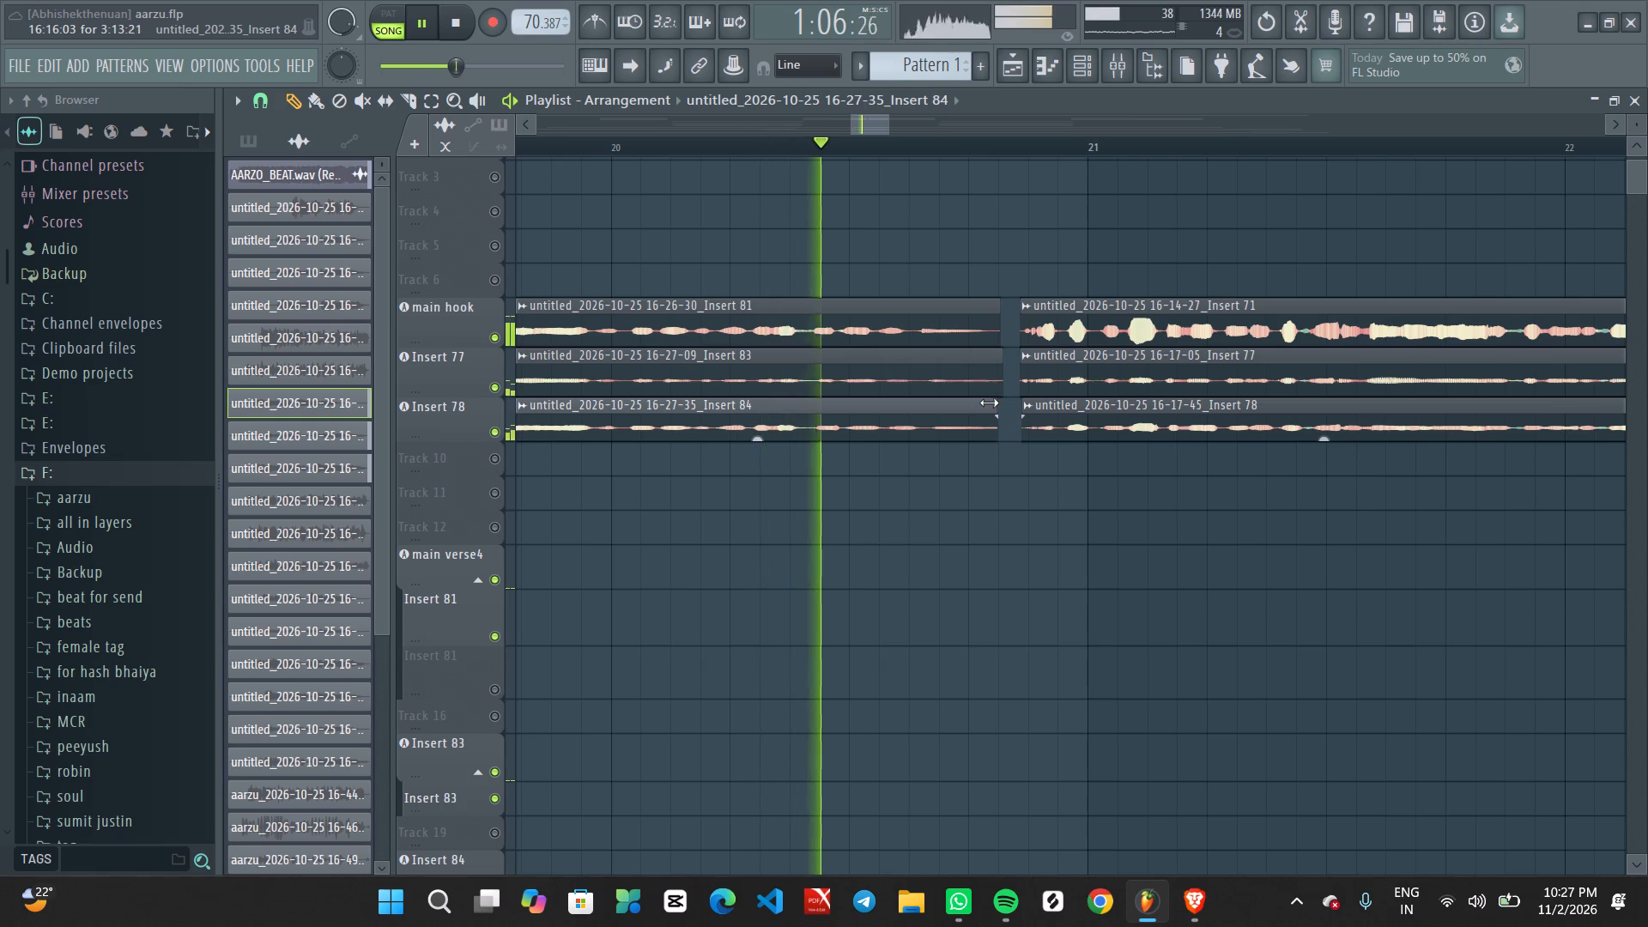
left_click_drag(989, 403, 984, 403, "alt")
left_click_drag(998, 356, 989, 355, "alt")
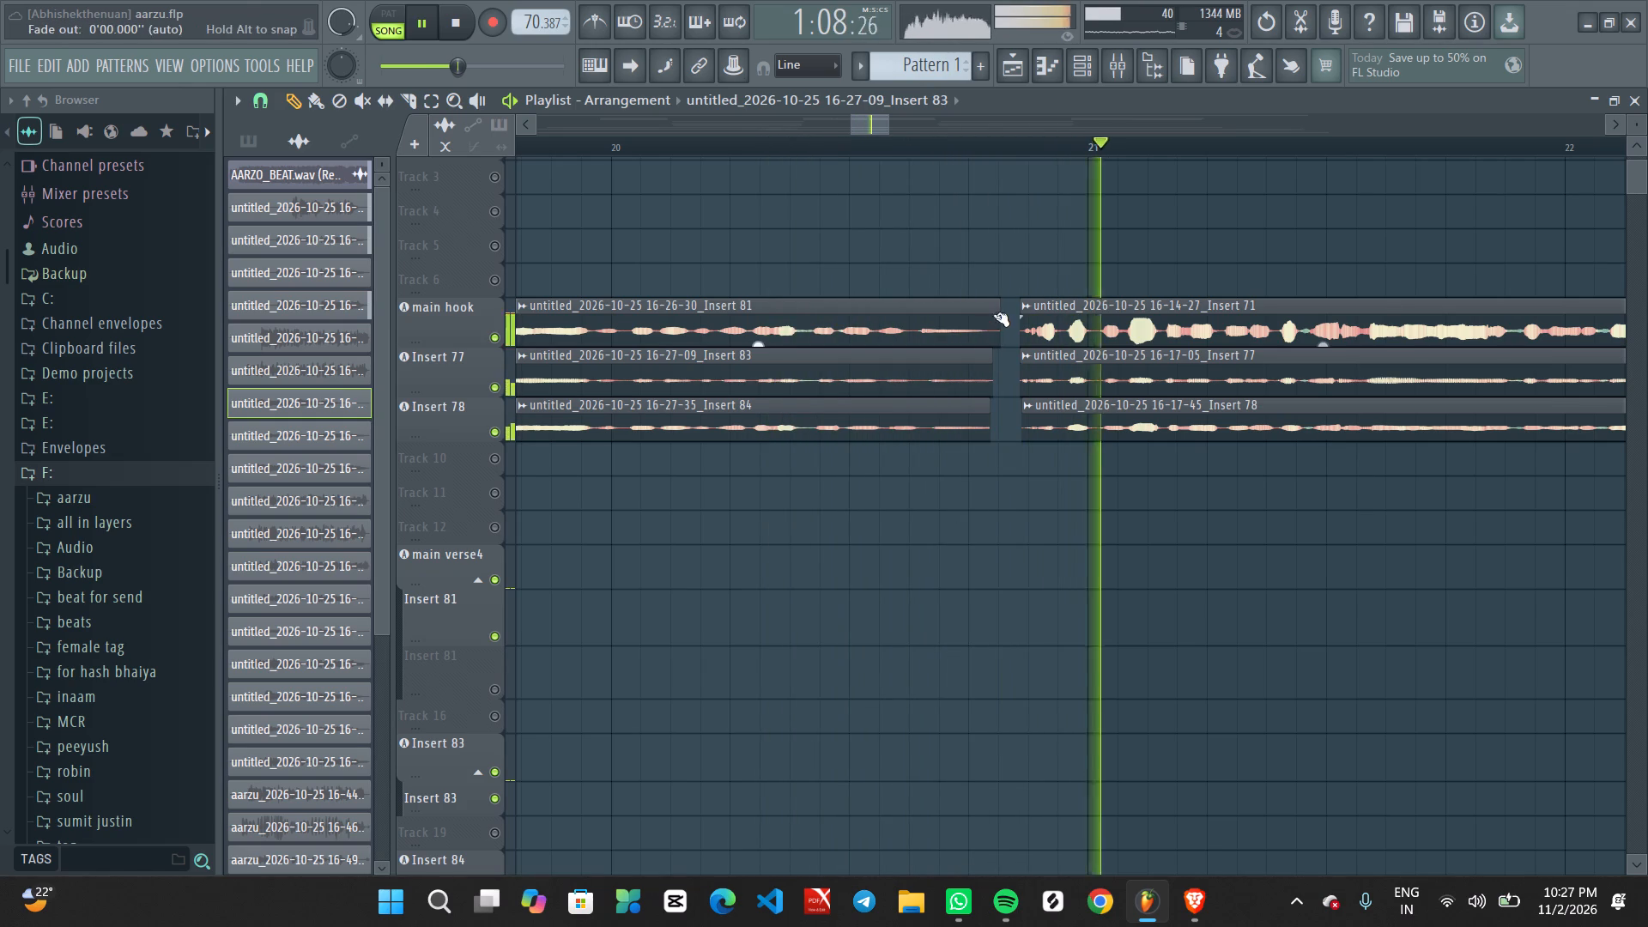
left_click_drag(997, 303, 984, 308, "alt")
left_click_drag(989, 357, 981, 358, "alt")
left_click_drag(988, 397, 979, 400, "alt")
Extend the ends of the 16-27-09_Insert 83 and 16-27-35_Insert 84 clips slightly, just before bar 21.
left_click(984, 307, "alt")
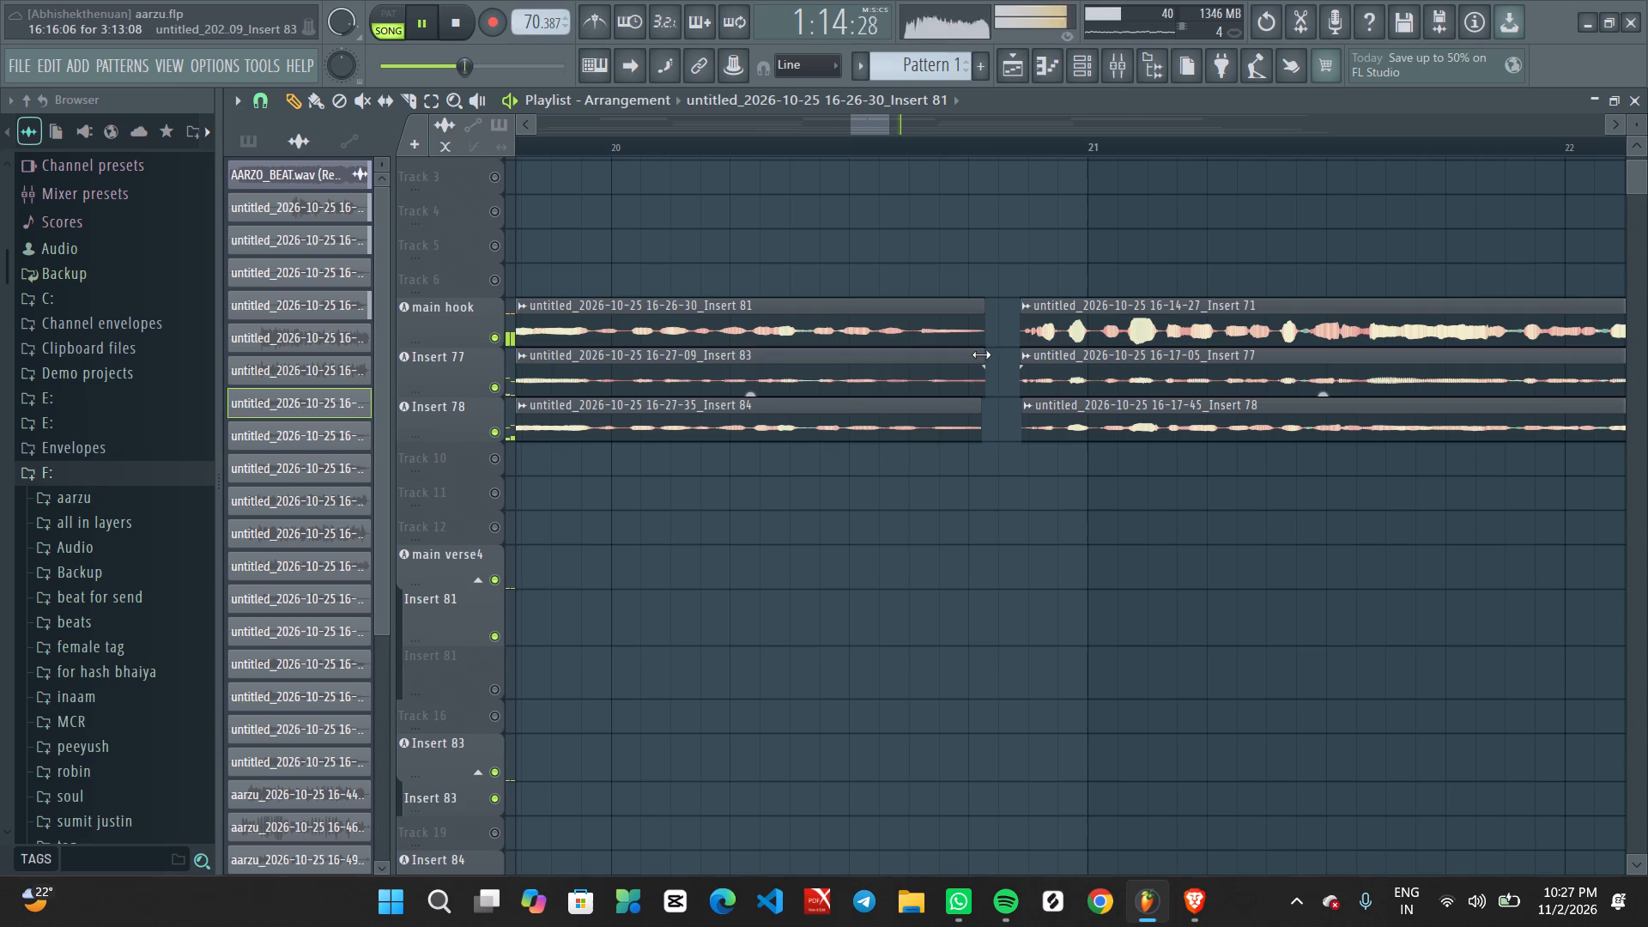
left_click_drag(984, 356, 992, 356, "alt")
left_click(992, 356, "alt")
left_click(985, 305, "alt")
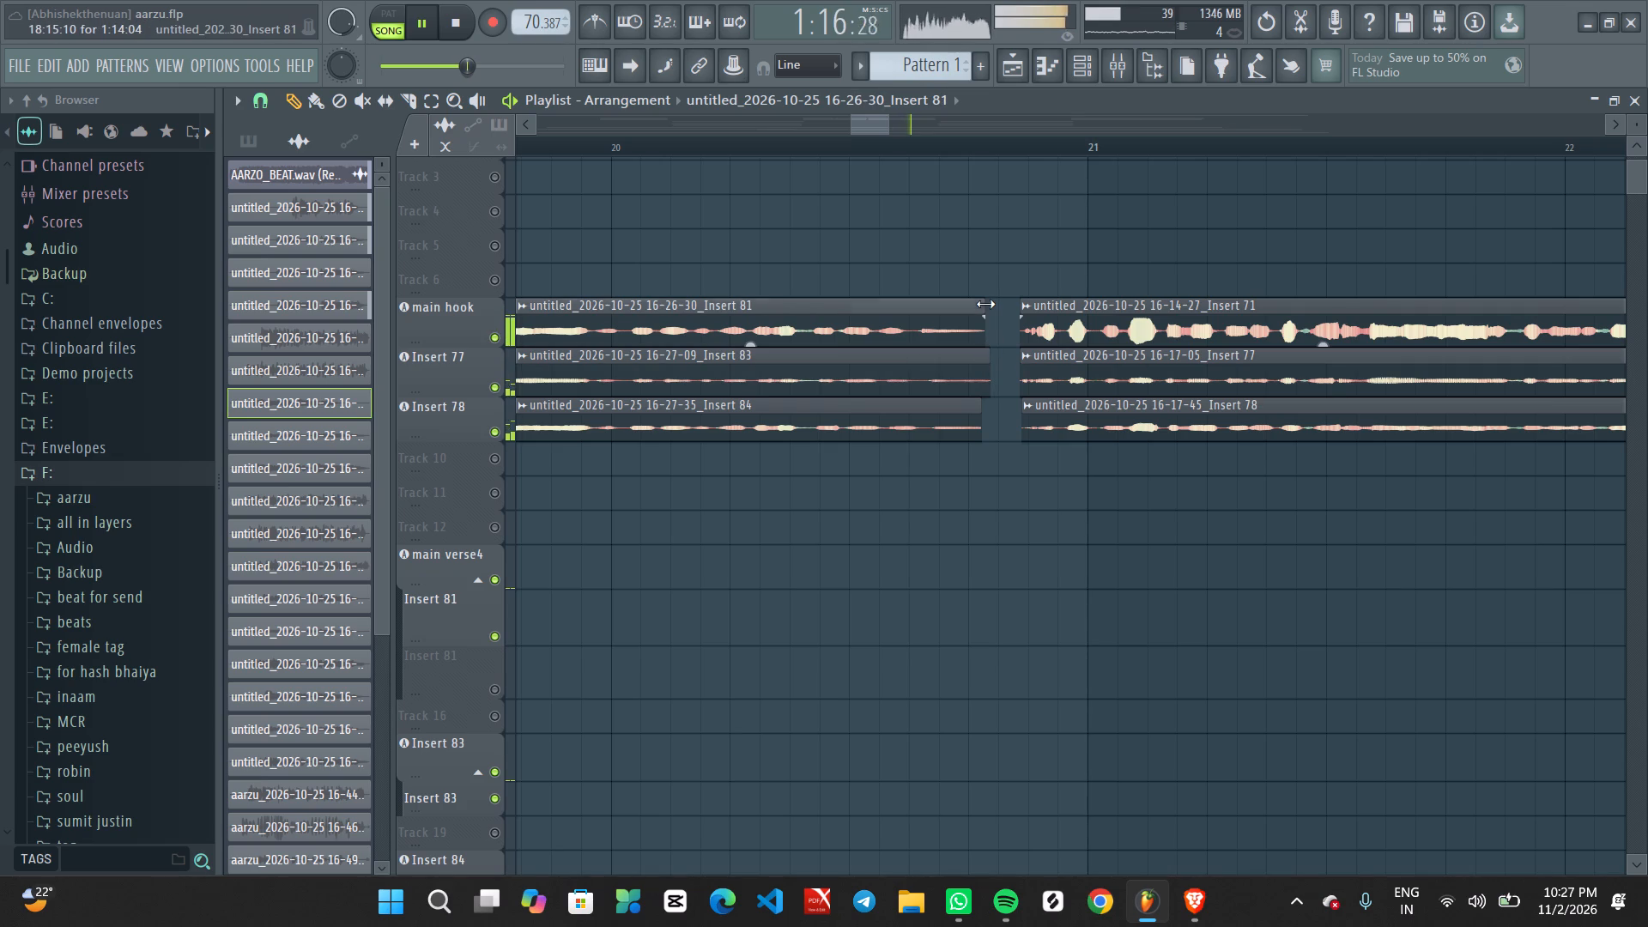
left_click_drag(980, 402, 991, 400, "alt")
Trim the start of the 16-32-43_Insert 83 clip after bar 25 to line up with the main verse4 clip's start.
scroll(1007, 496, "down", 1, "ctrl")
scroll(1008, 504, "up", 1, "ctrl")
scroll(1009, 511, "down", 13, "ctrl")
scroll(1068, 567, "down", 7, "ctrl")
scroll(1103, 574, "up", 9, "ctrl")
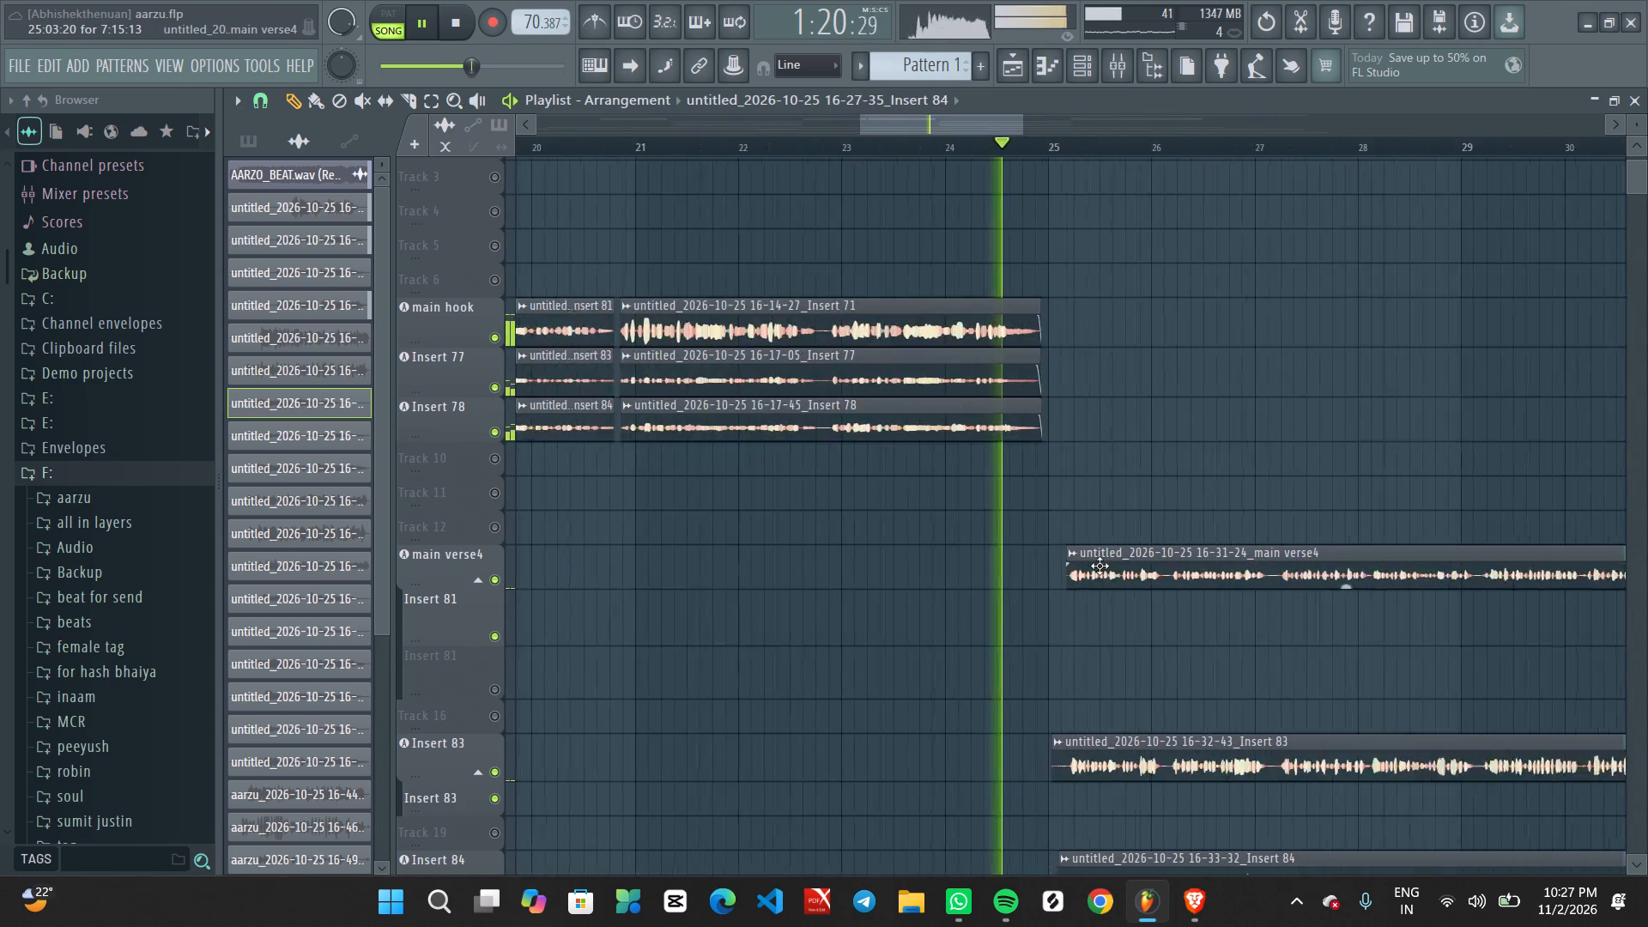
scroll(1100, 566, "up", 10, "ctrl")
scroll(972, 572, "down", 9, "ctrl")
scroll(982, 653, "up", 3, "ctrl")
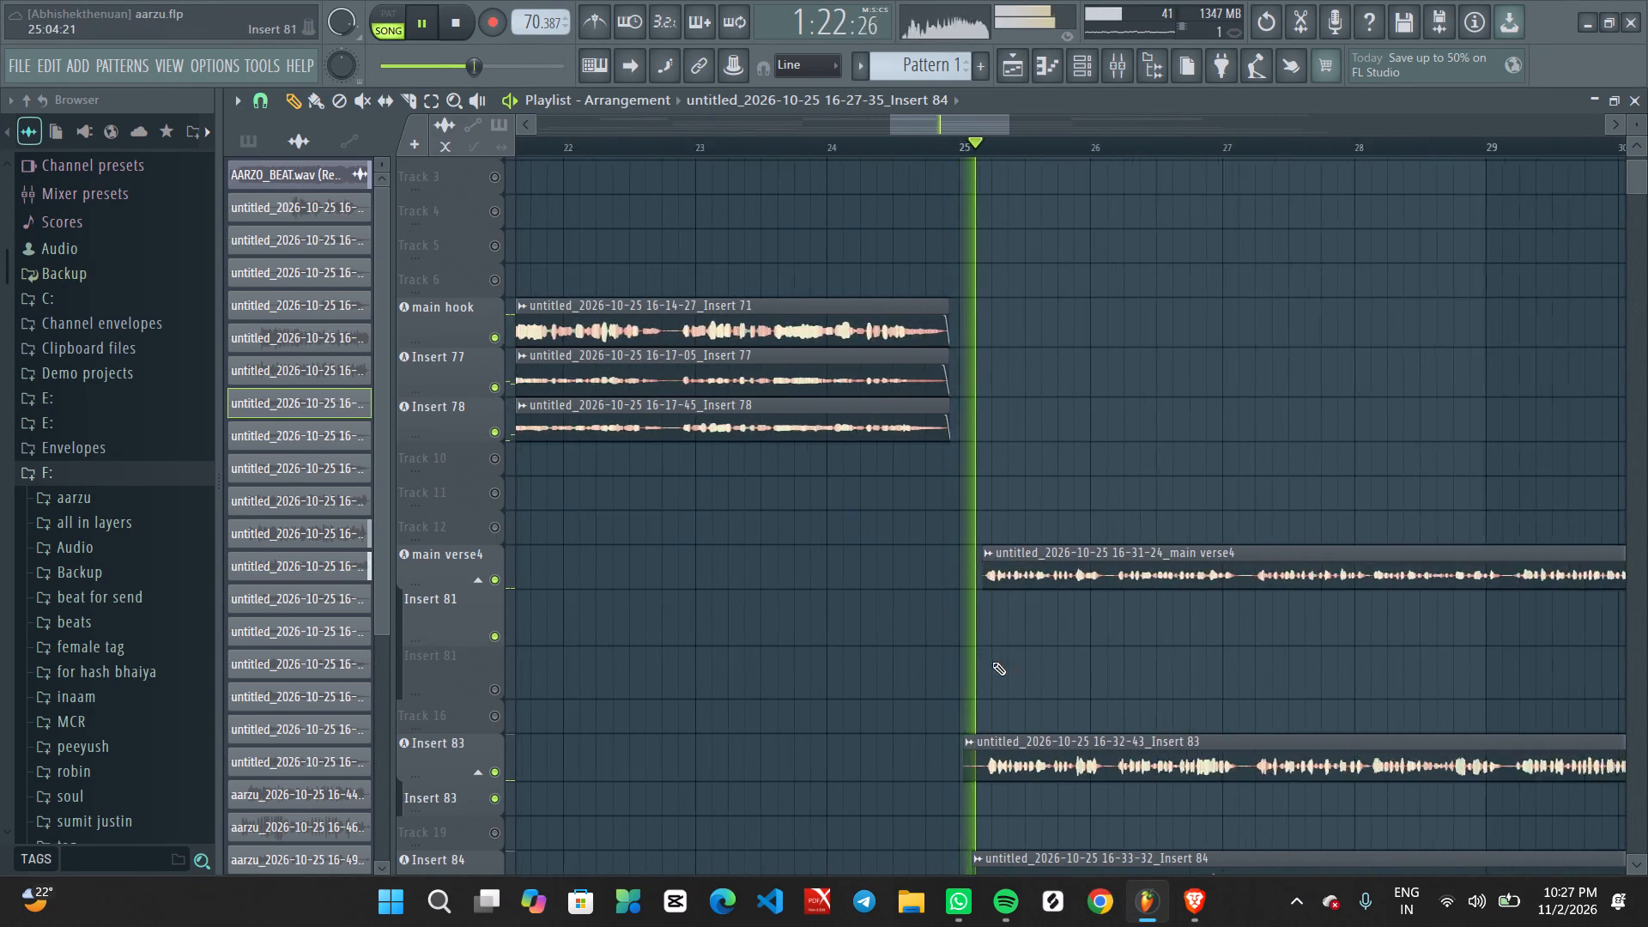
scroll(992, 662, "up", 5, "ctrl")
middle_click_drag(986, 716, 964, 525)
scroll(914, 578, "up", 5, "alt")
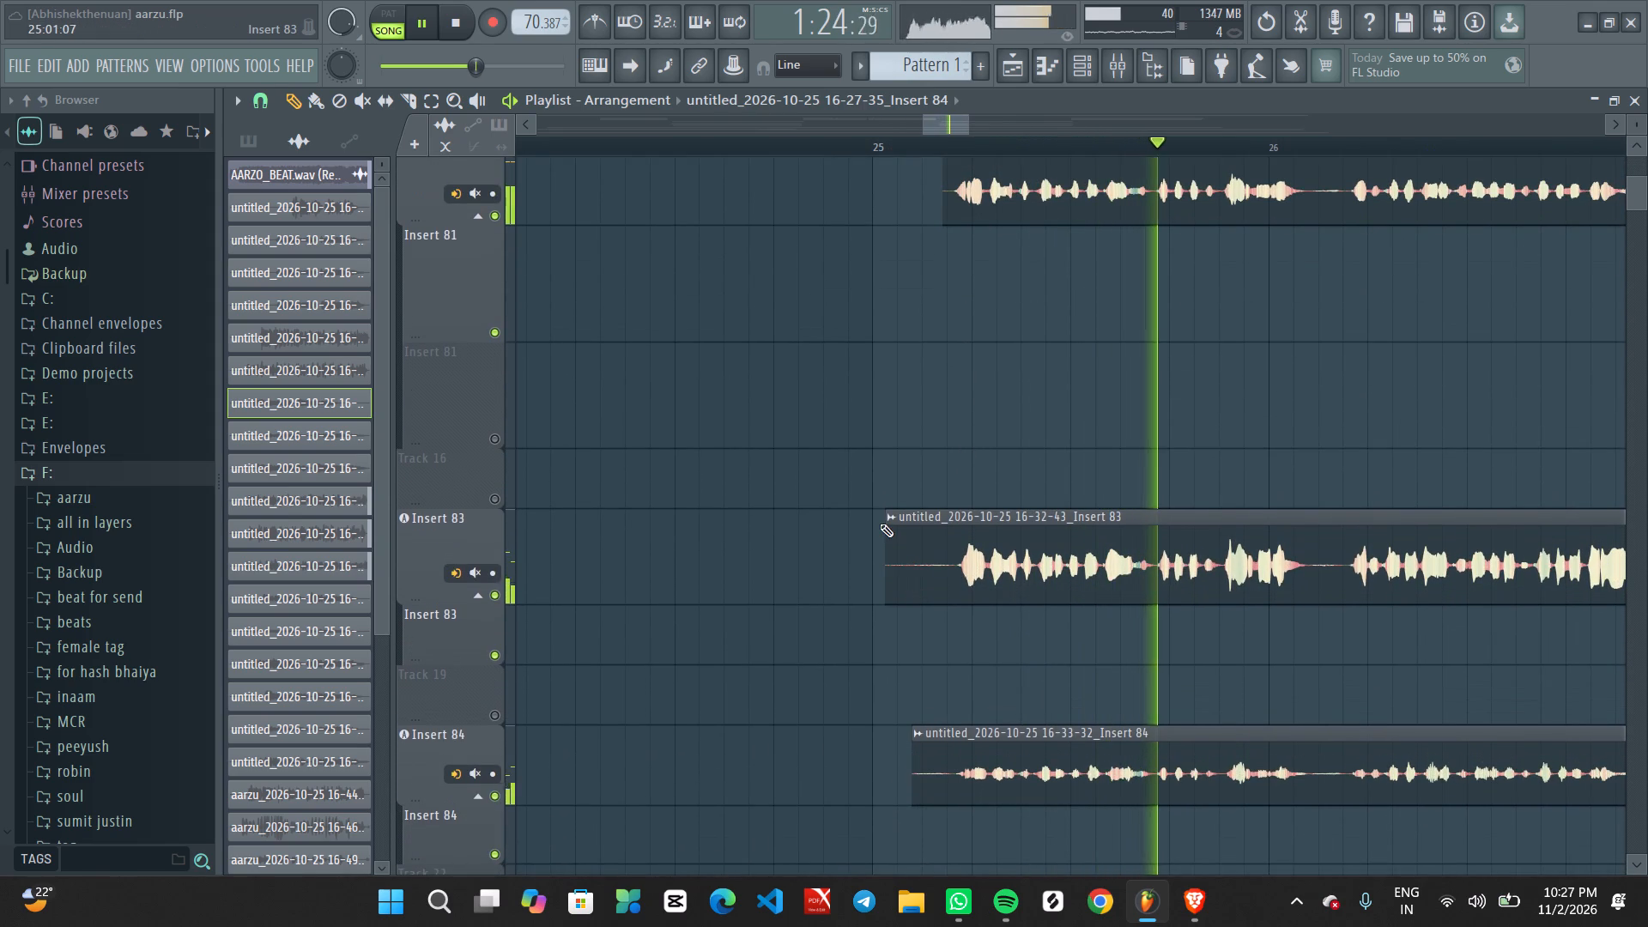
left_click_drag(884, 515, 946, 513, "alt")
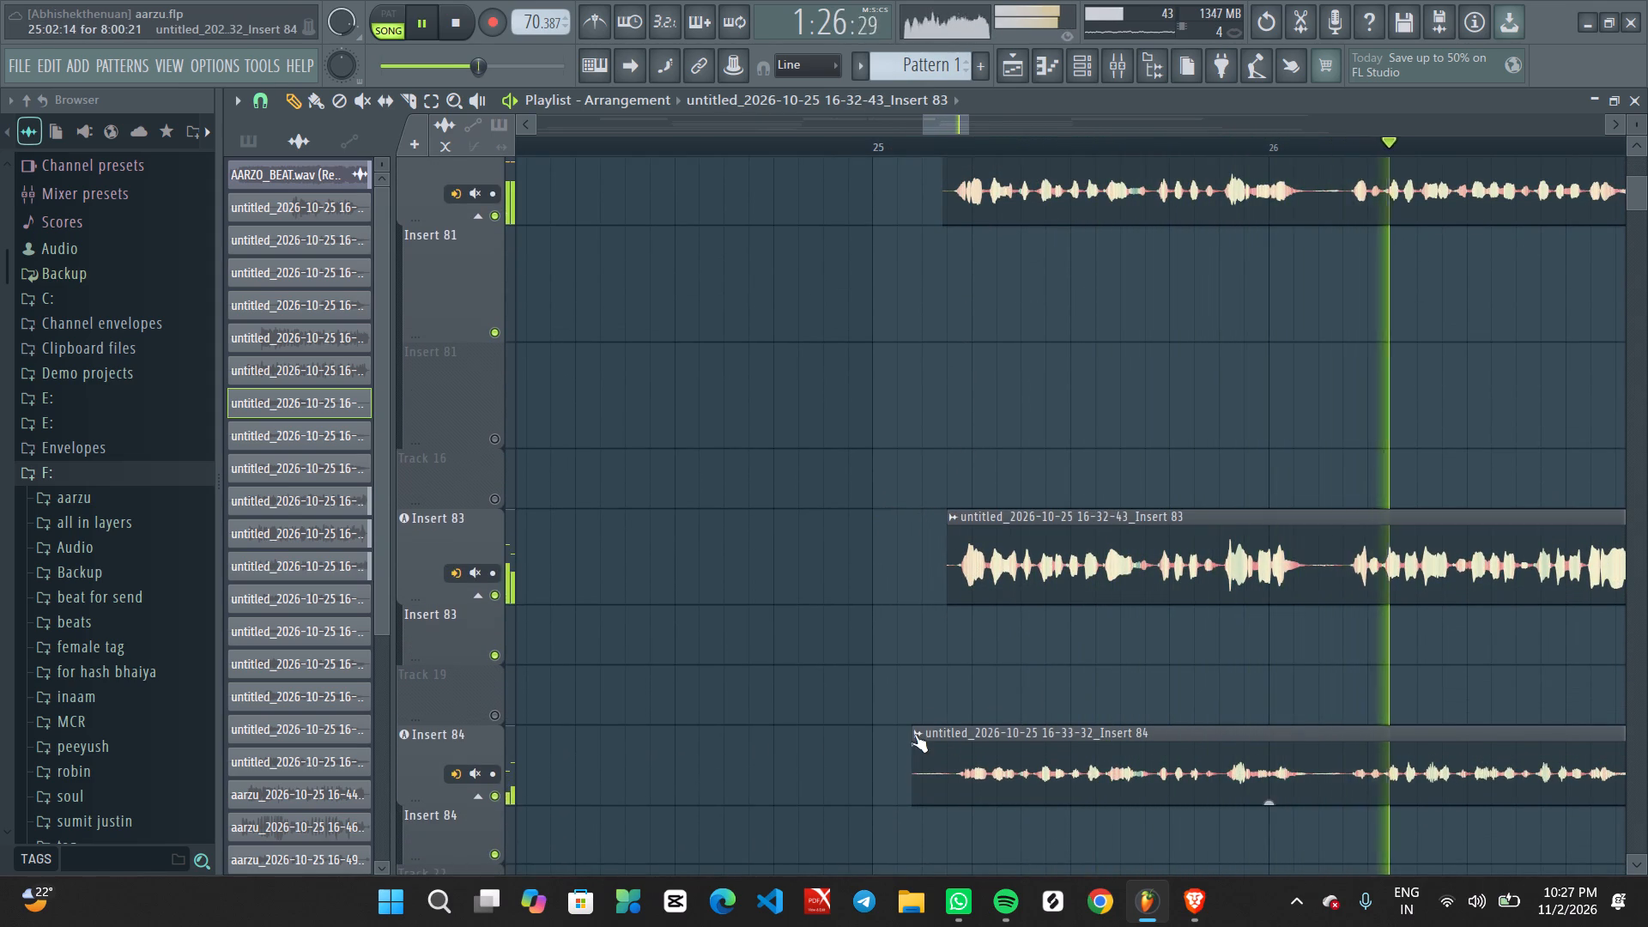
Trim the start of the 16-33-32_Insert 84 clip to line up with the start of the Insert 83 clip above.
scroll(914, 735, "up", 3, "ctrl")
middle_click_drag(1044, 725, 955, 506)
left_click_drag(818, 514, 875, 515, "alt")
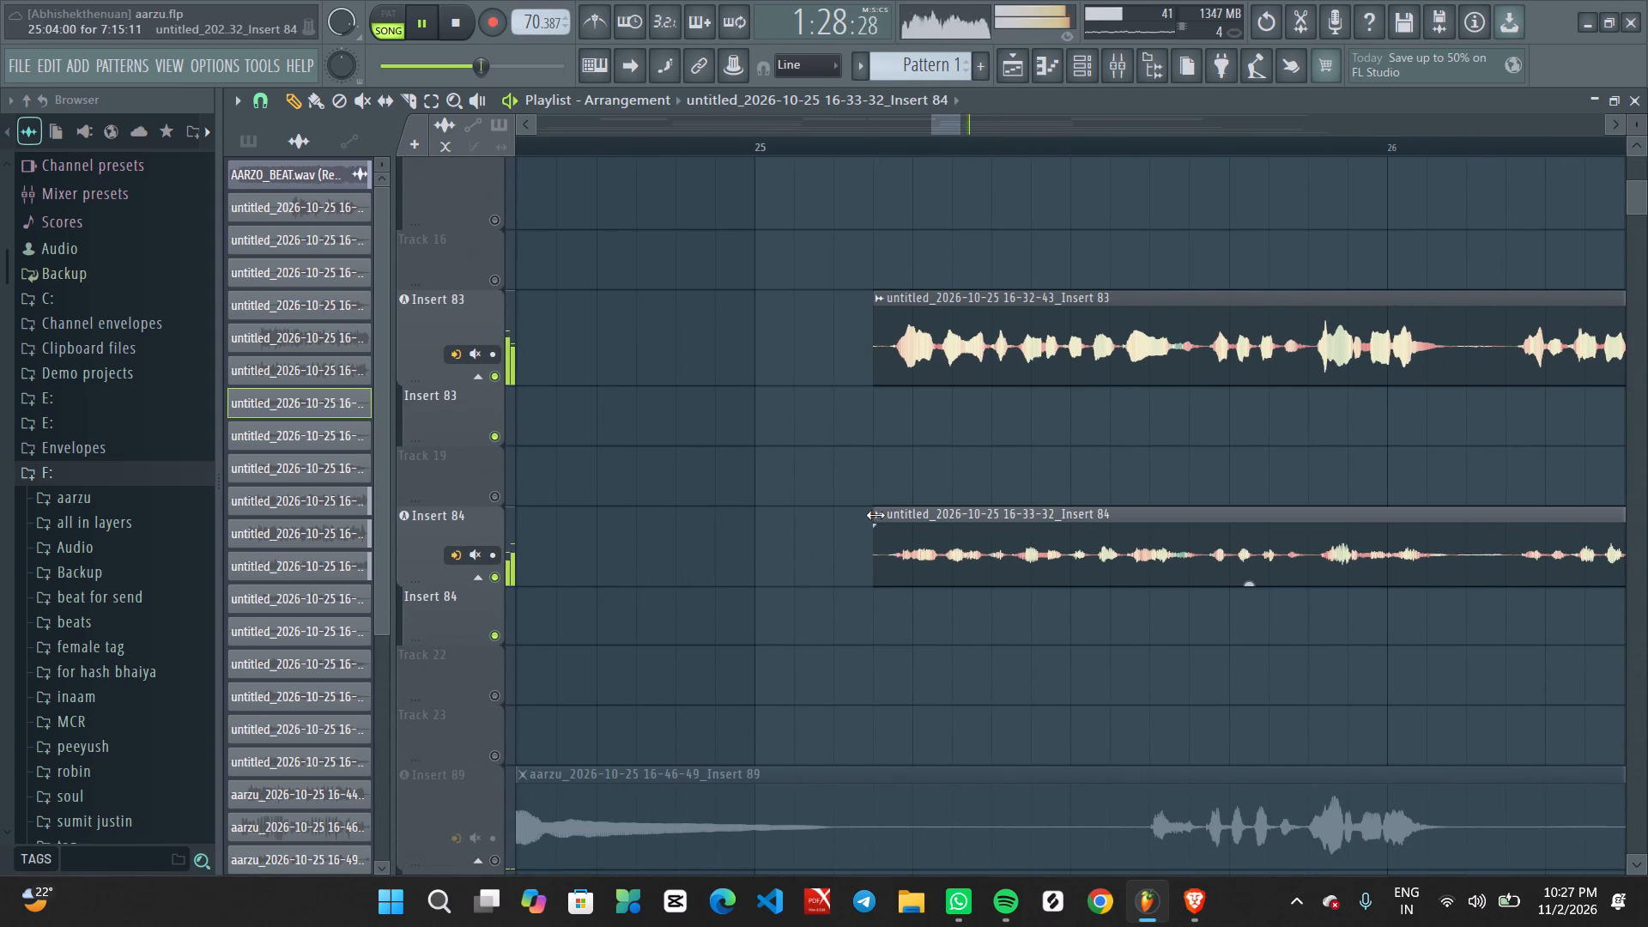
left_click_drag(875, 515, 875, 516, "alt")
Examine the second verse's main and layer vocal clips between bars 25 and 33 during playback.
scroll(960, 441, "down", 7, "ctrl")
scroll(1008, 447, "up", 1, "ctrl")
scroll(1009, 450, "down", 8, "ctrl")
scroll(1082, 486, "down", 6, "alt")
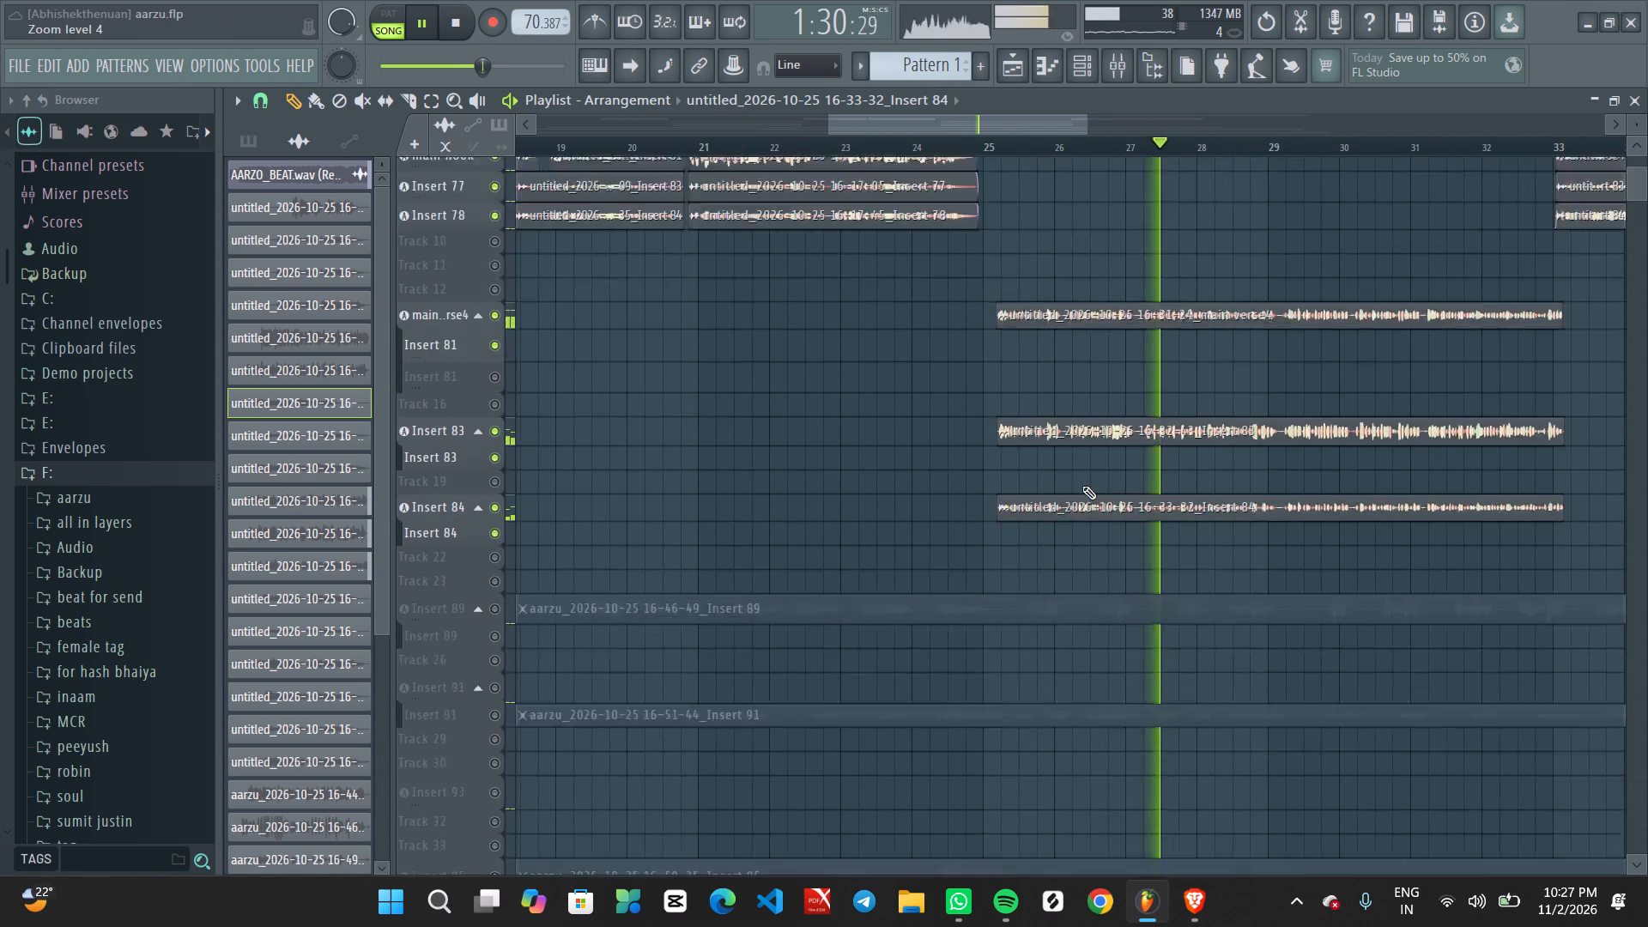
scroll(1082, 486, "down", 2, "alt")
scroll(1157, 483, "up", 3, "ctrl")
middle_click_drag(1253, 484, 1008, 500)
scroll(988, 505, "up", 5, "alt")
scroll(942, 496, "up", 2, "ctrl")
middle_click_drag(1009, 479, 992, 563)
scroll(997, 565, "up", 3, "ctrl")
middle_click_drag(1076, 579, 944, 532)
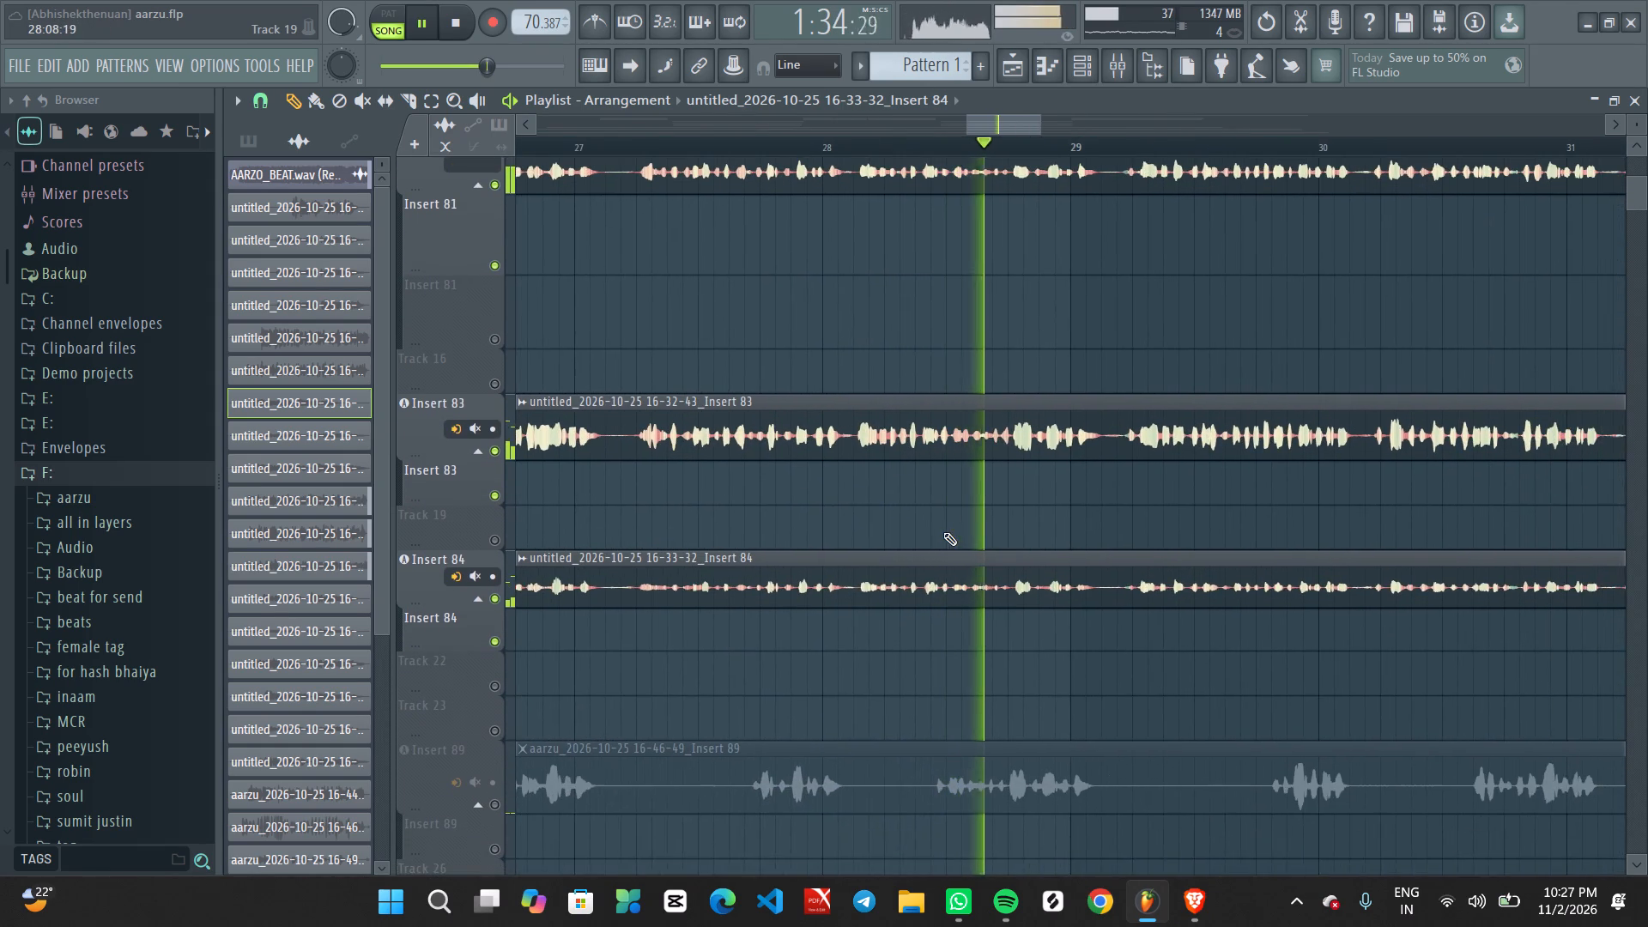
scroll(965, 529, "up", 3, "ctrl")
scroll(967, 529, "down", 2, "ctrl")
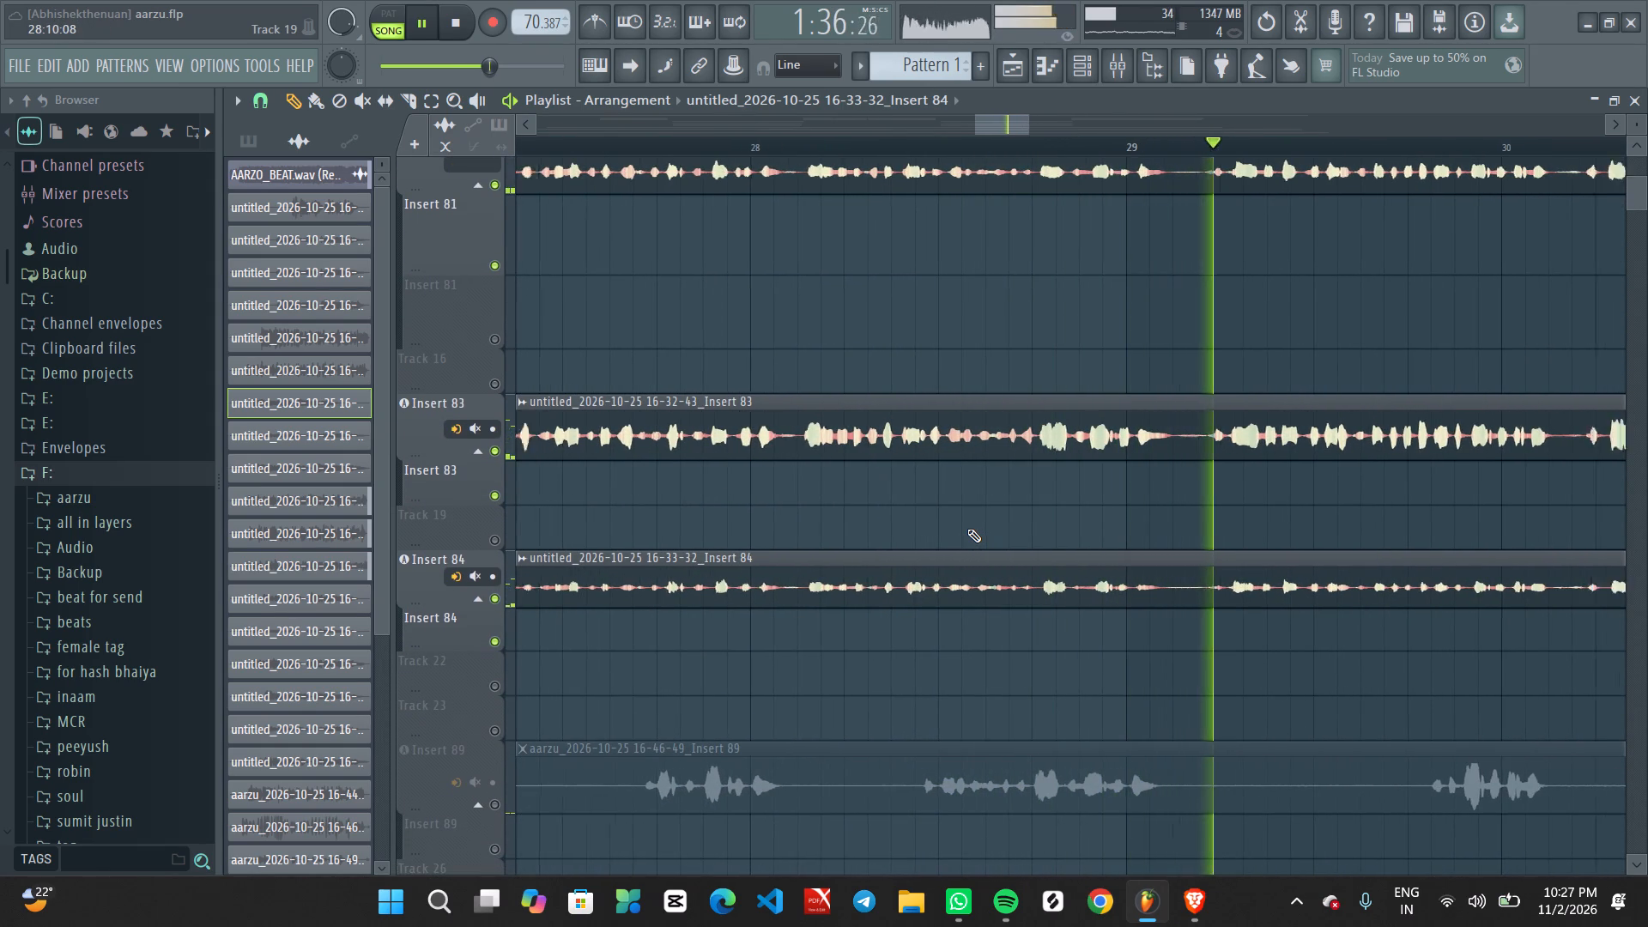
scroll(967, 529, "down", 6, "ctrl")
scroll(1063, 549, "up", 11, "ctrl")
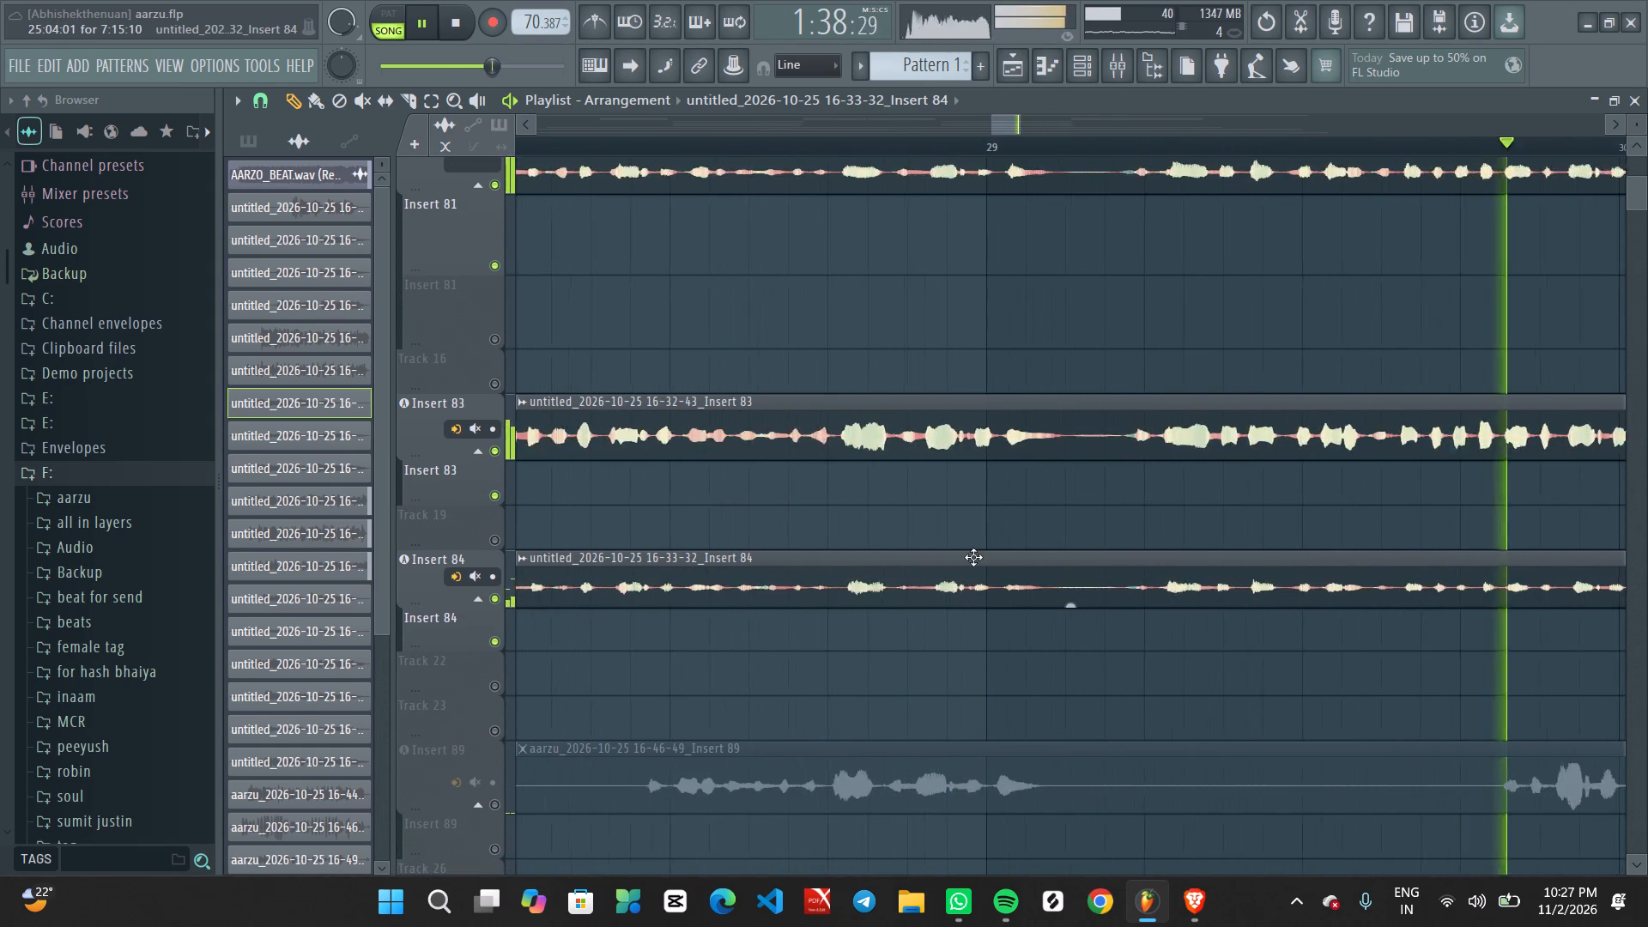
scroll(973, 557, "up", 5, "ctrl")
scroll(1090, 548, "down", 6, "ctrl")
scroll(1078, 578, "up", 2, "ctrl")
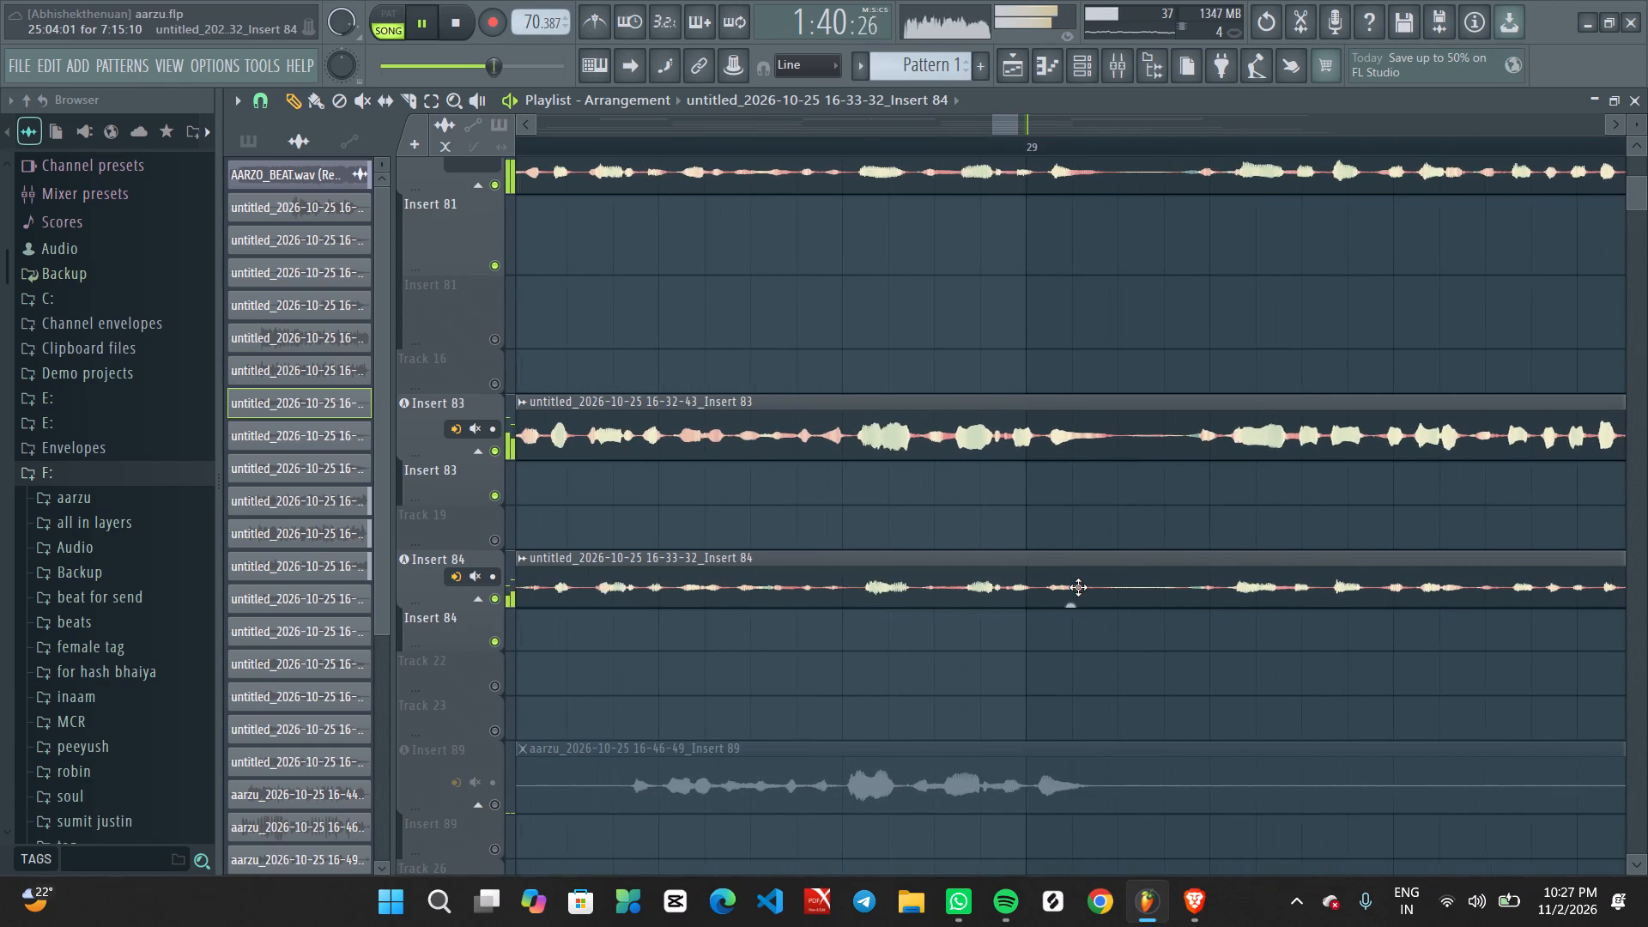
left_click(1077, 587, "alt")
scroll(1125, 431, "down", 13, "ctrl")
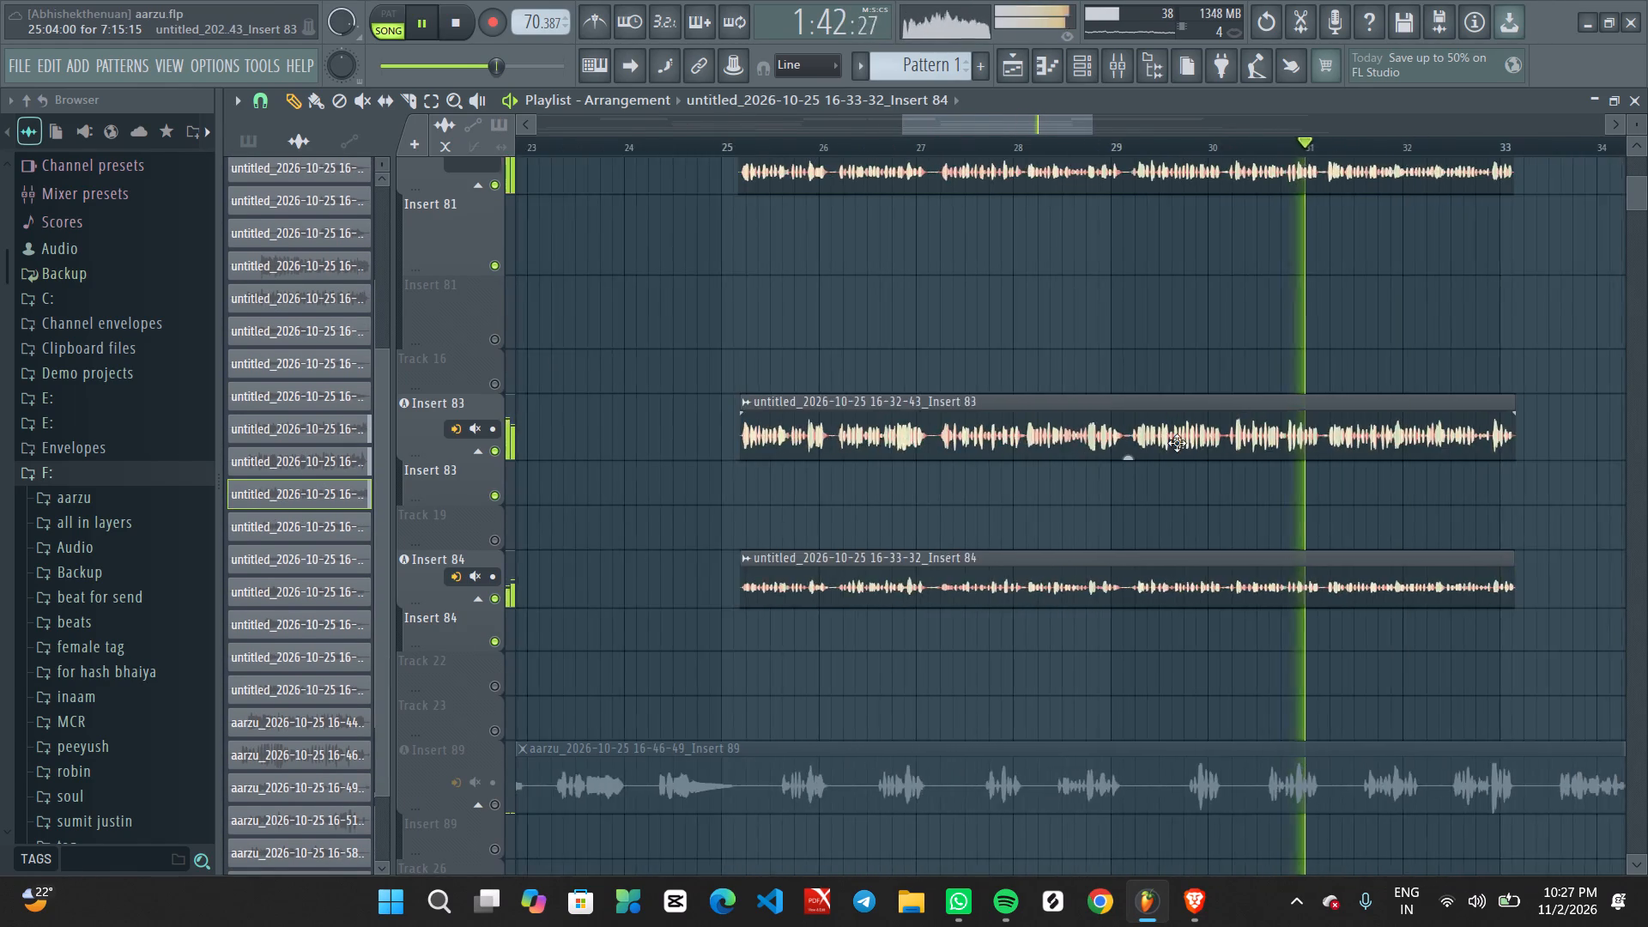
scroll(1177, 443, "down", 6, "ctrl")
scroll(1277, 468, "up", 11, "ctrl")
scroll(1172, 524, "up", 3)
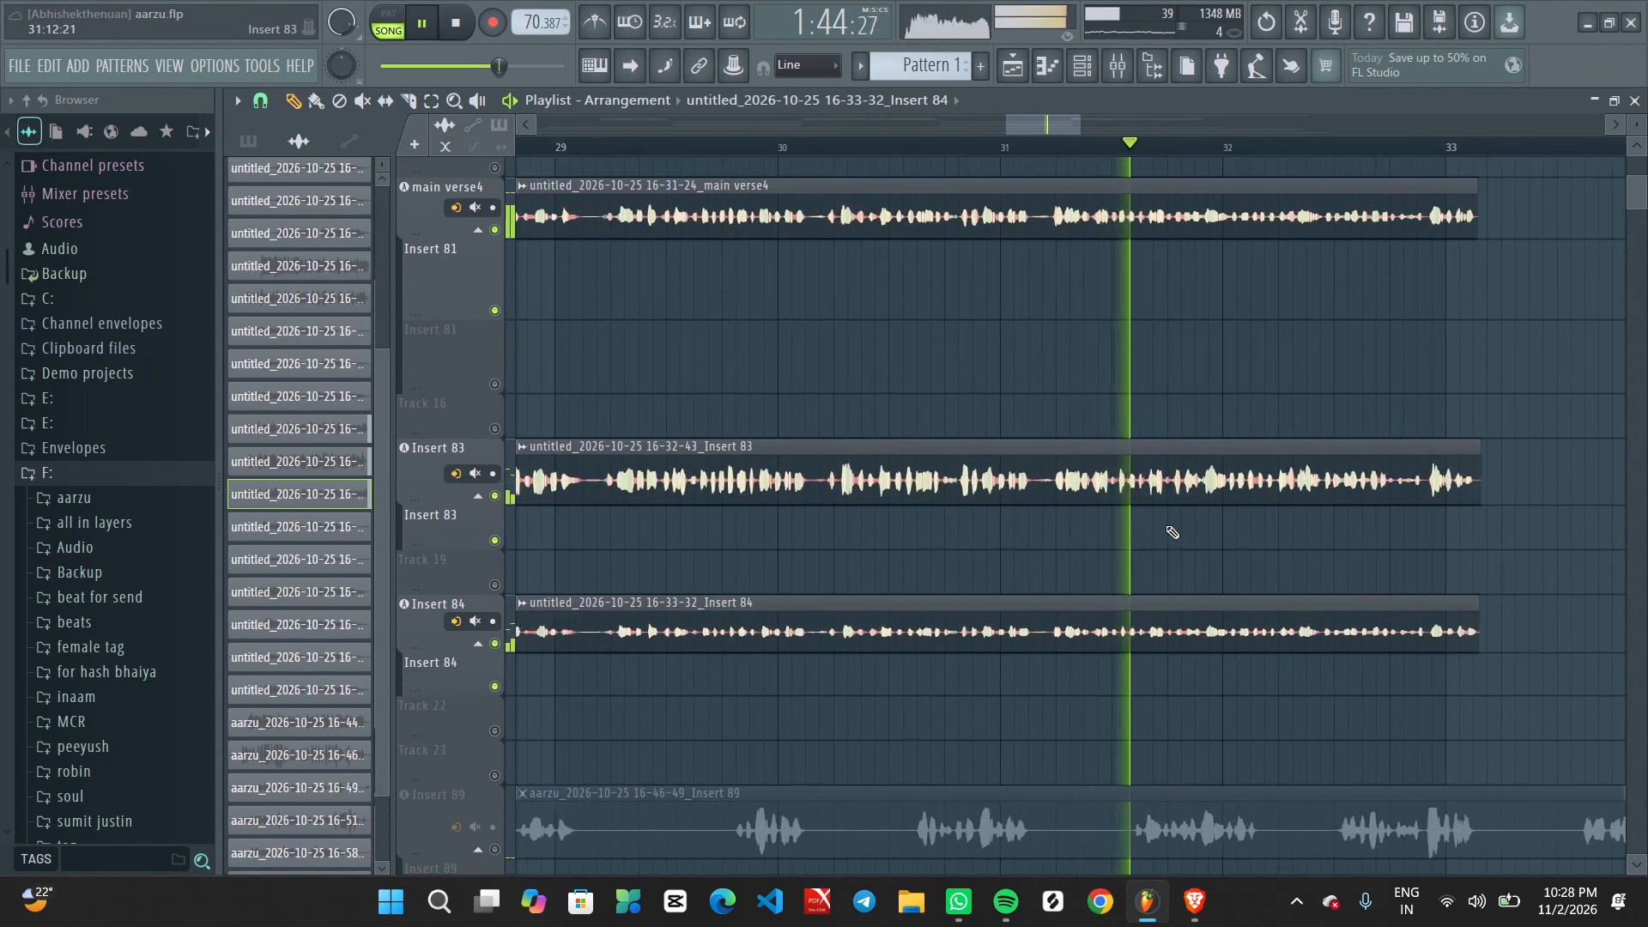
scroll(1166, 525, "up", 1)
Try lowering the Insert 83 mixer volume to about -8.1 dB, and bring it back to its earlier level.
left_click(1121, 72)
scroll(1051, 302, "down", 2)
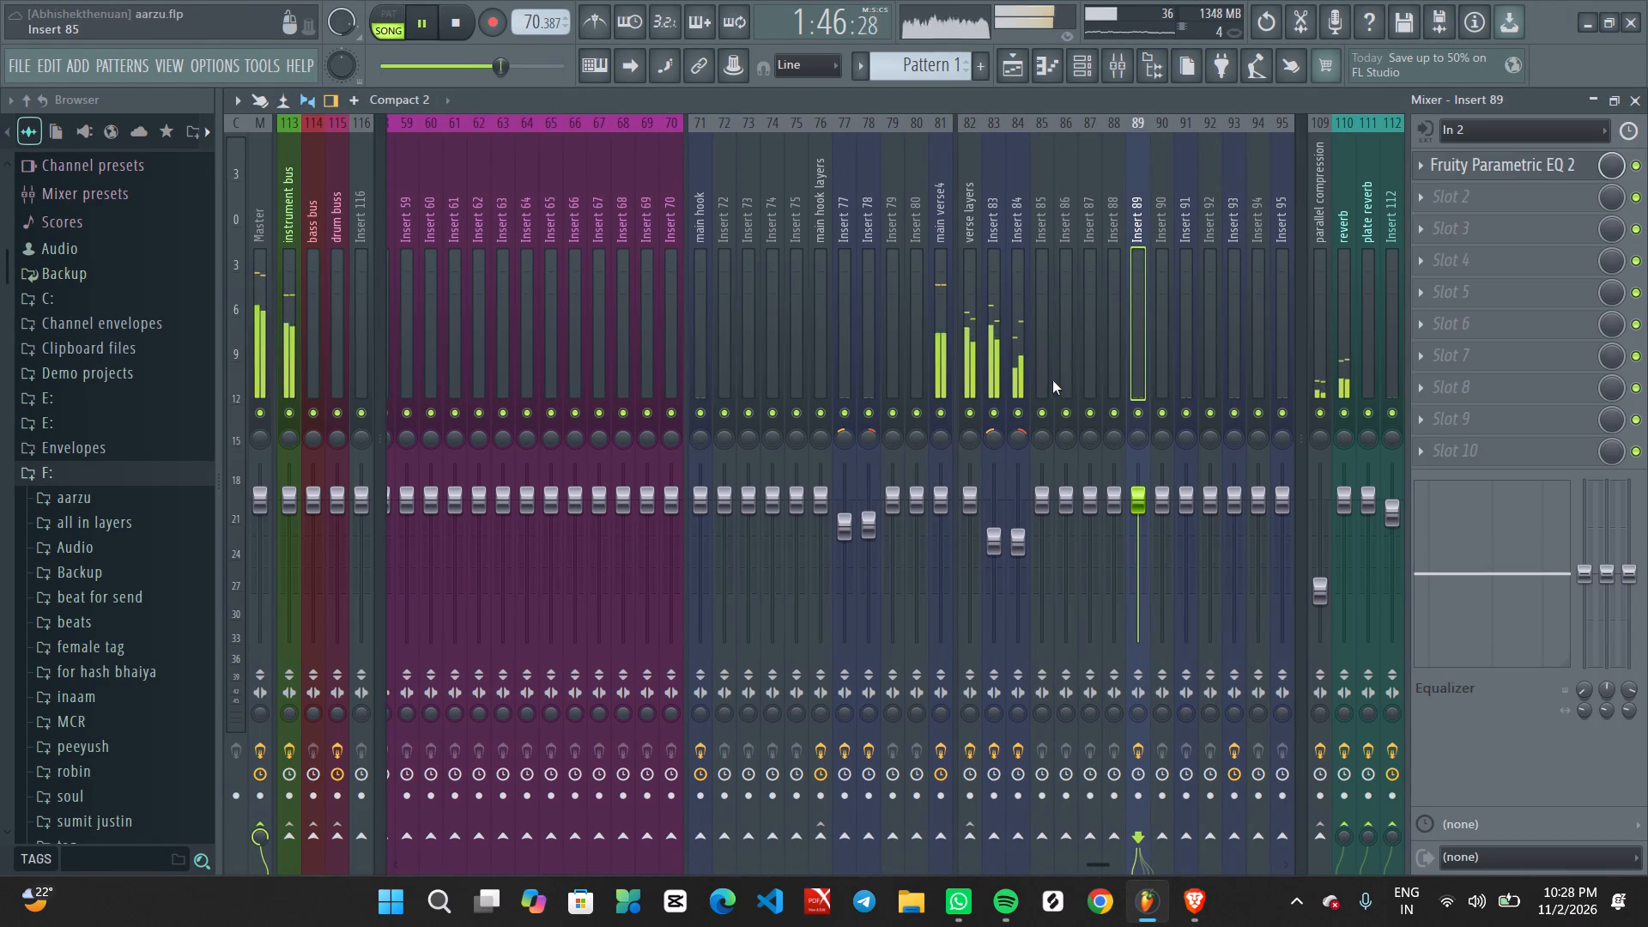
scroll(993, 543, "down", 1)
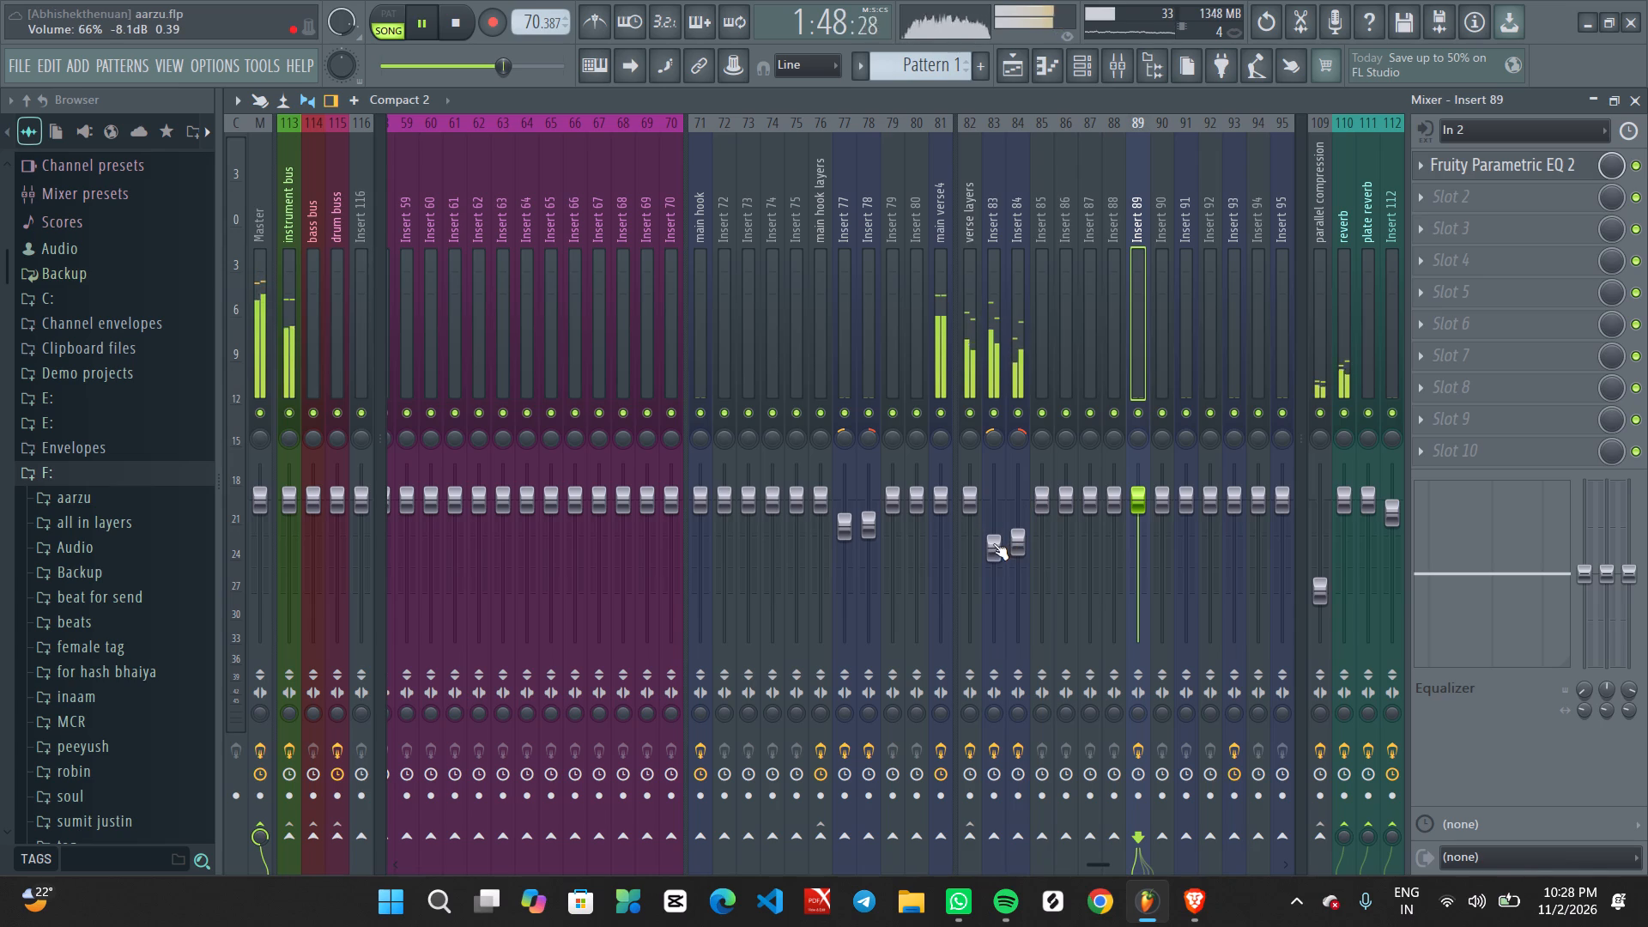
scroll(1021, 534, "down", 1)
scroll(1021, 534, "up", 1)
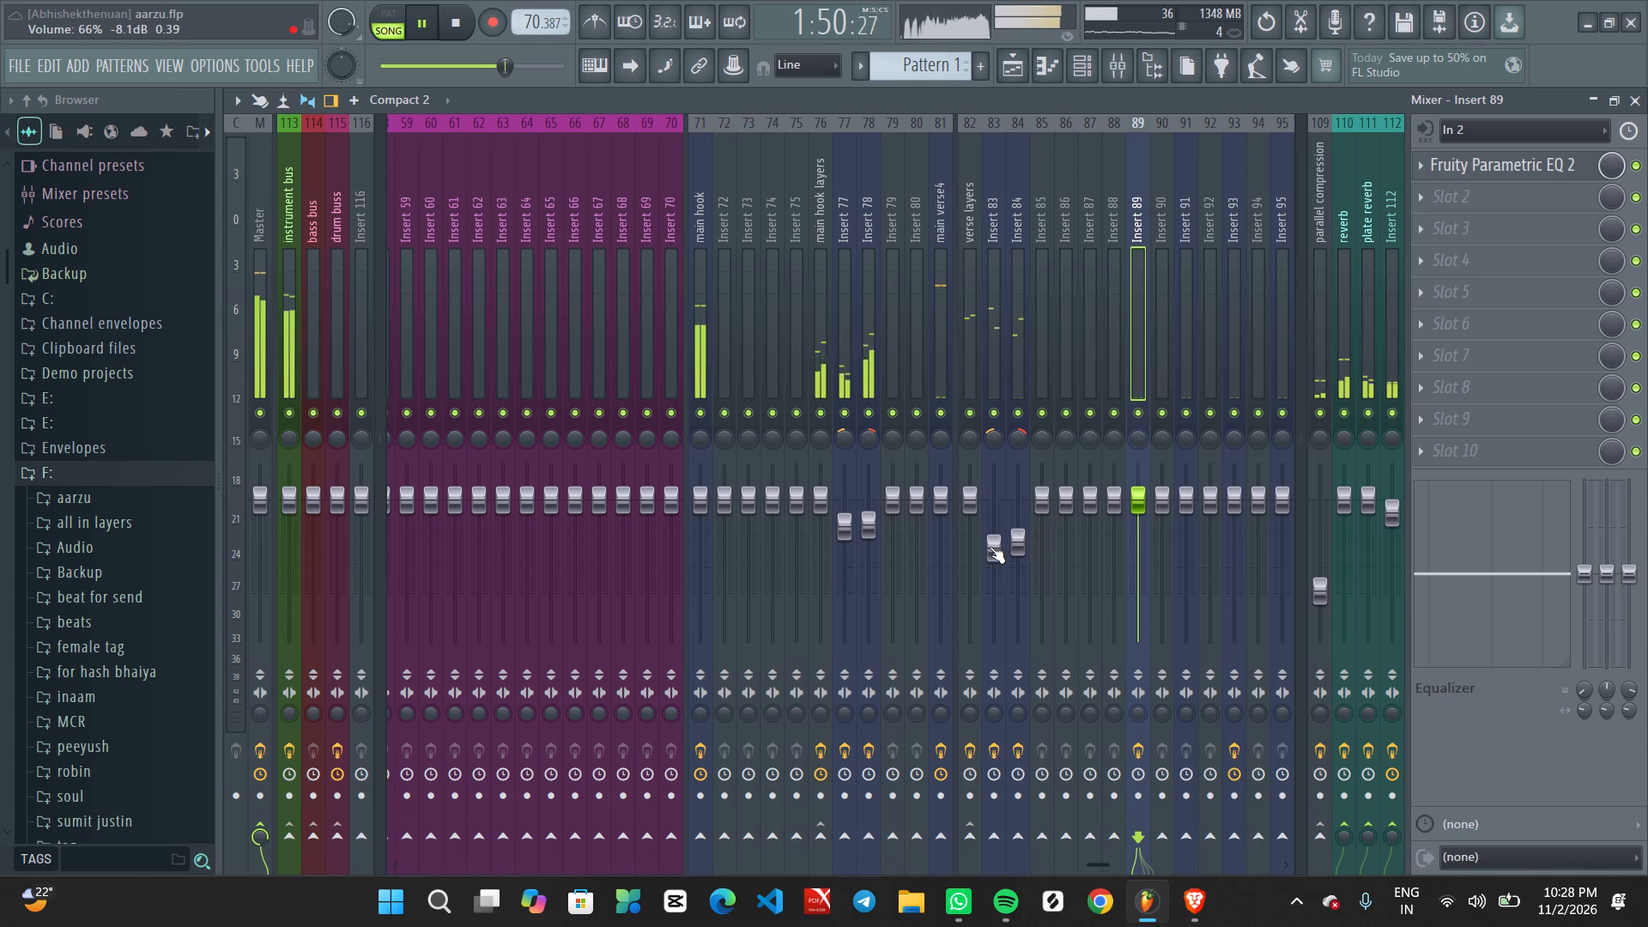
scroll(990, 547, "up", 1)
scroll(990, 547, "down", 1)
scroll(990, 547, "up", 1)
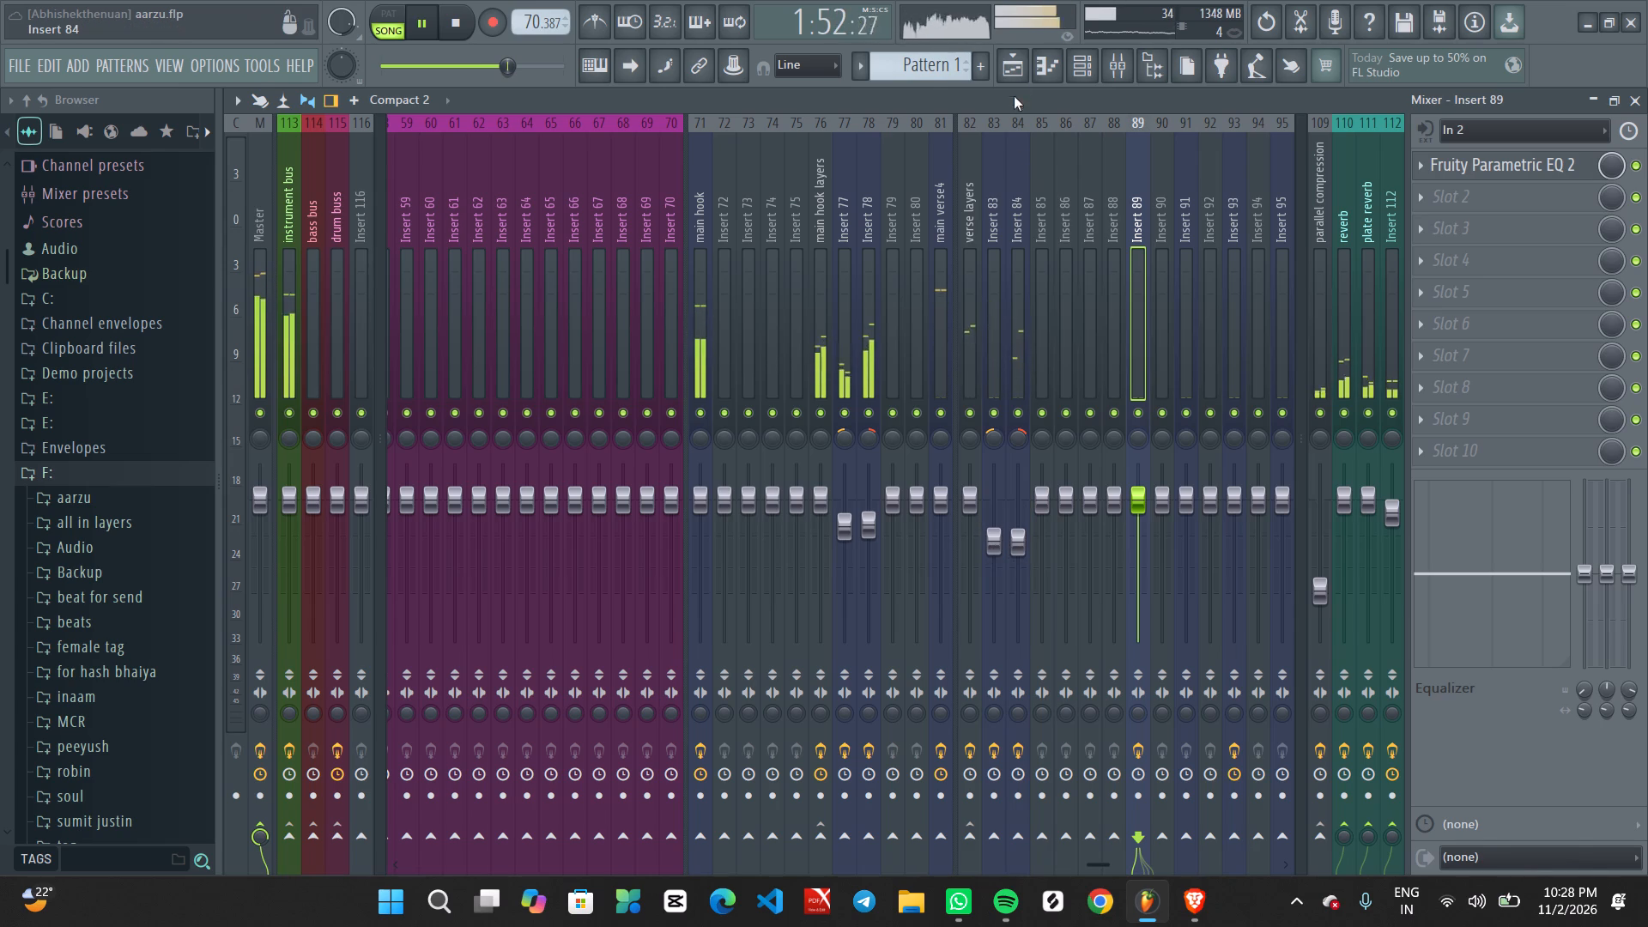
Trim the end of the 16-35-03_main verse4 clip in the third hook to remove its overlap before bar 37.
left_click(1011, 76)
scroll(1107, 415, "down", 2, "ctrl")
scroll(1109, 422, "up", 1, "ctrl")
scroll(1109, 427, "down", 5, "ctrl")
scroll(1202, 457, "down", 14, "ctrl")
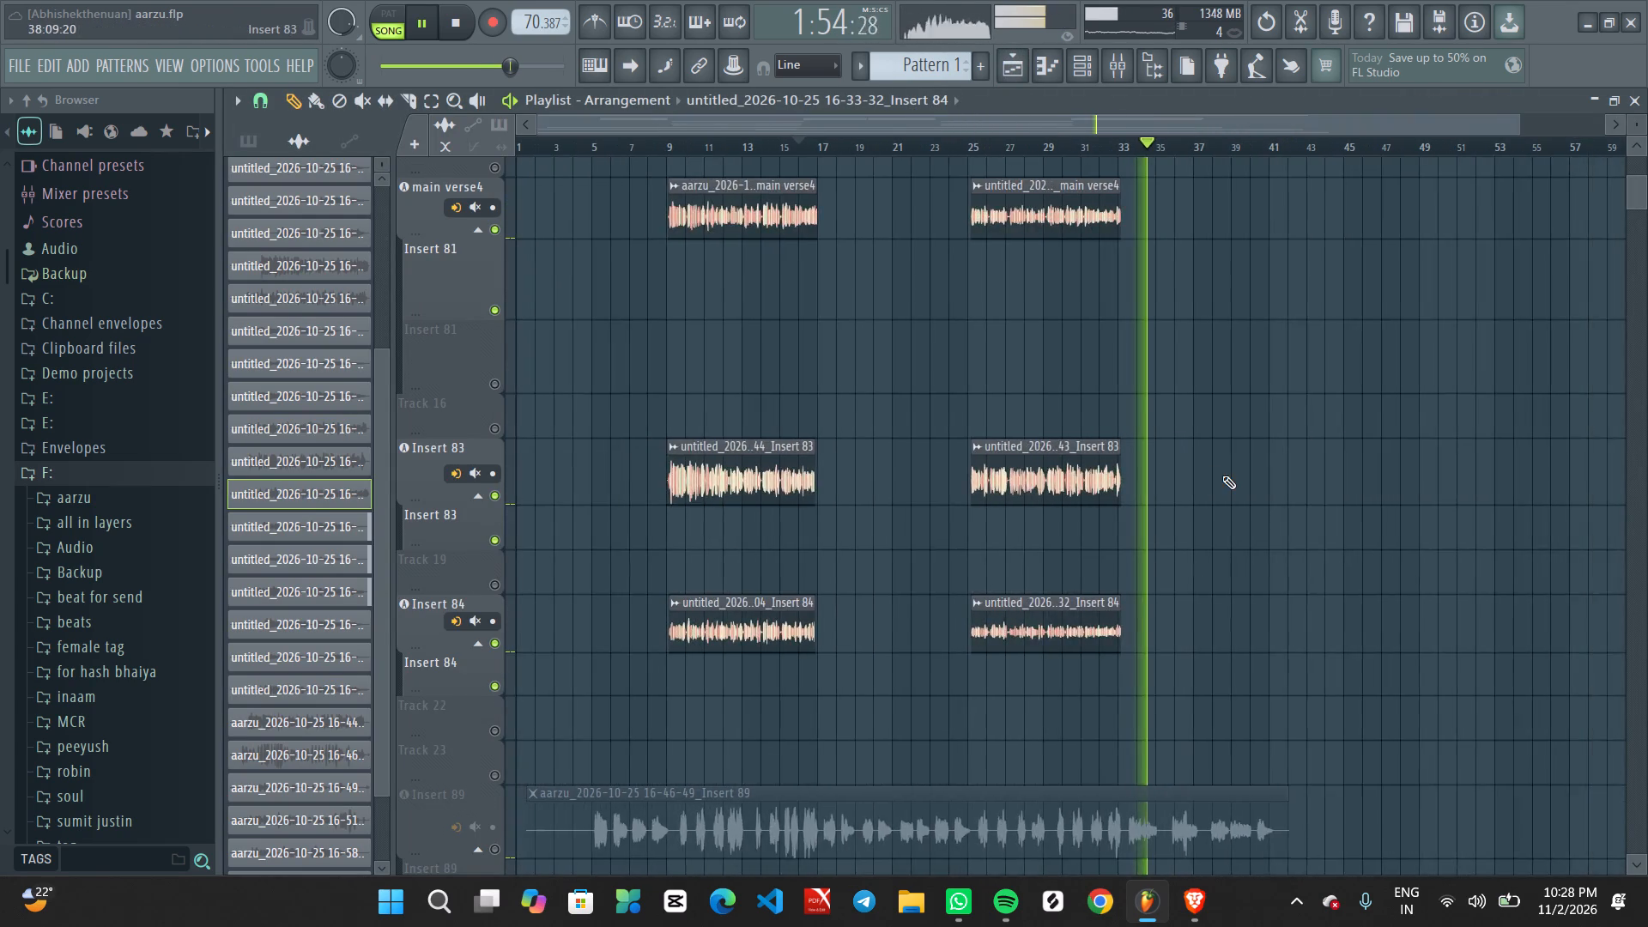
scroll(1224, 476, "up", 16)
scroll(1174, 556, "down", 1, "ctrl")
scroll(1175, 556, "up", 17, "ctrl")
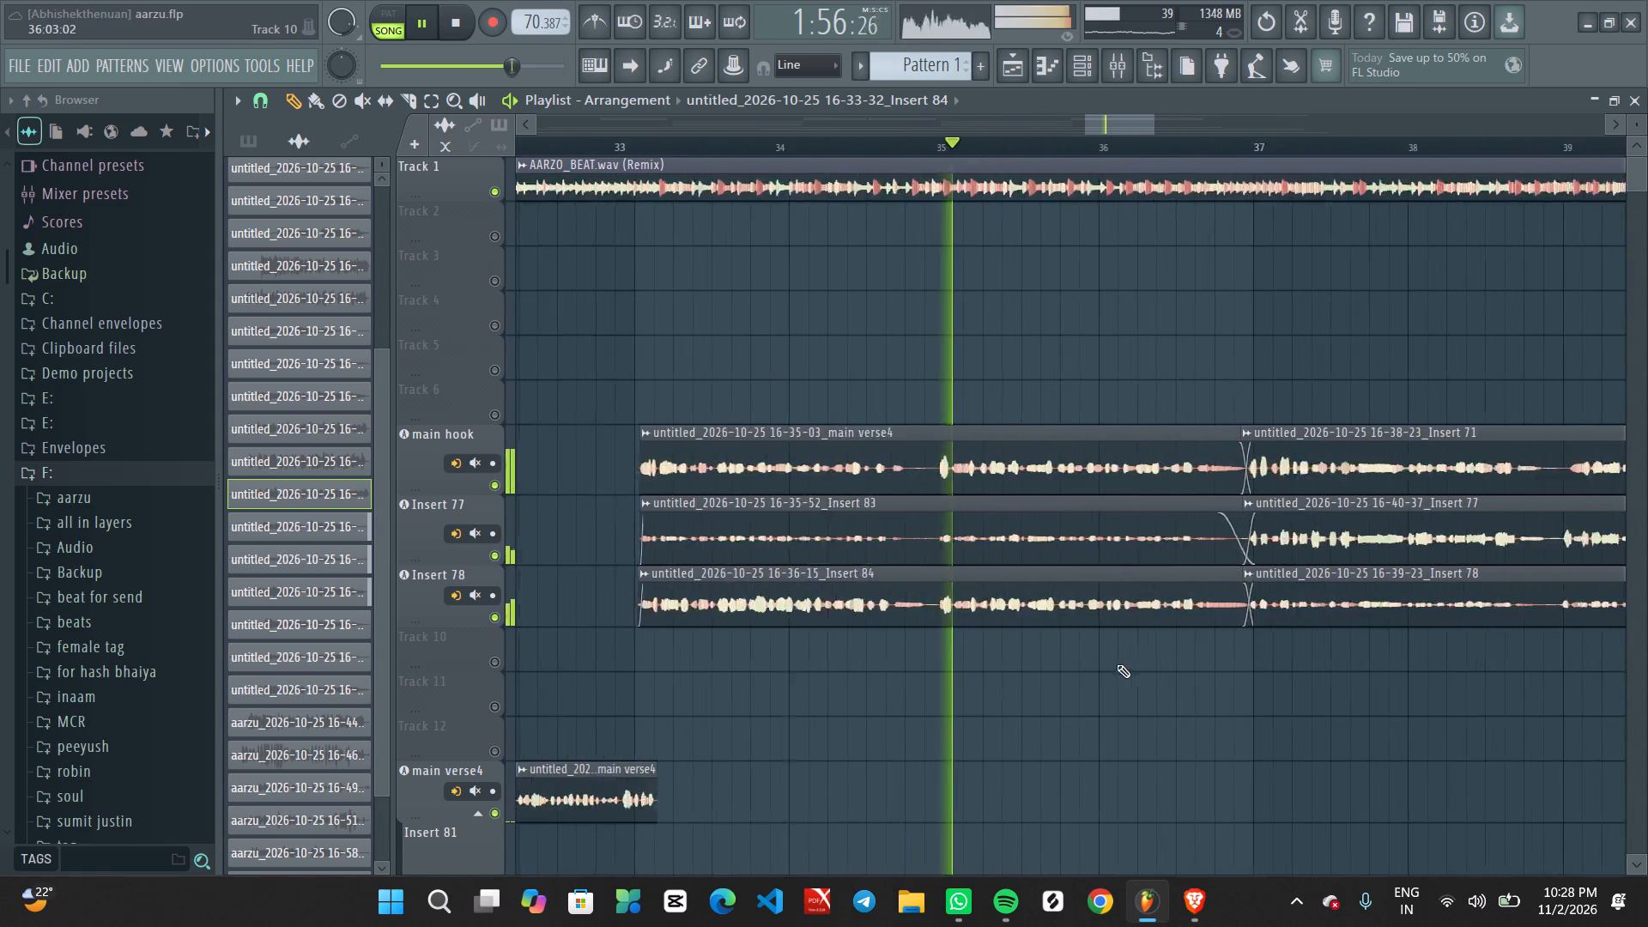
scroll(1117, 664, "up", 1, "ctrl")
middle_click_drag(960, 704, 1054, 564)
scroll(1054, 564, "up", 1)
scroll(1088, 557, "up", 2, "ctrl")
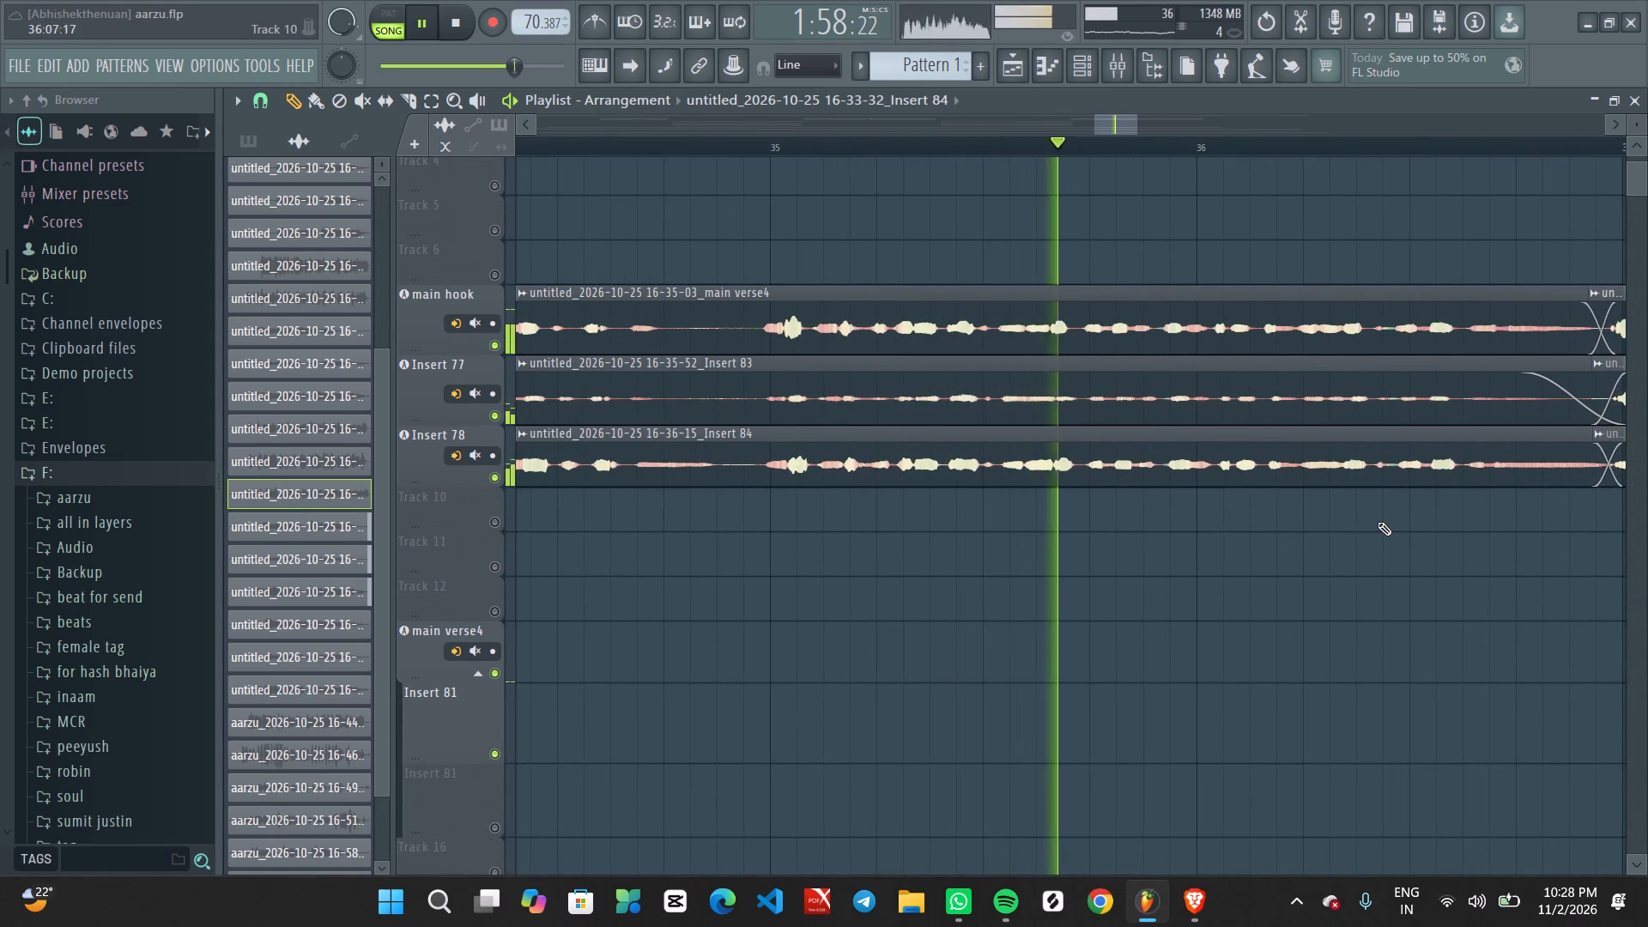
scroll(1384, 522, "up", 1, "ctrl")
middle_click_drag(1373, 540, 827, 530)
left_click(978, 245, "ctrl")
left_click(994, 285, "ctrl")
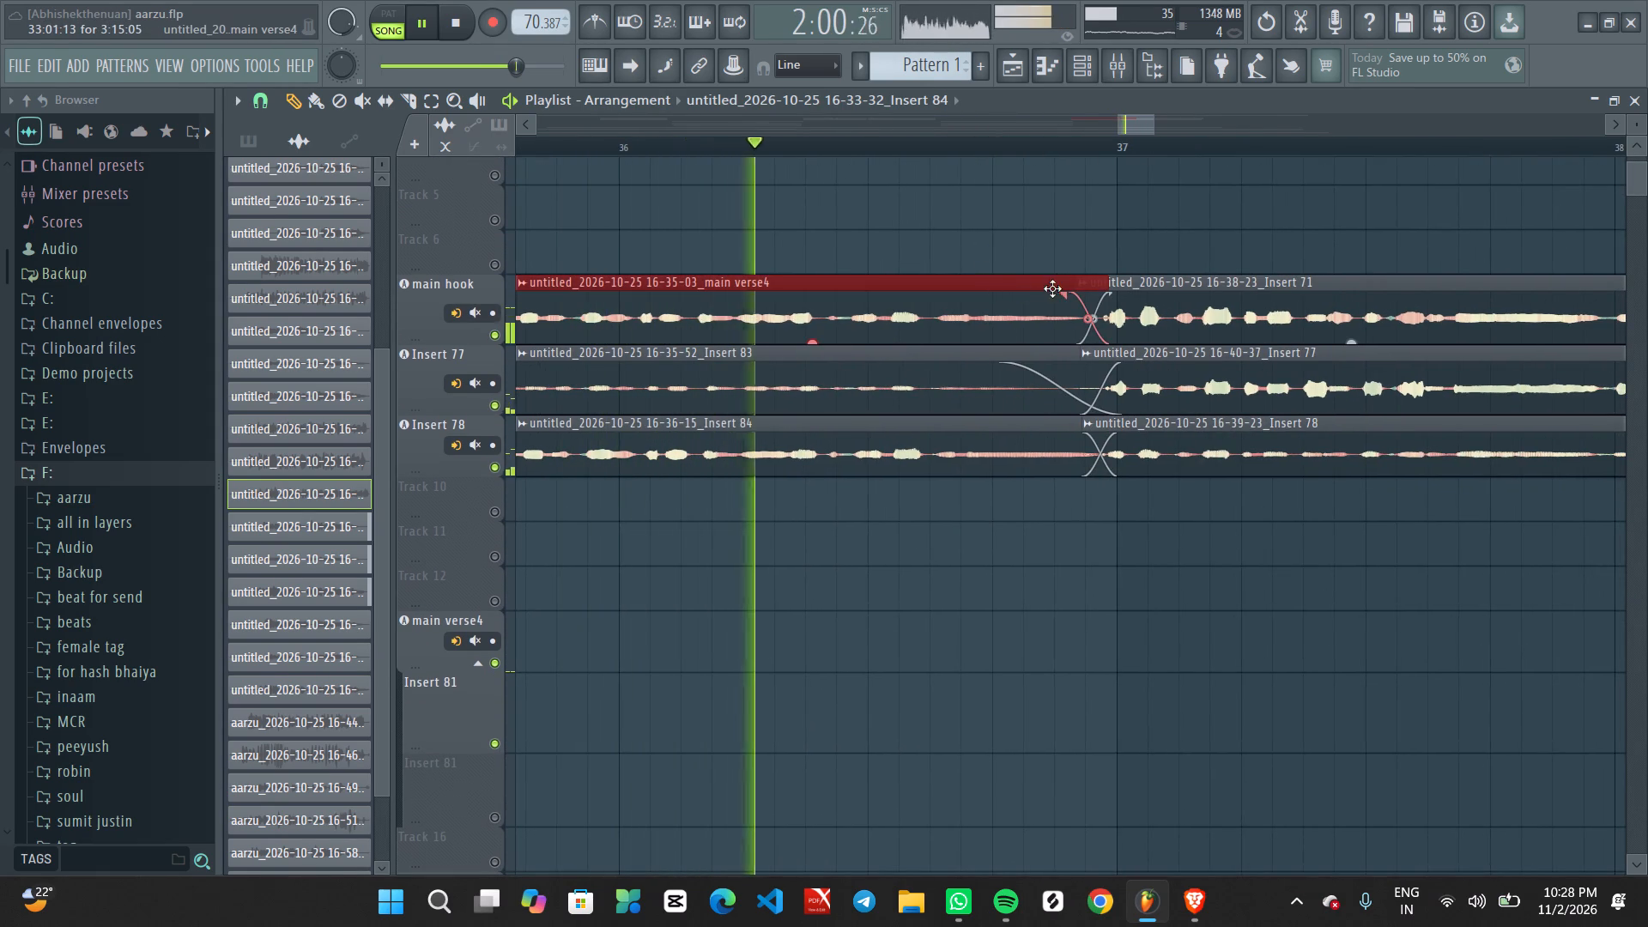
left_click_drag(1105, 281, 1067, 281)
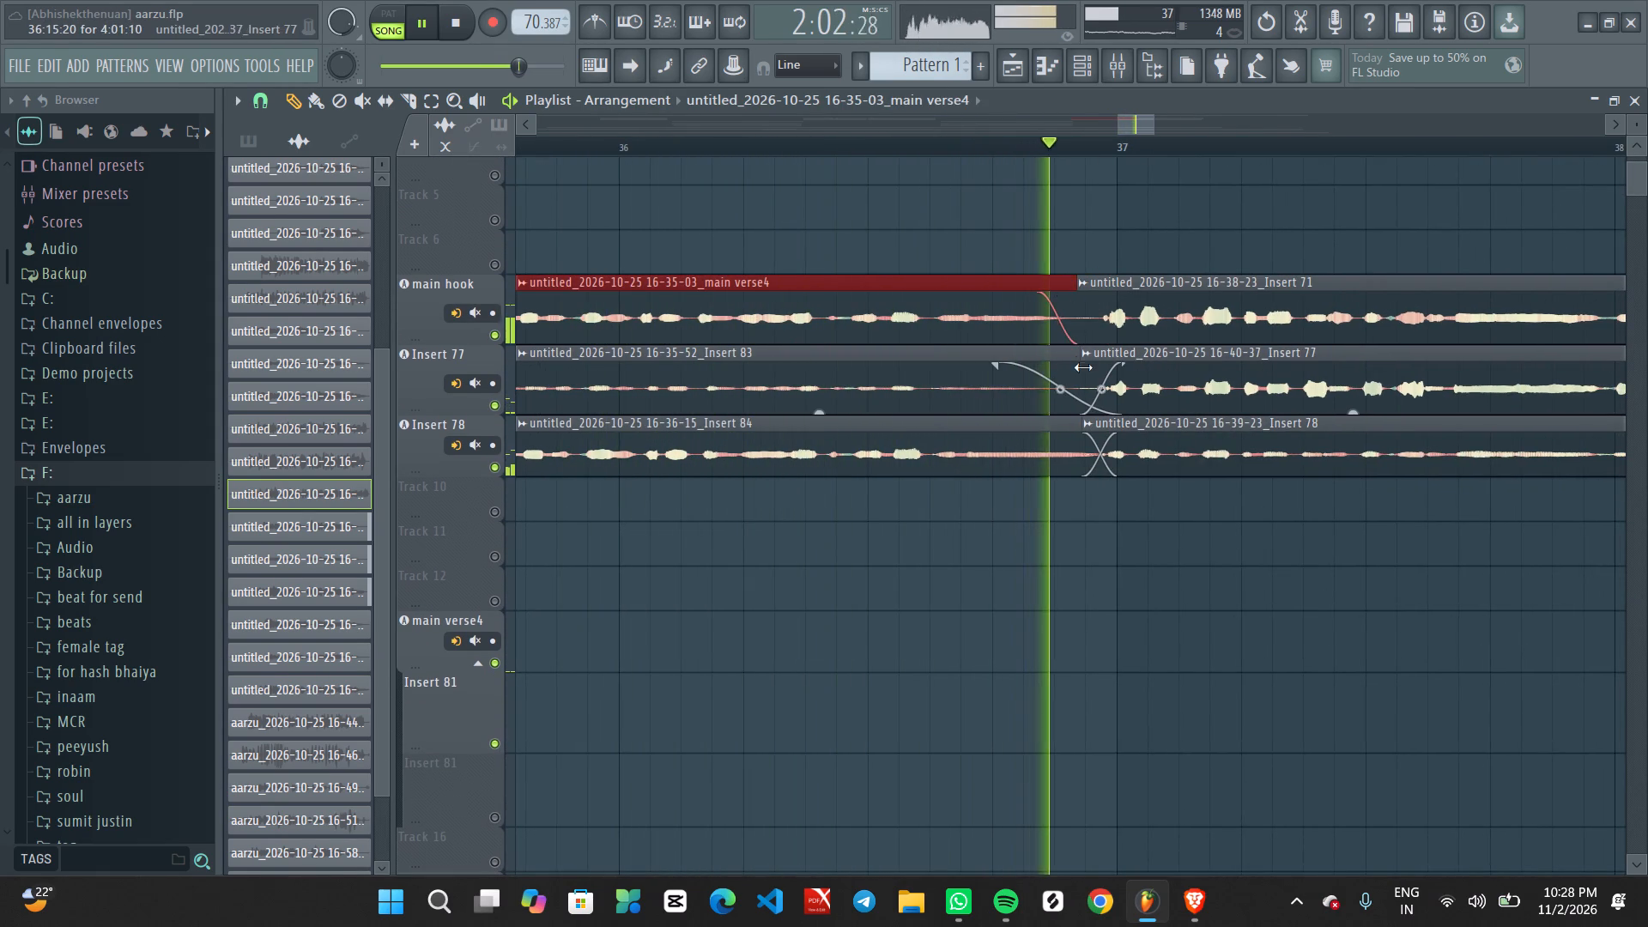
Trim the end of the 16-35-52_Insert 83 clip to just before the 16-40-37_Insert 77 clip near bar 37.
left_click(1038, 361, "ctrl")
left_click_drag(1119, 349, 1061, 349)
left_click(1061, 349)
left_click_drag(1056, 353, 1066, 352, "ctrl")
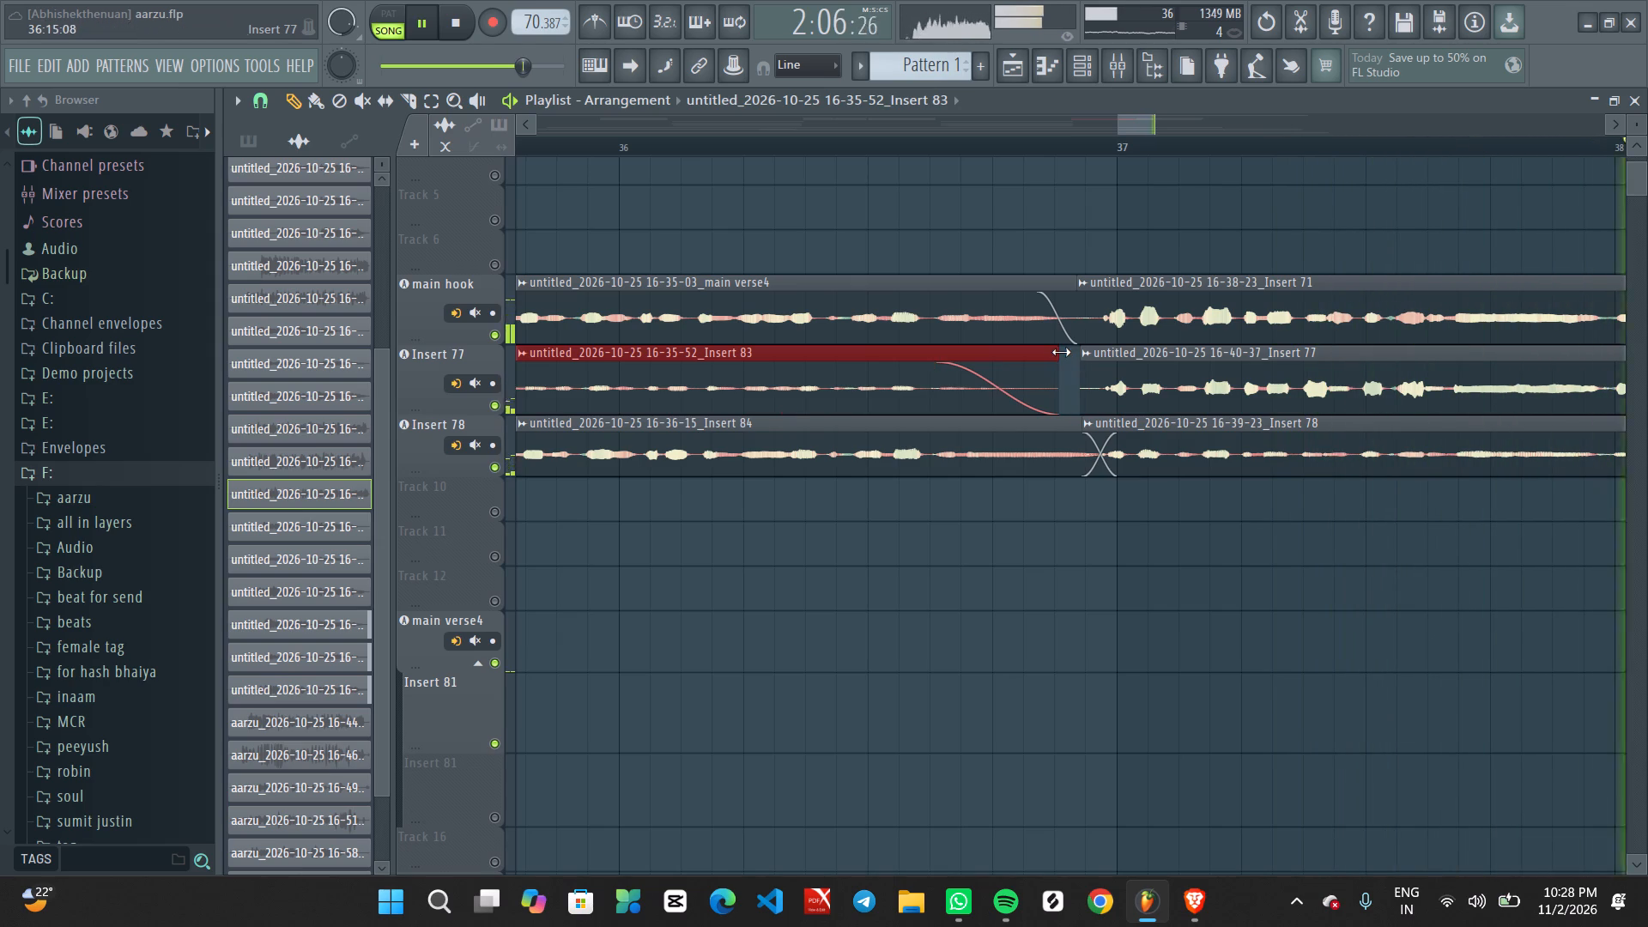
left_click_drag(1060, 352, 1069, 352, "alt")
Trim the end of the 16-36-15_Insert 84 clip to remove its overlap before bar 37 and lengthen its fade-out.
left_click(1068, 430, "ctrl")
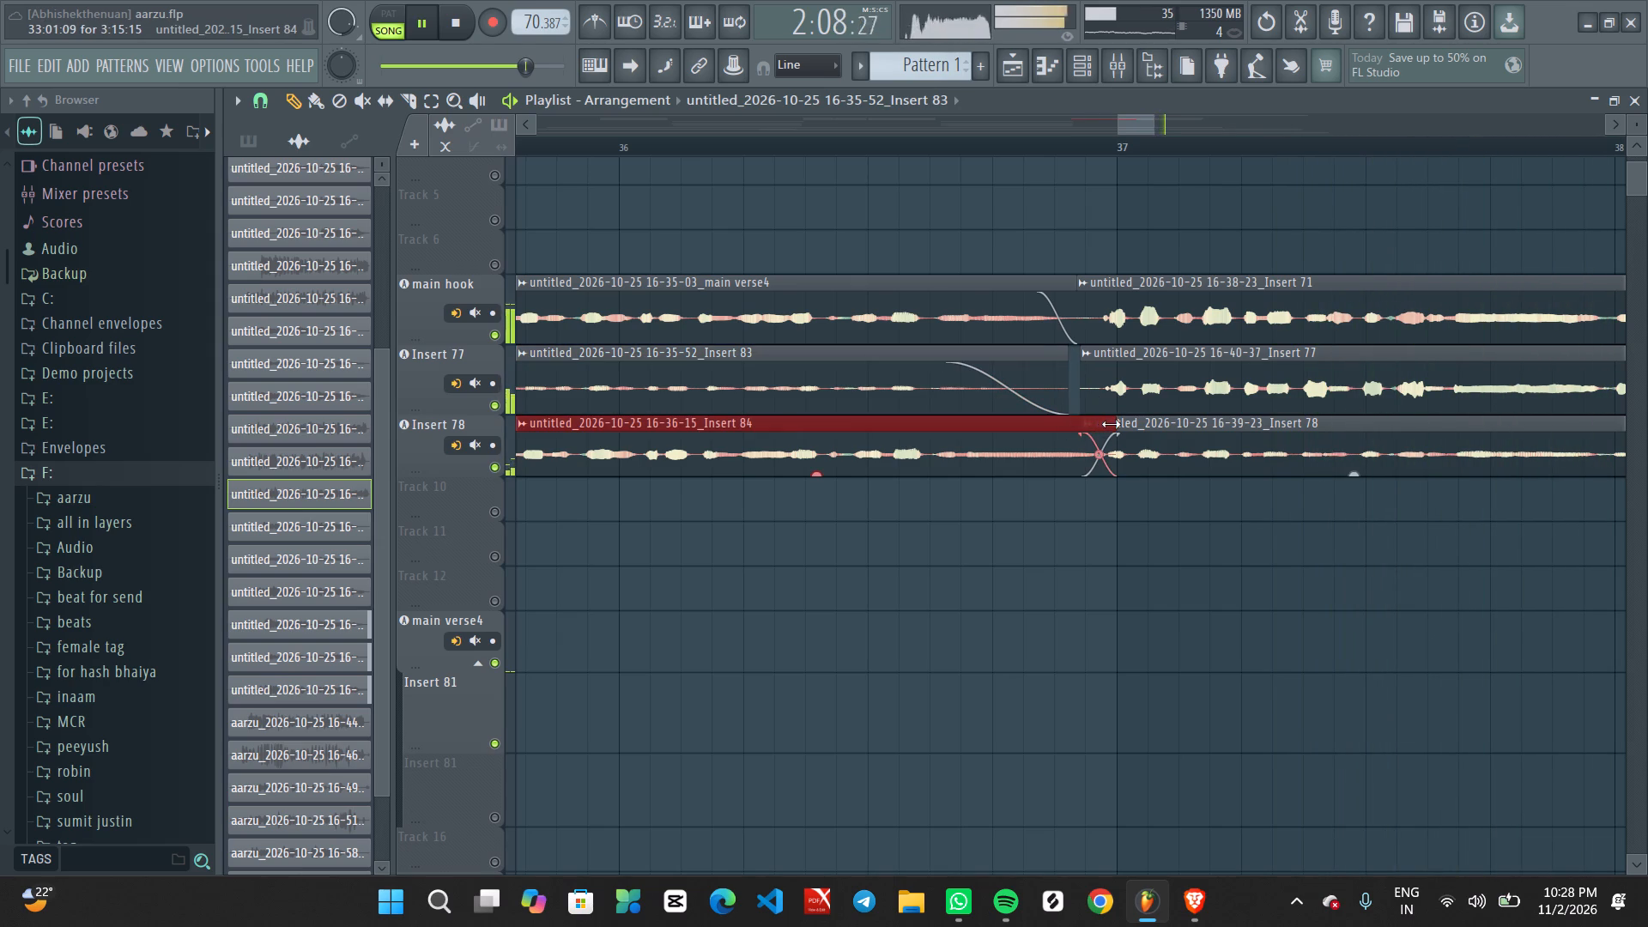
left_click_drag(1111, 424, 1070, 416, "alt")
left_click_drag(1073, 436, 1052, 433)
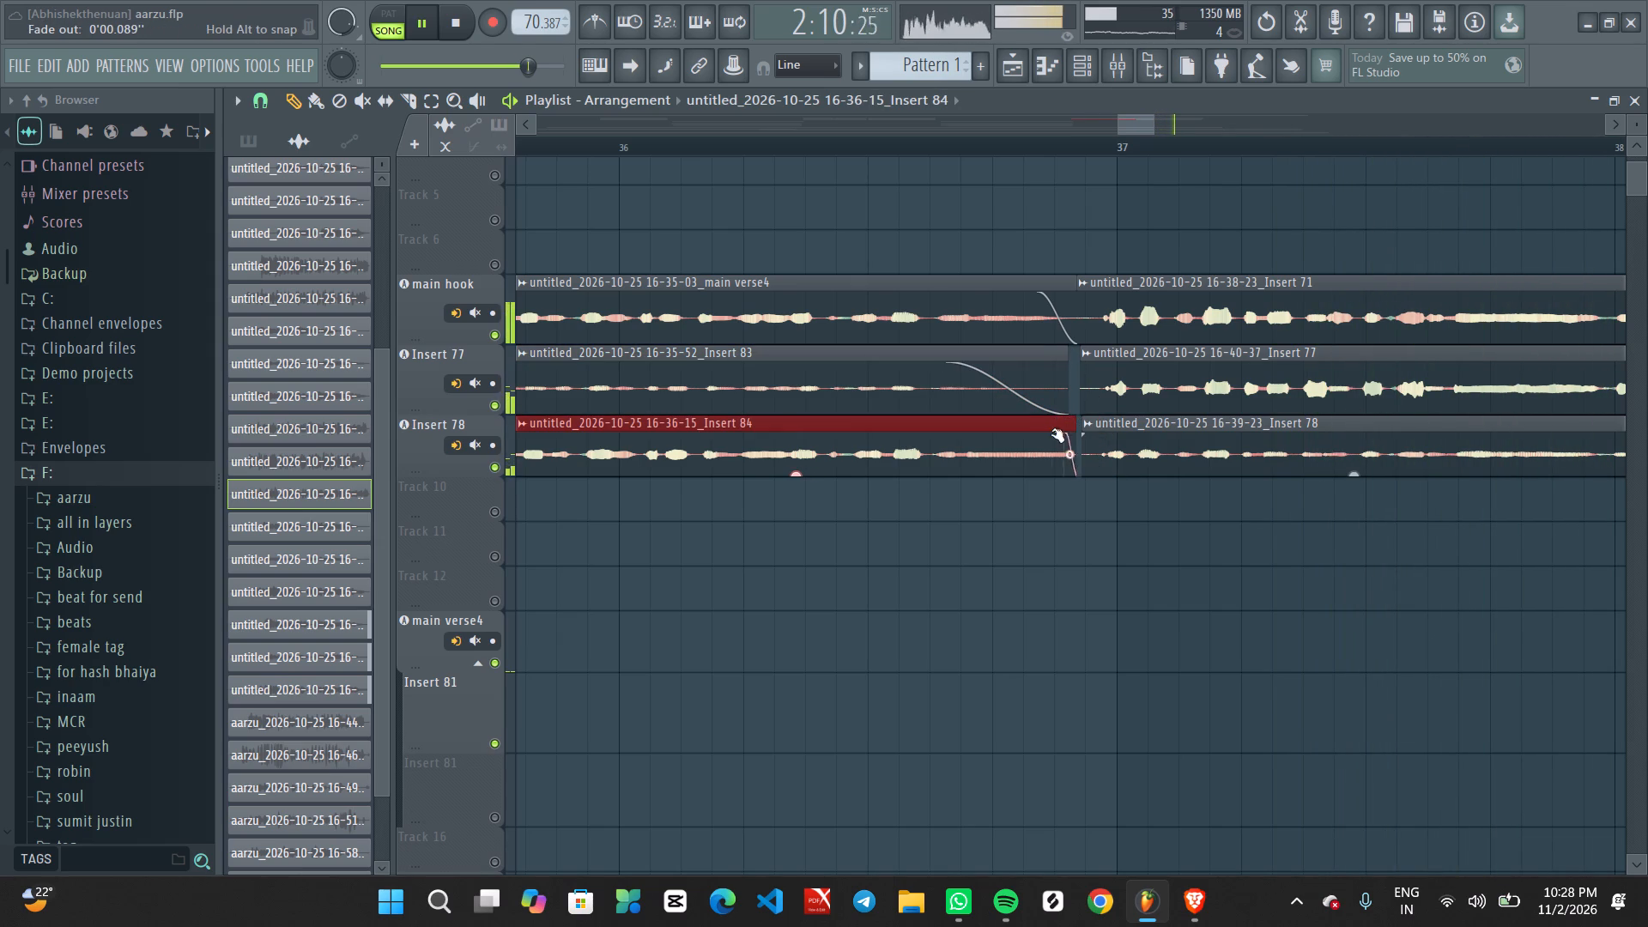
left_click_drag(1052, 433, 1038, 432)
Replay from about bar 32 and examine the transition from the second verse into the third hook within the arrangement.
scroll(943, 441, "down", 4, "ctrl")
scroll(930, 439, "up", 1, "ctrl")
scroll(929, 439, "down", 7, "ctrl")
scroll(747, 300, "up", 1, "ctrl")
scroll(747, 300, "down", 1, "ctrl")
left_click(896, 254, "ctrl")
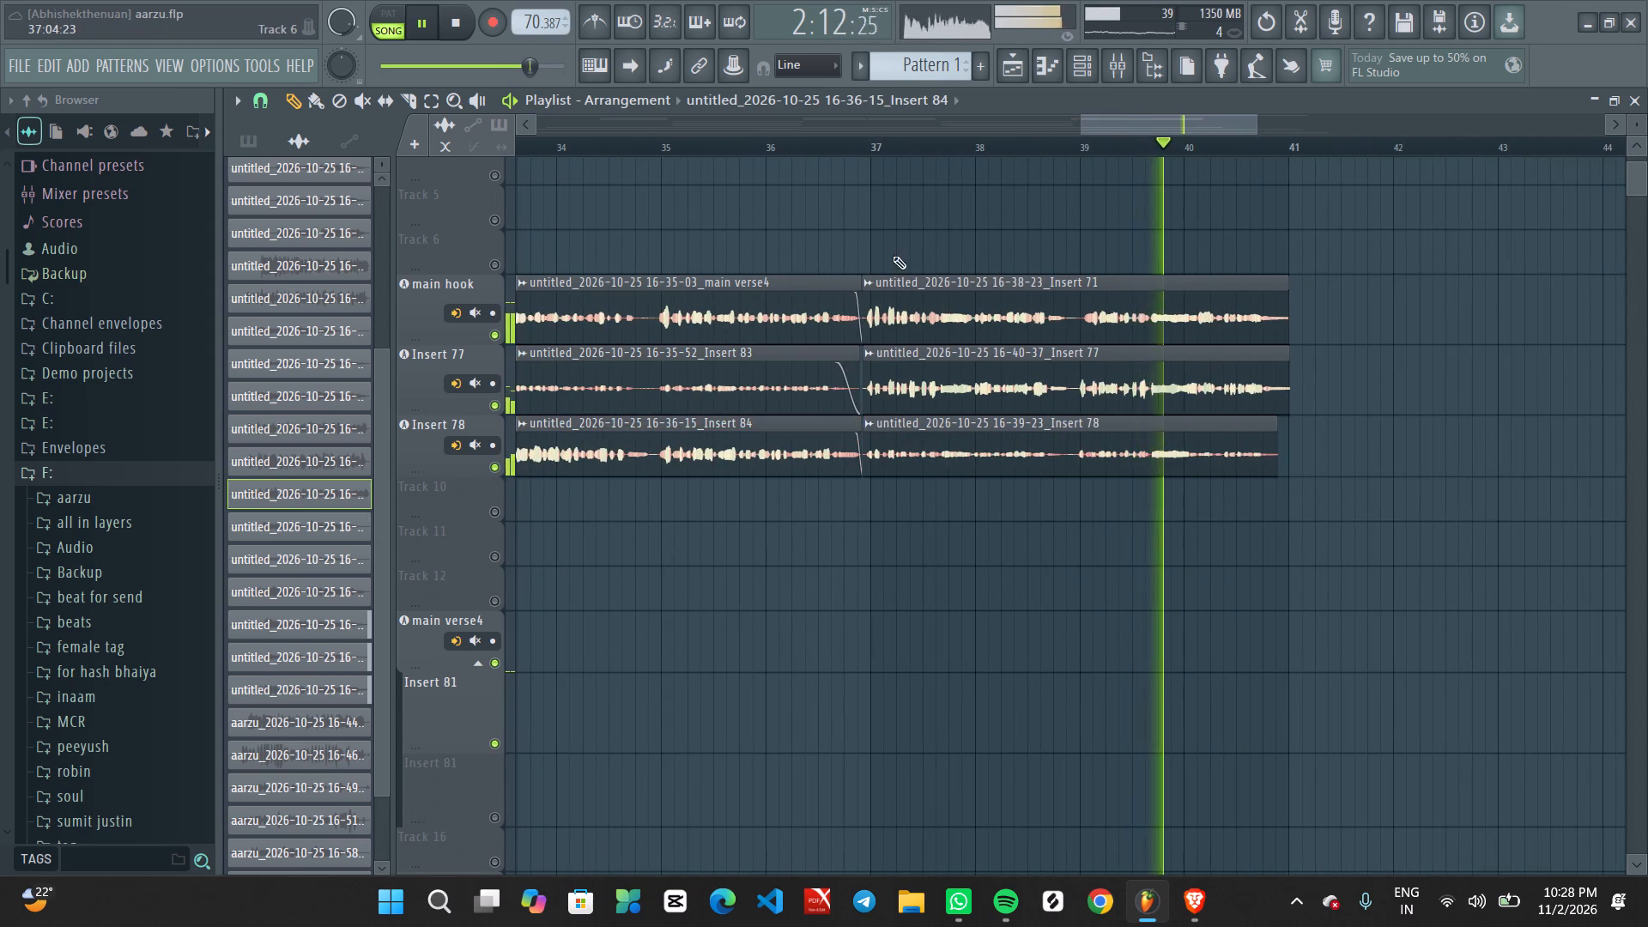
scroll(828, 251, "down", 4, "ctrl")
left_click(582, 148)
scroll(622, 418, "up", 11, "ctrl")
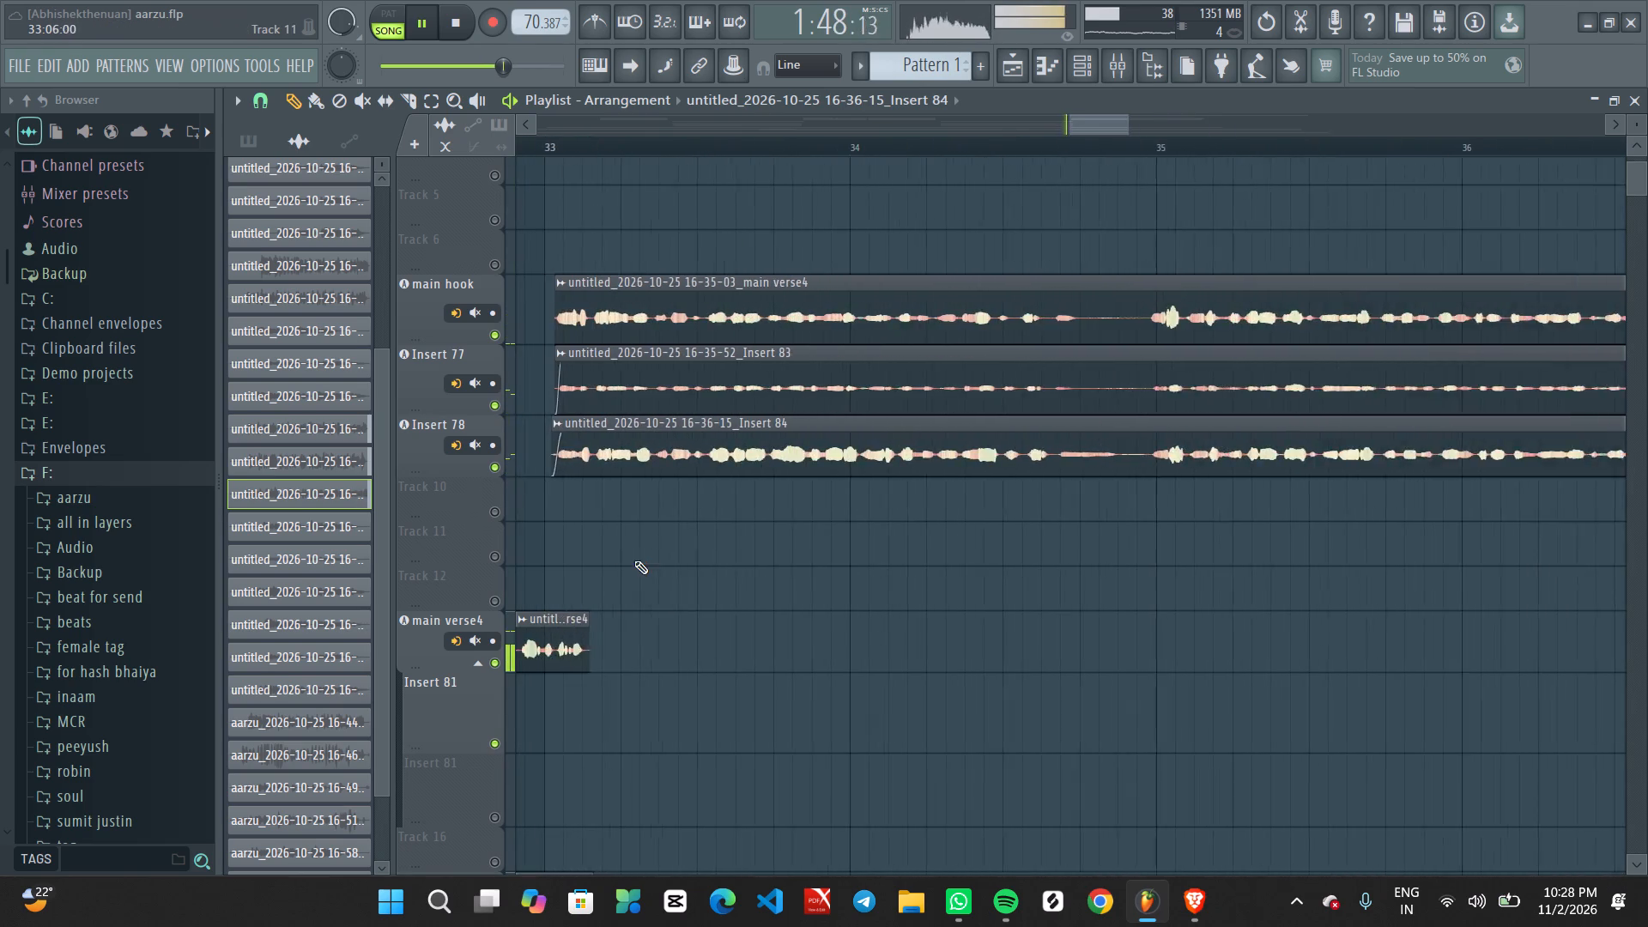
scroll(627, 565, "up", 3, "ctrl")
middle_click_drag(681, 556, 914, 539)
scroll(919, 544, "down", 6, "ctrl")
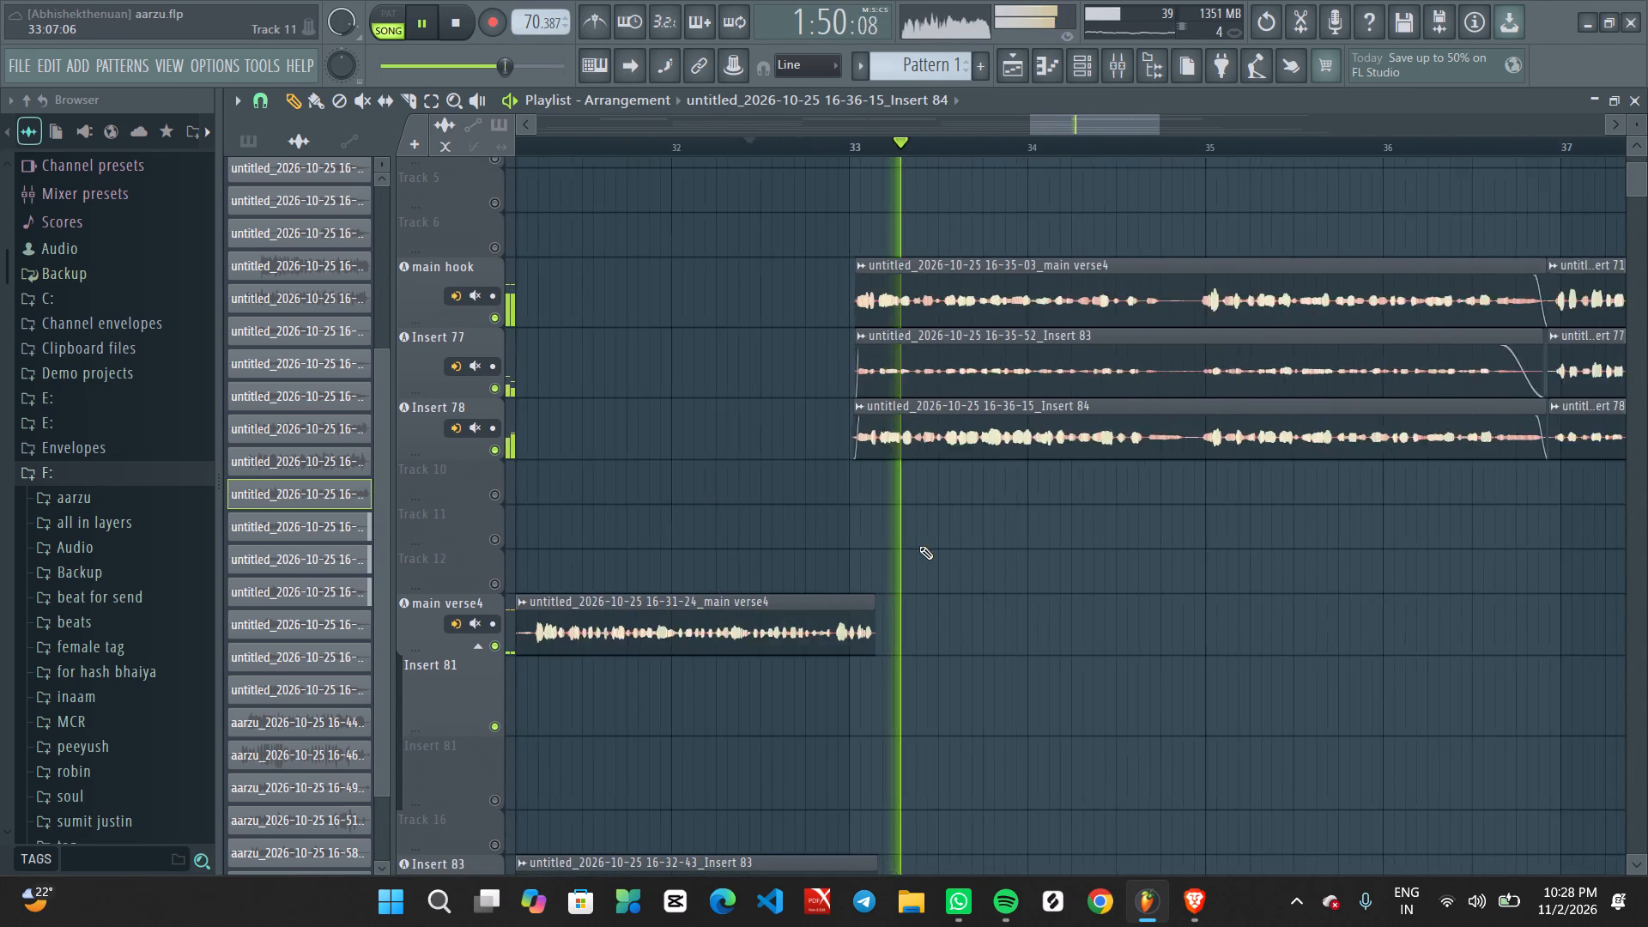
scroll(919, 546, "down", 10, "ctrl")
scroll(1007, 548, "down", 12, "ctrl")
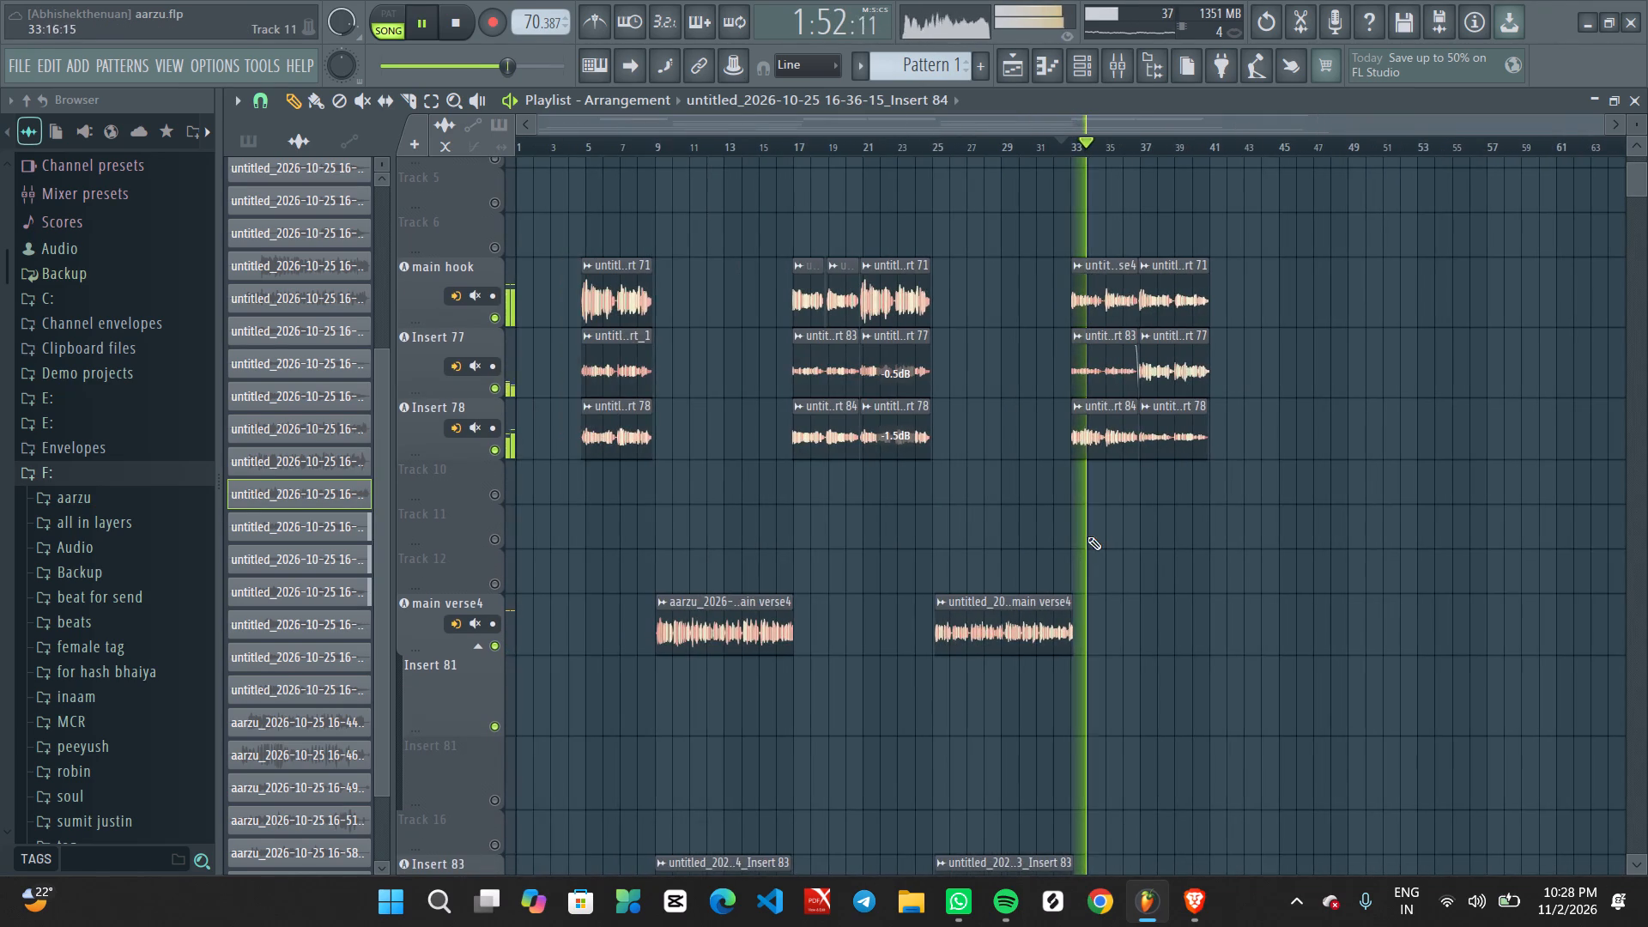
scroll(1089, 536, "up", 2, "ctrl")
middle_click_drag(1207, 535, 1133, 524)
scroll(1077, 512, "down", 9, "ctrl")
scroll(1066, 513, "up", 9)
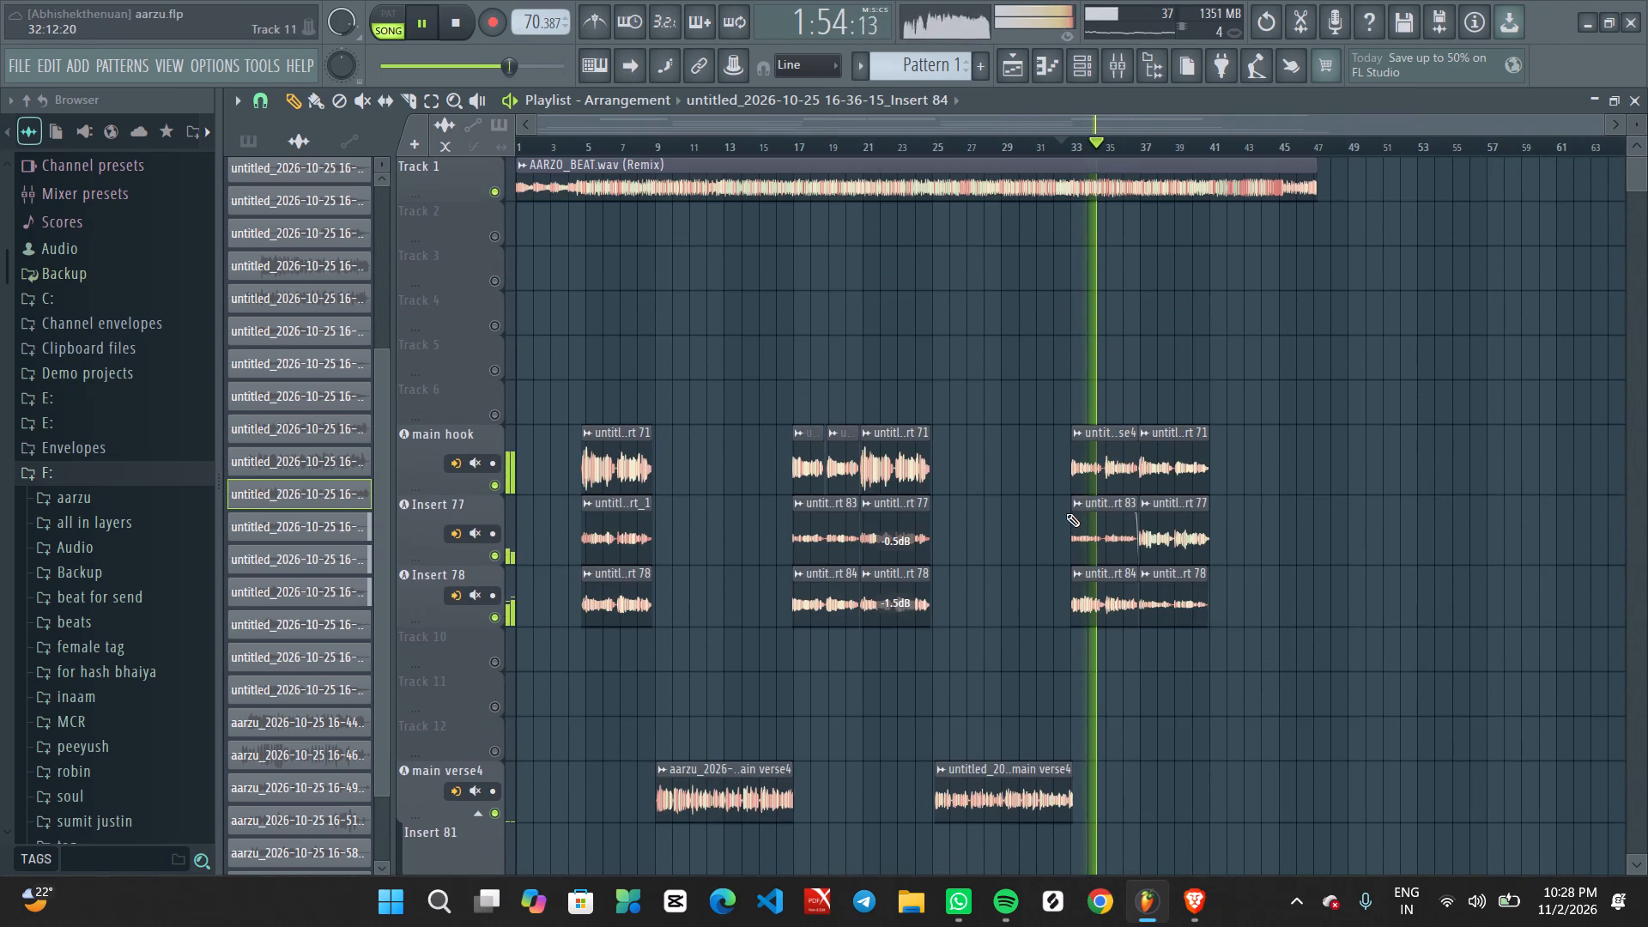
Examine the third hook's vocal layers and the fades leading into bar 37 while the playback runs.
scroll(1066, 513, "up", 3)
scroll(1066, 513, "up", 9, "ctrl")
middle_click_drag(1118, 559, 930, 420)
scroll(1009, 487, "up", 3, "ctrl")
middle_click_drag(1118, 523, 1110, 519)
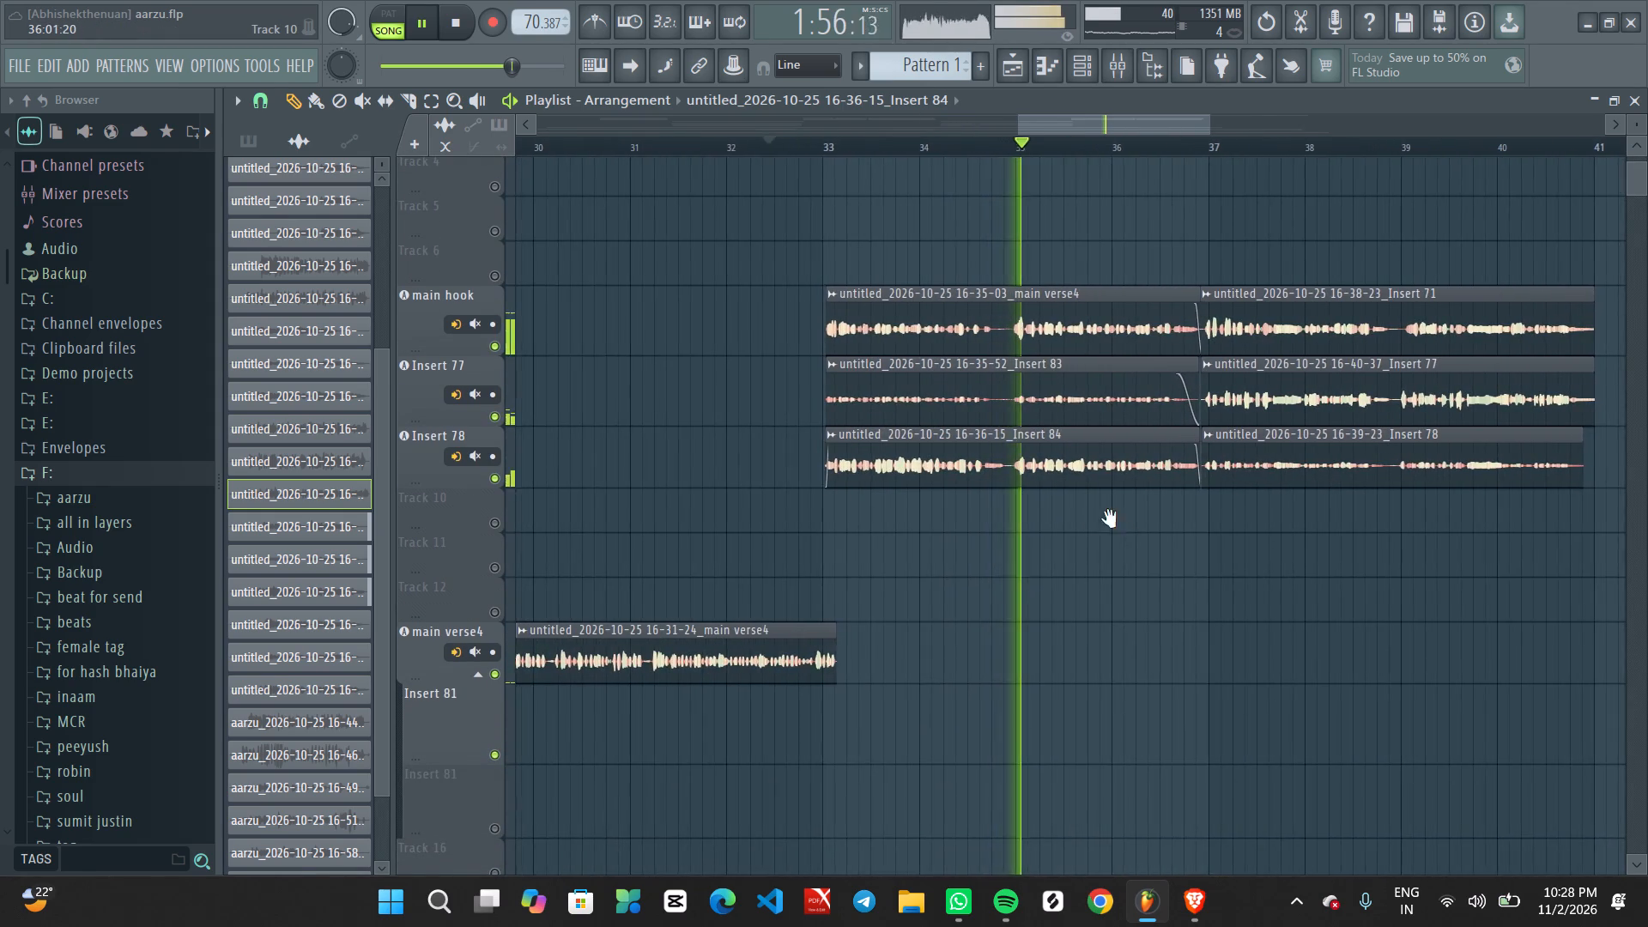
middle_click_drag(1110, 519, 1036, 501)
scroll(985, 482, "up", 1, "ctrl")
scroll(978, 478, "down", 9, "ctrl")
scroll(974, 499, "up", 6, "ctrl")
scroll(1050, 518, "up", 2, "ctrl")
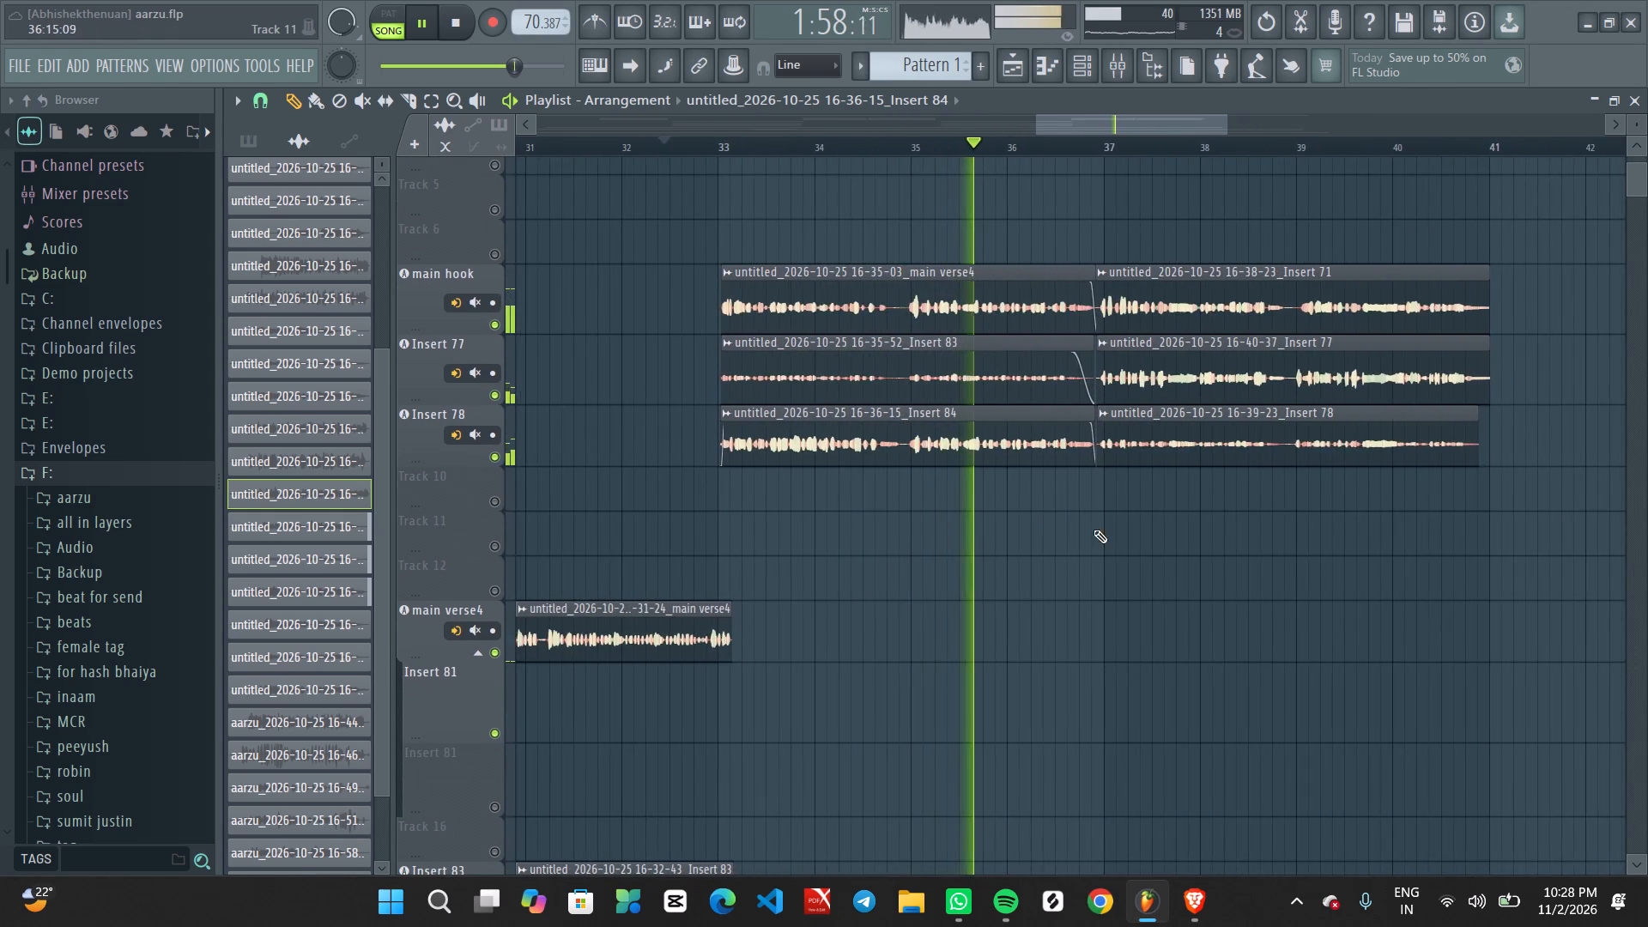
middle_click_drag(1092, 529, 1066, 519)
scroll(979, 515, "up", 8, "ctrl")
scroll(1113, 517, "up", 2, "ctrl")
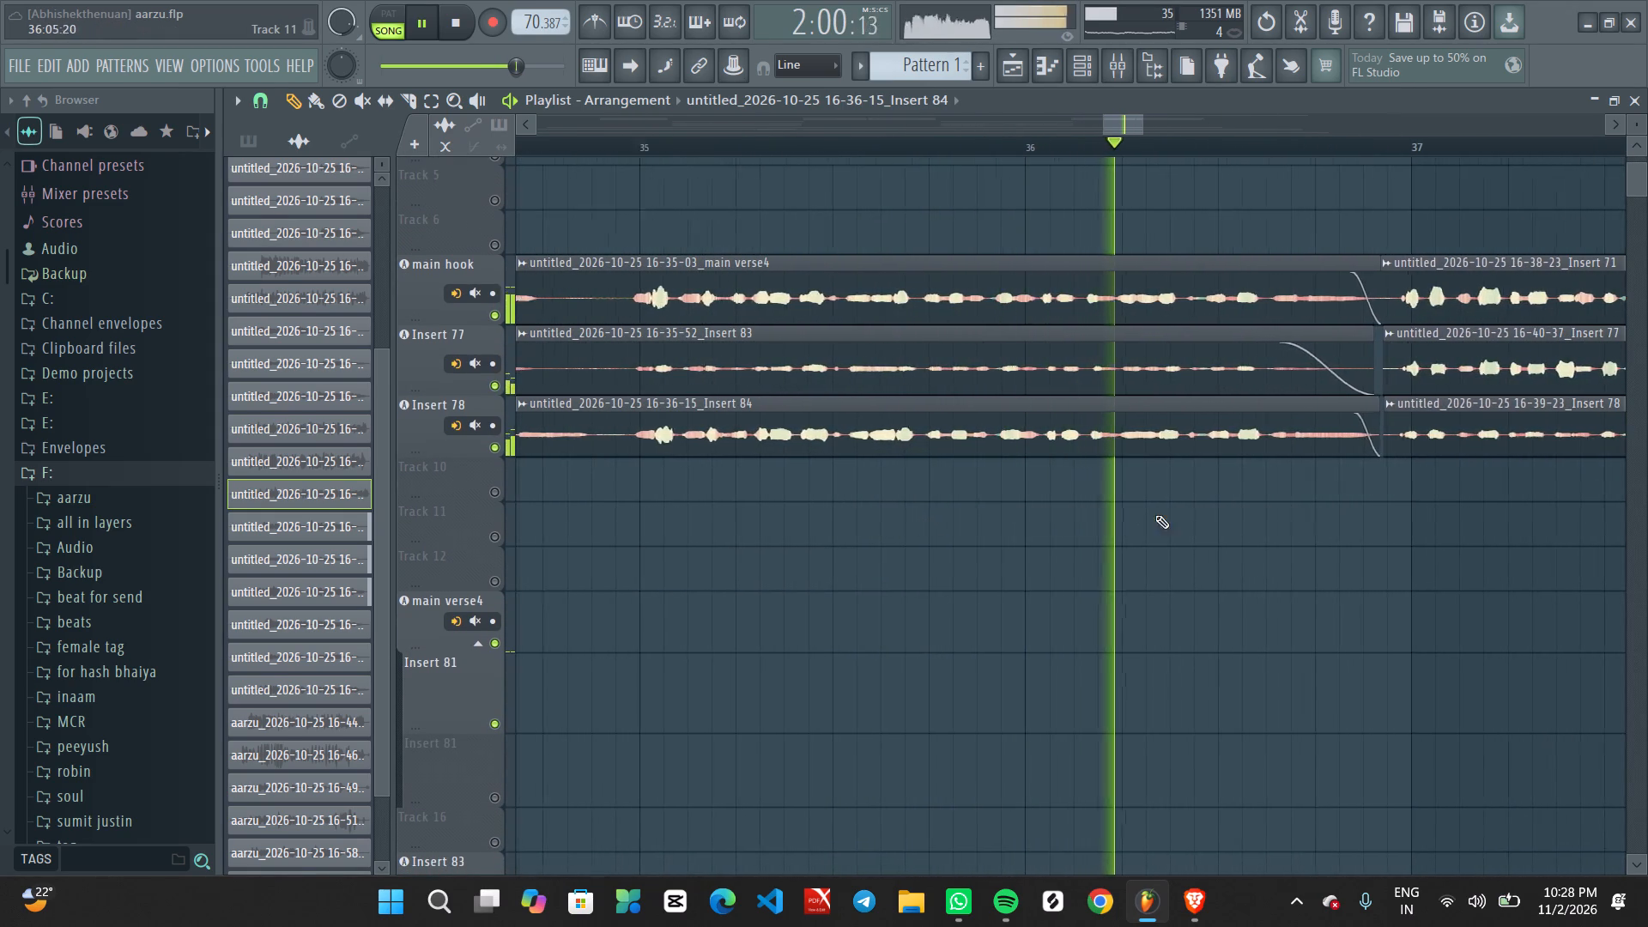
scroll(1155, 515, "up", 5, "ctrl")
scroll(1387, 484, "up", 3, "ctrl")
middle_click_drag(1395, 491, 899, 457)
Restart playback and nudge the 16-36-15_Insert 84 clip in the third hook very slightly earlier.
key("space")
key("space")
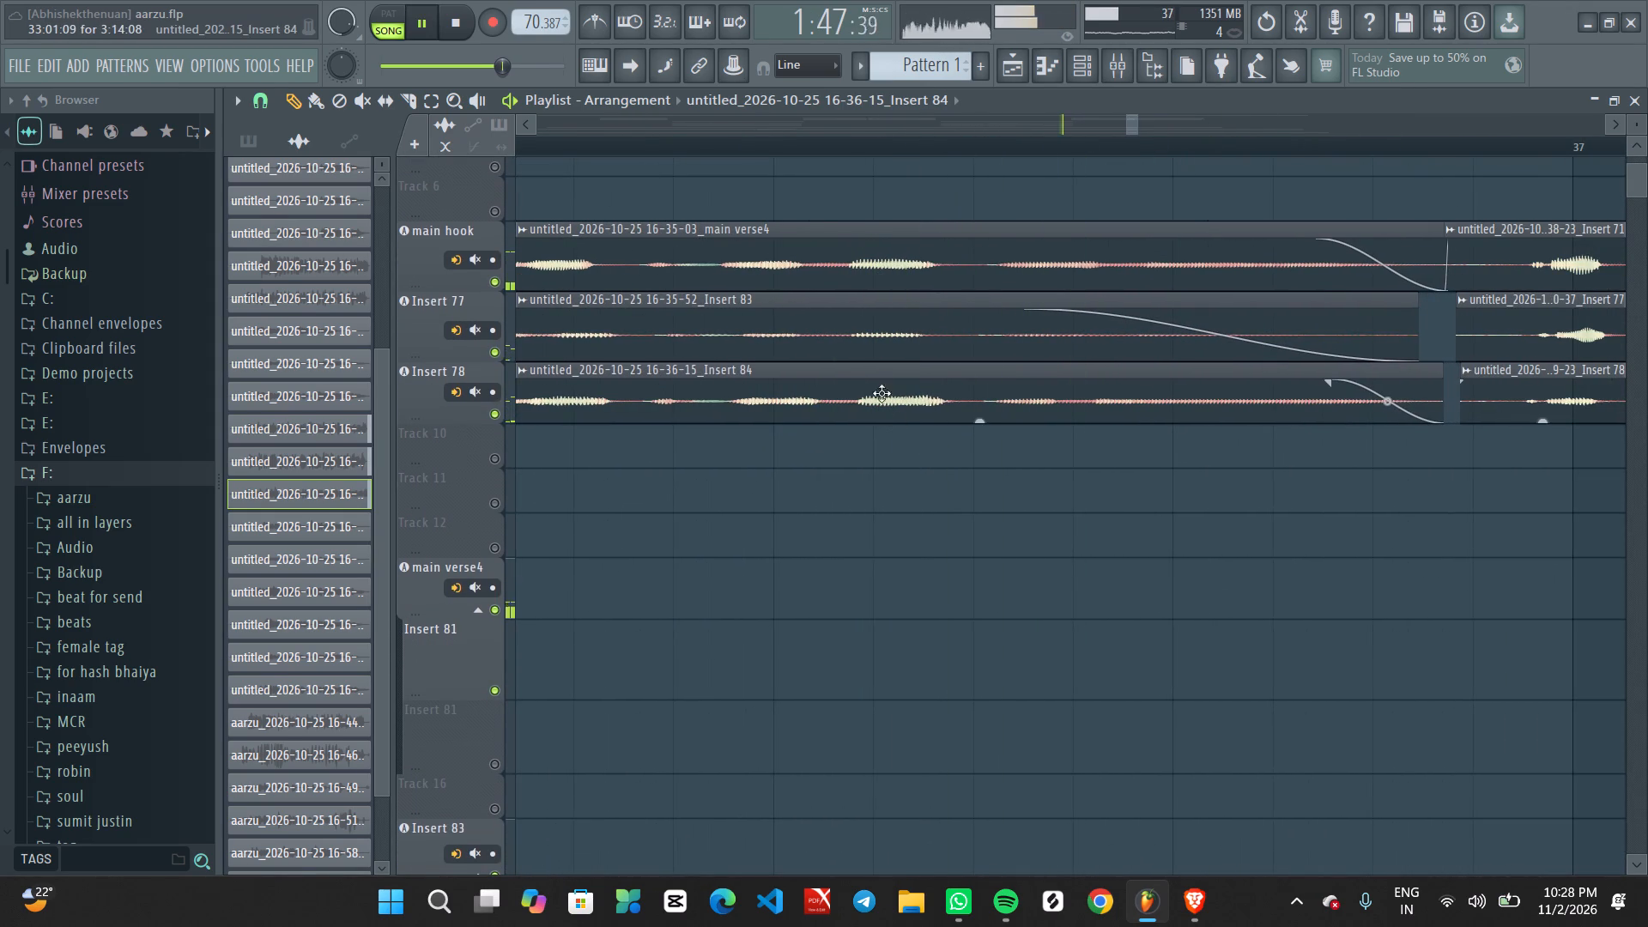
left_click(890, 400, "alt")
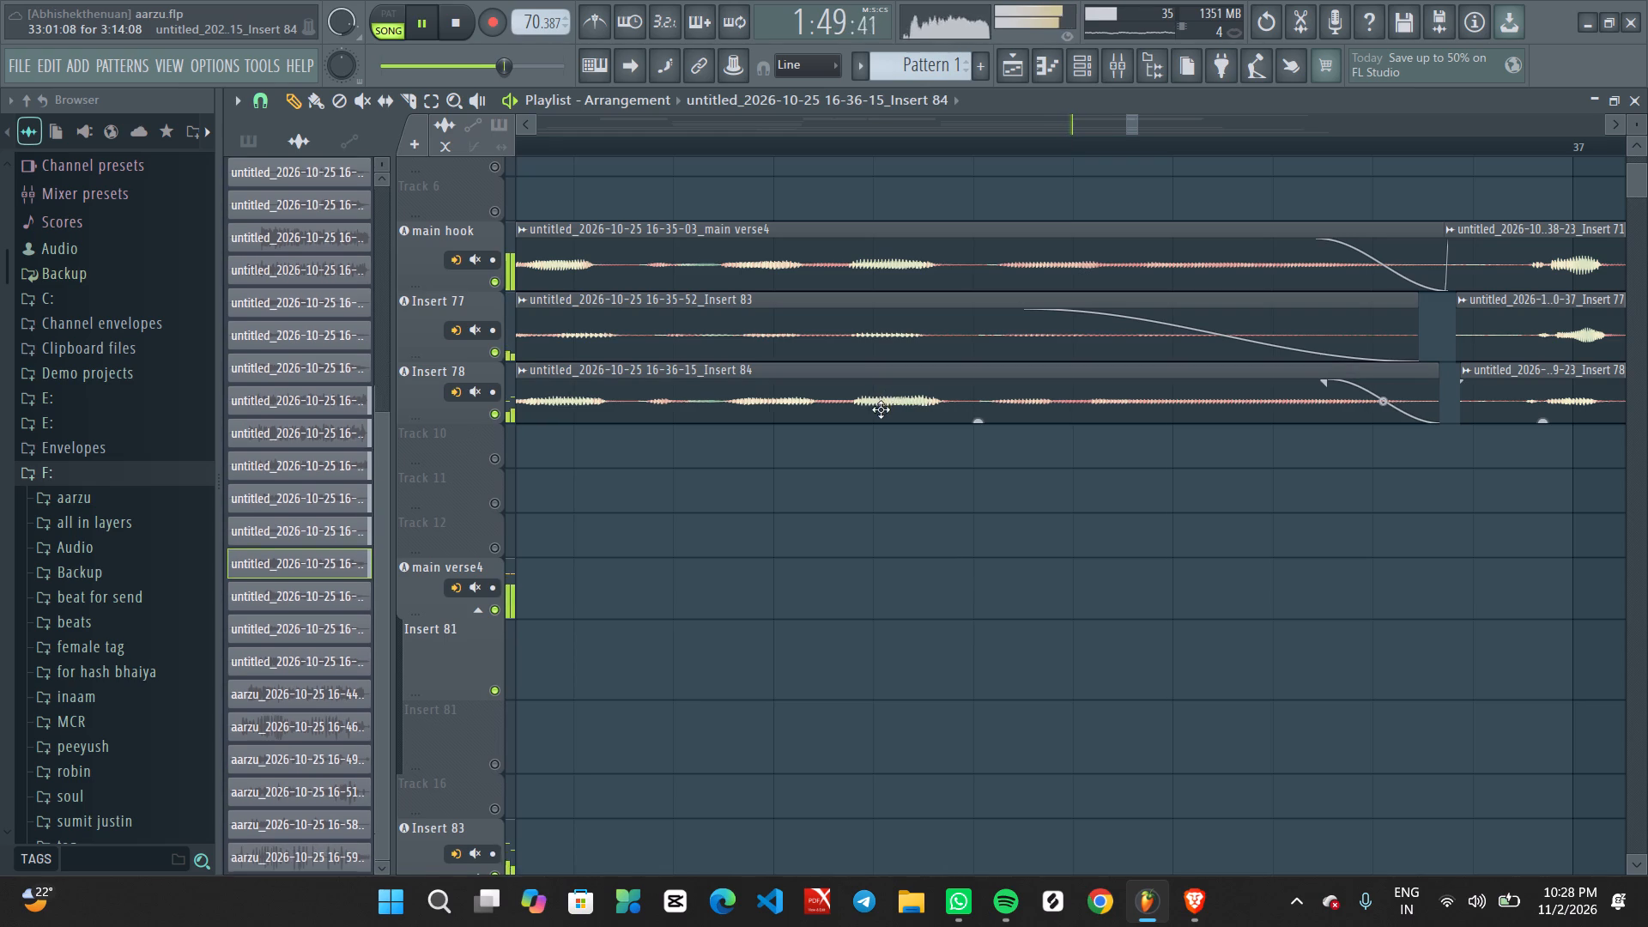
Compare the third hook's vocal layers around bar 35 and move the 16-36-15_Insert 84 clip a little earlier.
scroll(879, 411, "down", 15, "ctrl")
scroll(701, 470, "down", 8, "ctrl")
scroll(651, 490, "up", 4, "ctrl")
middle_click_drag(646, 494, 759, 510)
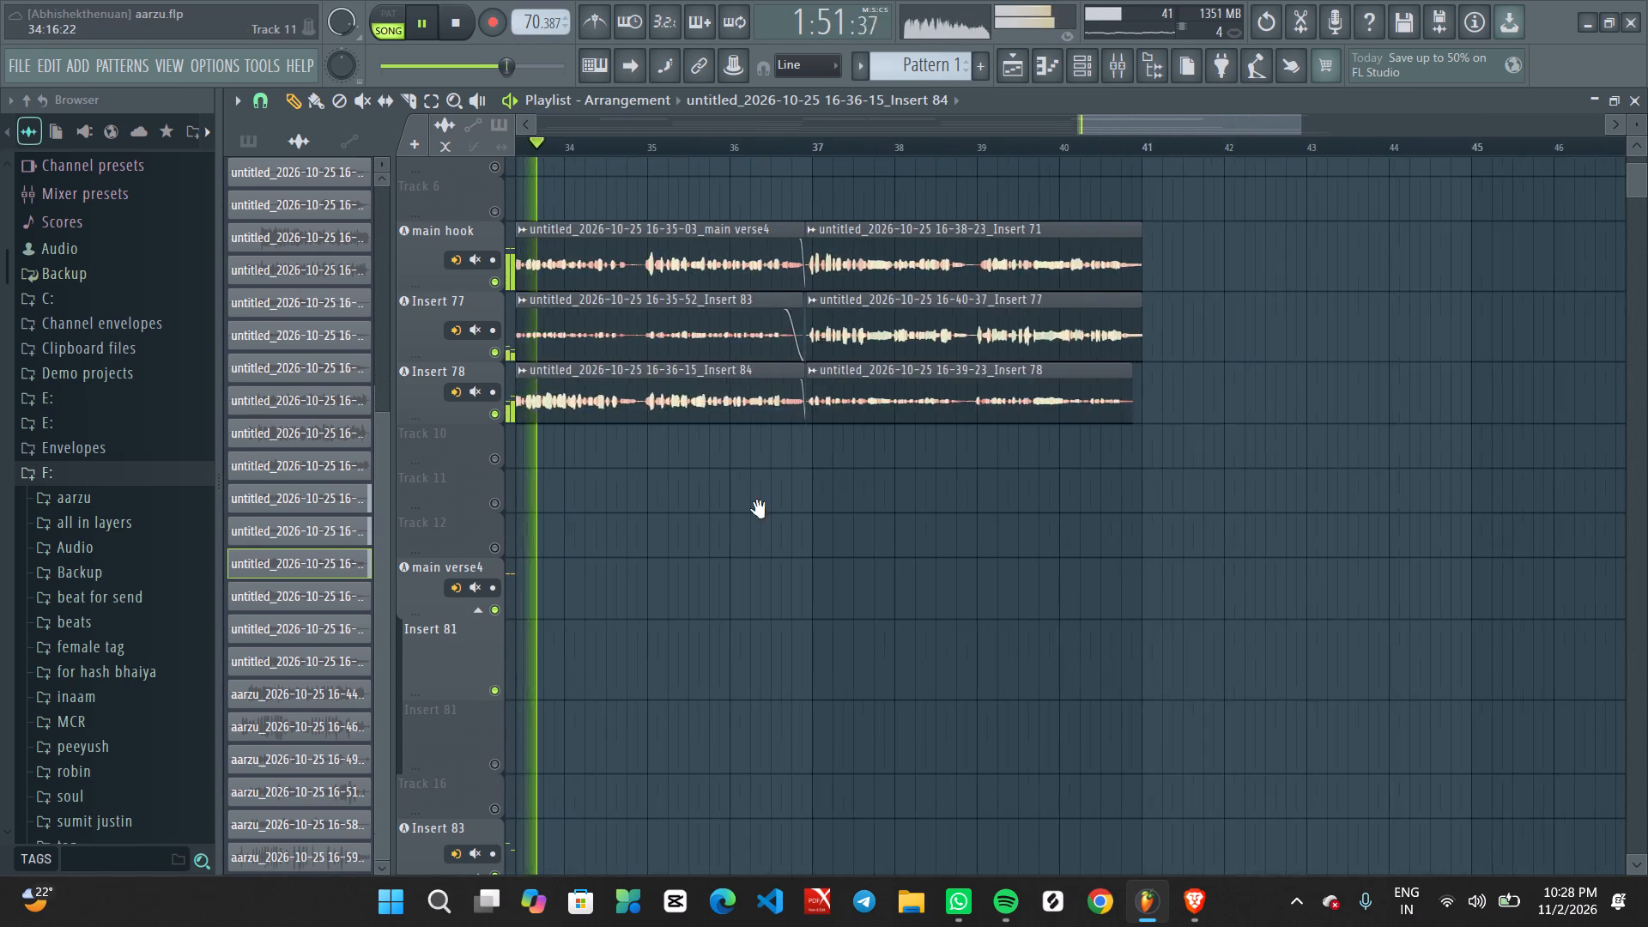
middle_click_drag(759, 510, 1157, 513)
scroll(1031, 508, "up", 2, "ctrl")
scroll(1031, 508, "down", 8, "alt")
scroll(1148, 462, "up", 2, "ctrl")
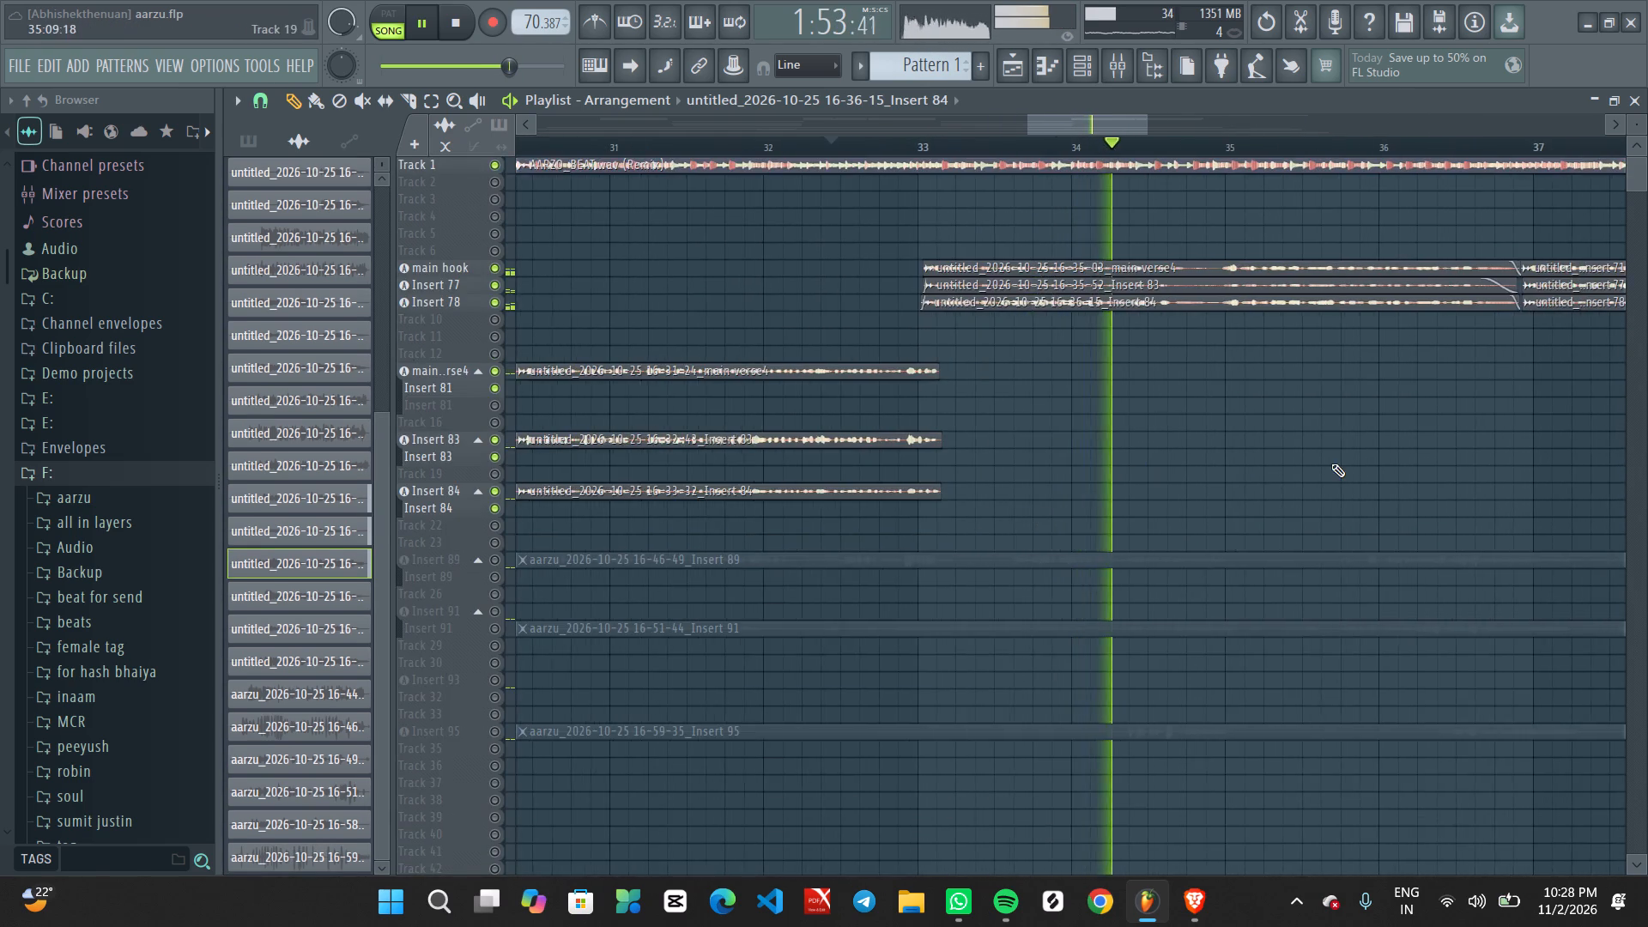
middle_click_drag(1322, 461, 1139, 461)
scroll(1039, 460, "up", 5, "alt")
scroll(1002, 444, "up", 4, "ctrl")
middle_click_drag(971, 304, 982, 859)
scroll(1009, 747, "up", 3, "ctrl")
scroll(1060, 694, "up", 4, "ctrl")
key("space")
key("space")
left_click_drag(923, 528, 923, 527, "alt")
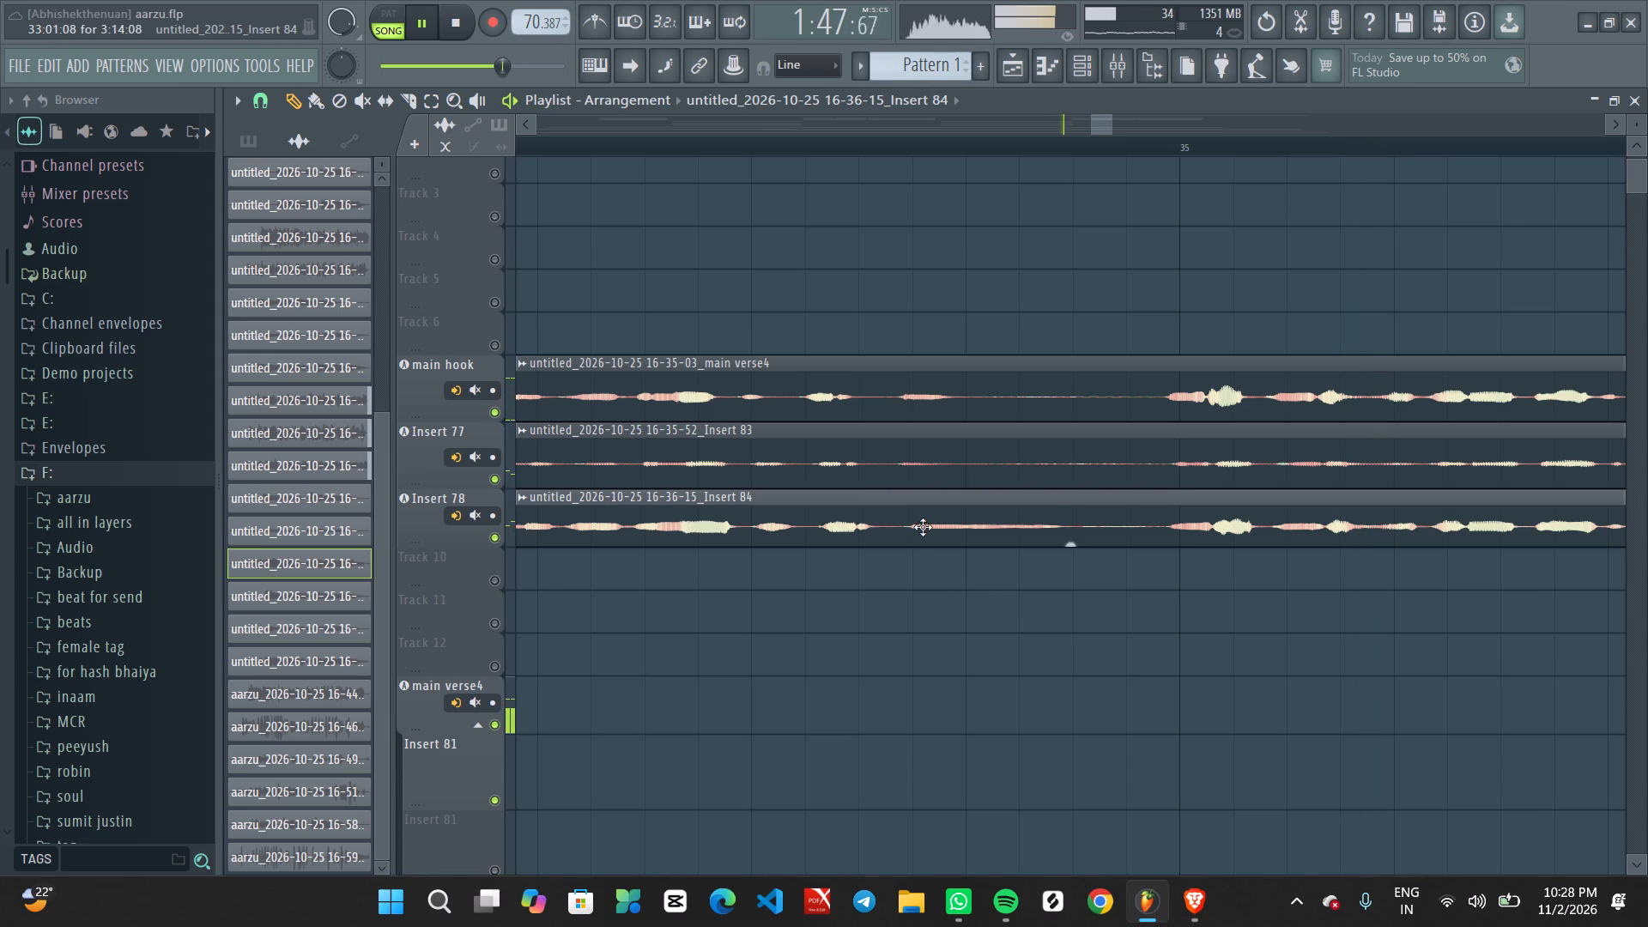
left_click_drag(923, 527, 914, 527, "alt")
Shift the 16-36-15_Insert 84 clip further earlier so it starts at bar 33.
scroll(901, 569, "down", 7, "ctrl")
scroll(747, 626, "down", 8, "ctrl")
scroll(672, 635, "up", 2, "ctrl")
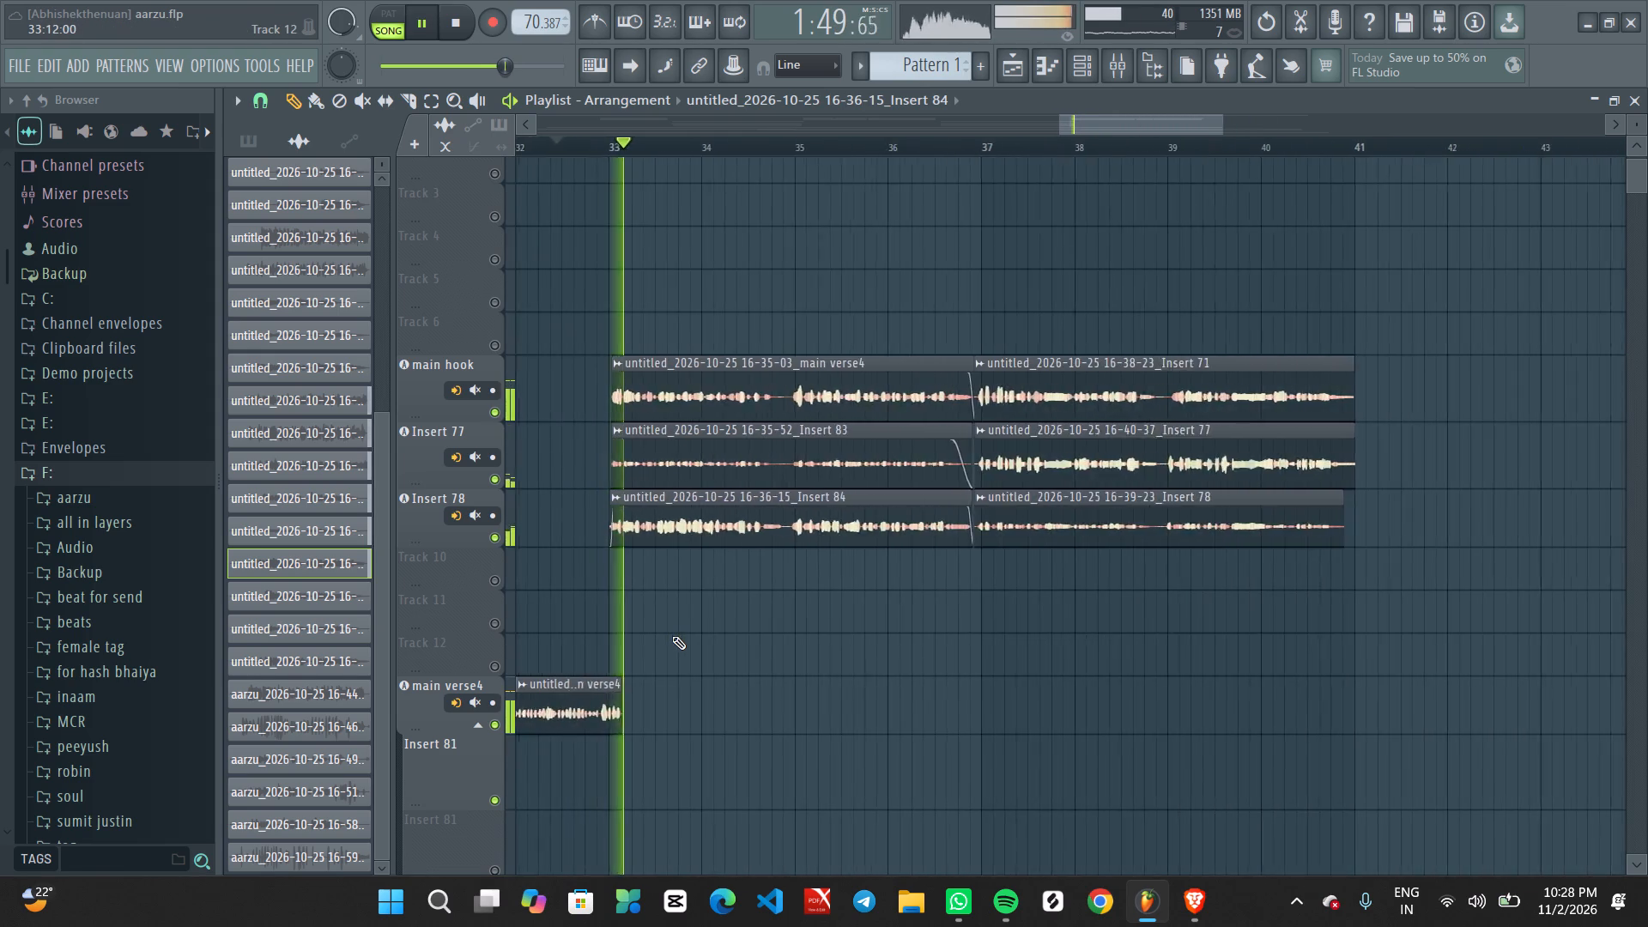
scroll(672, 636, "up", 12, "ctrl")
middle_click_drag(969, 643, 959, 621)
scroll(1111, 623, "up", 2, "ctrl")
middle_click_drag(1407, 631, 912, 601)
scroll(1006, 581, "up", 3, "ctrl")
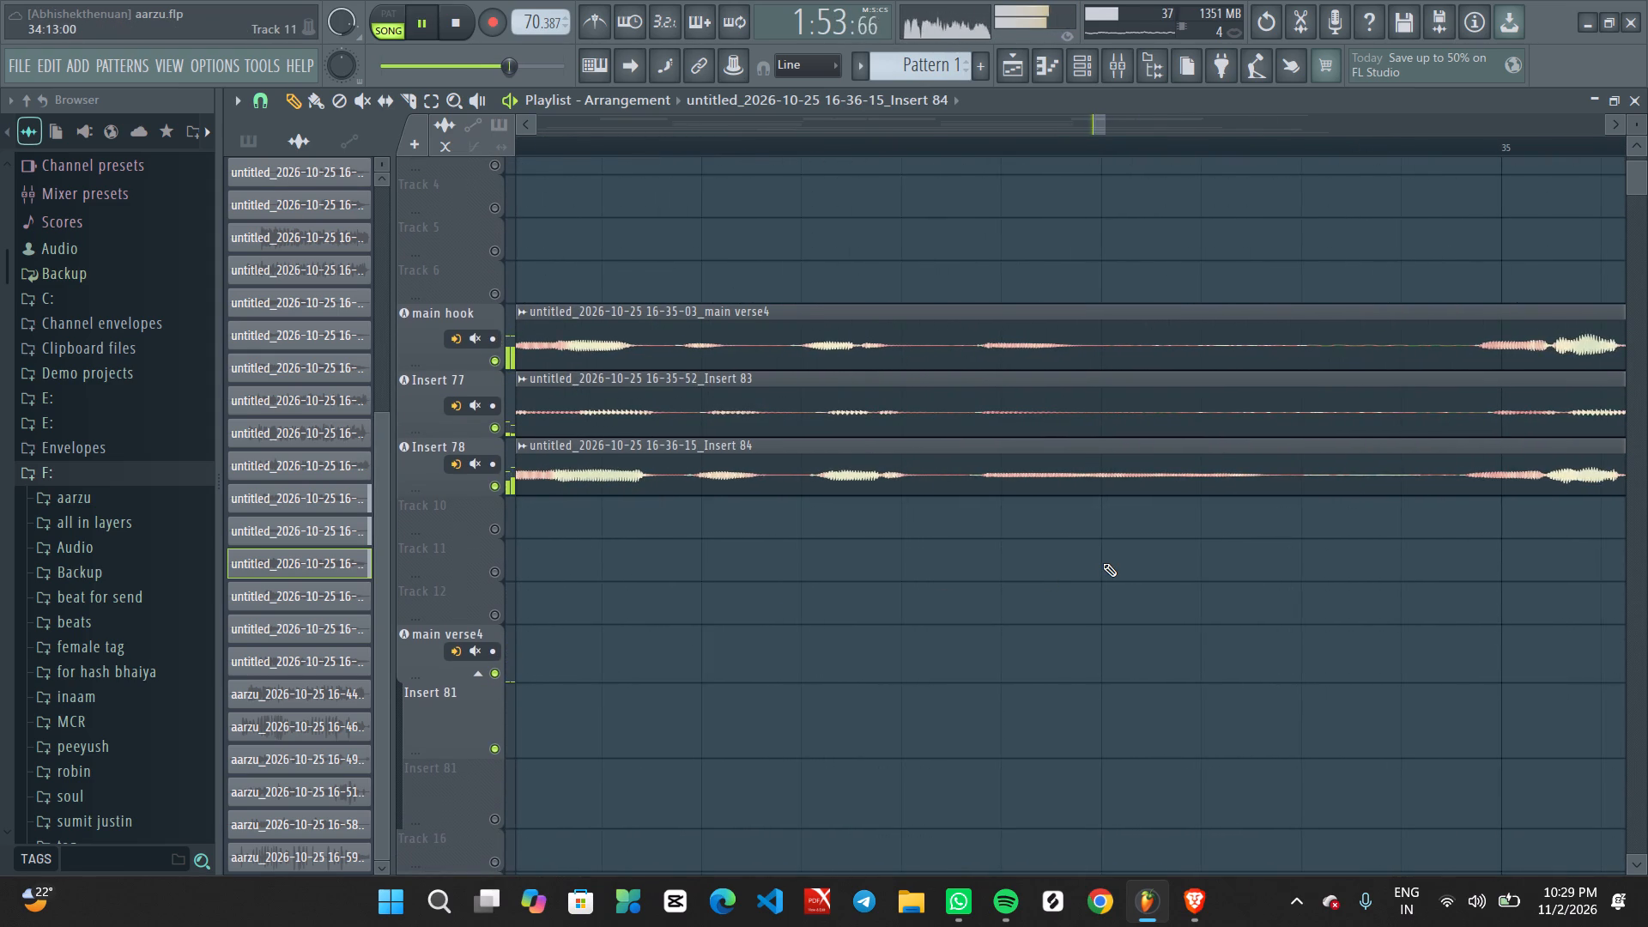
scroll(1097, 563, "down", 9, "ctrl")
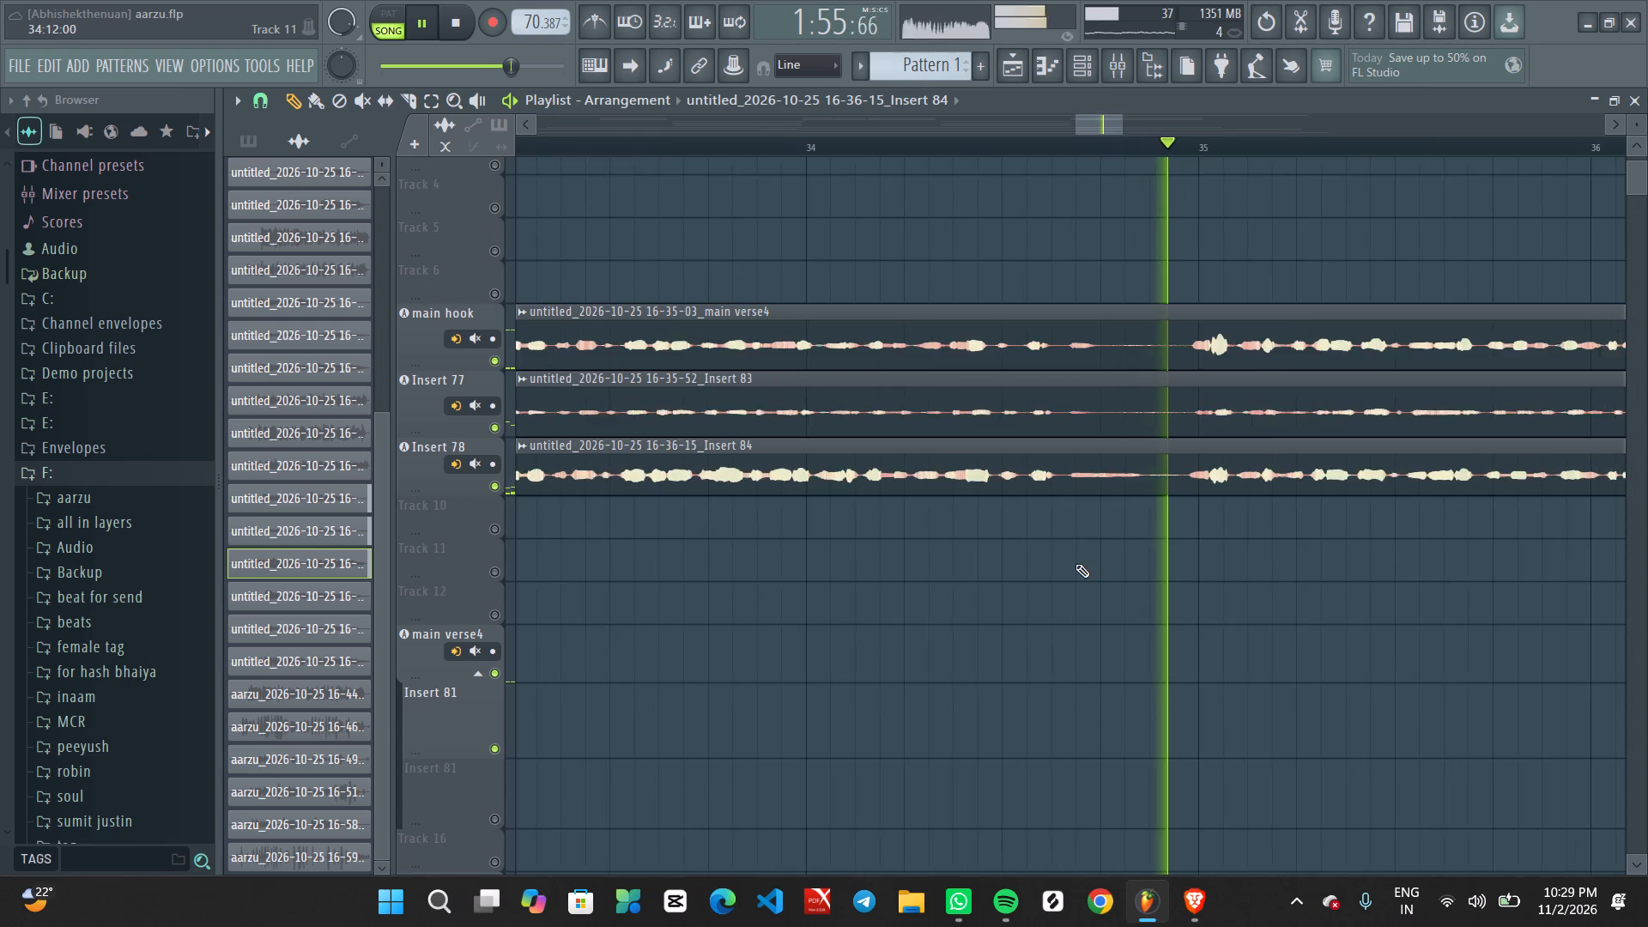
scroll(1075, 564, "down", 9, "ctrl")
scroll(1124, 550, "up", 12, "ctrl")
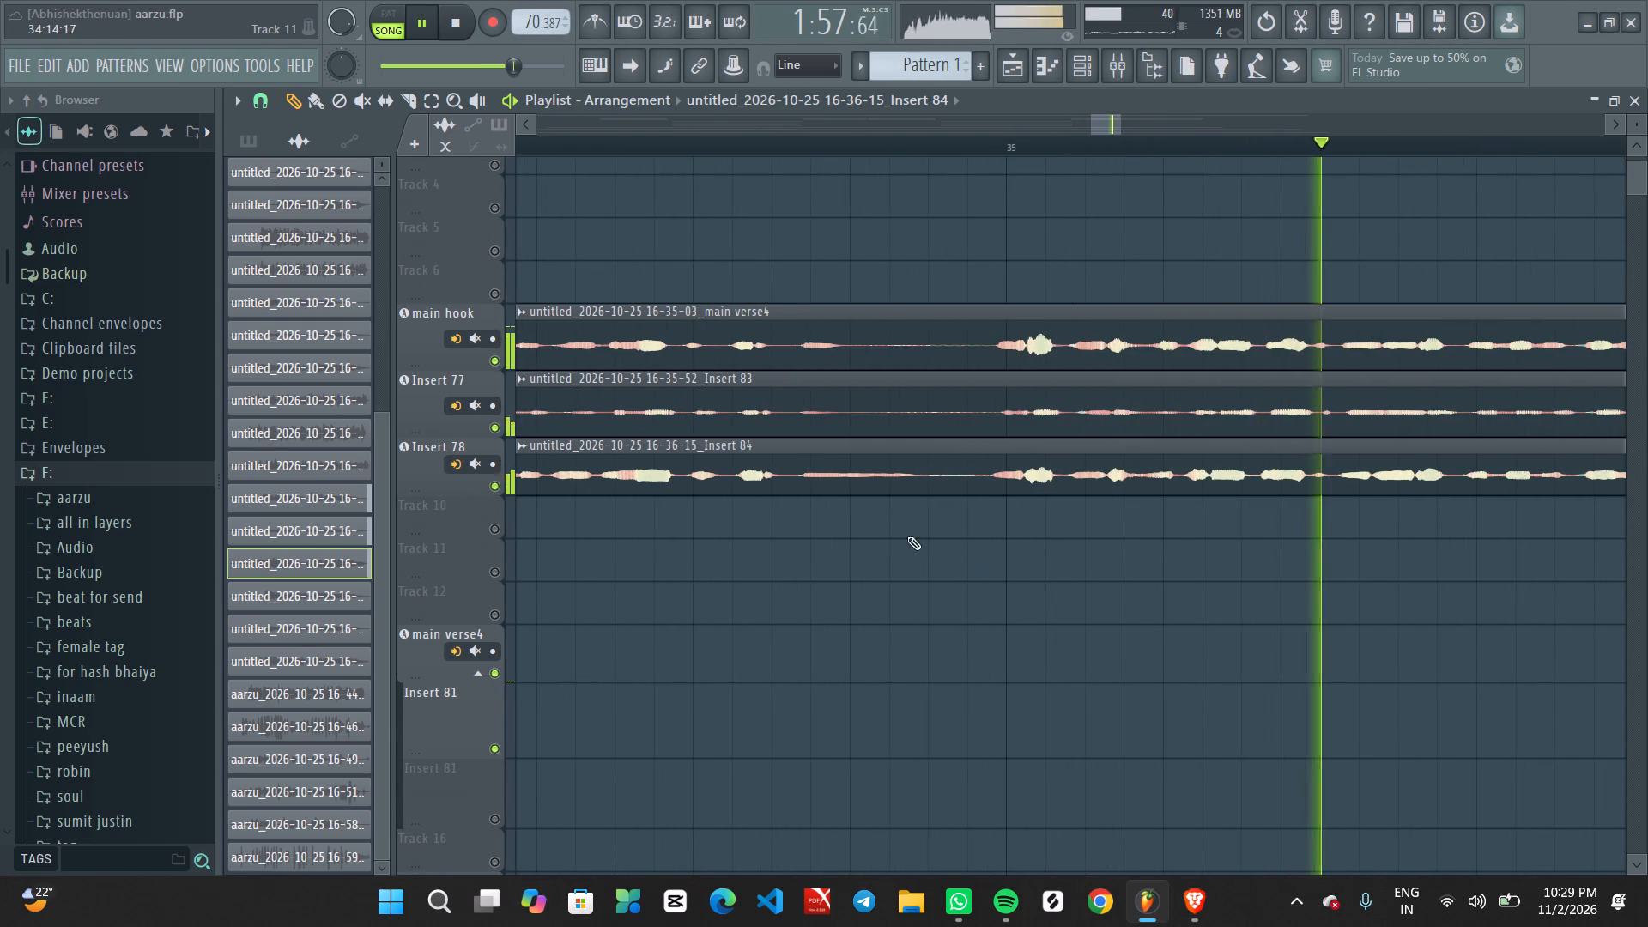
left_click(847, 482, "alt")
Replay the third hook and examine how its stacked vocal layers line up between bars 33 and 37.
scroll(972, 545, "down", 8, "ctrl")
scroll(1436, 540, "up", 6, "ctrl")
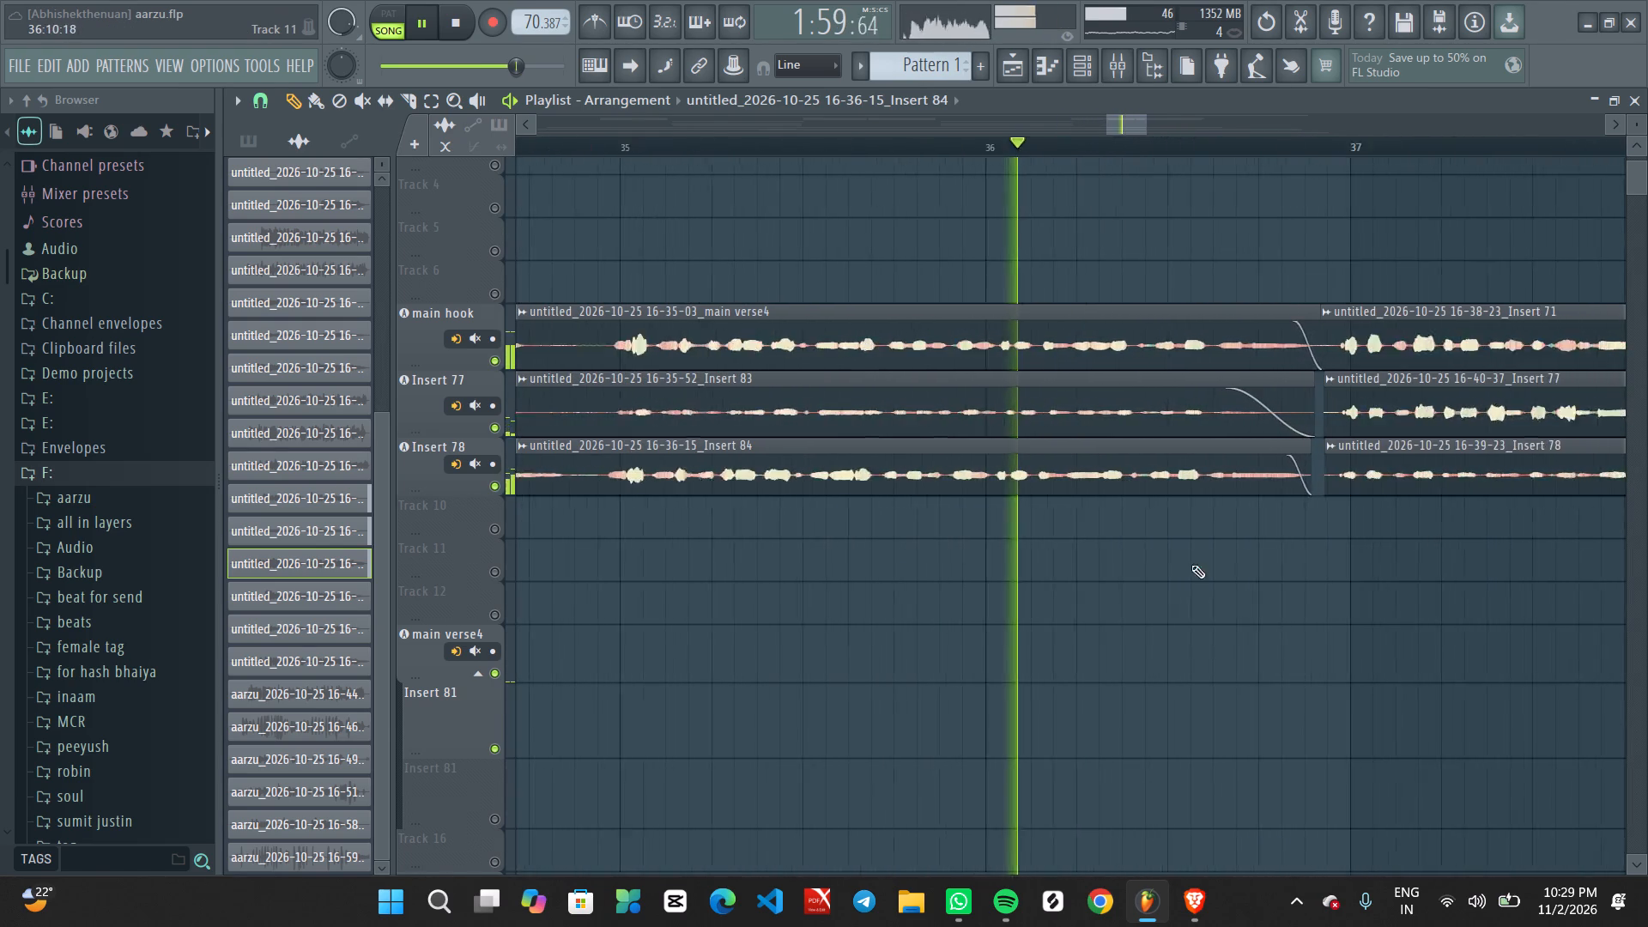
scroll(1191, 565, "up", 1, "ctrl")
scroll(1102, 565, "up", 7, "ctrl")
middle_click_drag(1246, 562, 1161, 560)
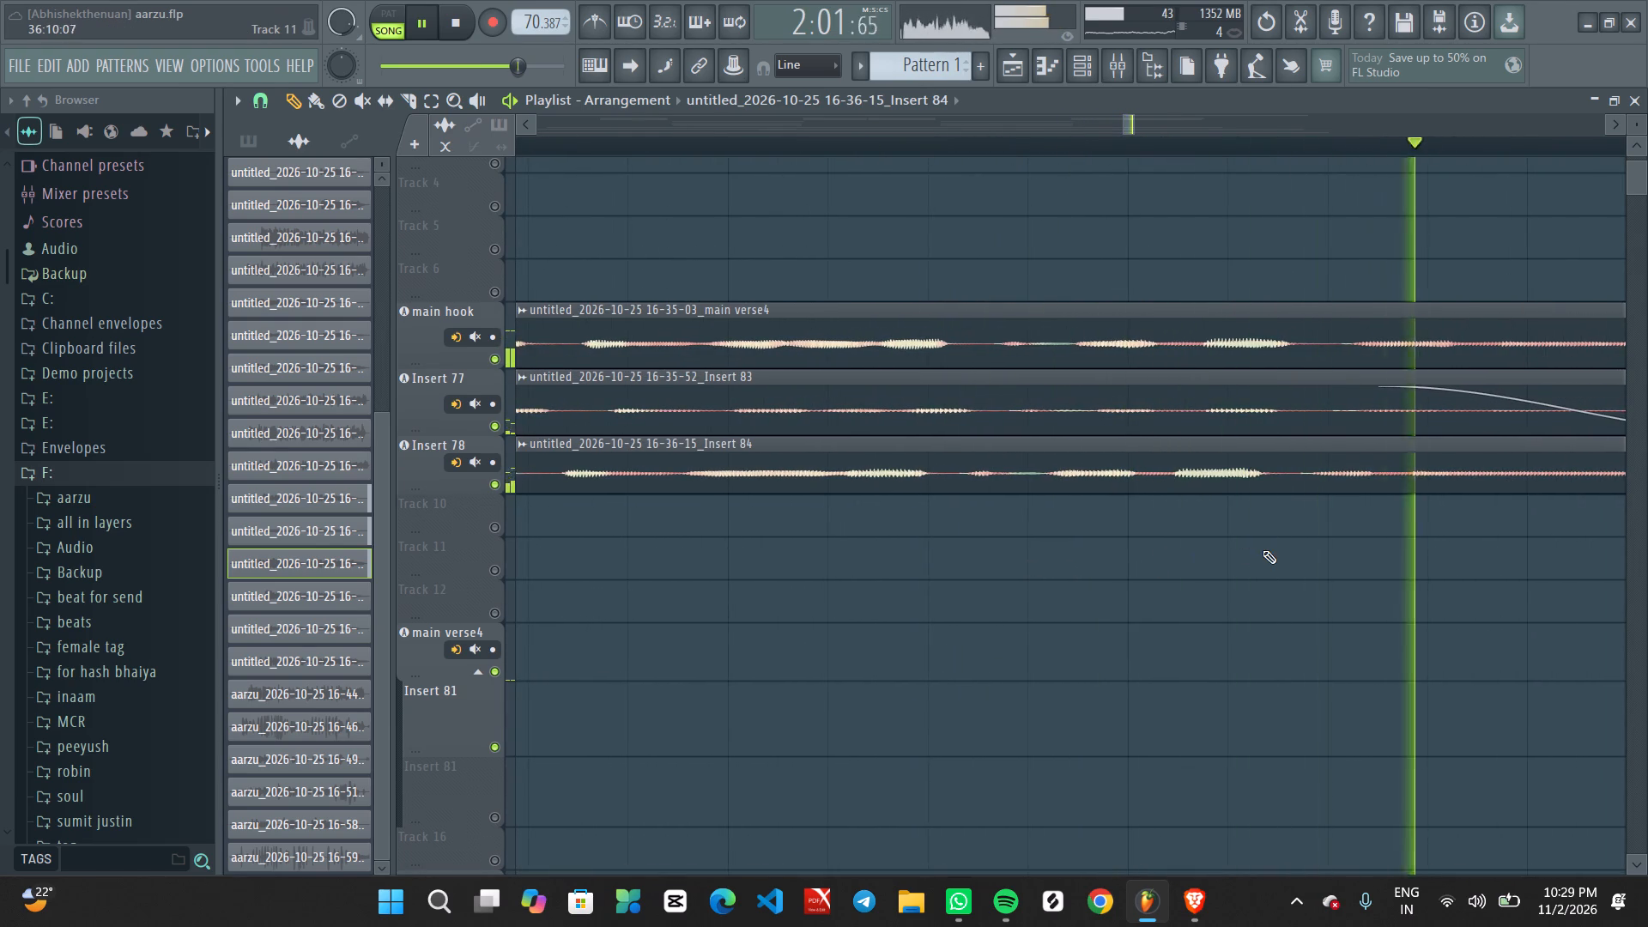
scroll(1263, 550, "down", 3, "ctrl")
scroll(1263, 550, "up", 1, "ctrl")
scroll(1263, 550, "down", 4, "ctrl")
middle_click_drag(1370, 578, 1209, 709)
key("space")
key("space")
scroll(1028, 520, "down", 3, "ctrl")
scroll(1027, 520, "up", 2, "ctrl")
scroll(1027, 520, "down", 7, "ctrl")
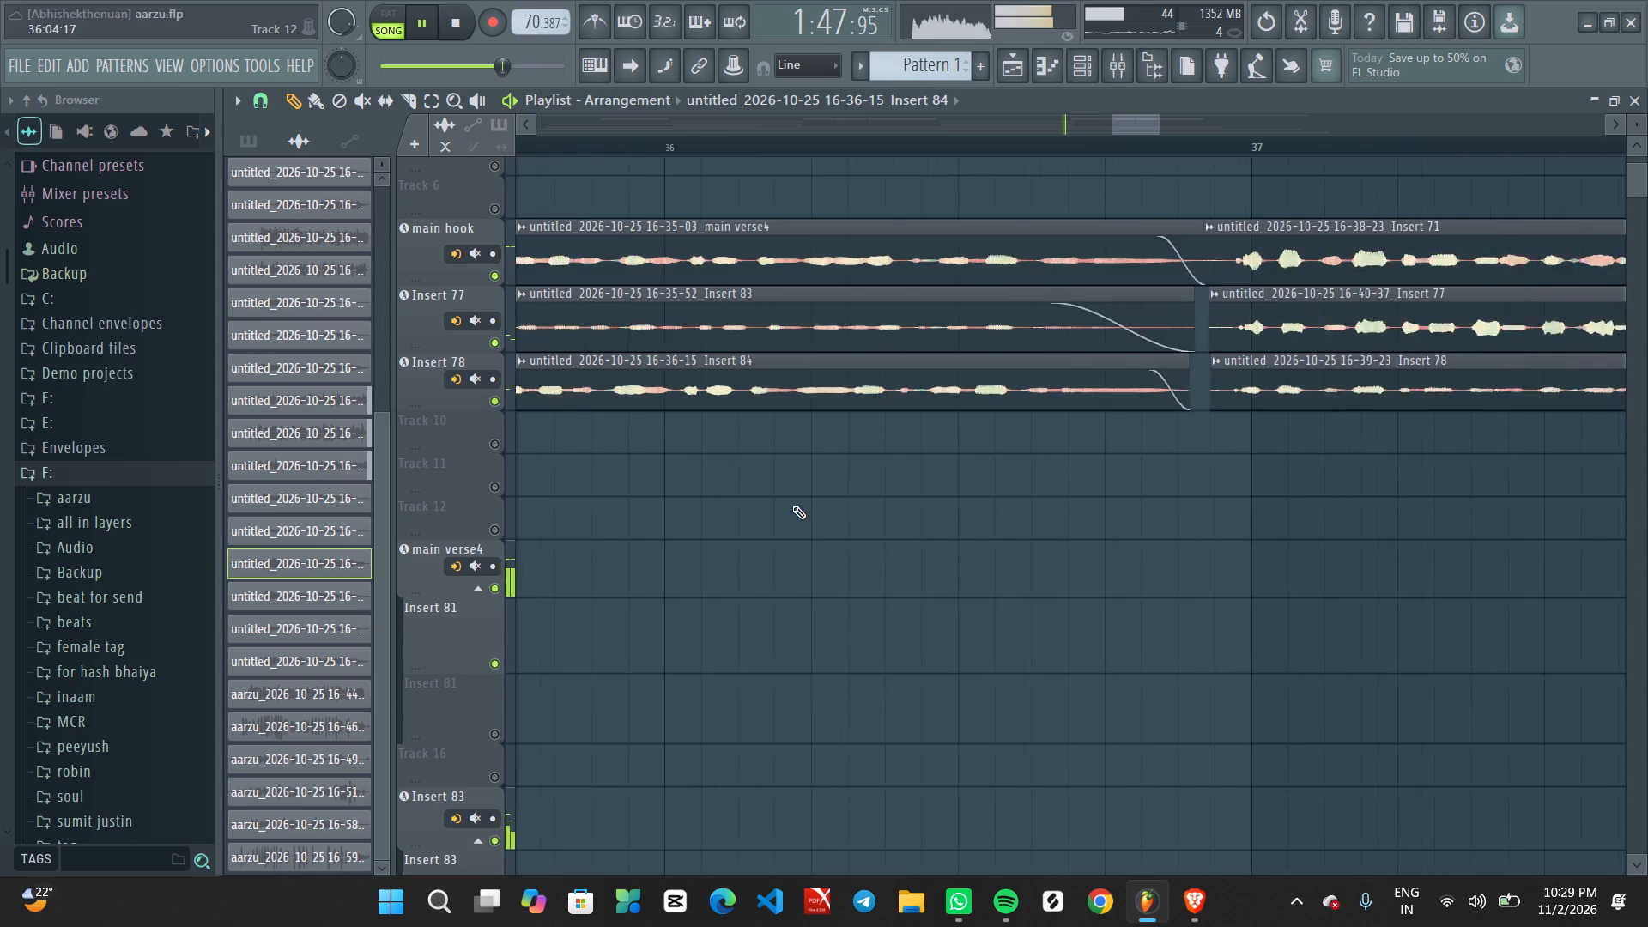
scroll(792, 506, "down", 3, "ctrl")
scroll(724, 523, "down", 8, "ctrl")
scroll(693, 552, "up", 1, "ctrl")
middle_click_drag(703, 573, 1235, 612)
scroll(1066, 641, "up", 3, "ctrl")
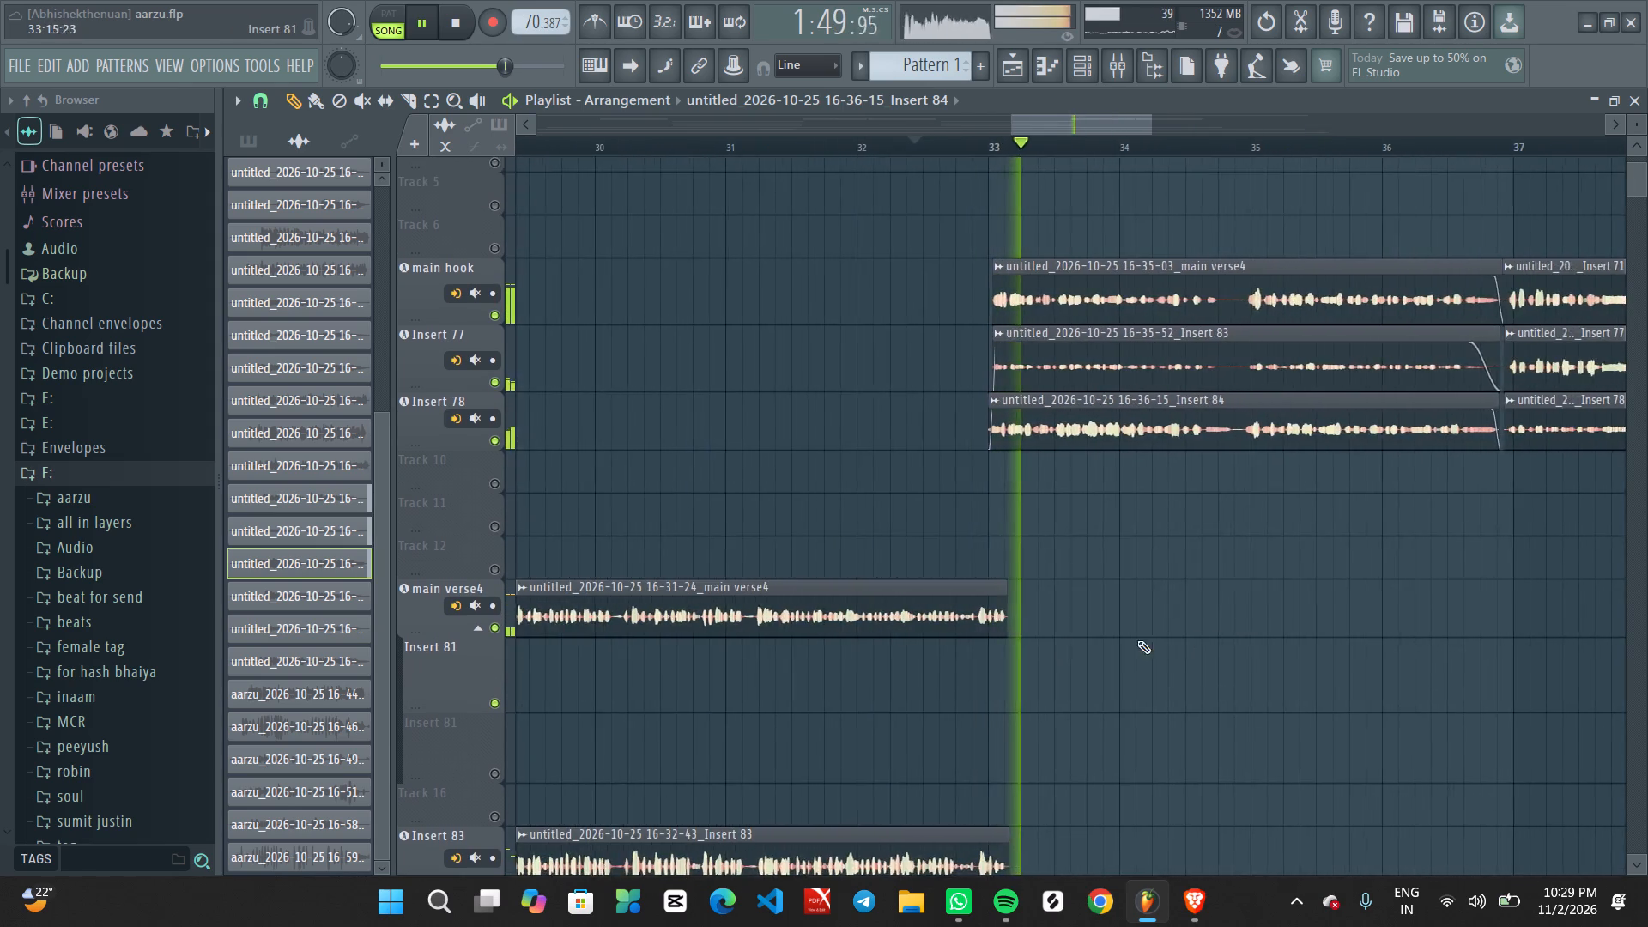
middle_click_drag(1207, 631, 924, 633)
scroll(957, 639, "up", 6, "ctrl")
scroll(911, 576, "up", 1, "ctrl")
scroll(909, 574, "down", 1, "ctrl")
scroll(907, 573, "up", 3, "ctrl")
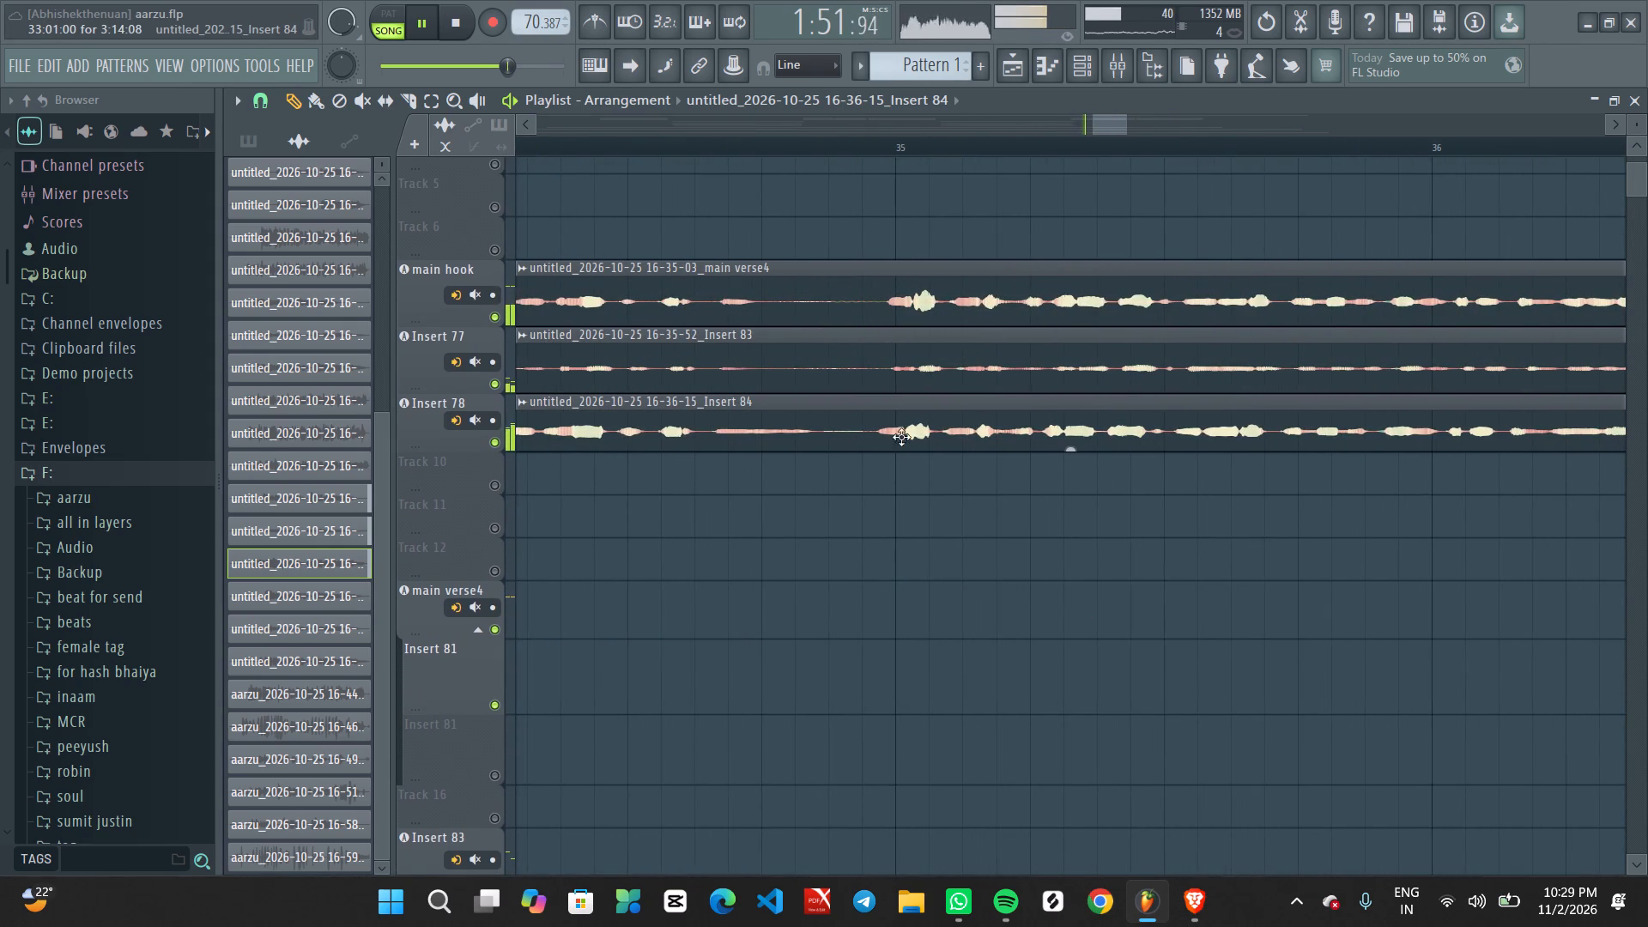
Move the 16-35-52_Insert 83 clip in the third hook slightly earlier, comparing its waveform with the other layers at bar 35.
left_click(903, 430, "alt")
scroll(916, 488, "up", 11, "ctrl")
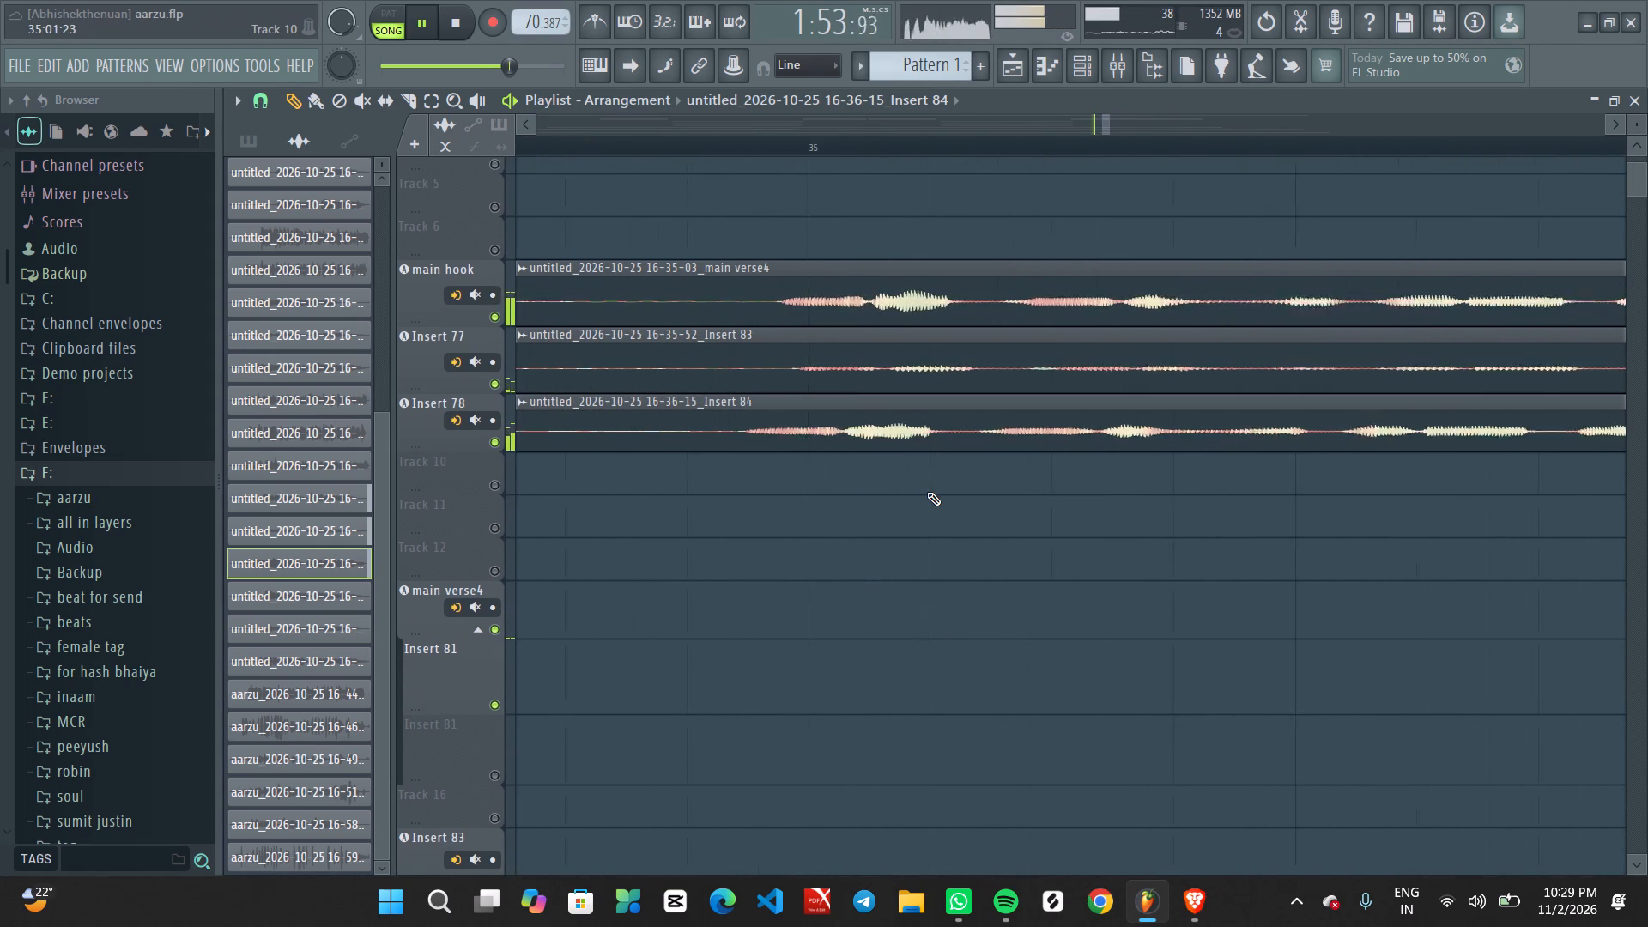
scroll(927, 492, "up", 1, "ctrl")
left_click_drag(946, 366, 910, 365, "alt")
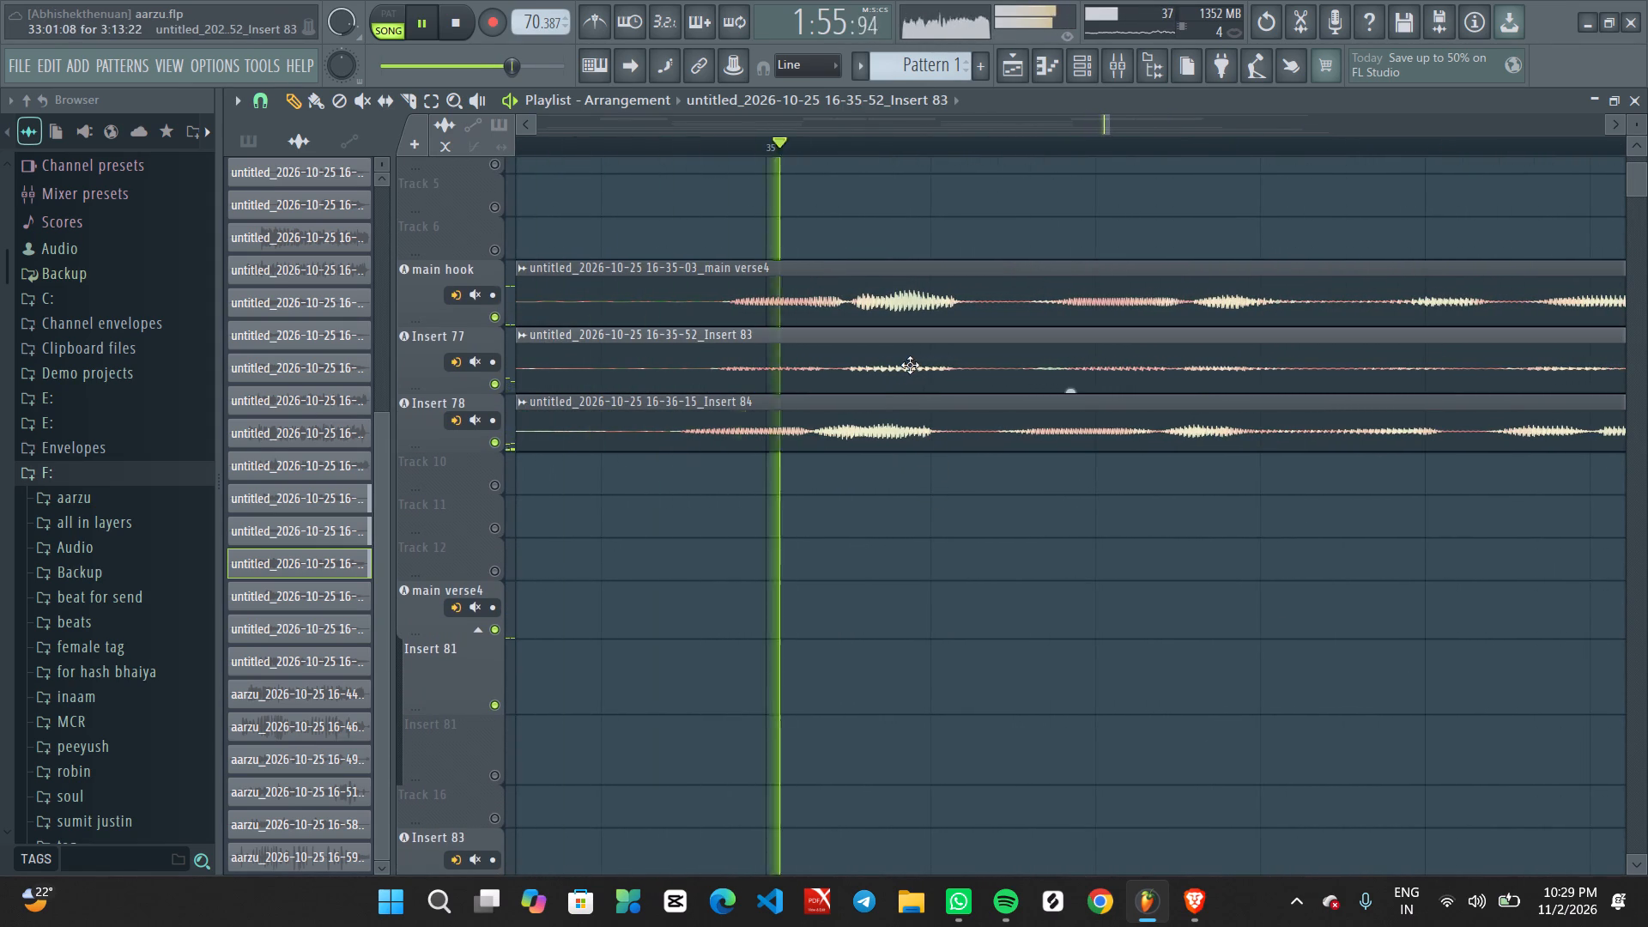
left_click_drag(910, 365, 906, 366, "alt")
Listen through bars 35 to 37 and examine the layer alignment and fade-outs at the end of the hook's first half.
scroll(925, 391, "down", 7, "ctrl")
scroll(994, 457, "down", 2, "ctrl")
scroll(994, 460, "up", 1, "ctrl")
scroll(995, 462, "down", 2, "ctrl")
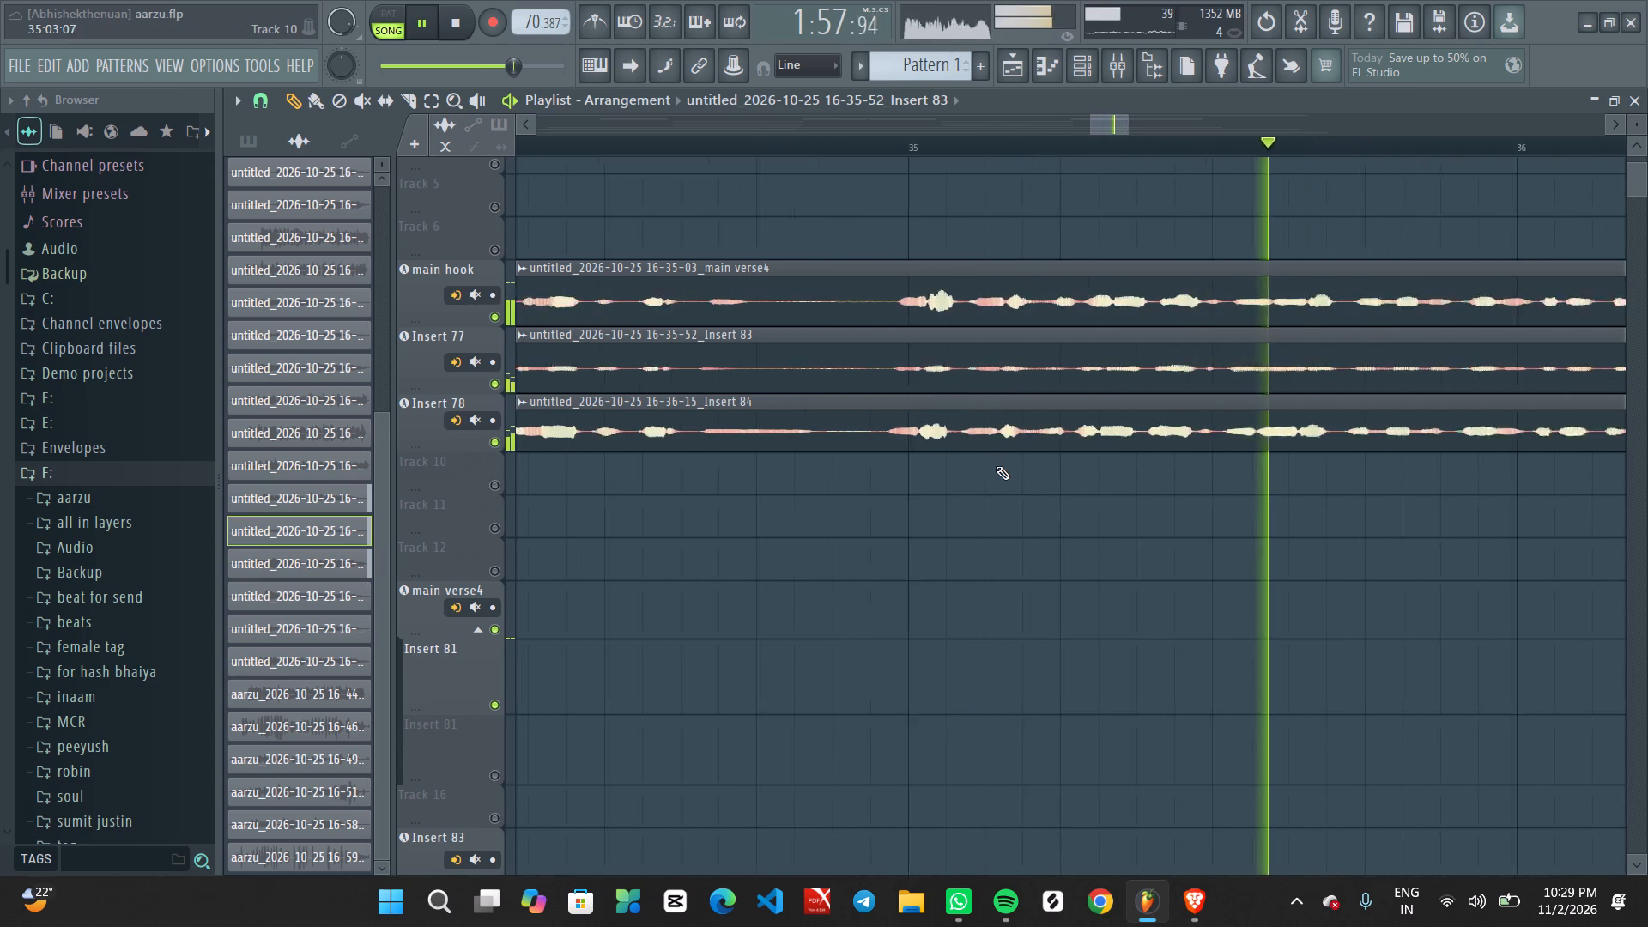
scroll(996, 466, "down", 11, "ctrl")
scroll(1128, 520, "down", 4, "ctrl")
scroll(1133, 492, "up", 6, "ctrl")
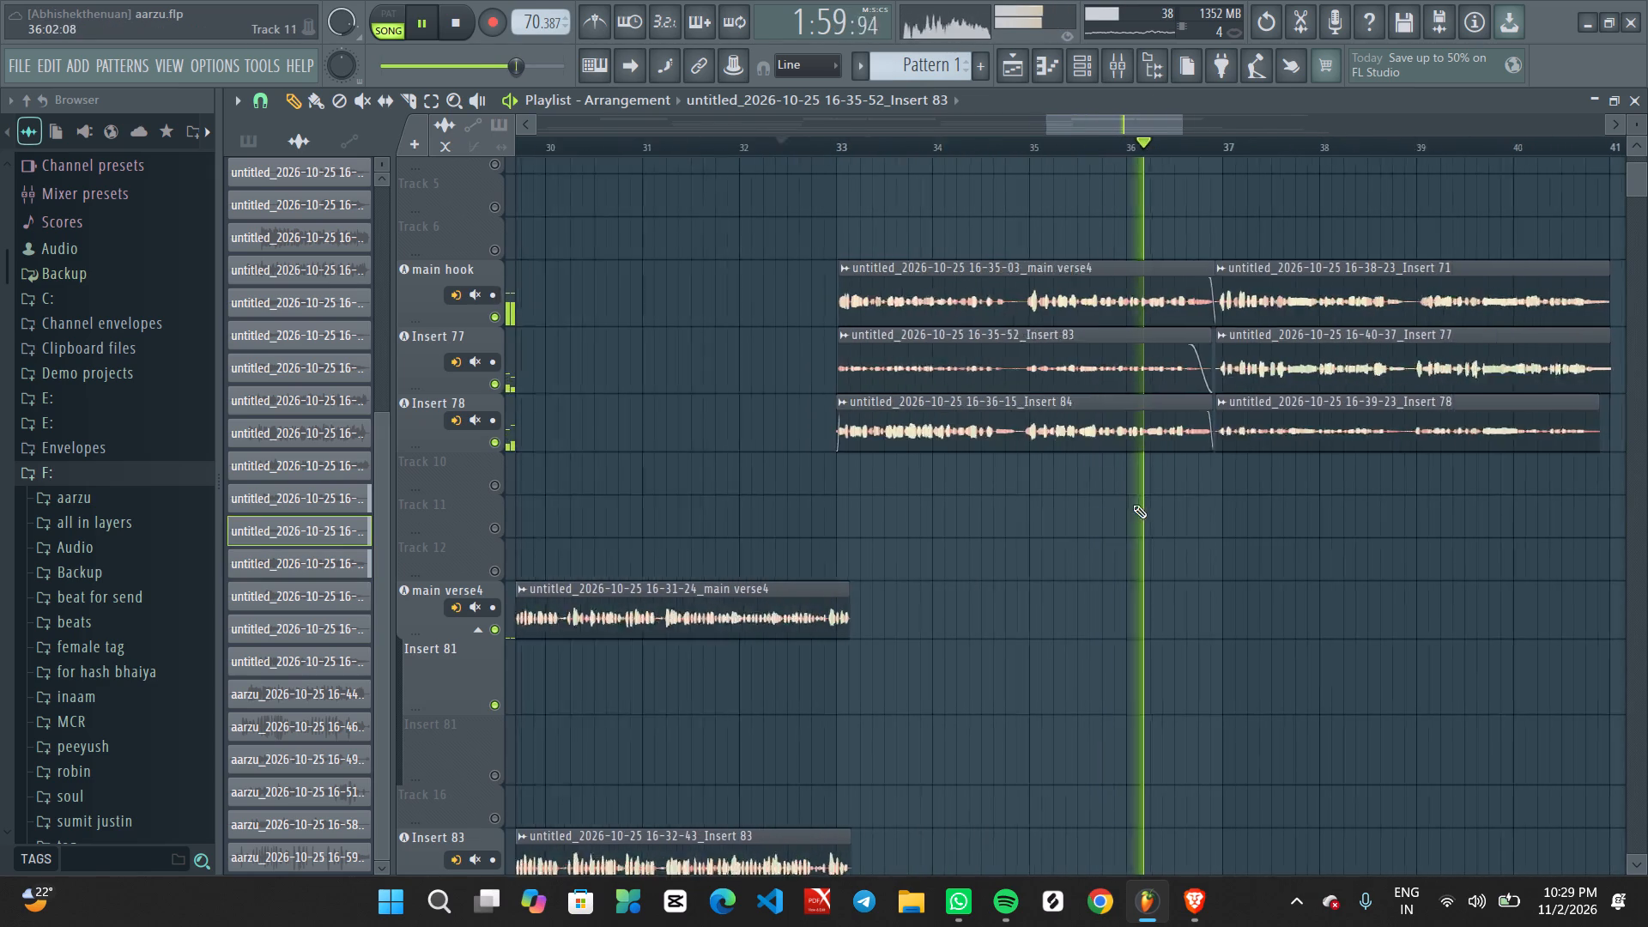
scroll(1178, 530, "up", 12, "ctrl")
scroll(1357, 530, "up", 6, "ctrl")
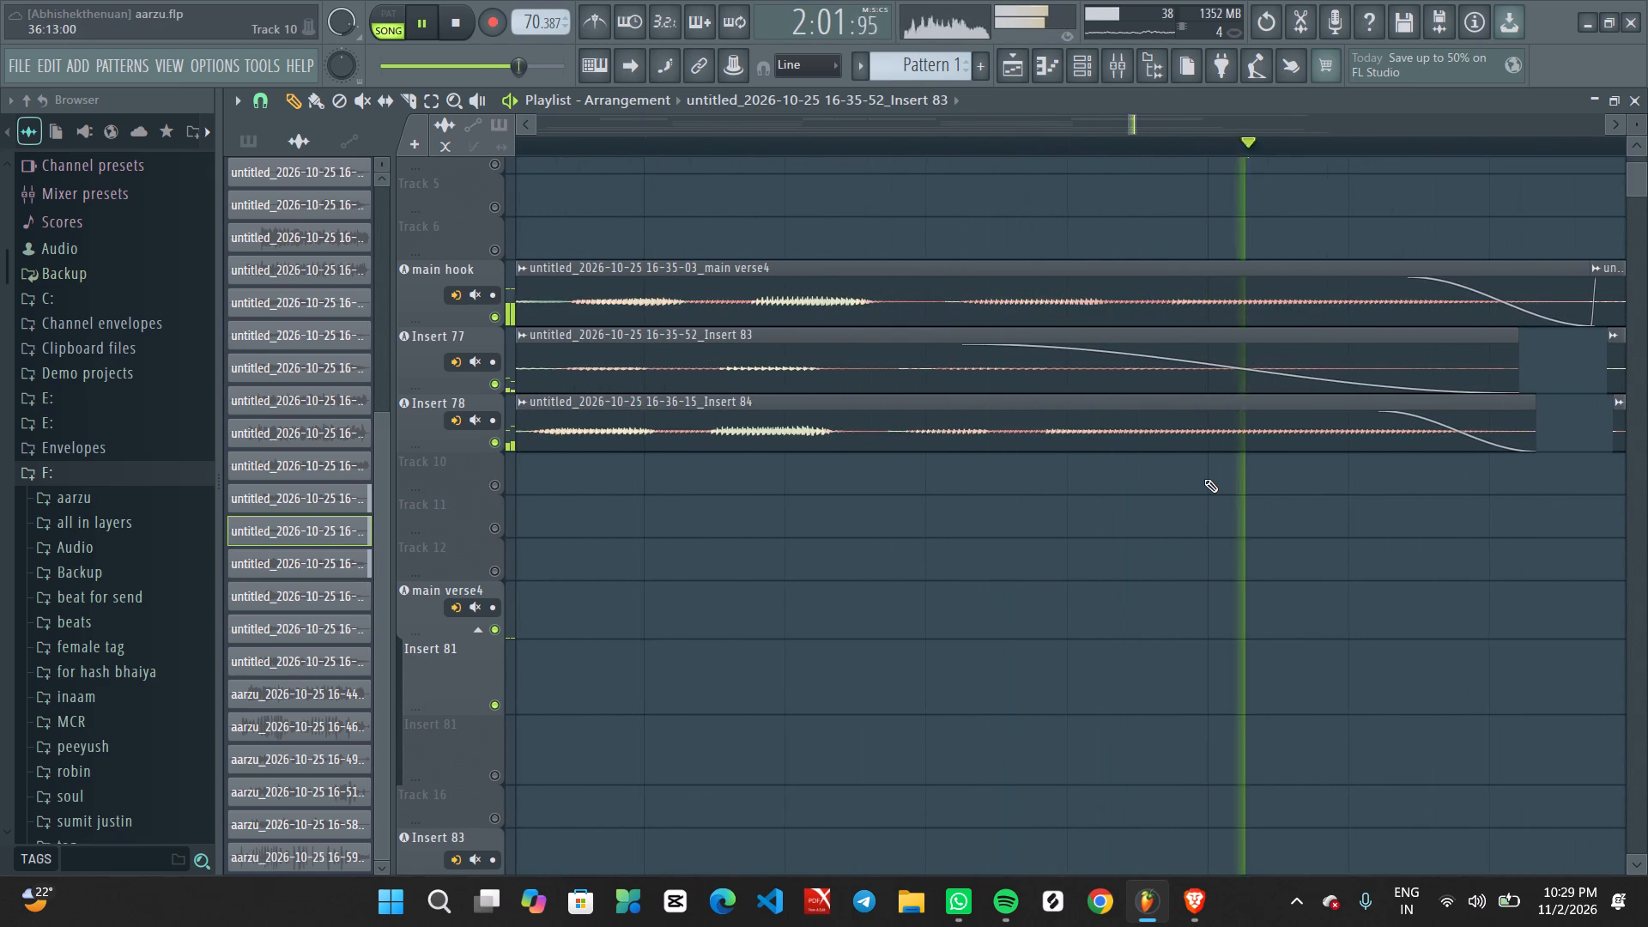
scroll(1189, 479, "down", 3, "ctrl")
scroll(1189, 479, "up", 1, "ctrl")
scroll(1187, 479, "down", 11, "ctrl")
scroll(944, 556, "down", 2, "ctrl")
scroll(942, 557, "up", 1, "ctrl")
scroll(942, 557, "down", 5, "ctrl")
scroll(786, 592, "down", 4, "ctrl")
scroll(778, 597, "up", 1, "ctrl")
scroll(776, 597, "down", 1, "ctrl")
Replay from about bar 32 and shift the third hook's 16-35-52_Insert 83 and 16-36-15_Insert 84 clips slightly later after bar 33.
key("space")
key("space")
left_click(598, 152)
scroll(787, 403, "up", 9, "ctrl")
middle_click_drag(671, 528, 858, 551)
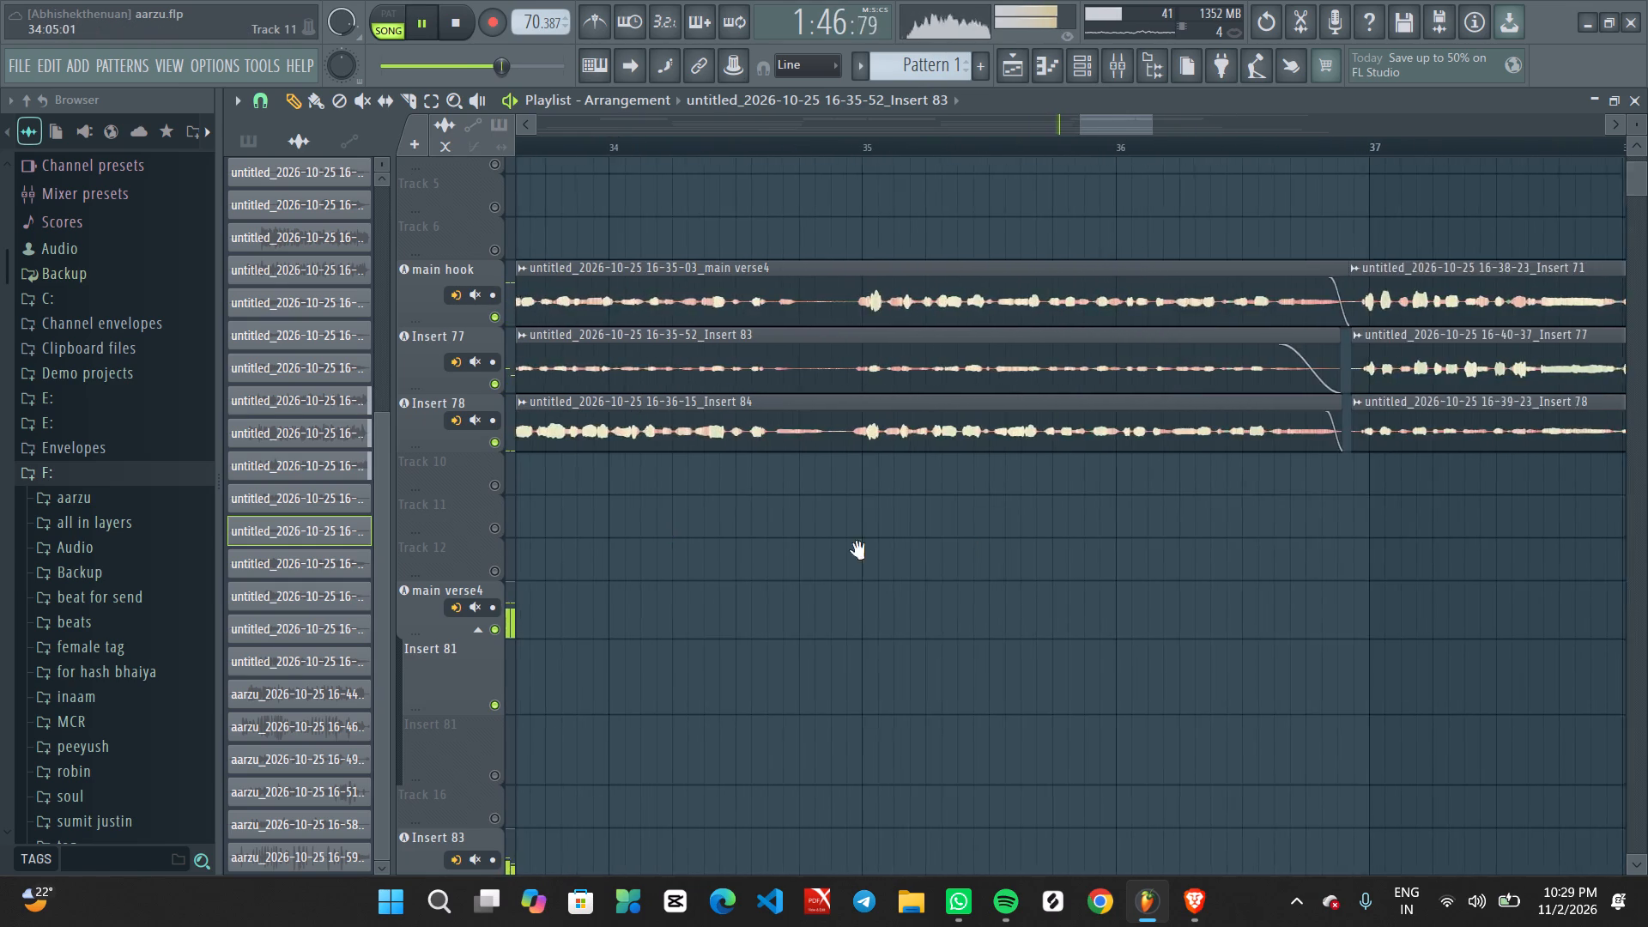
middle_click_drag(858, 551, 1590, 553)
scroll(1151, 544, "up", 8, "ctrl")
scroll(1406, 553, "up", 2, "ctrl")
middle_click_drag(1420, 552, 1272, 545)
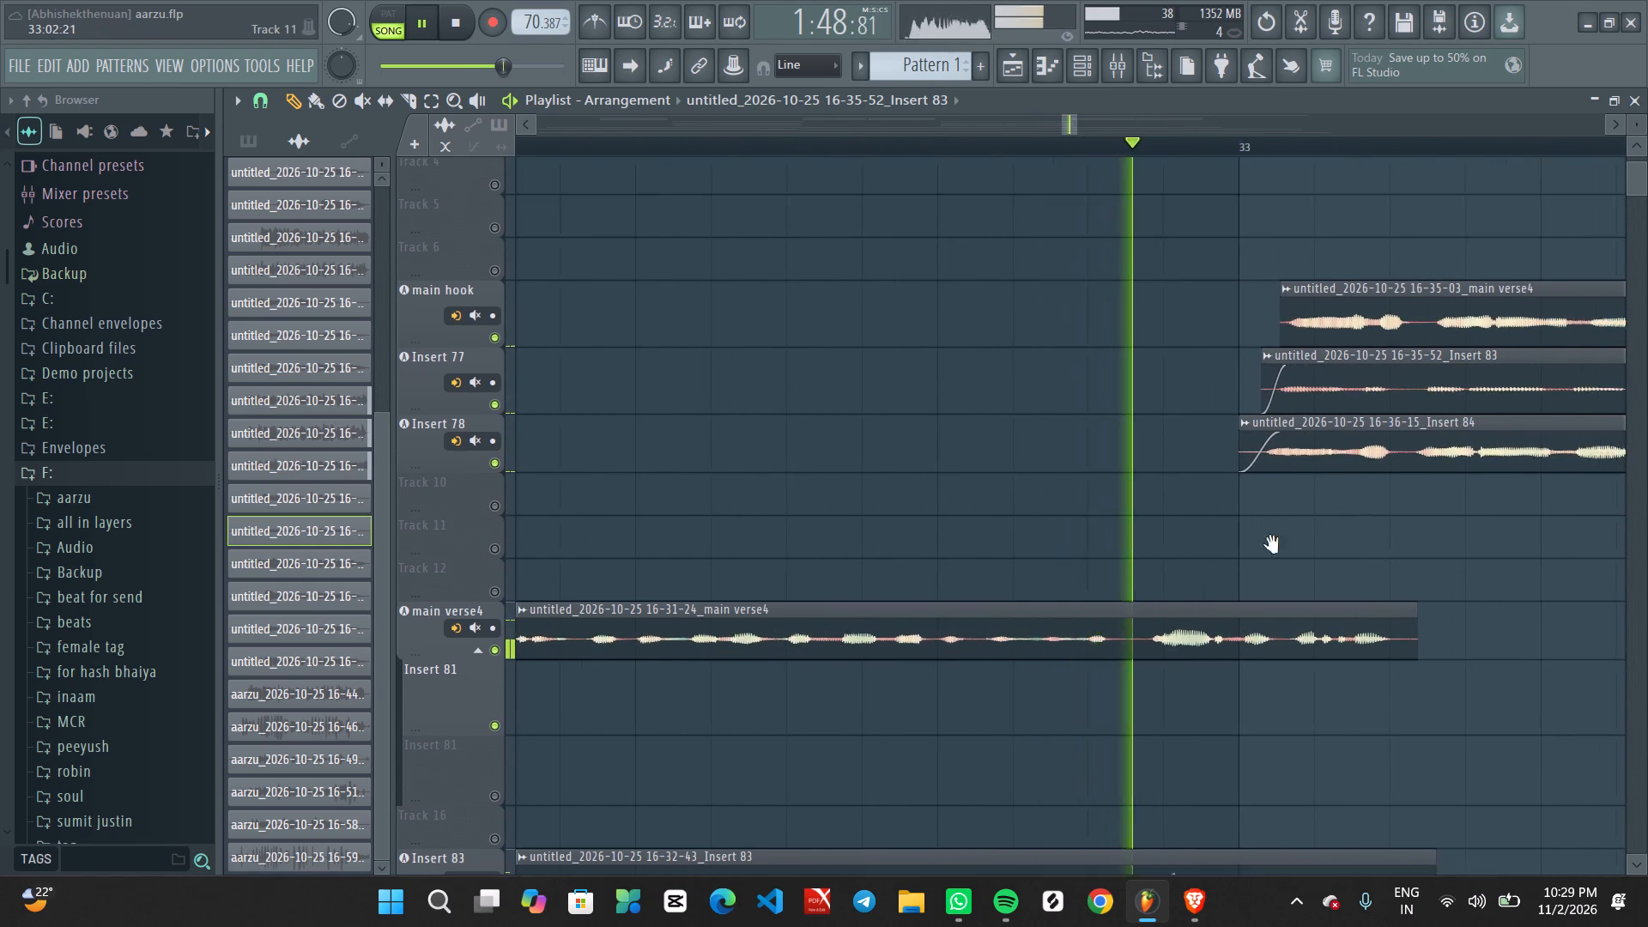
middle_click_drag(1272, 545, 1159, 542)
scroll(1170, 530, "up", 6, "ctrl")
middle_click_drag(1364, 519, 1133, 512)
key("space")
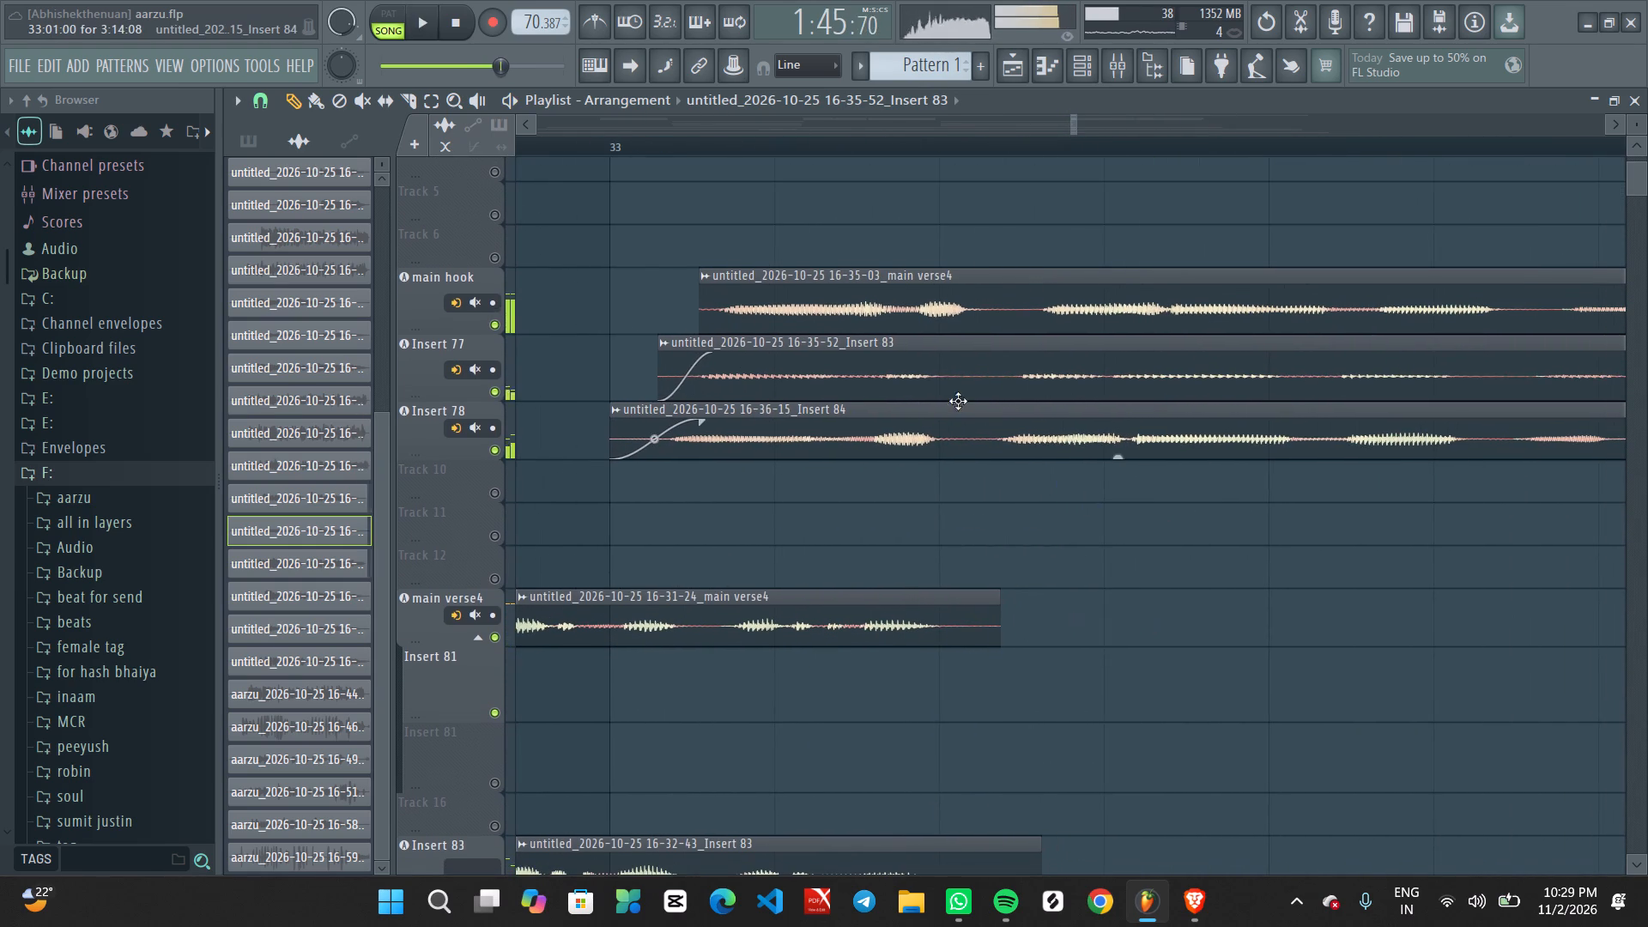
key("space")
left_click_drag(941, 379, 964, 378, "alt")
left_click_drag(962, 443, 976, 442, "alt")
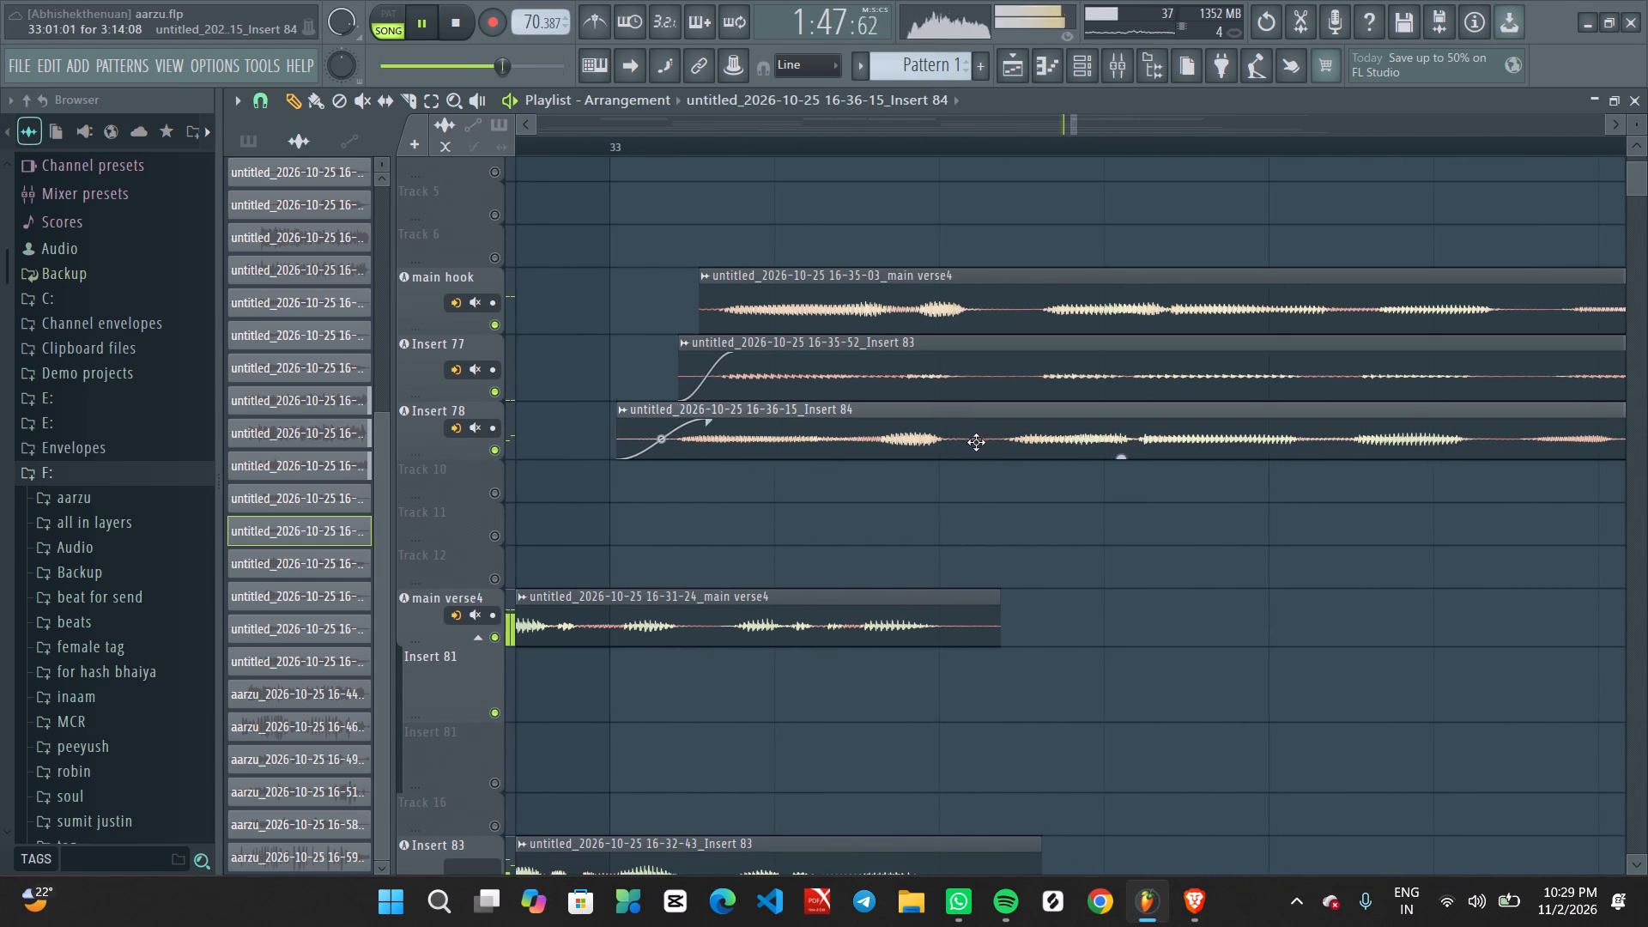
left_click_drag(976, 442, 985, 440, "alt")
Shift the Insert 83 and Insert 84 clips further later to line up their waveforms with the 16-35-03_main verse4 clip.
scroll(977, 462, "down", 1, "ctrl")
scroll(968, 501, "up", 6, "ctrl")
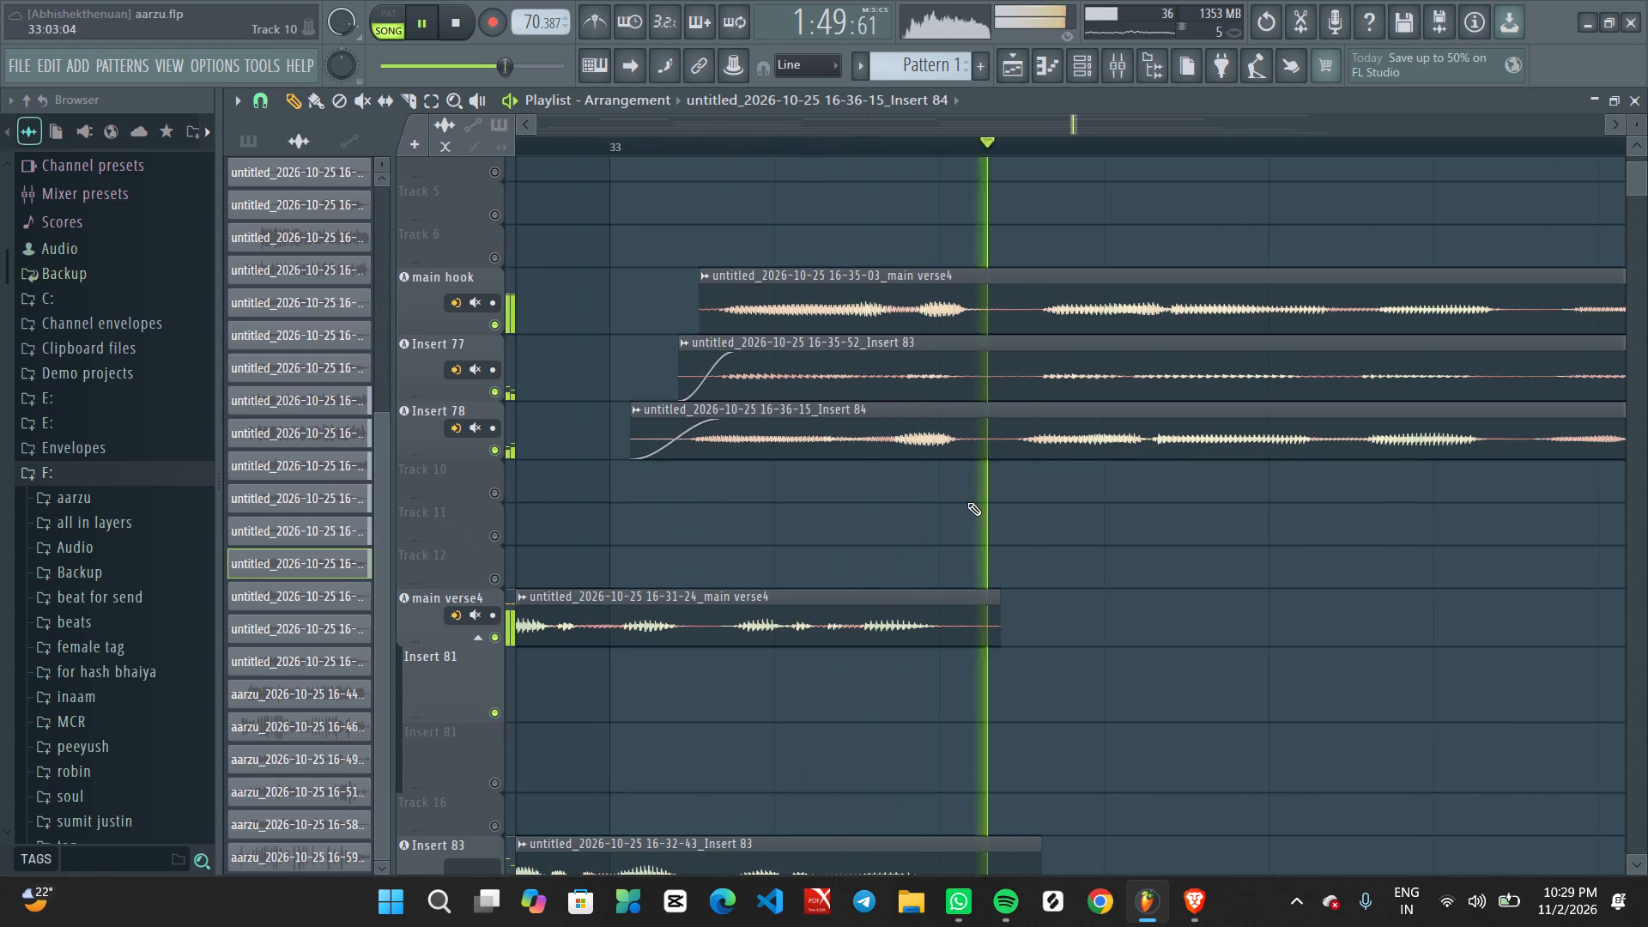
left_click_drag(954, 366, 968, 365, "alt")
left_click_drag(955, 443, 981, 443, "alt")
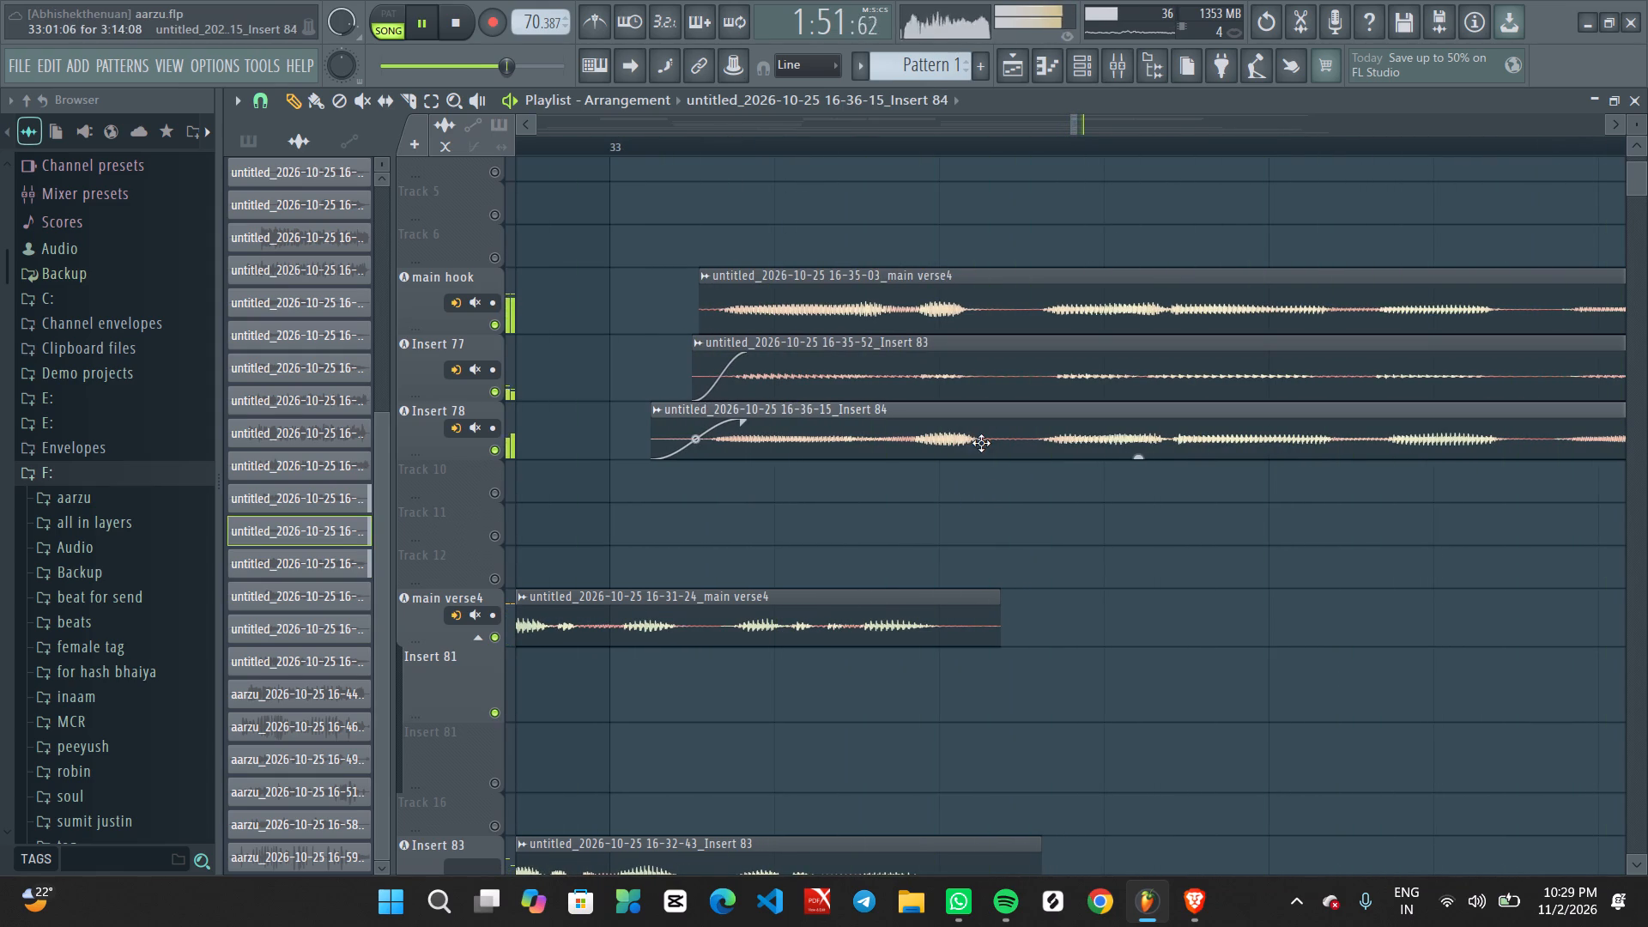
left_click_drag(981, 443, 991, 443, "alt")
Replay from before bar 33 and examine the alignment of the three vocal layers through the third hook's opening.
key("space")
key("space")
scroll(971, 498, "down", 5, "ctrl")
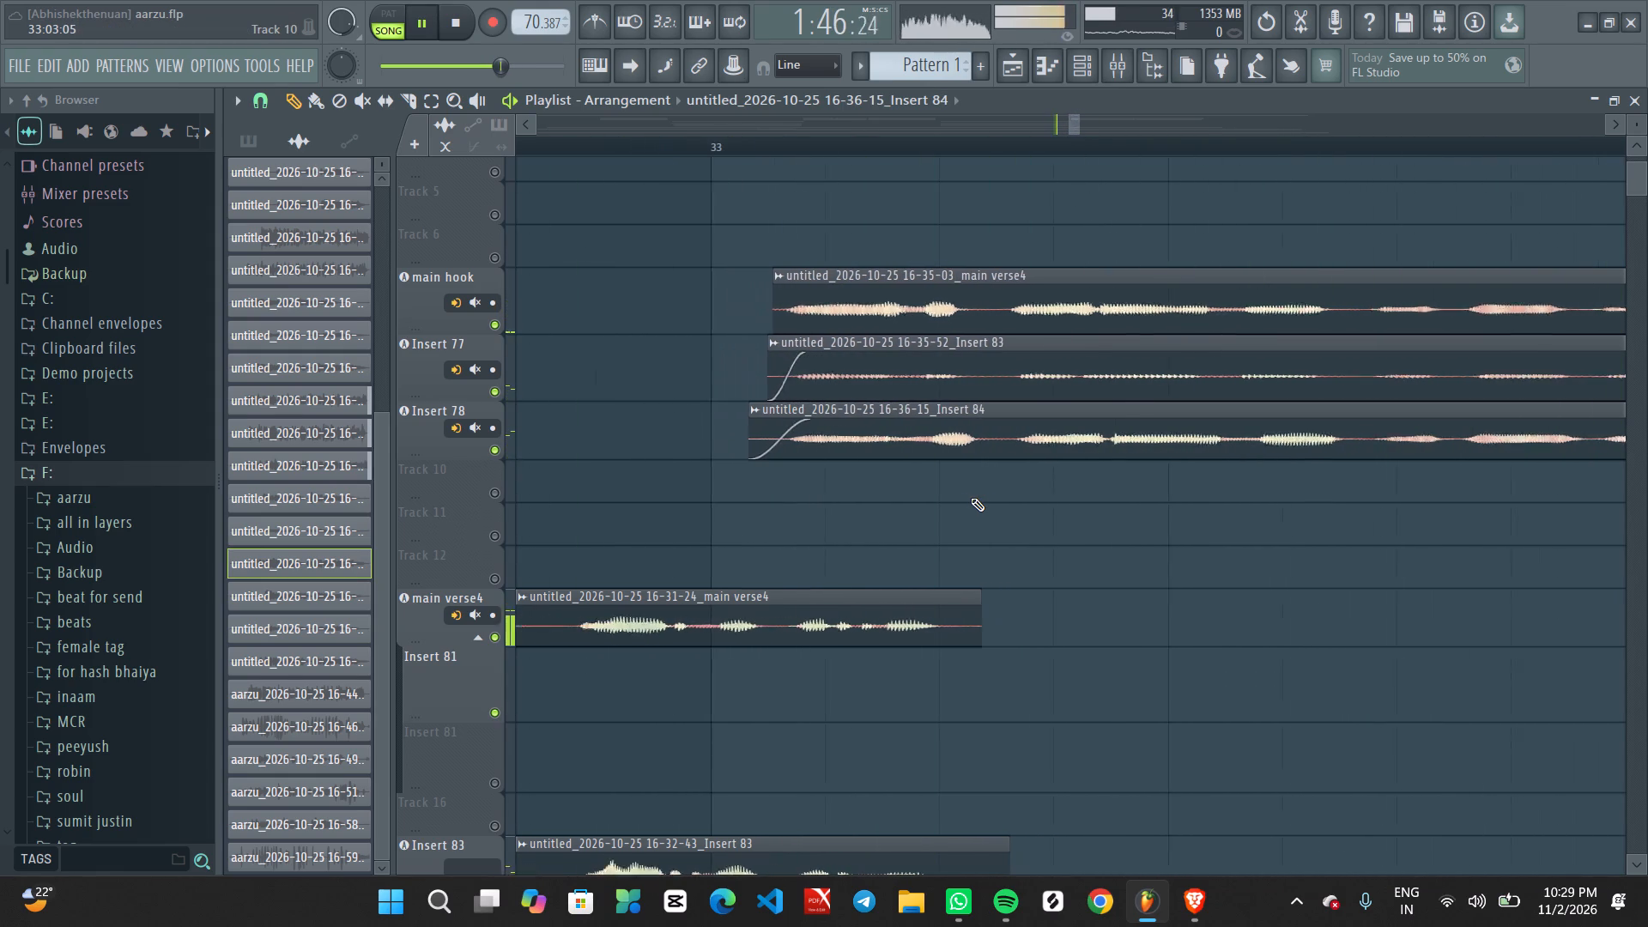
scroll(971, 498, "down", 11, "ctrl")
scroll(982, 530, "up", 3, "ctrl")
scroll(982, 530, "down", 1, "ctrl")
scroll(982, 530, "up", 12, "ctrl")
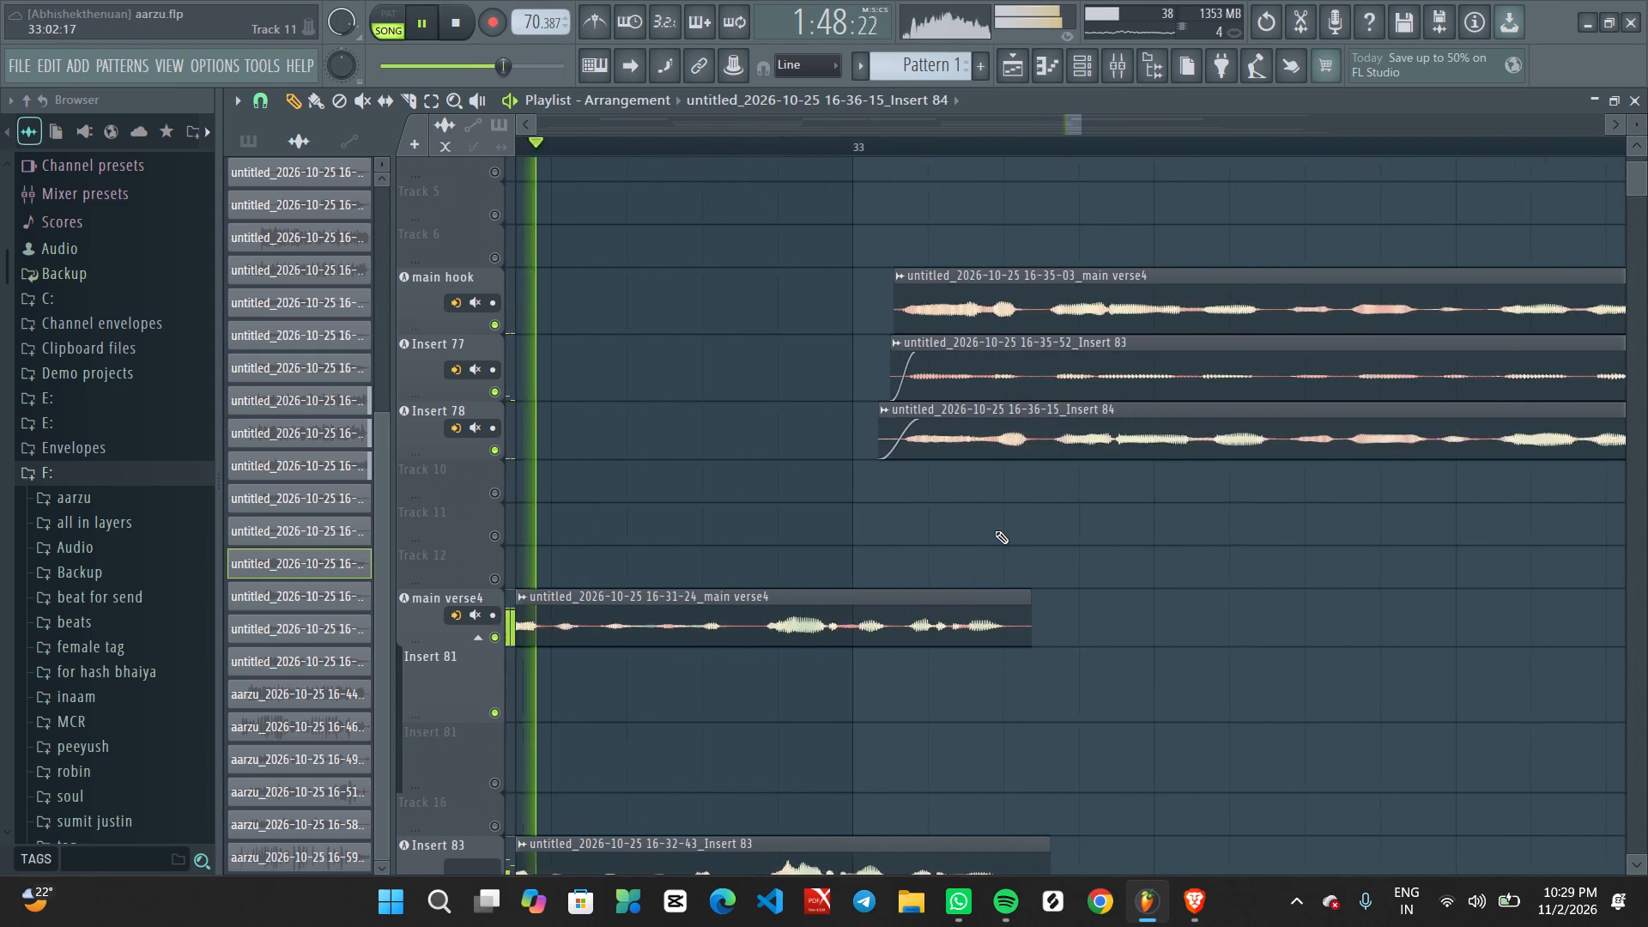
scroll(995, 530, "up", 9, "ctrl")
middle_click(1113, 539)
scroll(1108, 537, "down", 8, "ctrl")
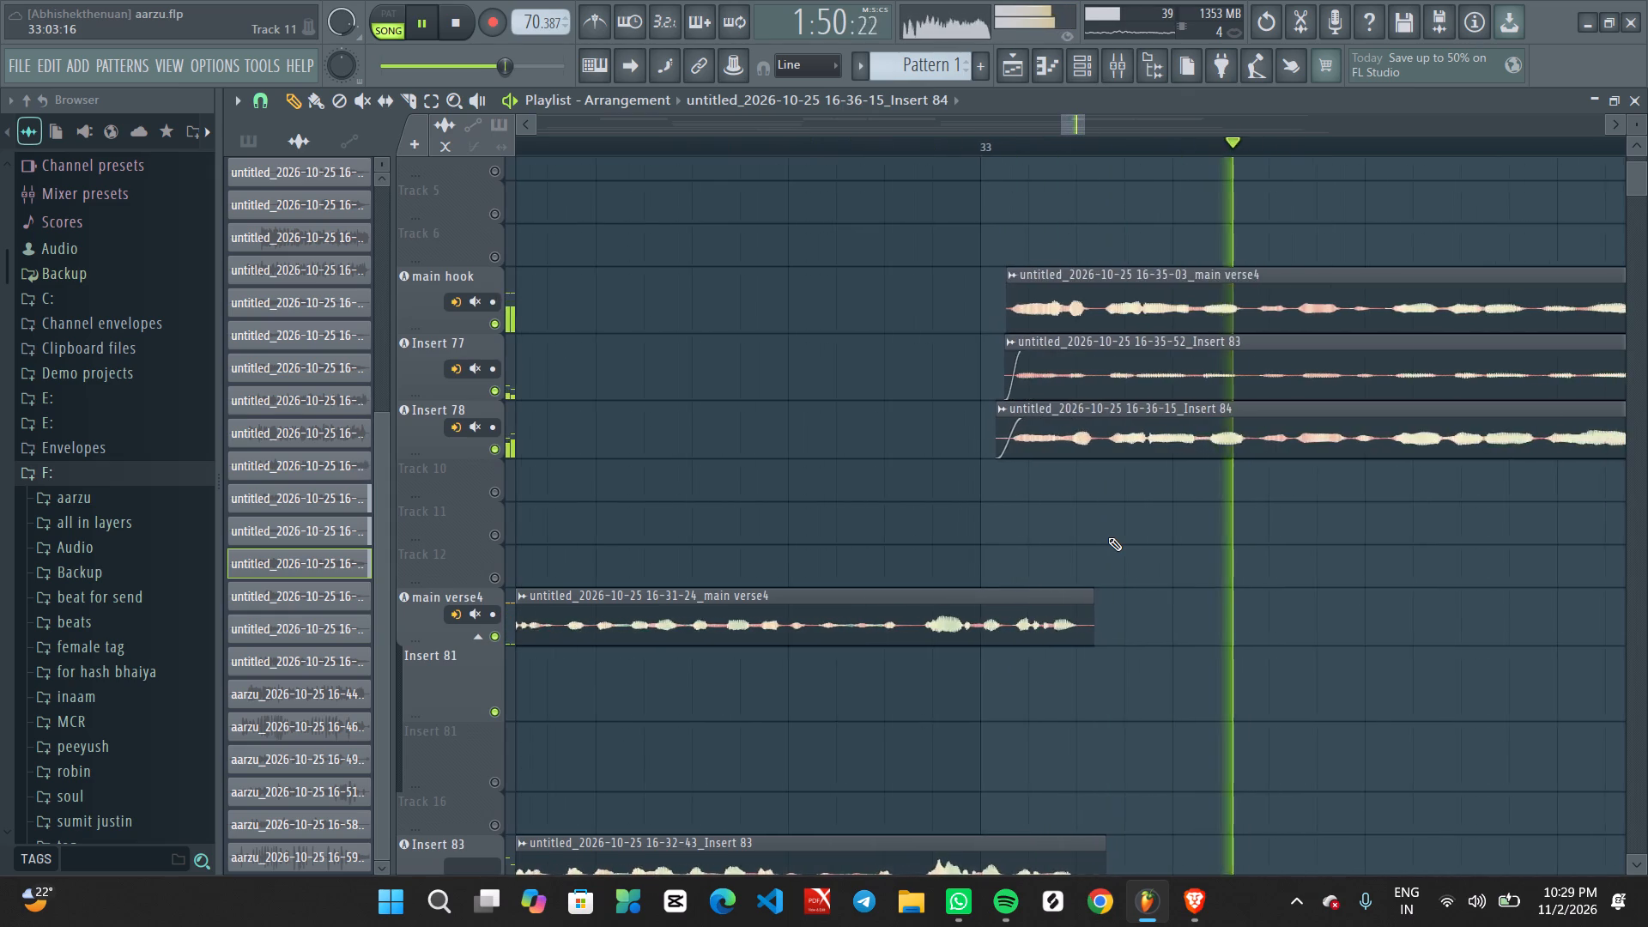
scroll(1163, 523, "down", 14, "ctrl")
scroll(1241, 548, "up", 17, "ctrl")
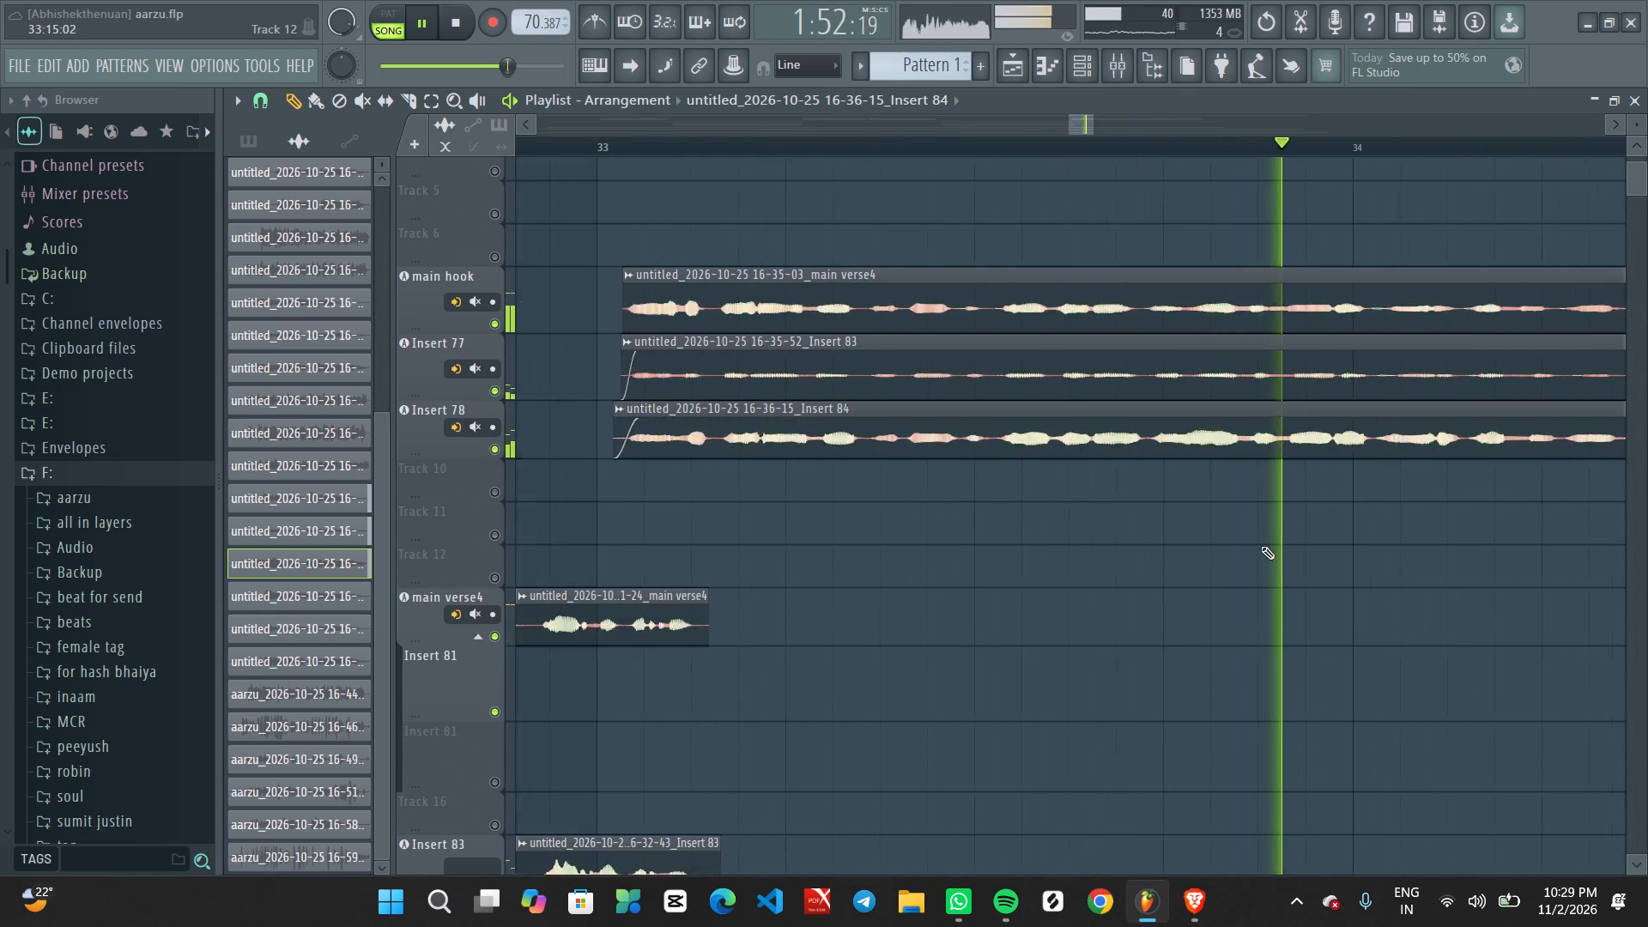
scroll(1261, 546, "up", 6, "ctrl")
middle_click_drag(1281, 540, 991, 560)
scroll(1113, 515, "down", 3, "ctrl")
scroll(1115, 515, "up", 1, "ctrl")
scroll(1115, 515, "down", 4, "ctrl")
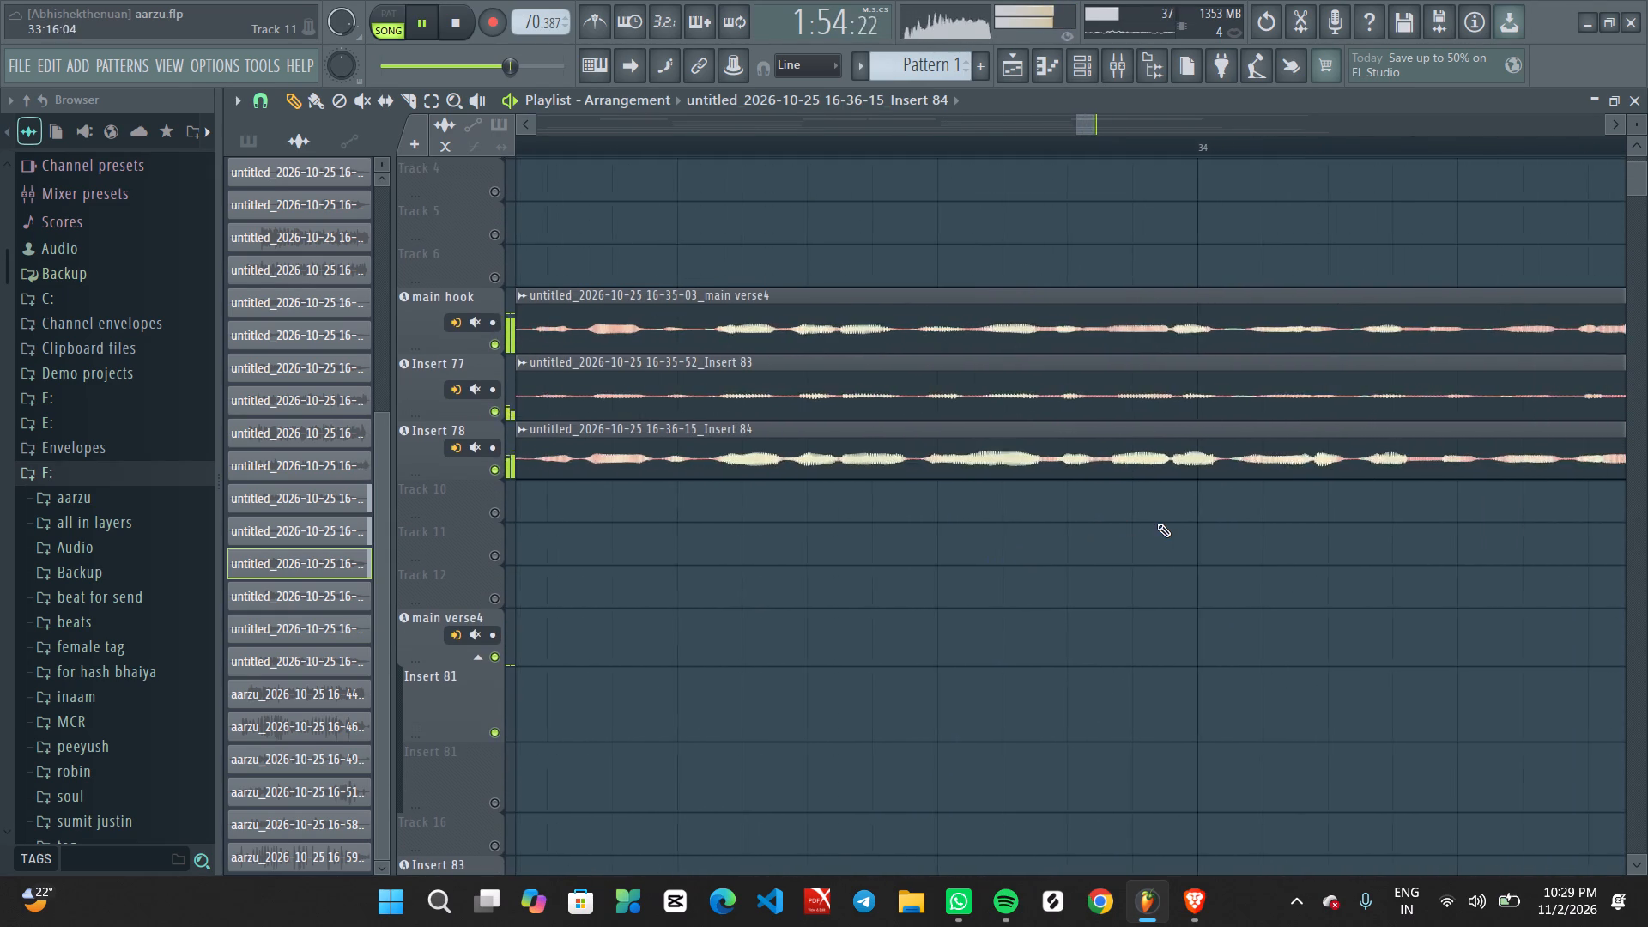
scroll(1160, 524, "down", 15, "ctrl")
In the mixer, isolate the hook layers and solo Insert 78 to audition it during playback.
left_click(1106, 75)
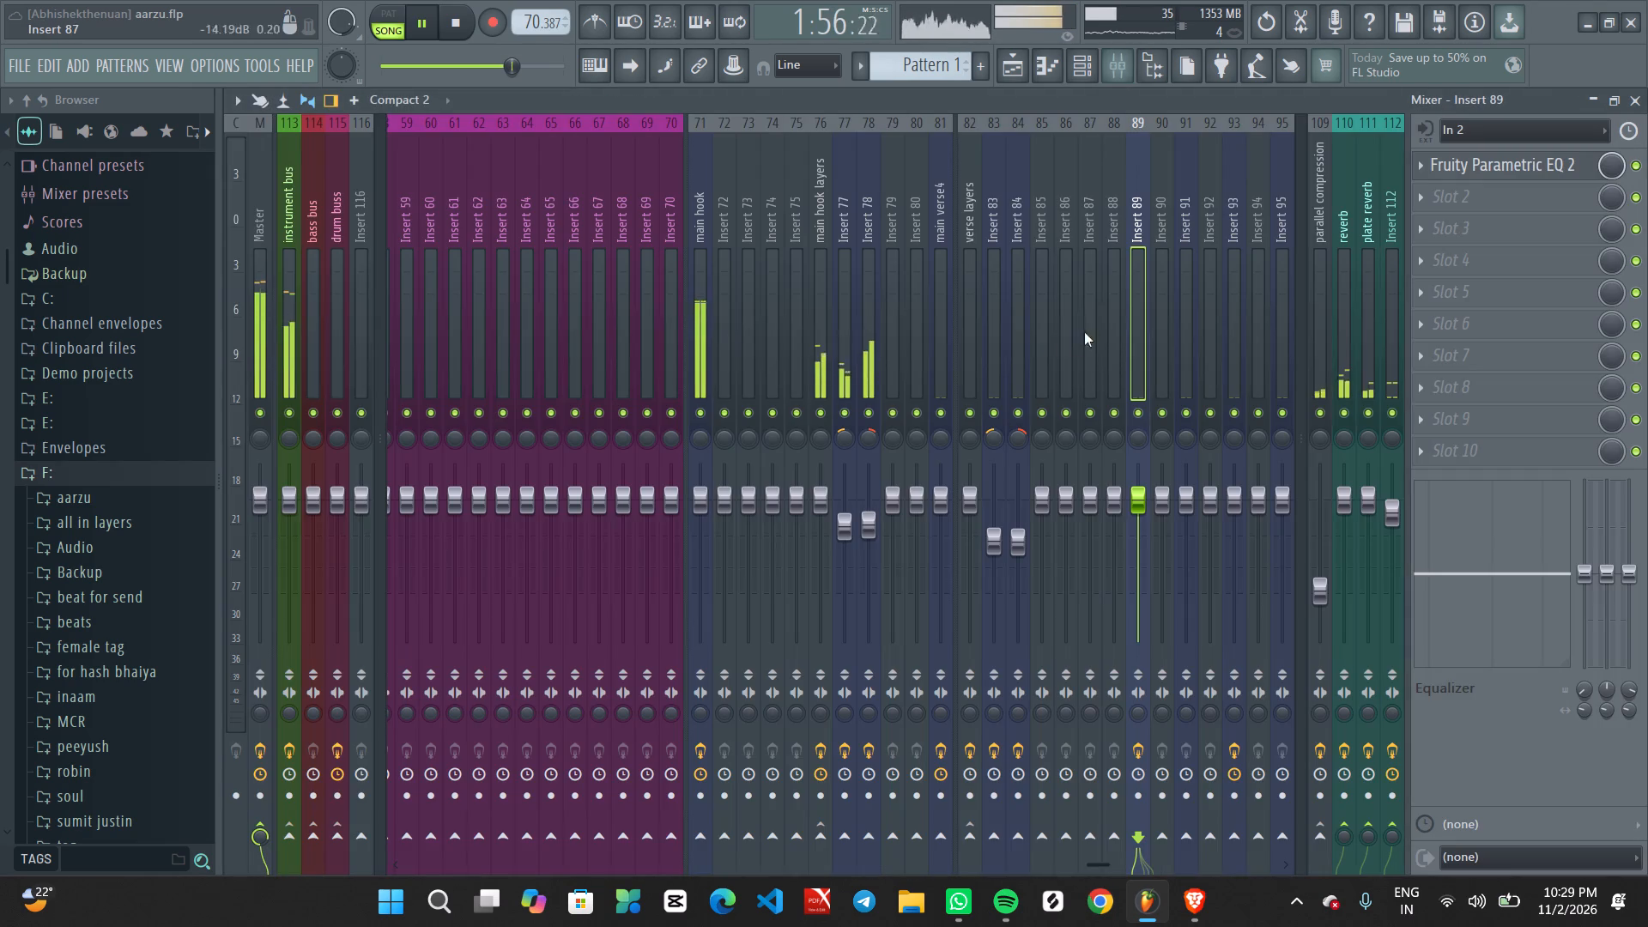
left_click(828, 414, "ctrl")
left_click(863, 414)
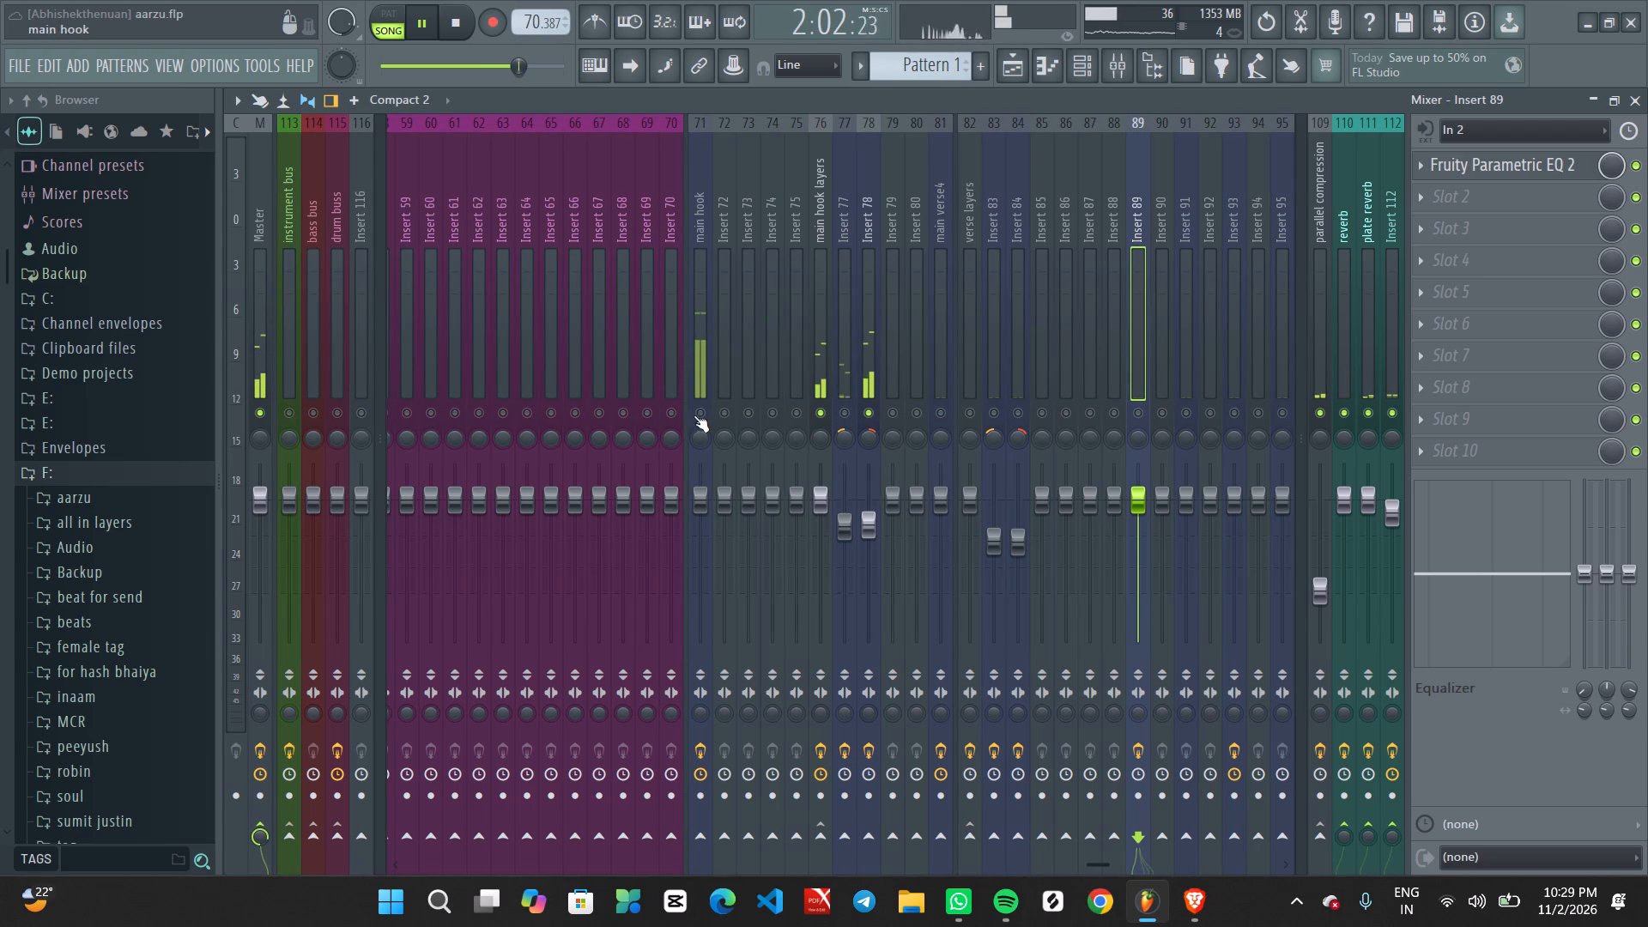
Isolate the main hook layers track in the mixer, restart playback, and enable main verse4 to audition the verse vocal alone.
left_click(824, 415, "ctrl")
left_click(824, 415, "ctrl")
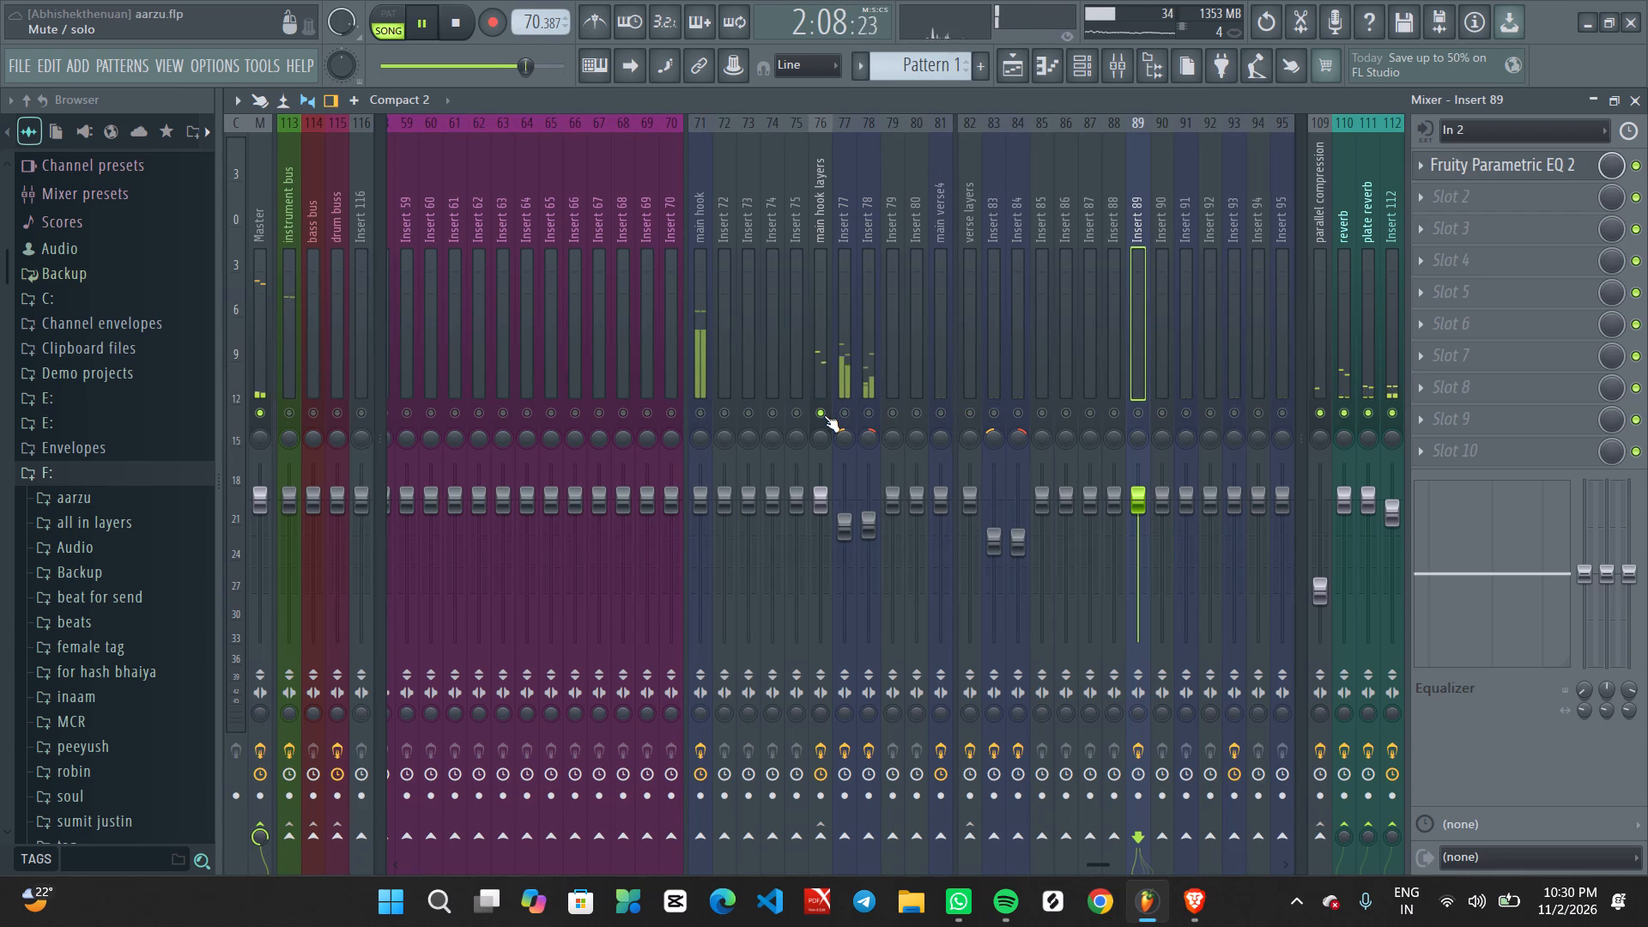
key("space")
key("space")
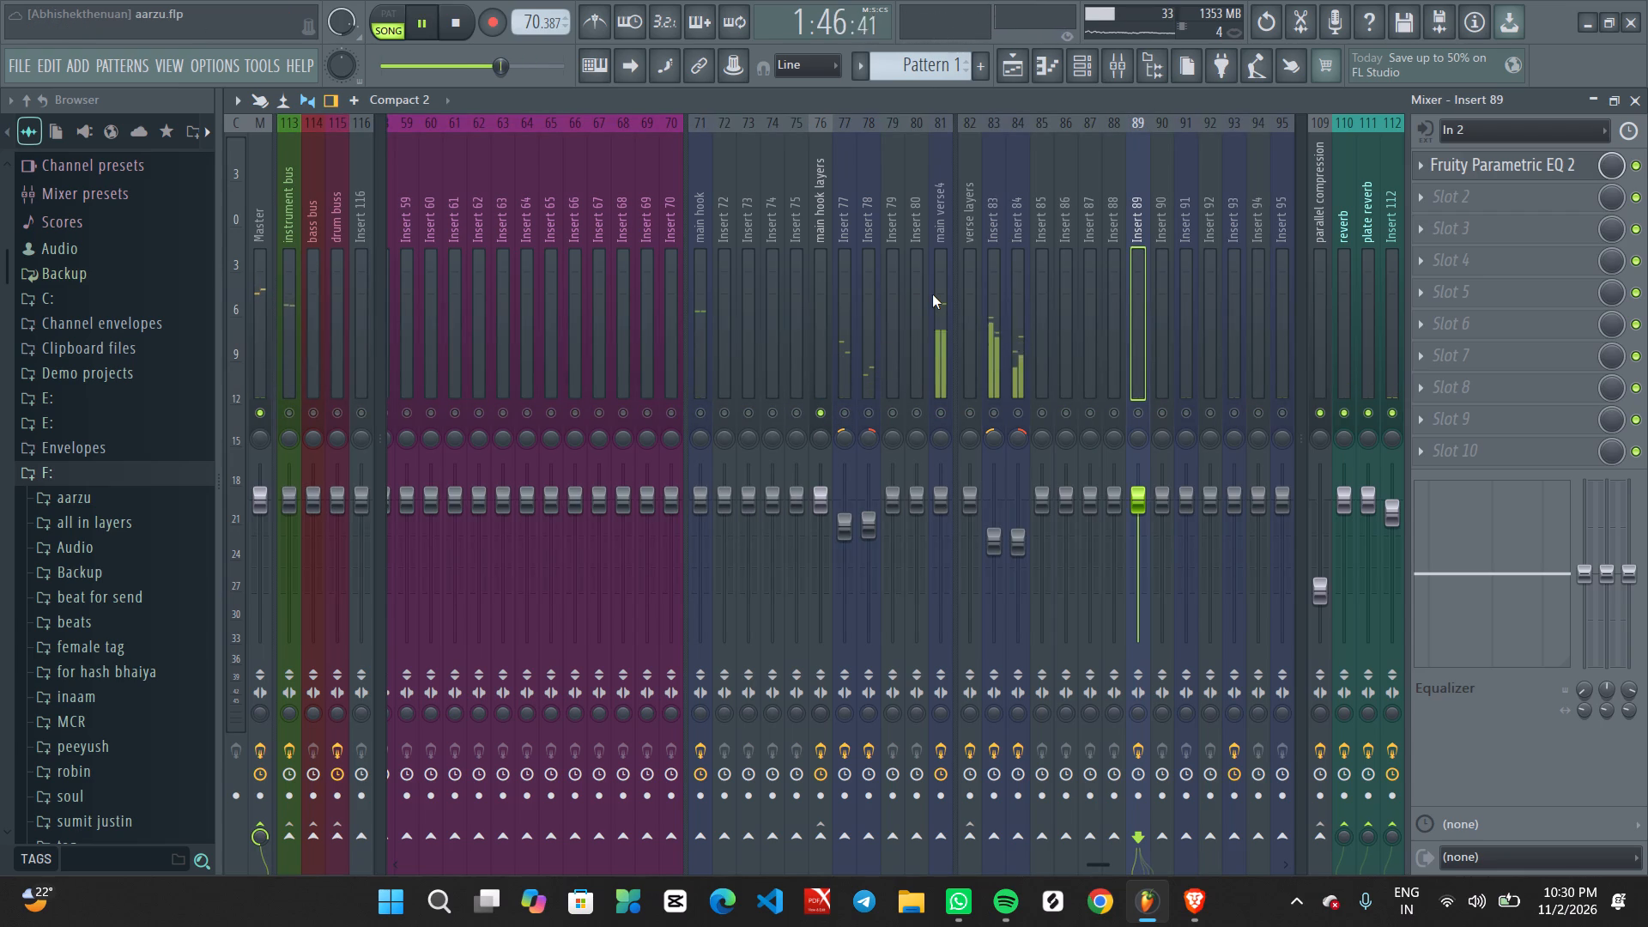
left_click(940, 412)
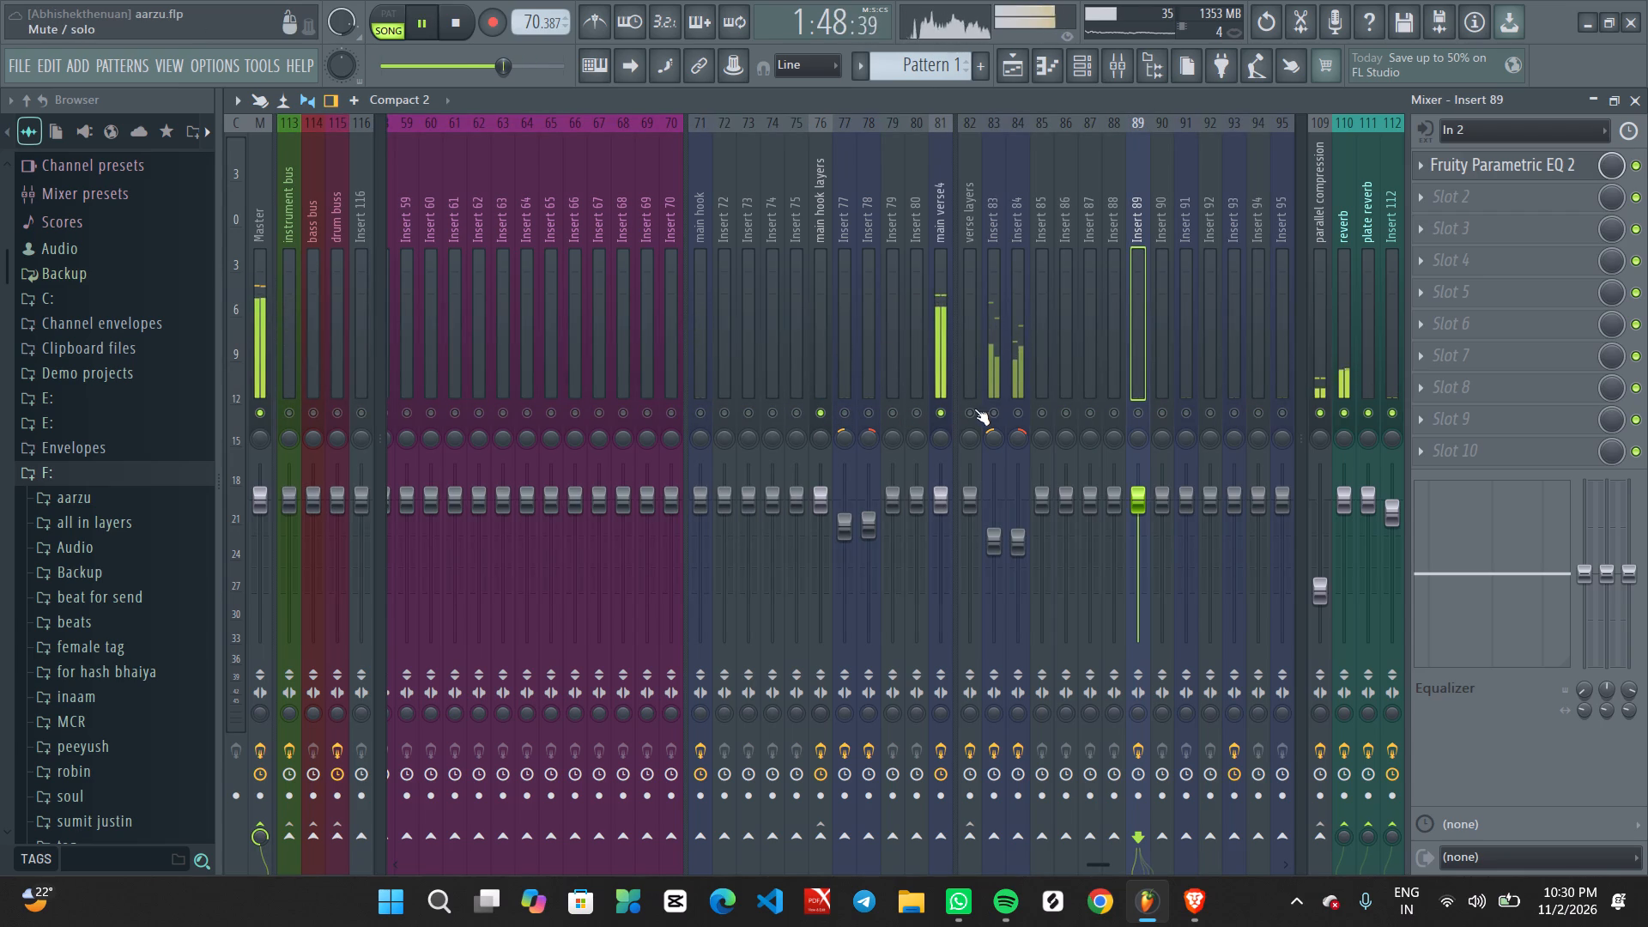
key("space")
key("space")
Replay from just before bar 33, enabling main hook, Insert 77 and Insert 78 in turn to hear the third hook's layers together.
double_click(1031, 64)
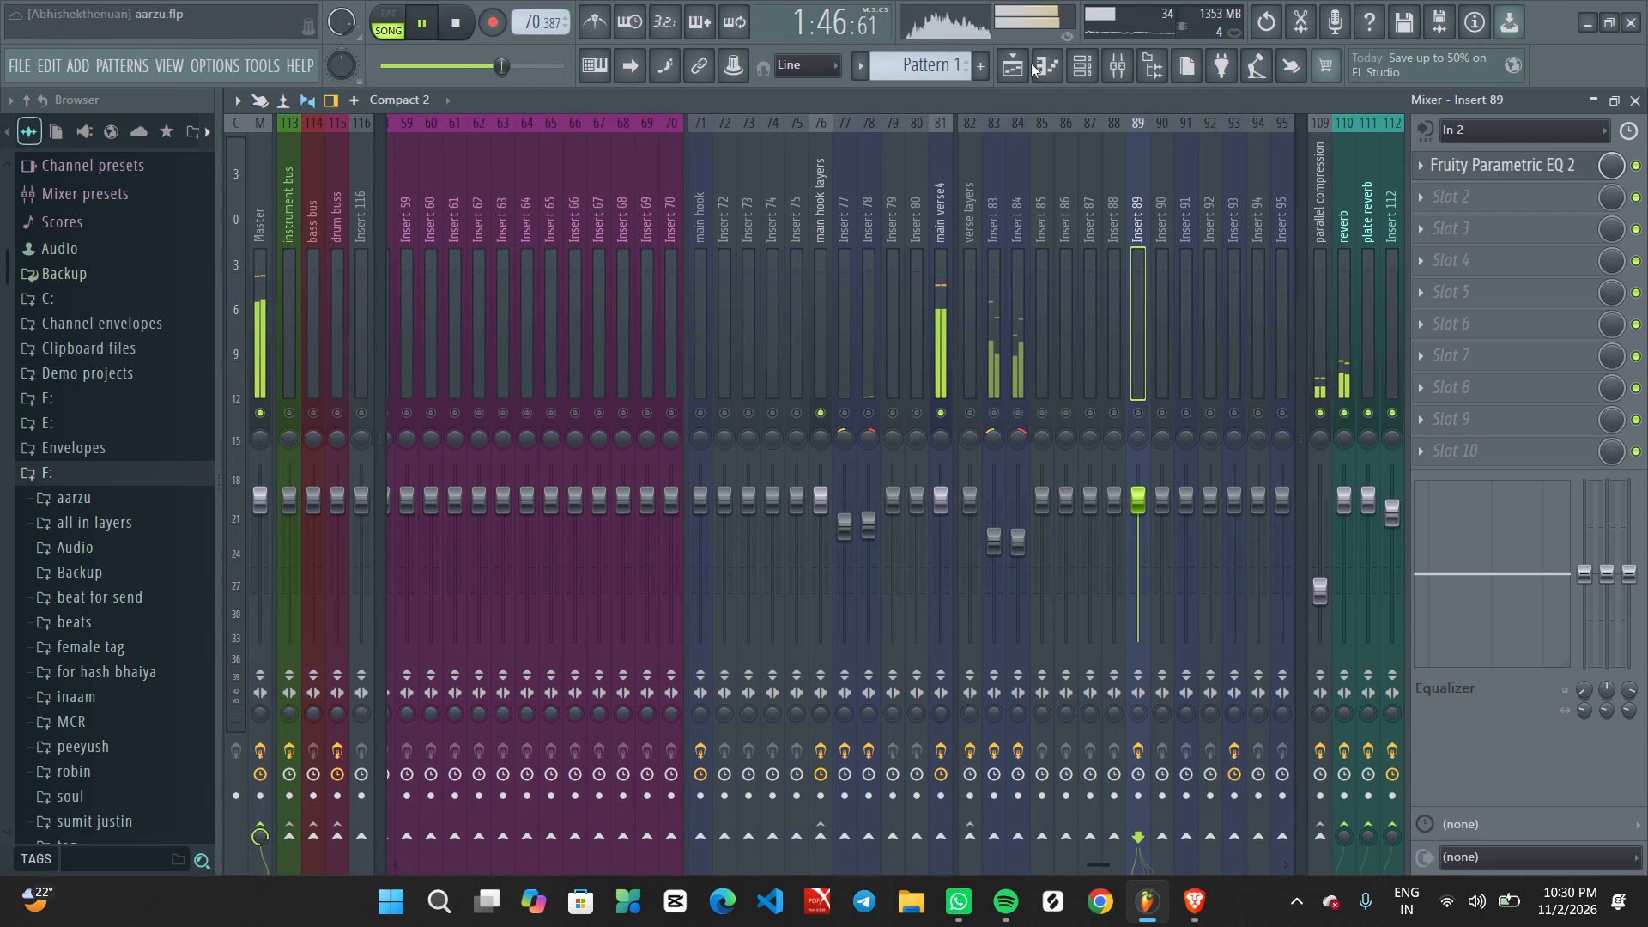
key("space")
key("space")
left_click(1078, 154)
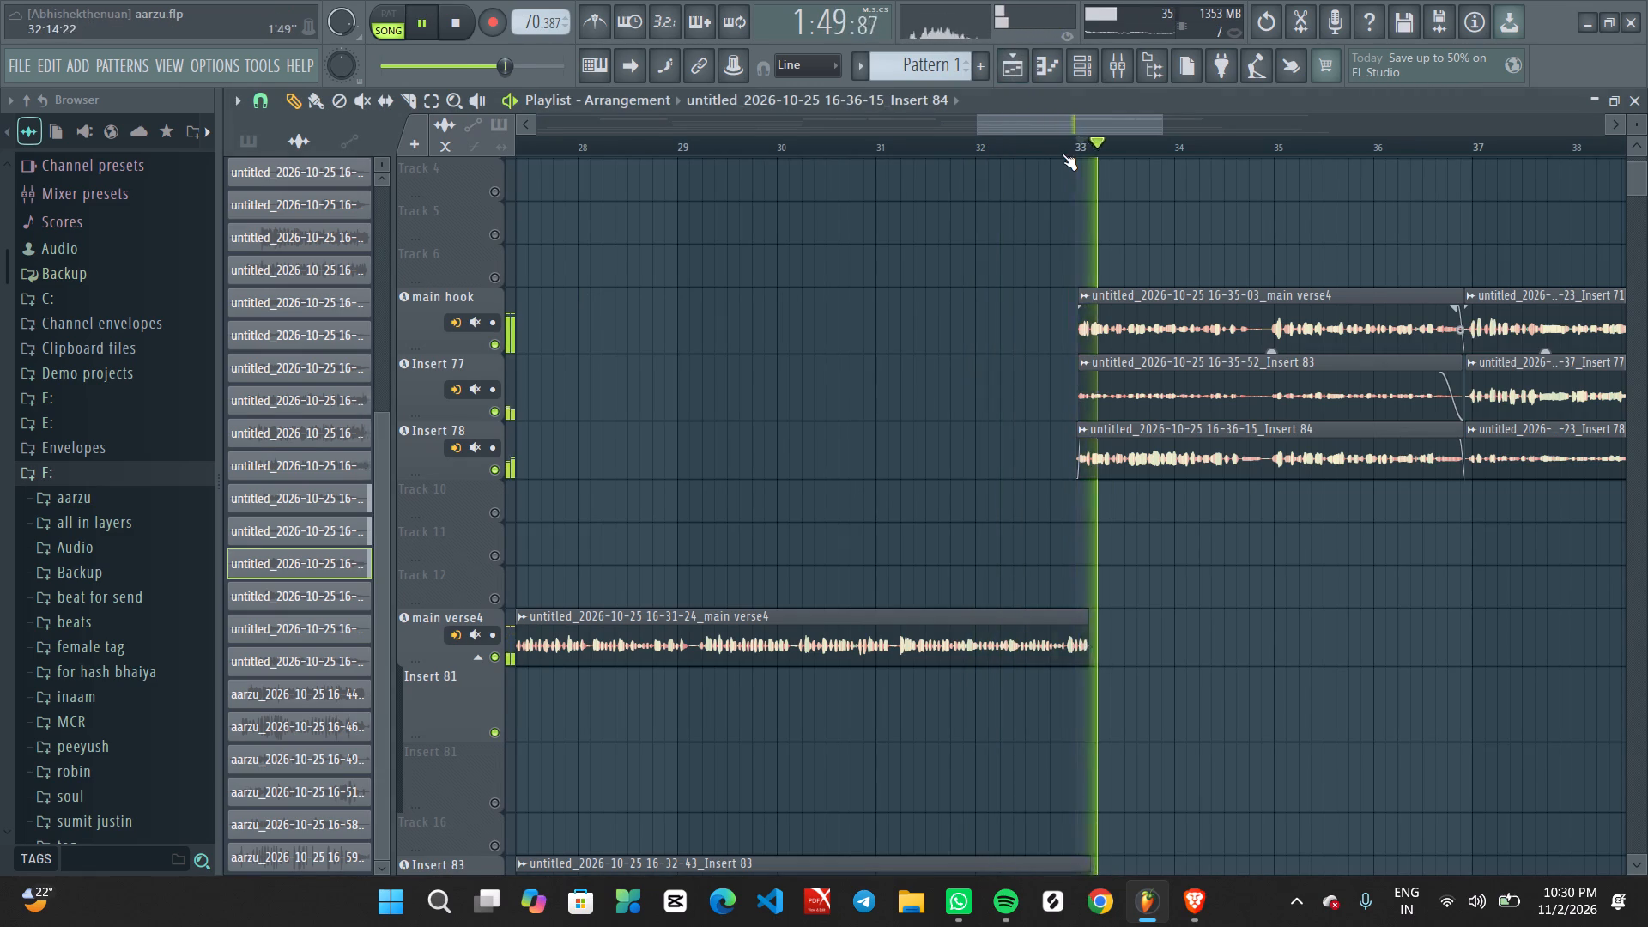
left_click(1062, 154)
left_click(1112, 70)
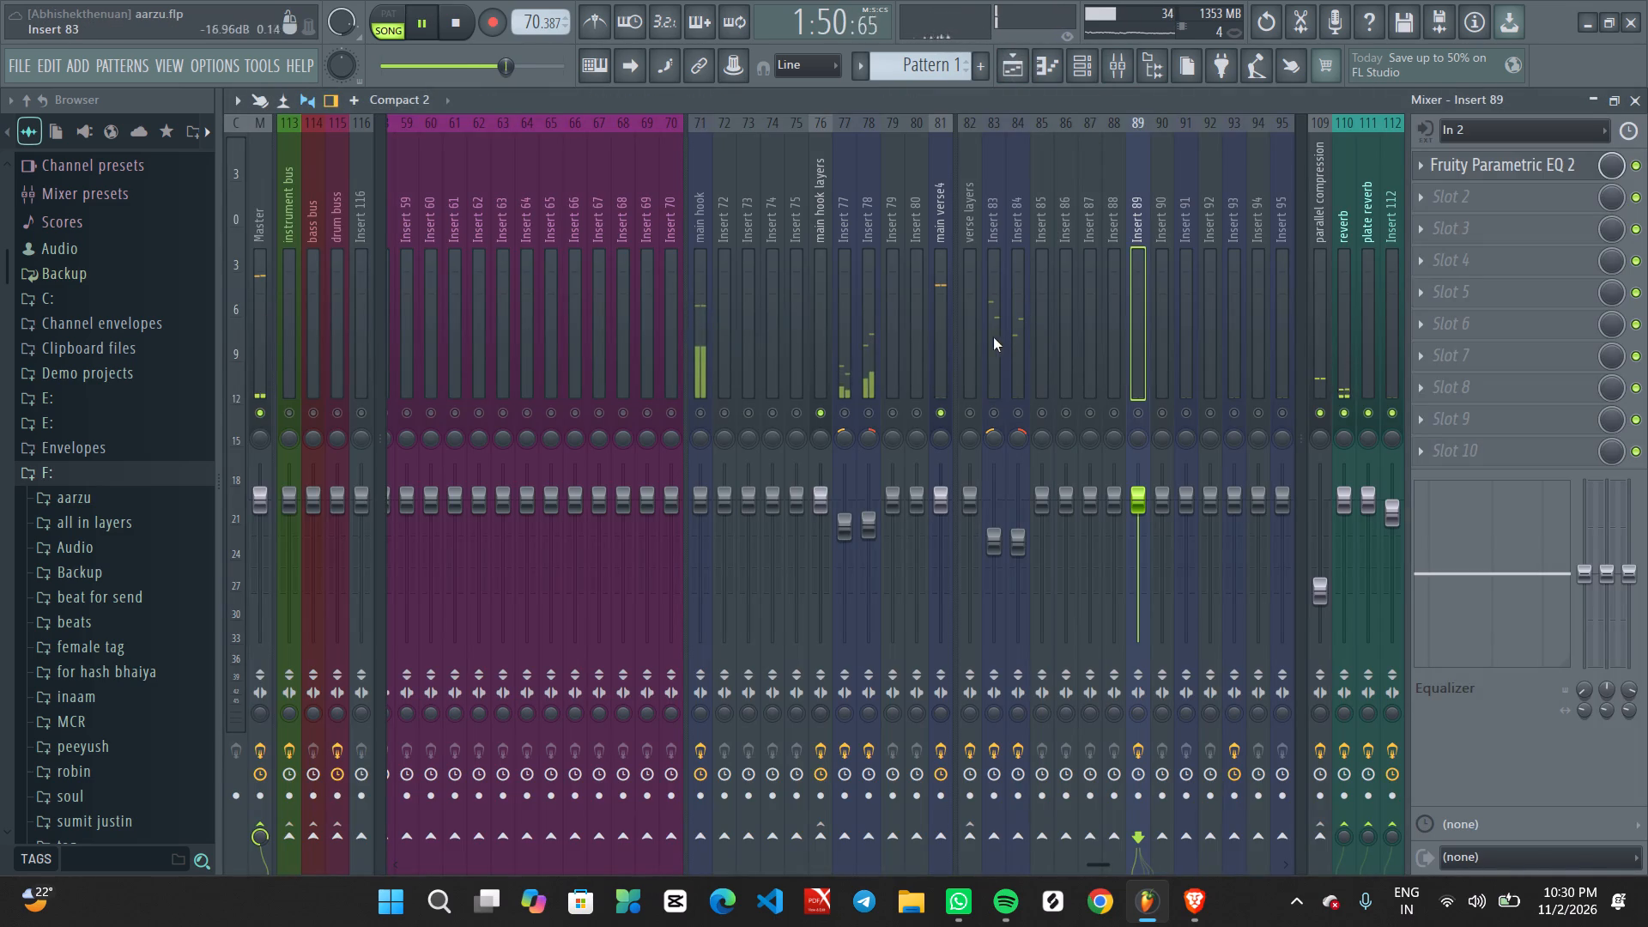
key("space")
key("space")
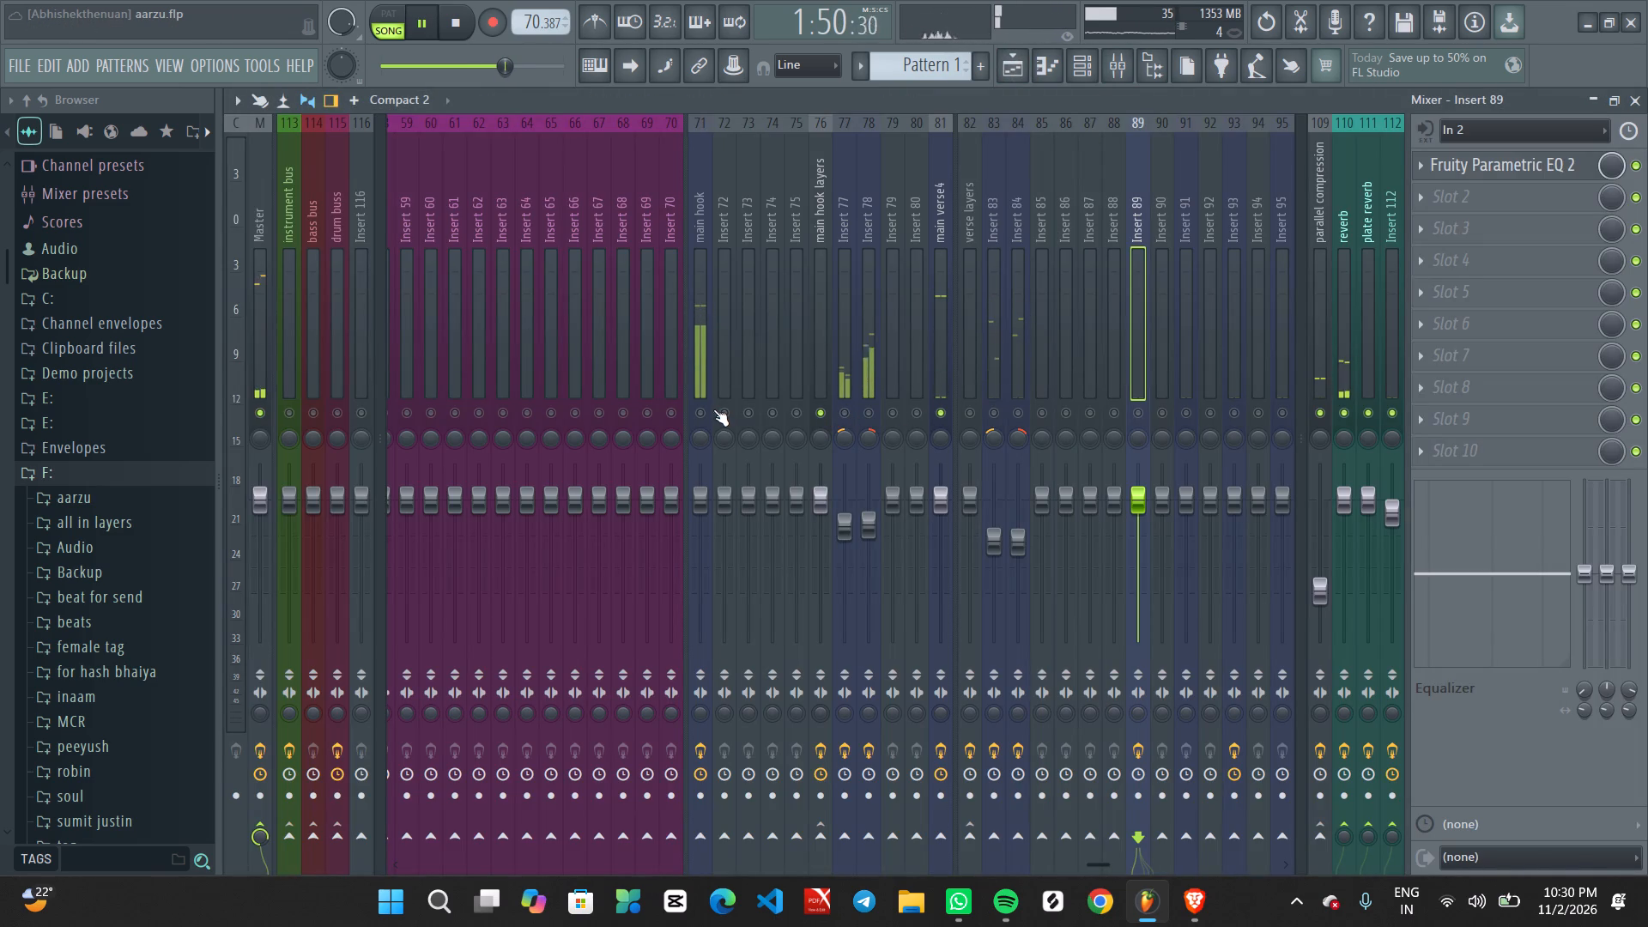
left_click(705, 409)
left_click(837, 415)
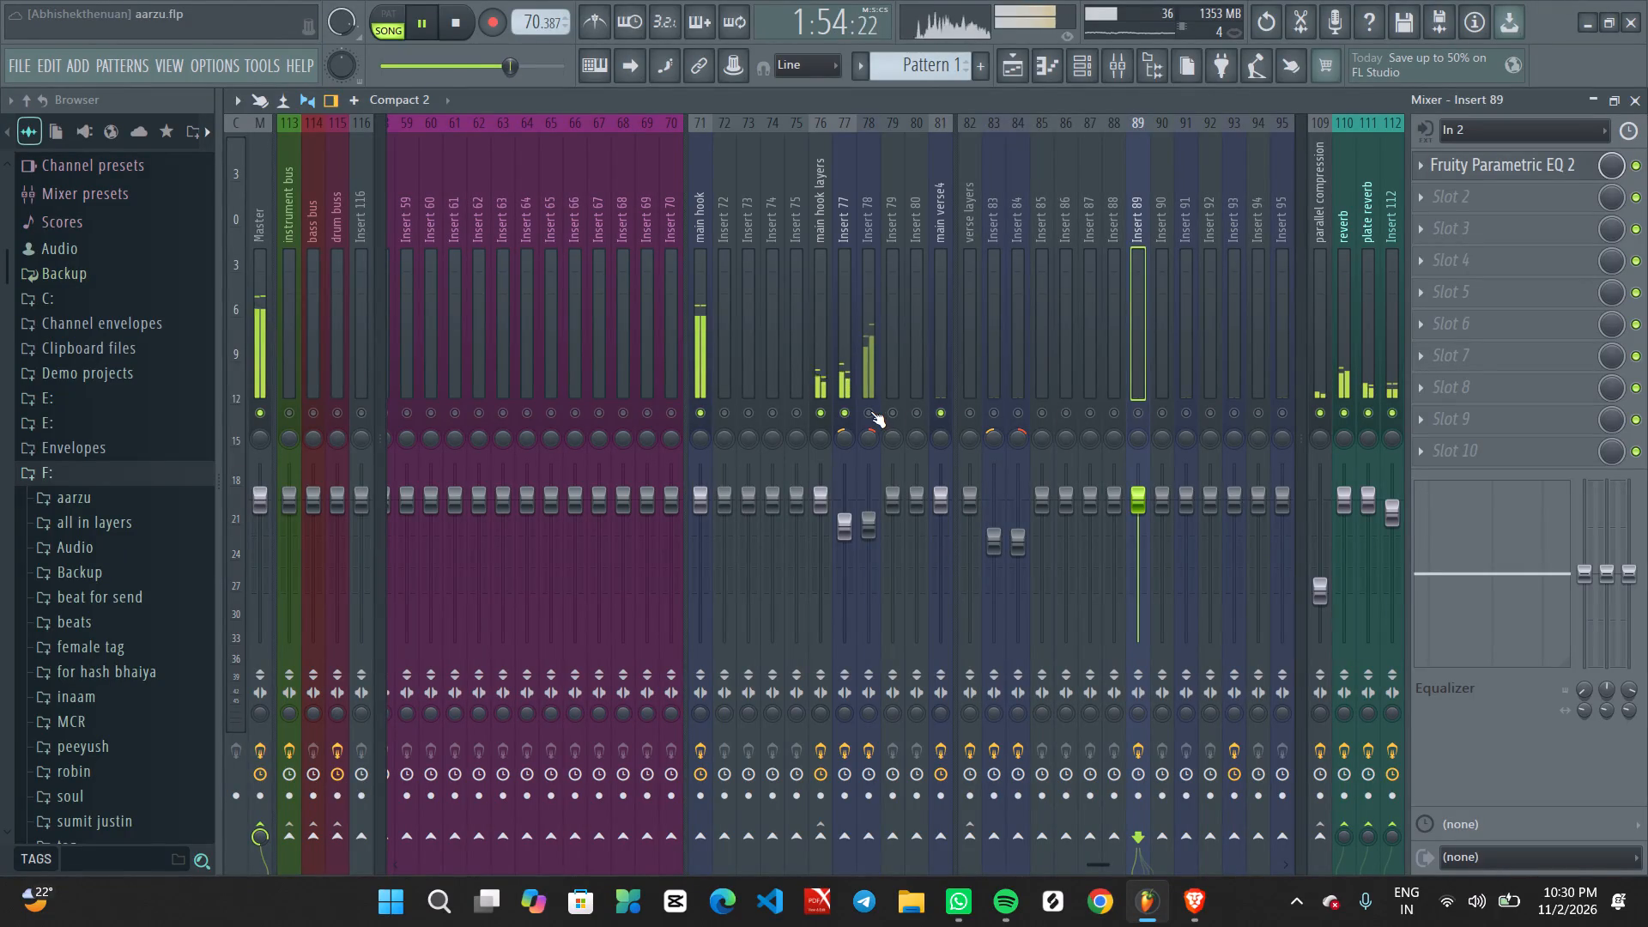
left_click(868, 409)
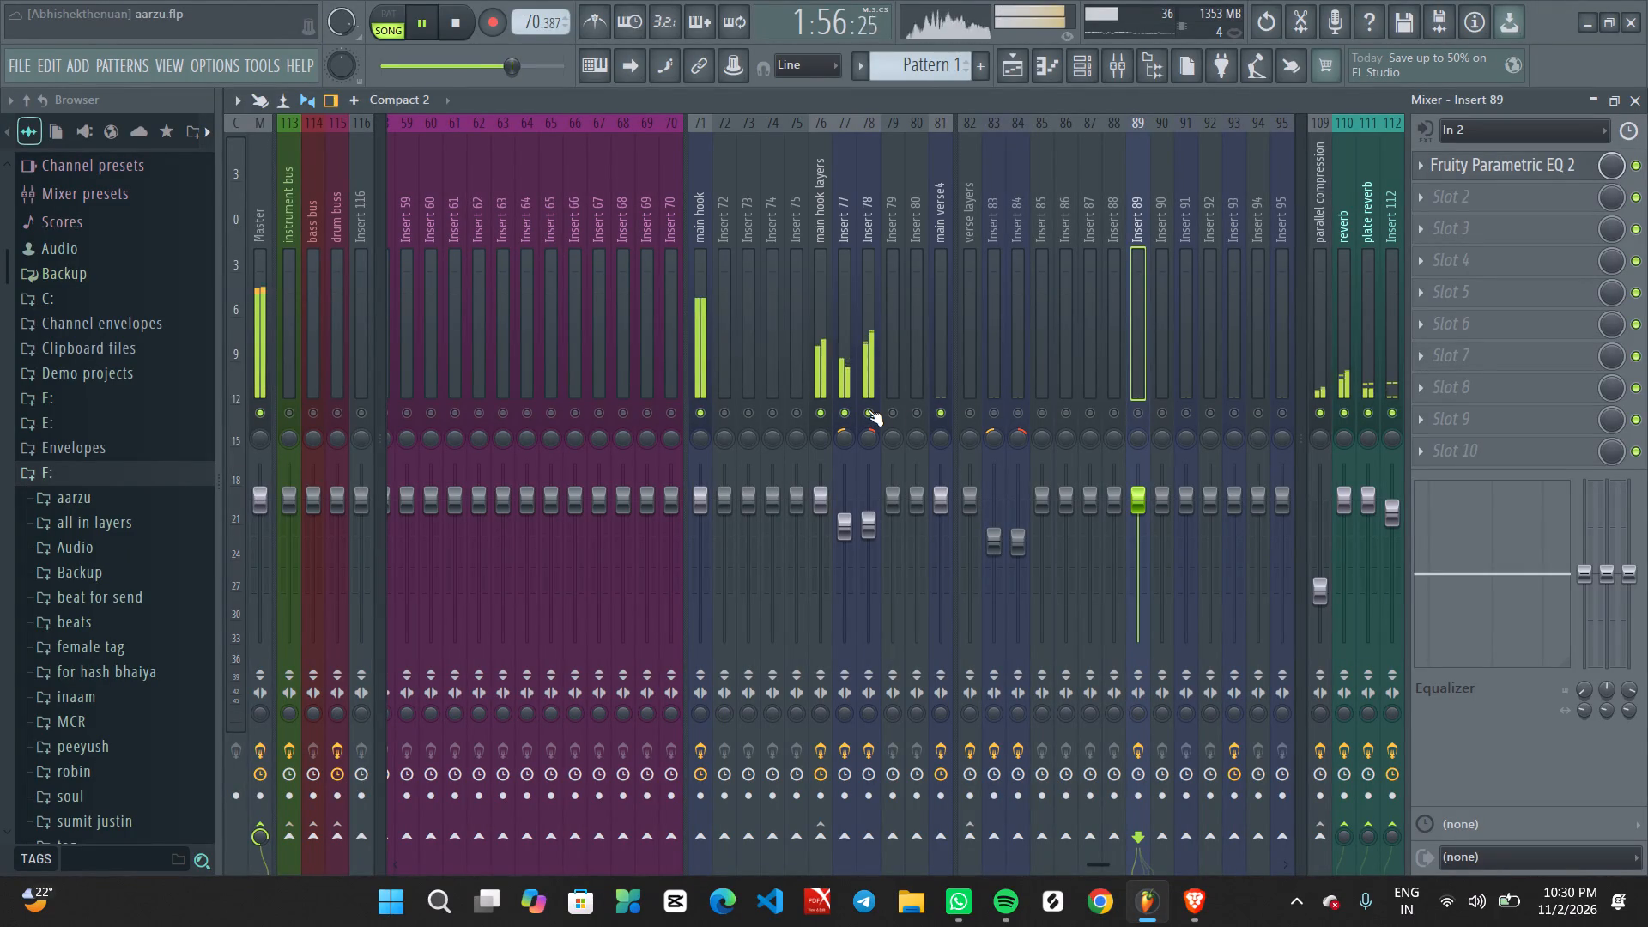
Mute Insert 77 and Insert 78 alternately against the main hook vocal, and solo Insert 78 to compare the layers.
left_click(838, 407)
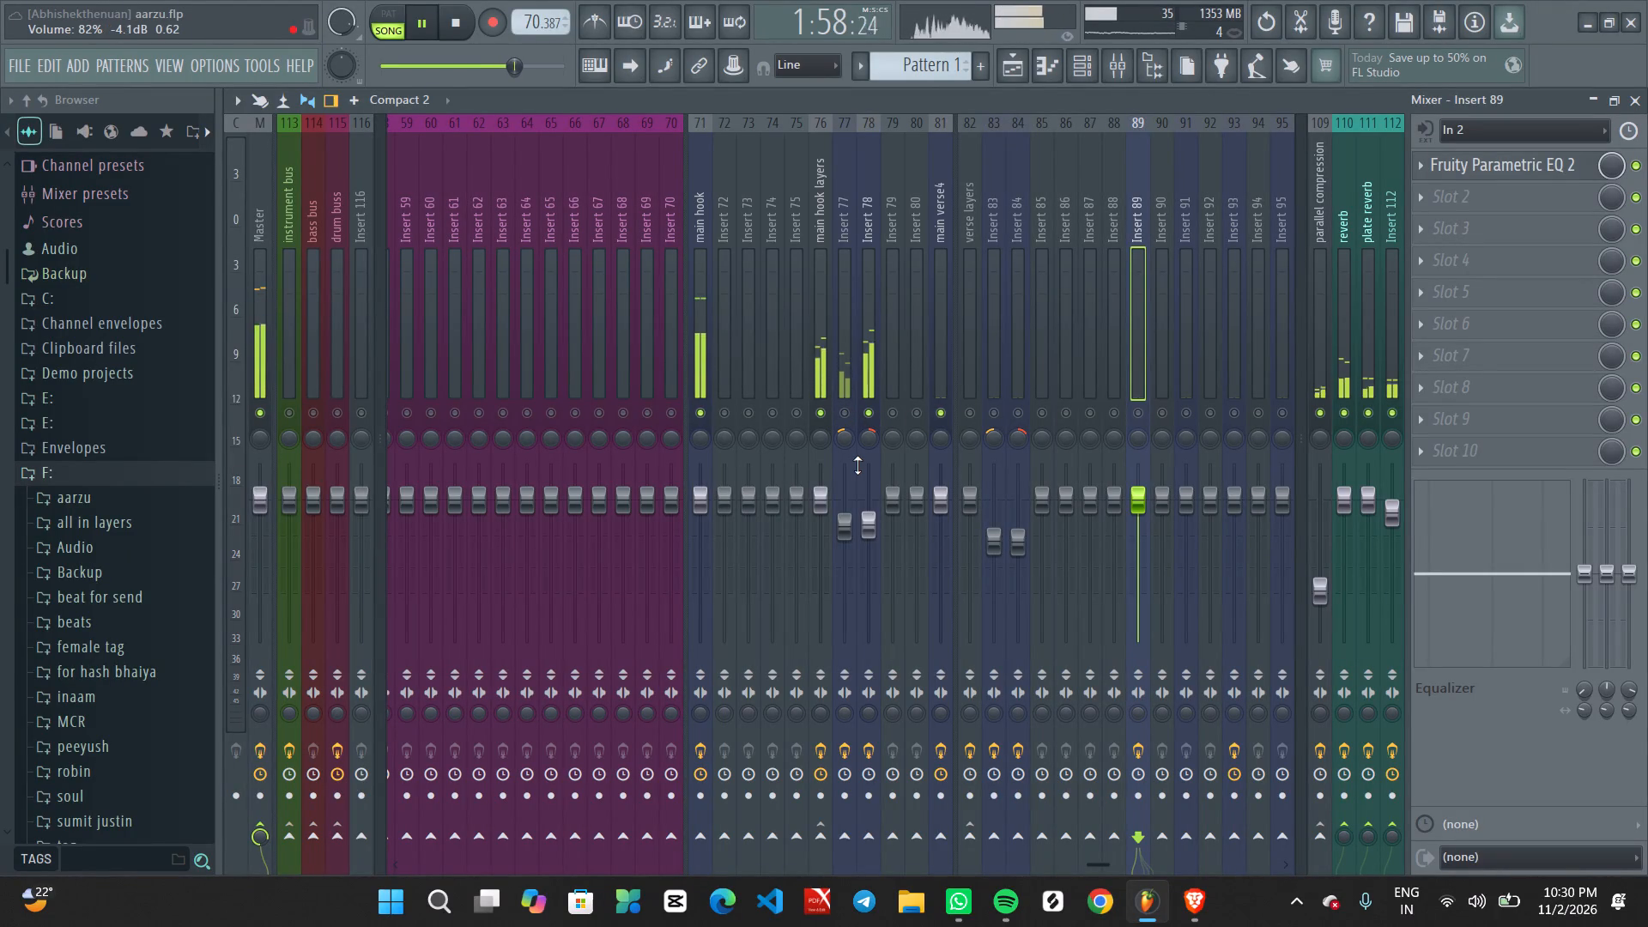
left_click(840, 406)
left_click(868, 409)
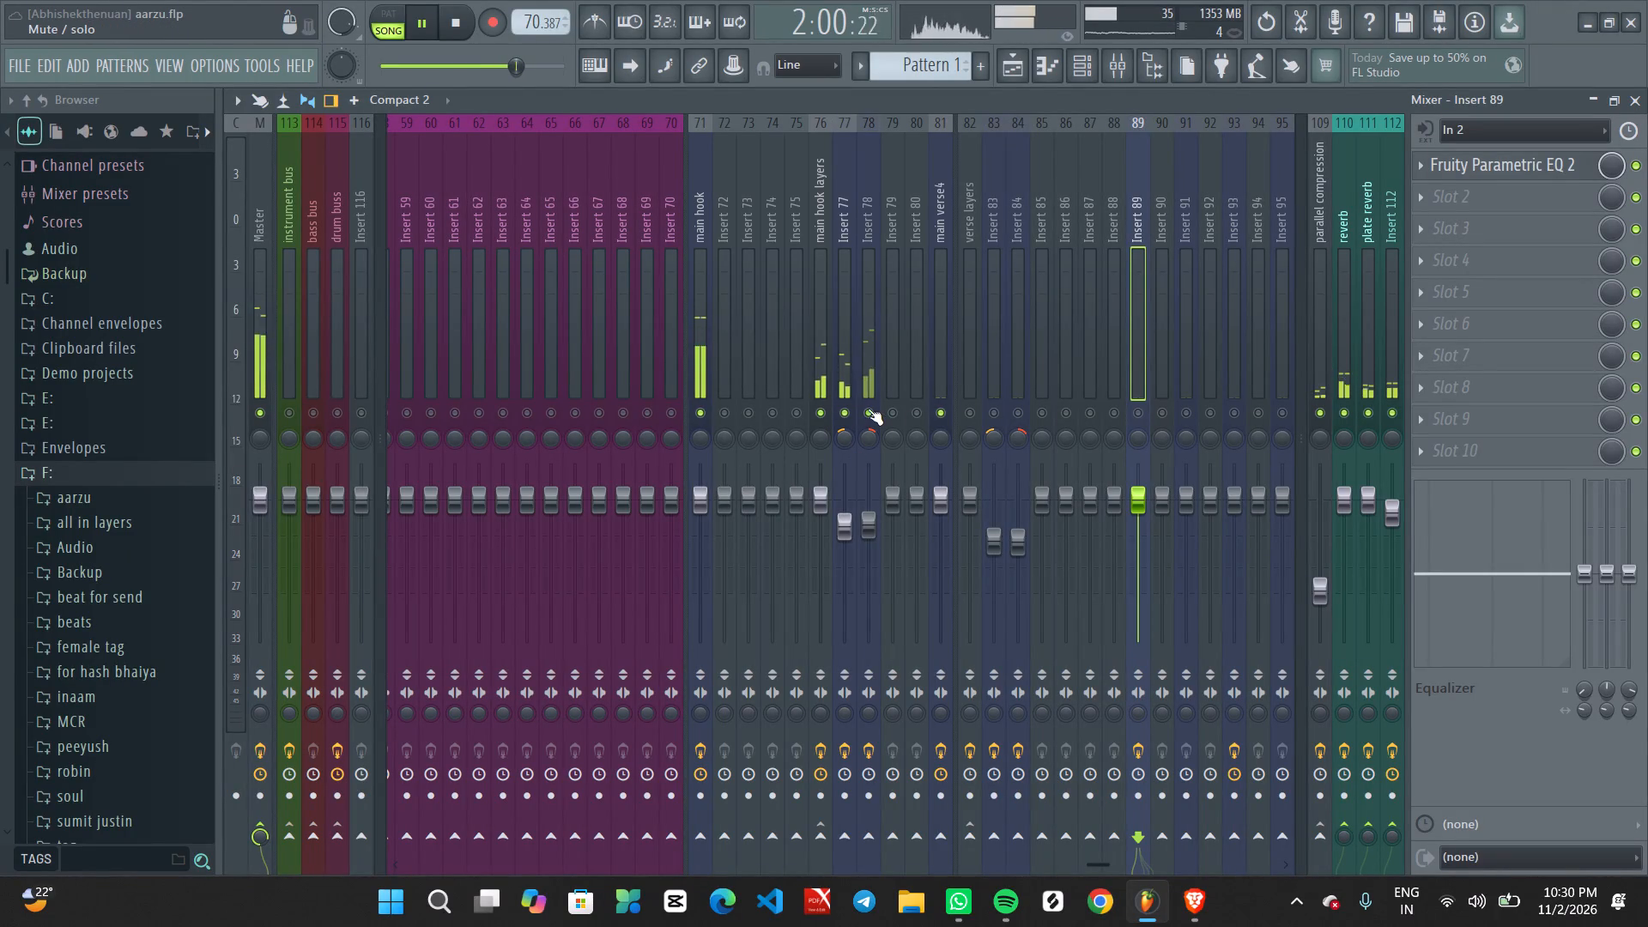
left_click(865, 409)
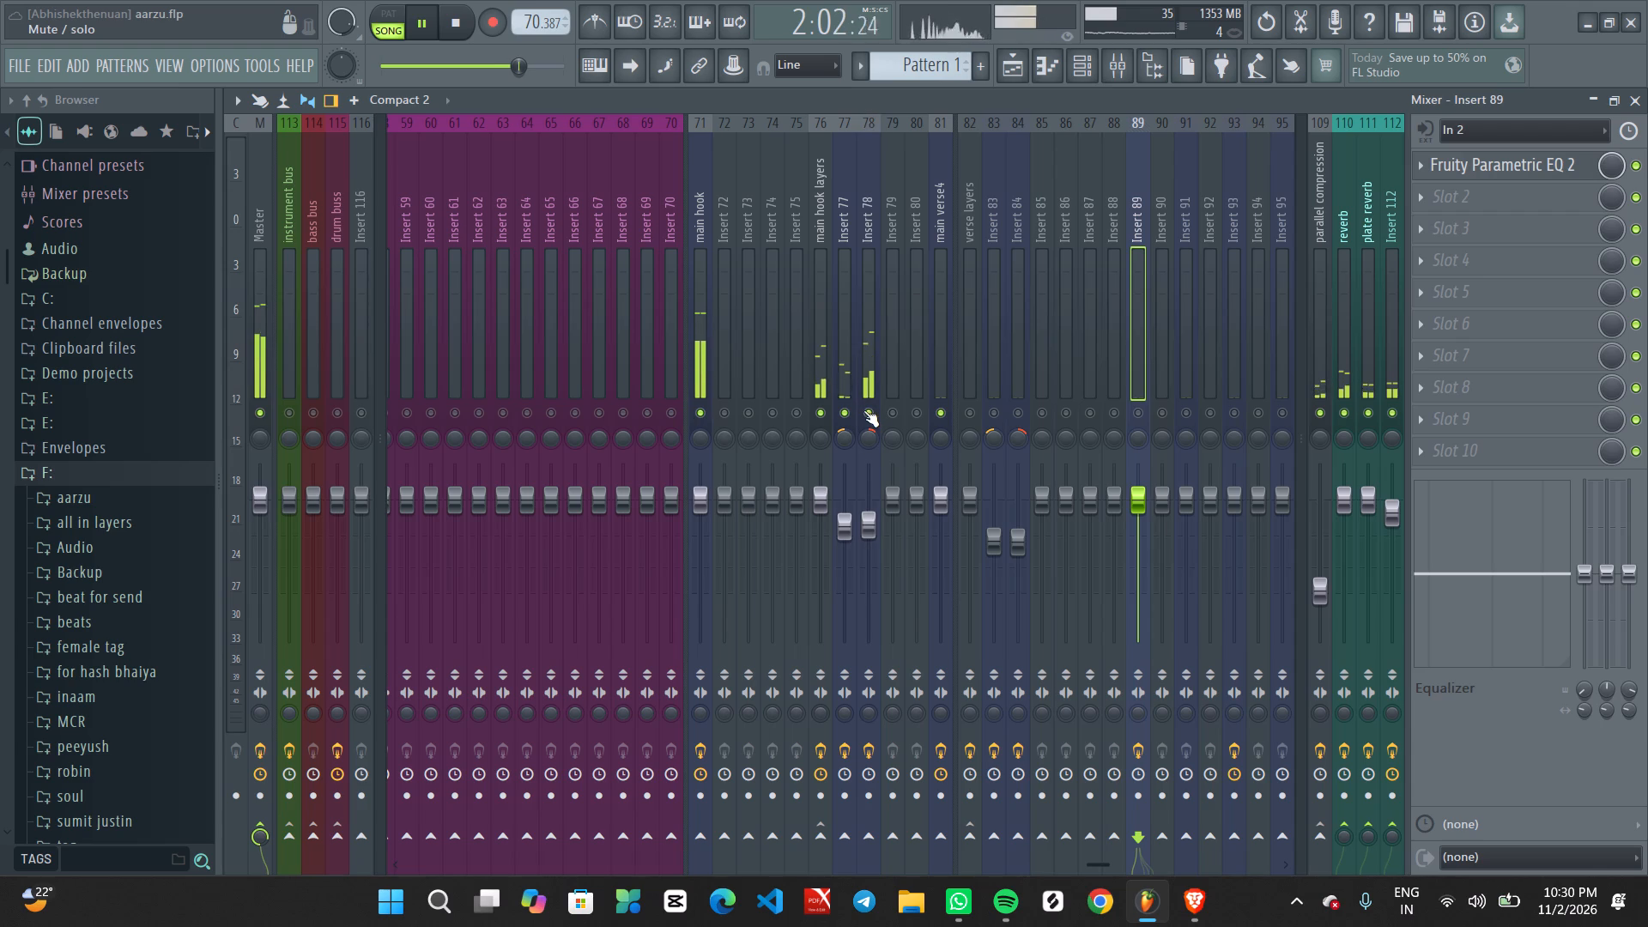
left_click(868, 410, "ctrl")
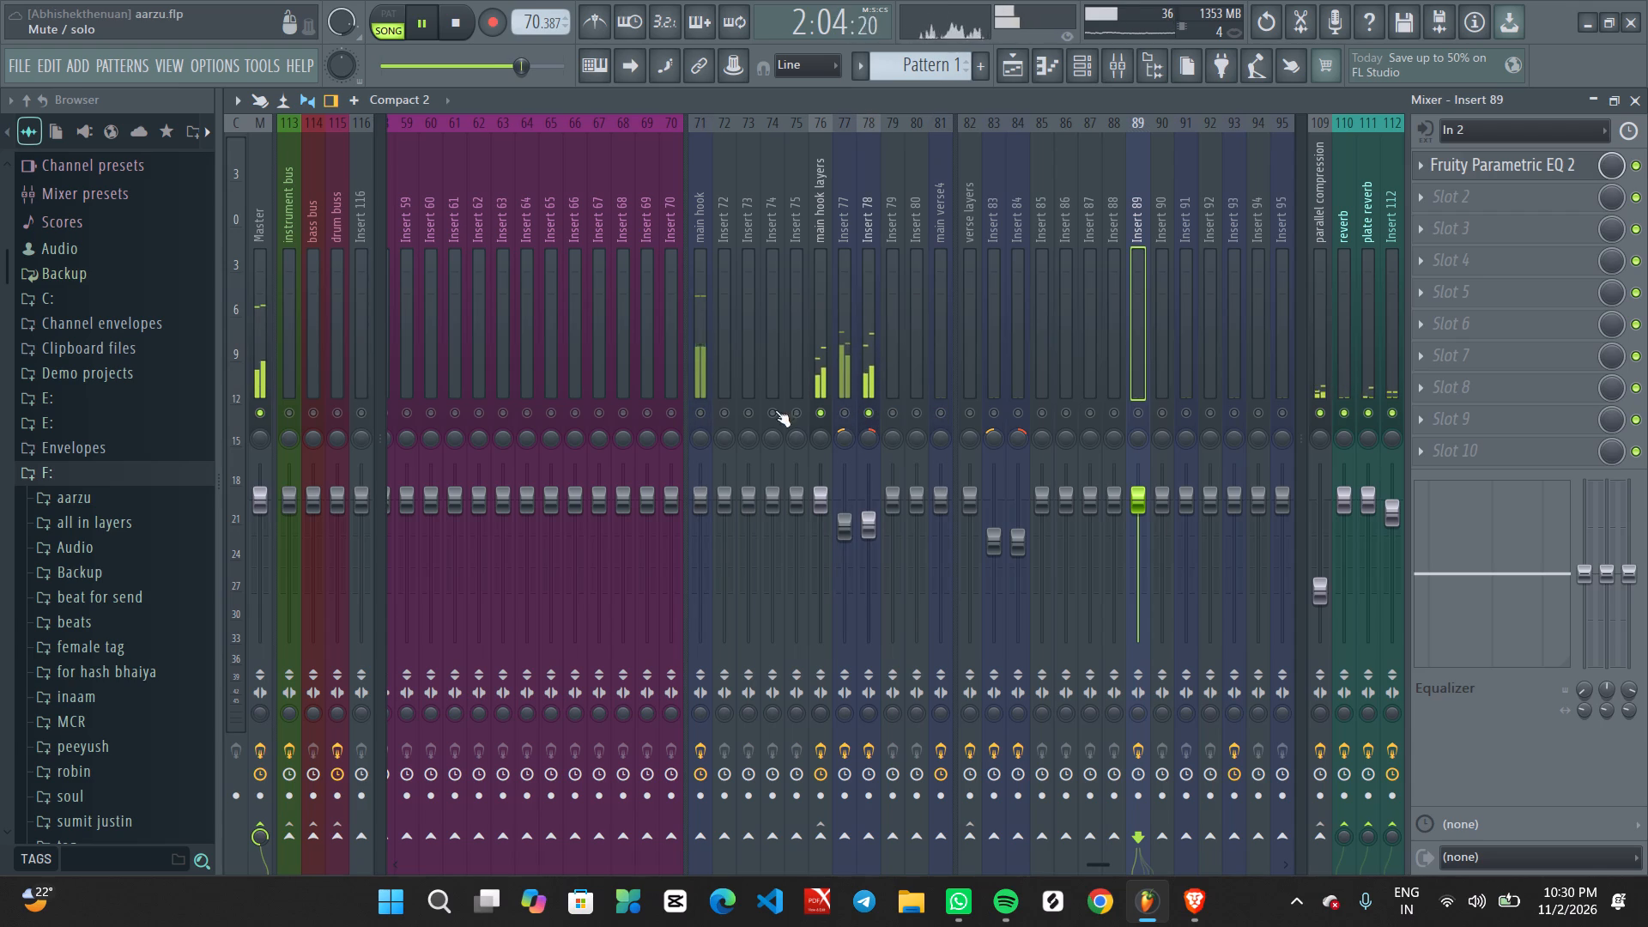
Audition the main hook with Insert 78 and re-enable all mixer tracks for full-mix playback.
left_click(705, 415)
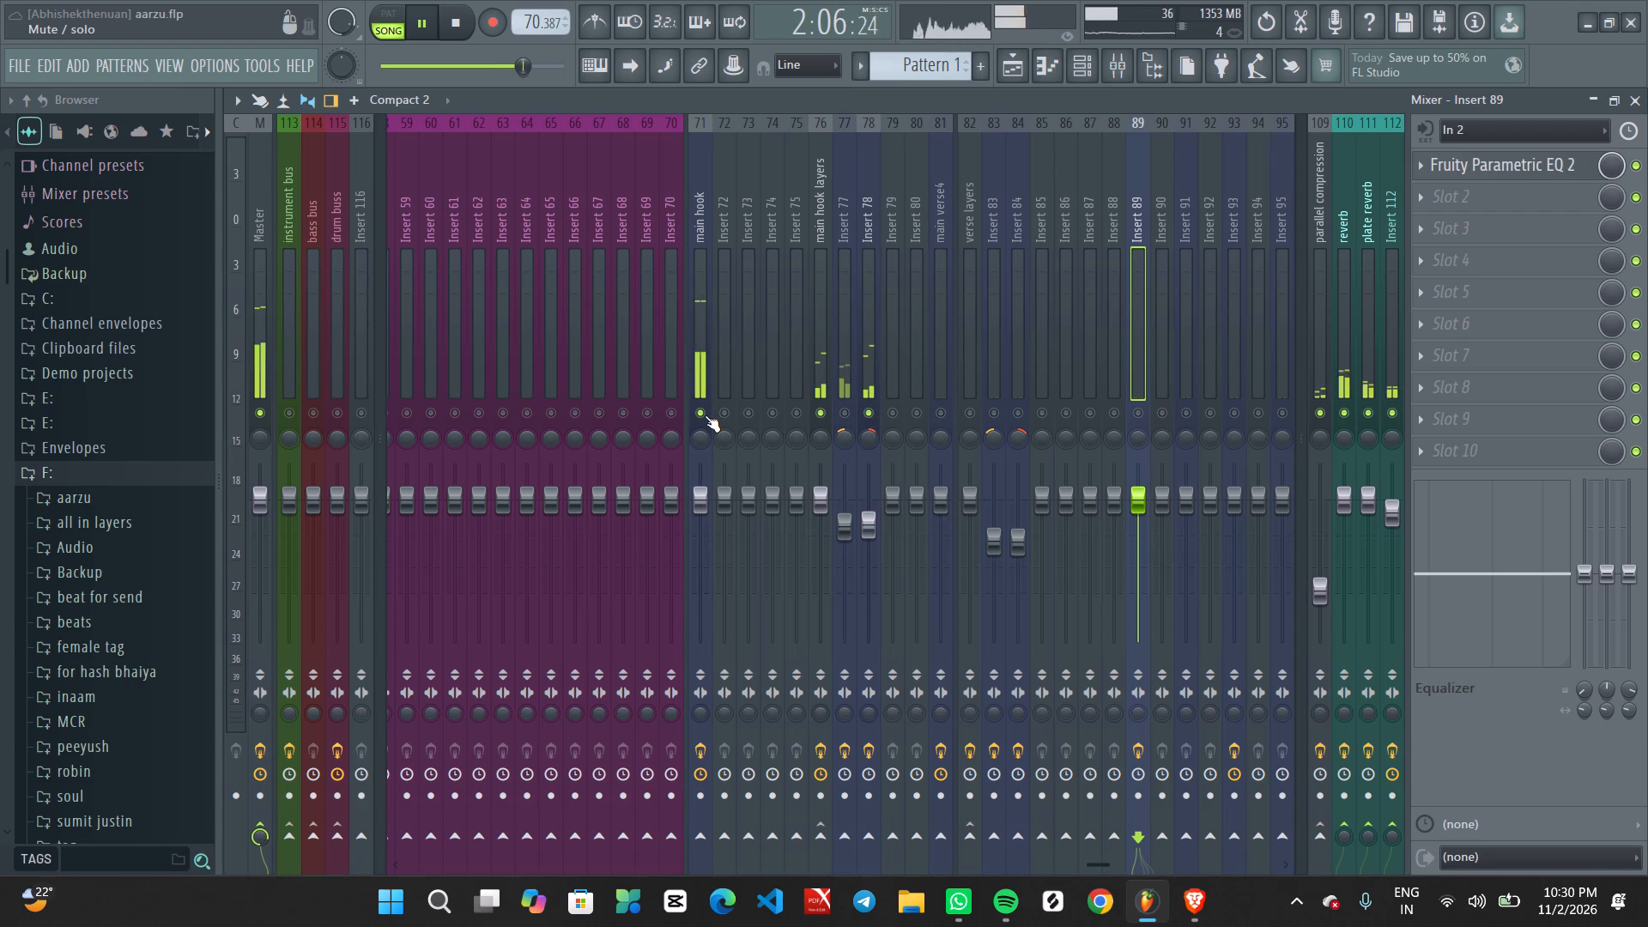
left_click(705, 415, "ctrl")
left_click(705, 415, "ctrl")
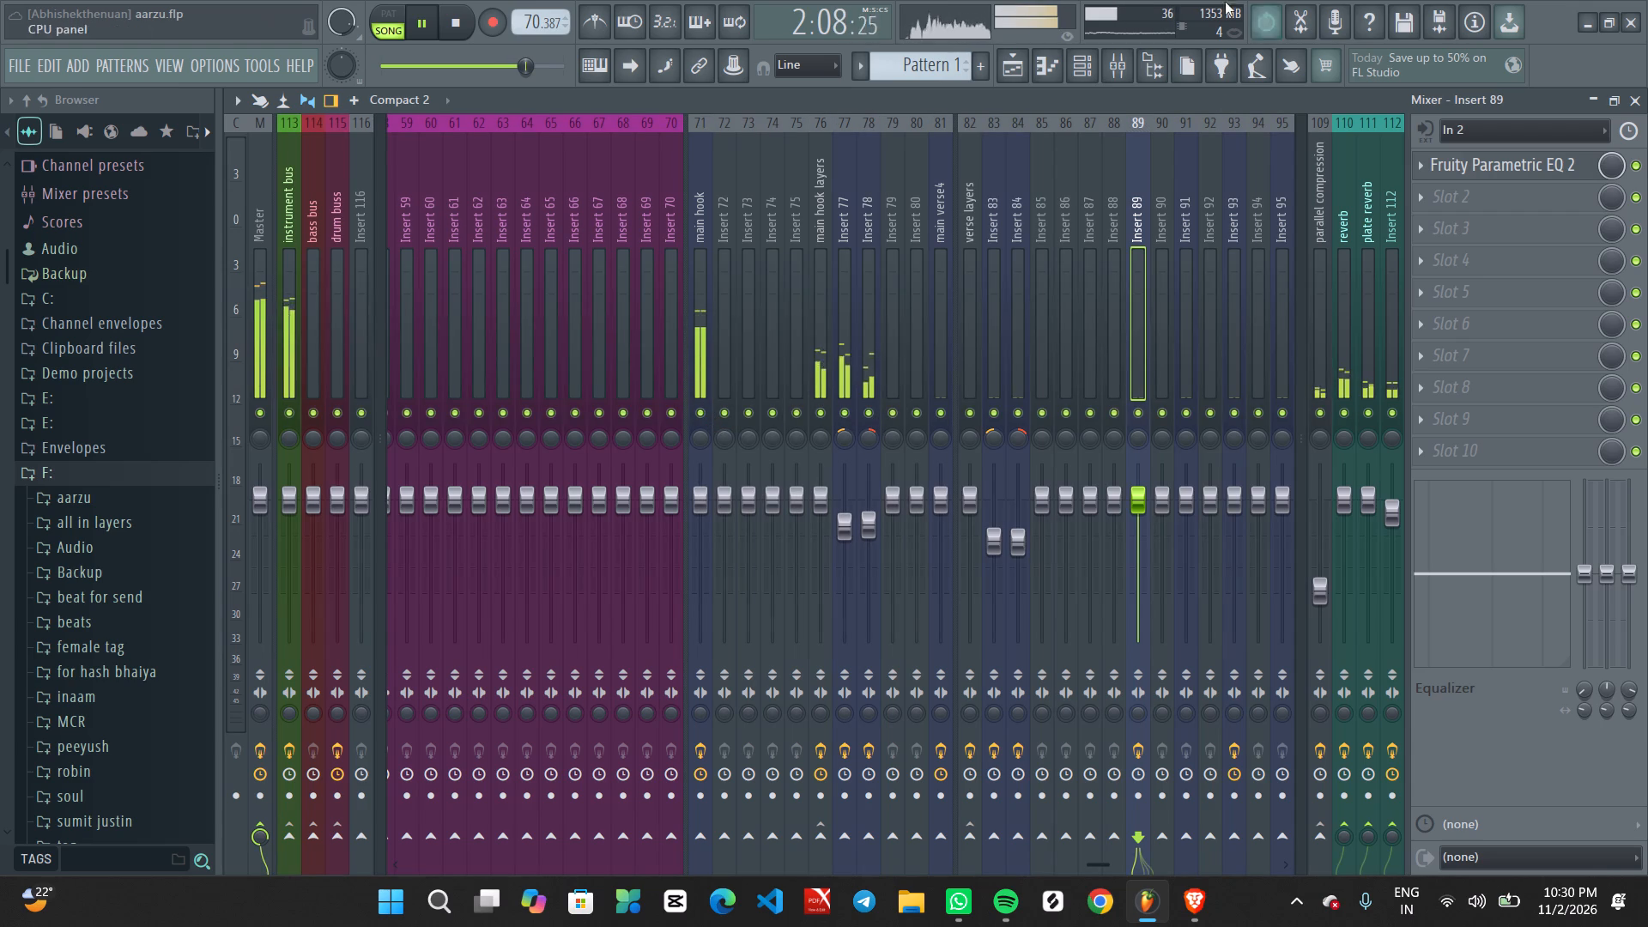
Examine the whole arrangement's hook and verse clips in the playlist and restart playback from the beginning of the song.
left_click(1109, 61)
scroll(1142, 373, "down", 8, "ctrl")
scroll(1274, 496, "down", 9, "ctrl")
scroll(1213, 532, "up", 2)
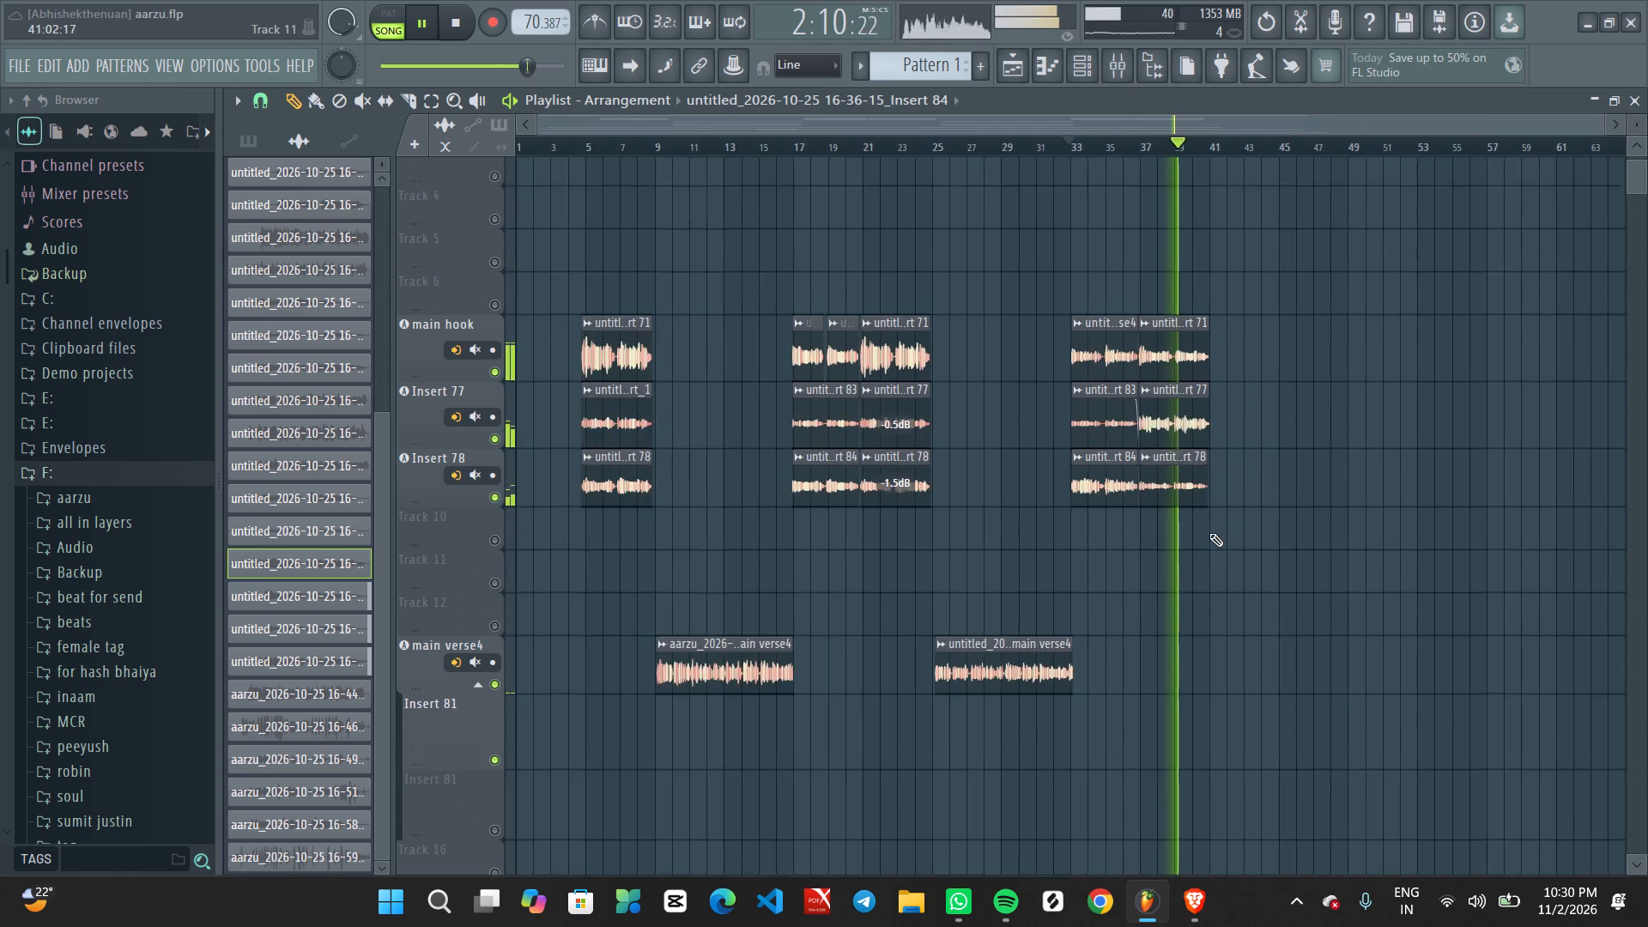
scroll(1209, 533, "up", 5)
middle_click_drag(1313, 348, 1237, 789)
scroll(1027, 541, "down", 8, "ctrl")
scroll(1146, 592, "up", 6, "ctrl")
middle_click_drag(1181, 677, 1194, 657)
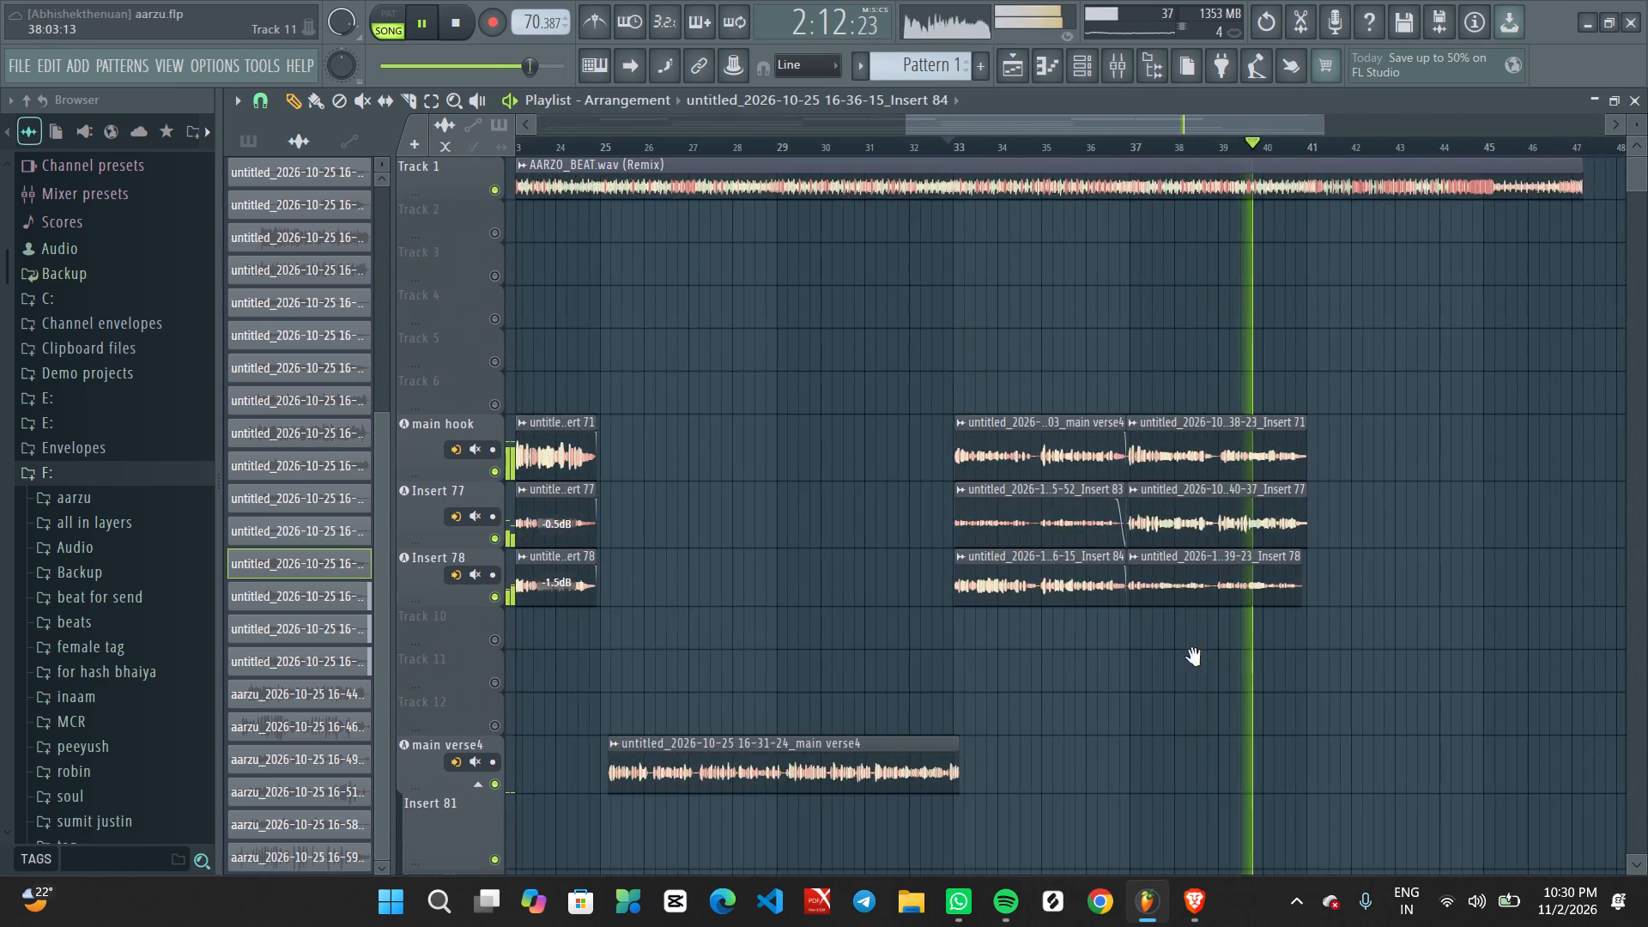
middle_click_drag(1194, 657, 1403, 262)
scroll(1228, 272, "down", 7, "ctrl")
left_click_drag(546, 148, 437, 164)
scroll(682, 343, "up", 3, "ctrl")
middle_click_drag(621, 391, 1316, 470)
scroll(809, 532, "up", 3, "ctrl")
middle_click_drag(725, 547, 1267, 561)
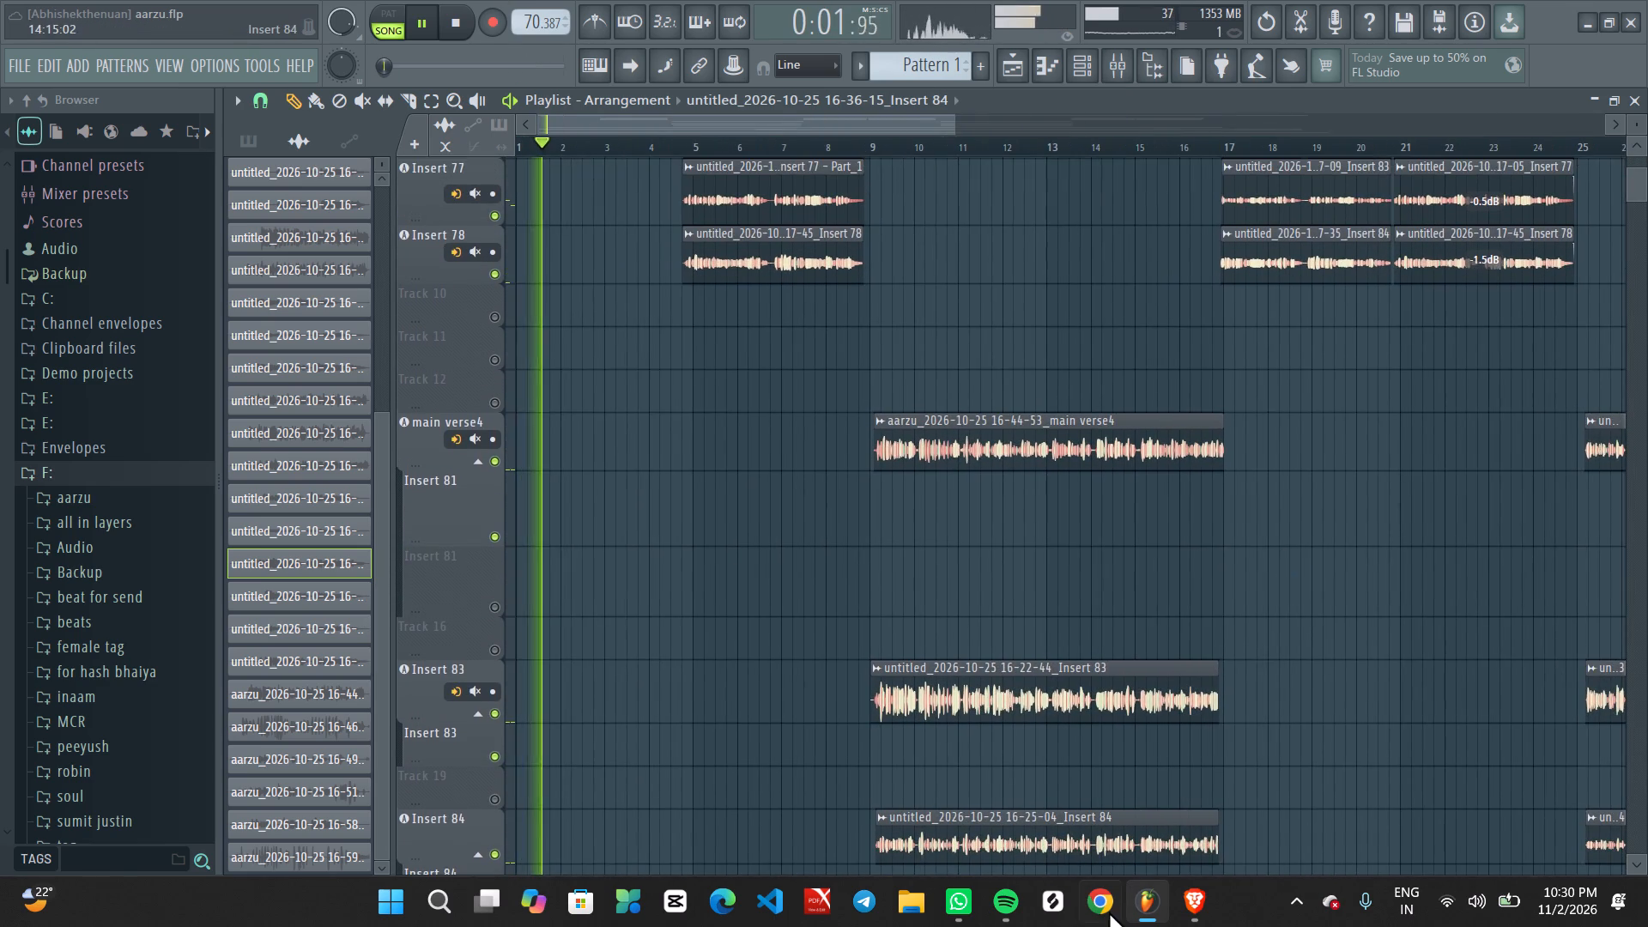
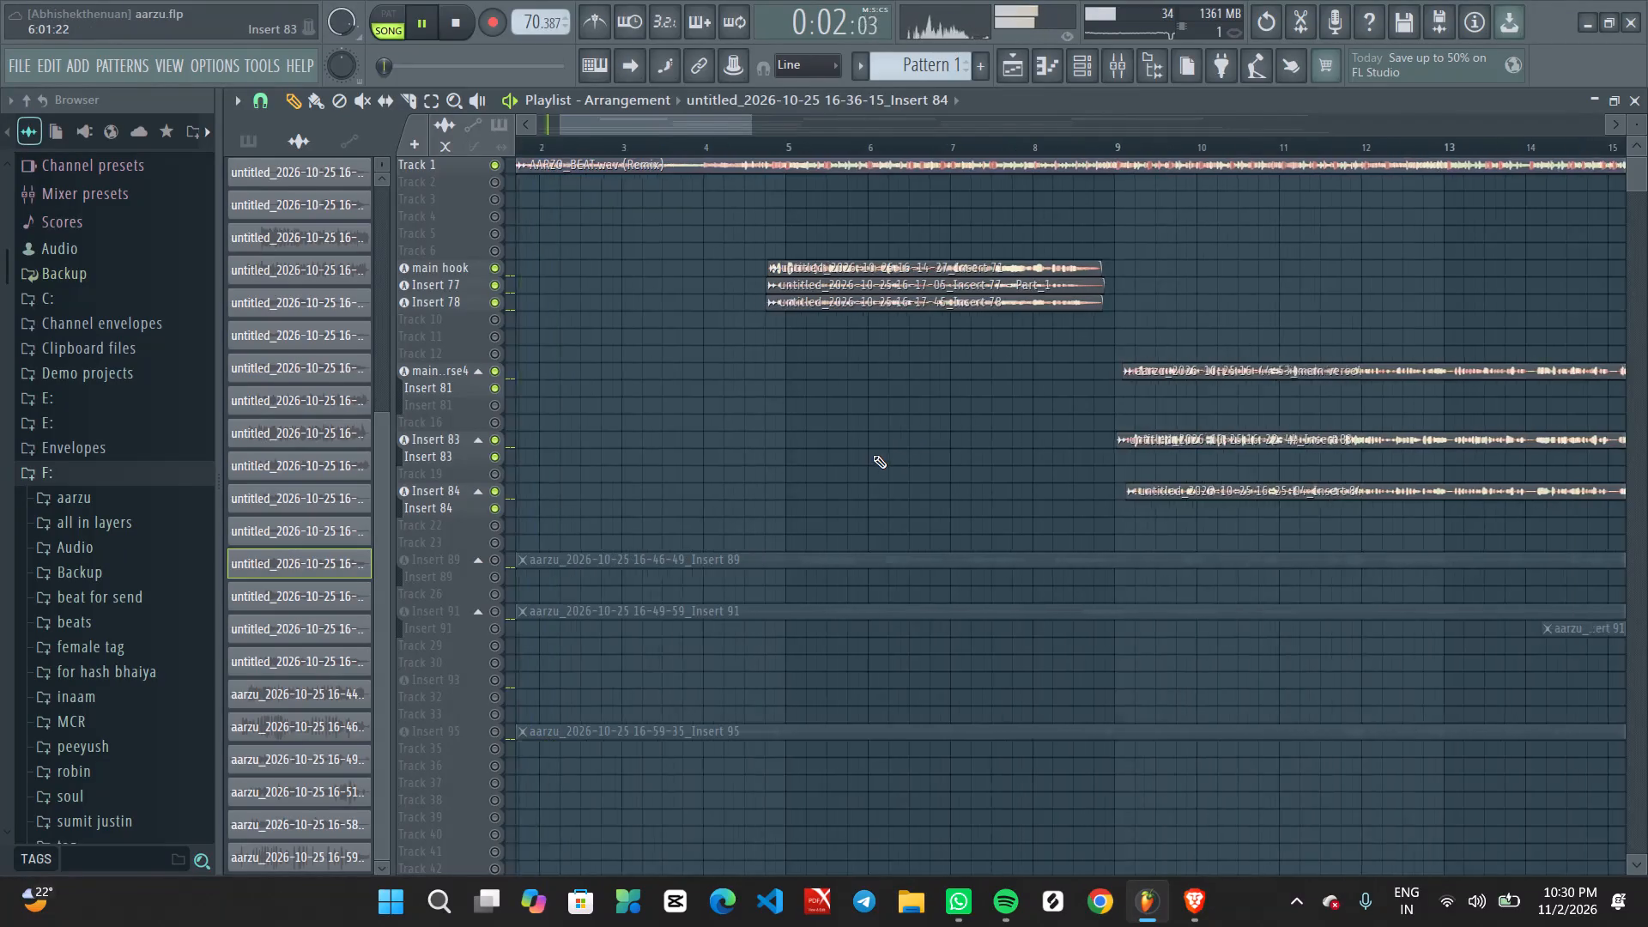
Examine the hook and verse clips across the arrangement during playback, focusing on the first hook's layers before bar 5.
middle_click_drag(896, 457, 1507, 459)
scroll(1243, 433, "down", 7, "ctrl")
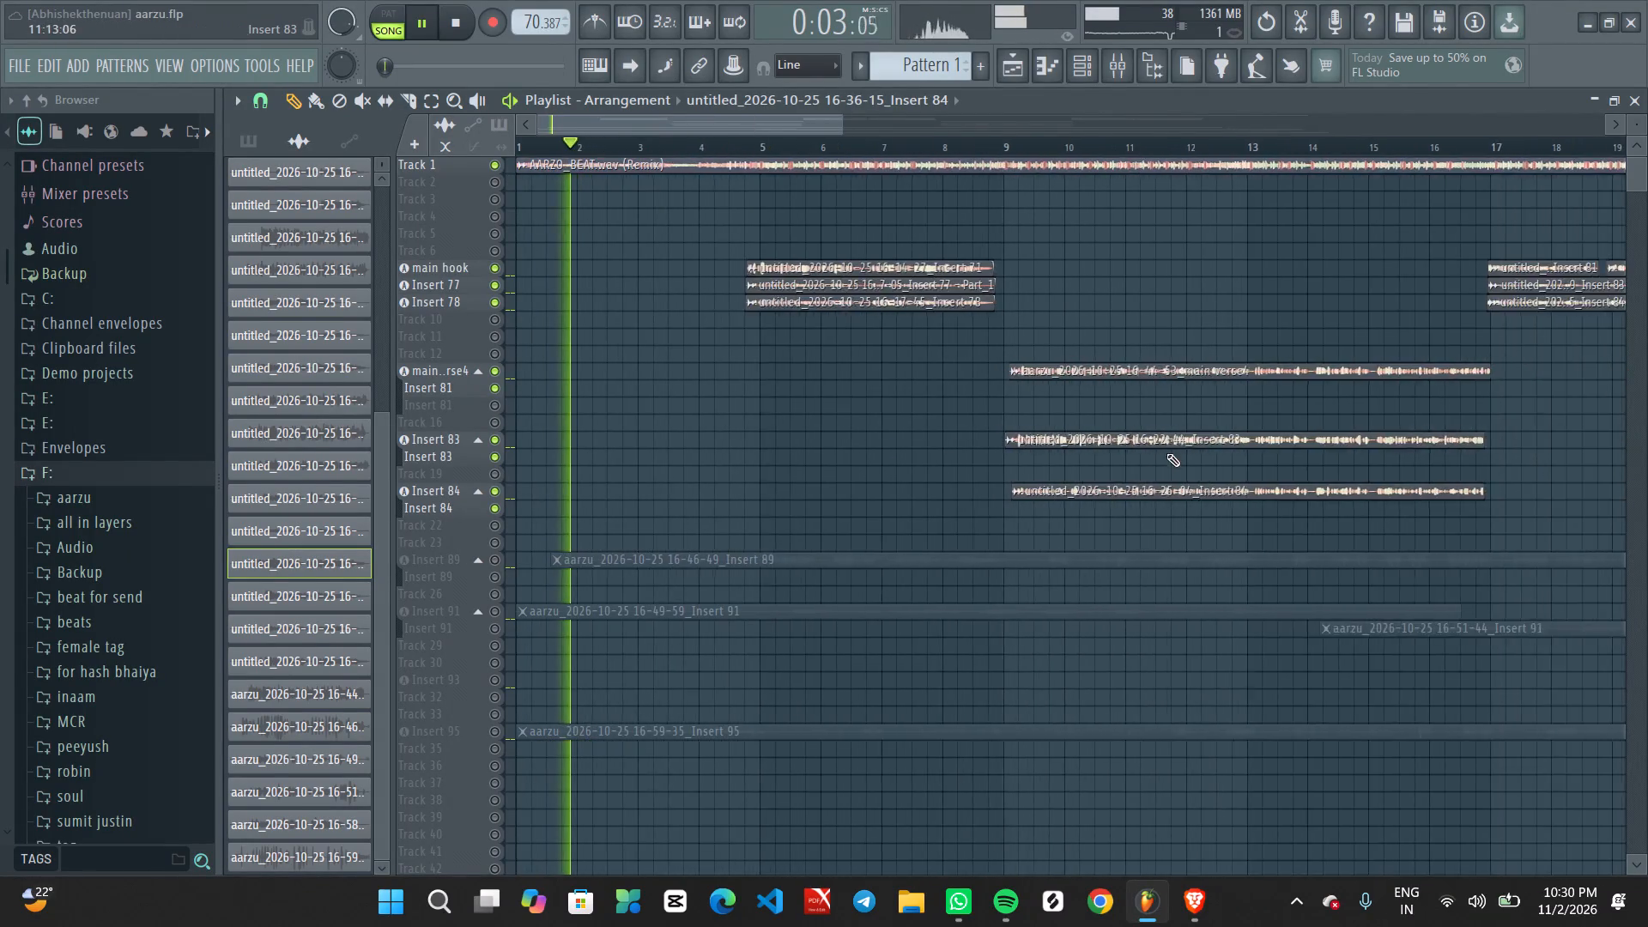
scroll(1166, 453, "down", 7, "ctrl")
scroll(948, 521, "up", 2, "ctrl")
middle_click_drag(881, 548, 1568, 548)
scroll(835, 529, "down", 8, "ctrl")
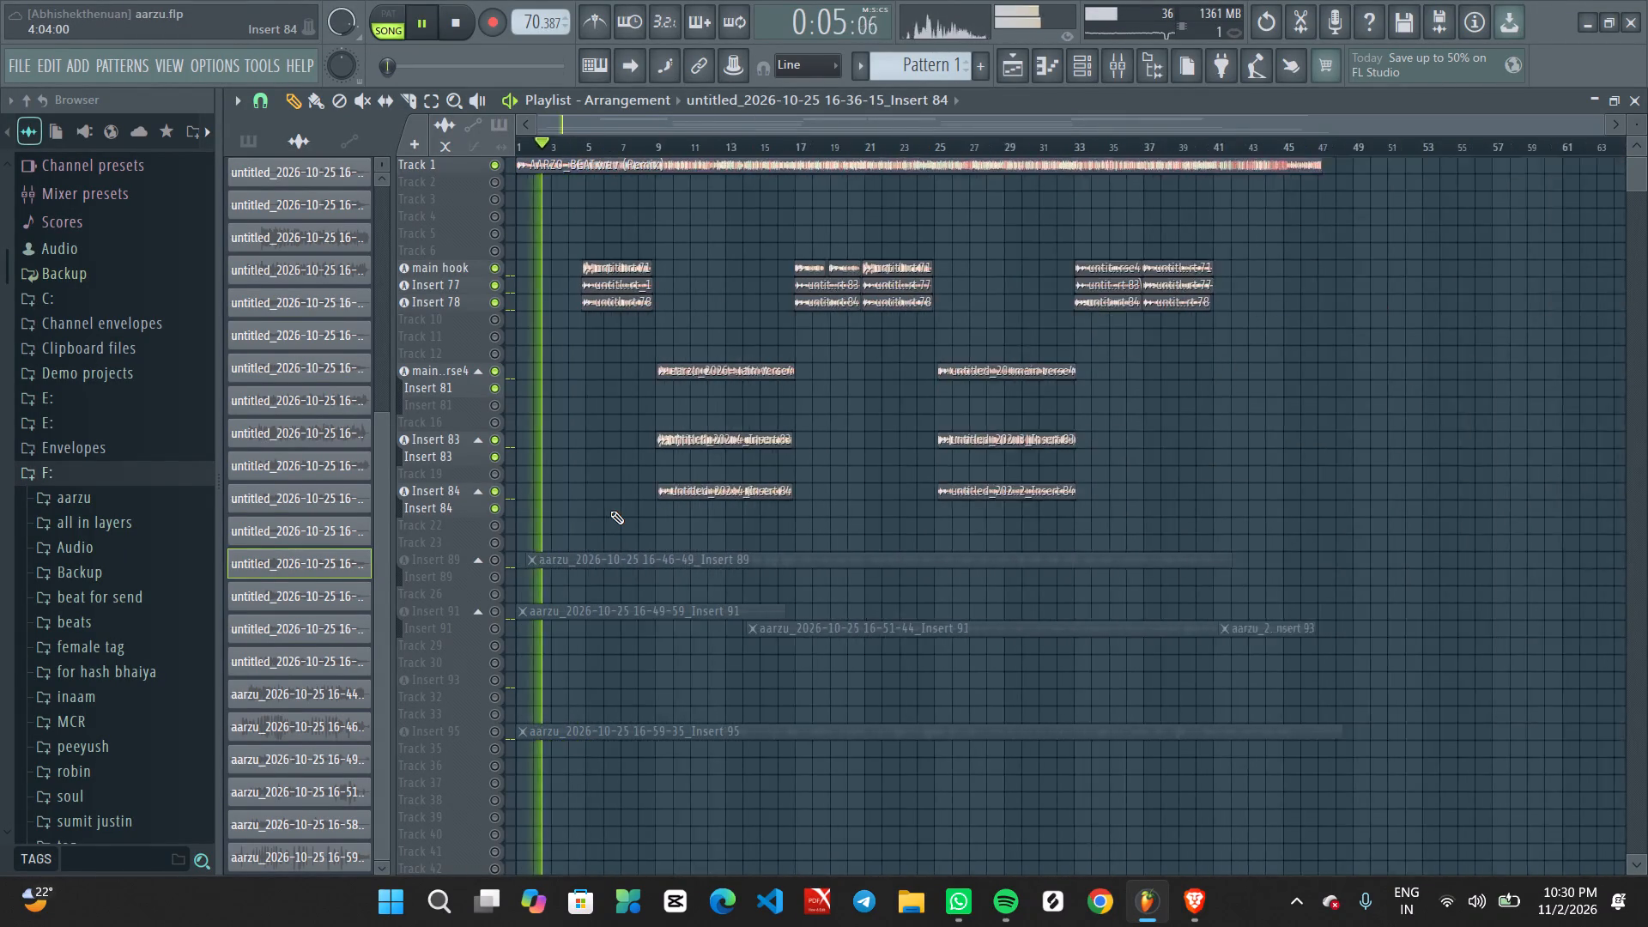
scroll(610, 511, "up", 2, "ctrl")
middle_click_drag(658, 511, 1170, 511)
scroll(562, 506, "up", 3, "ctrl")
middle_click_drag(638, 506, 1040, 531)
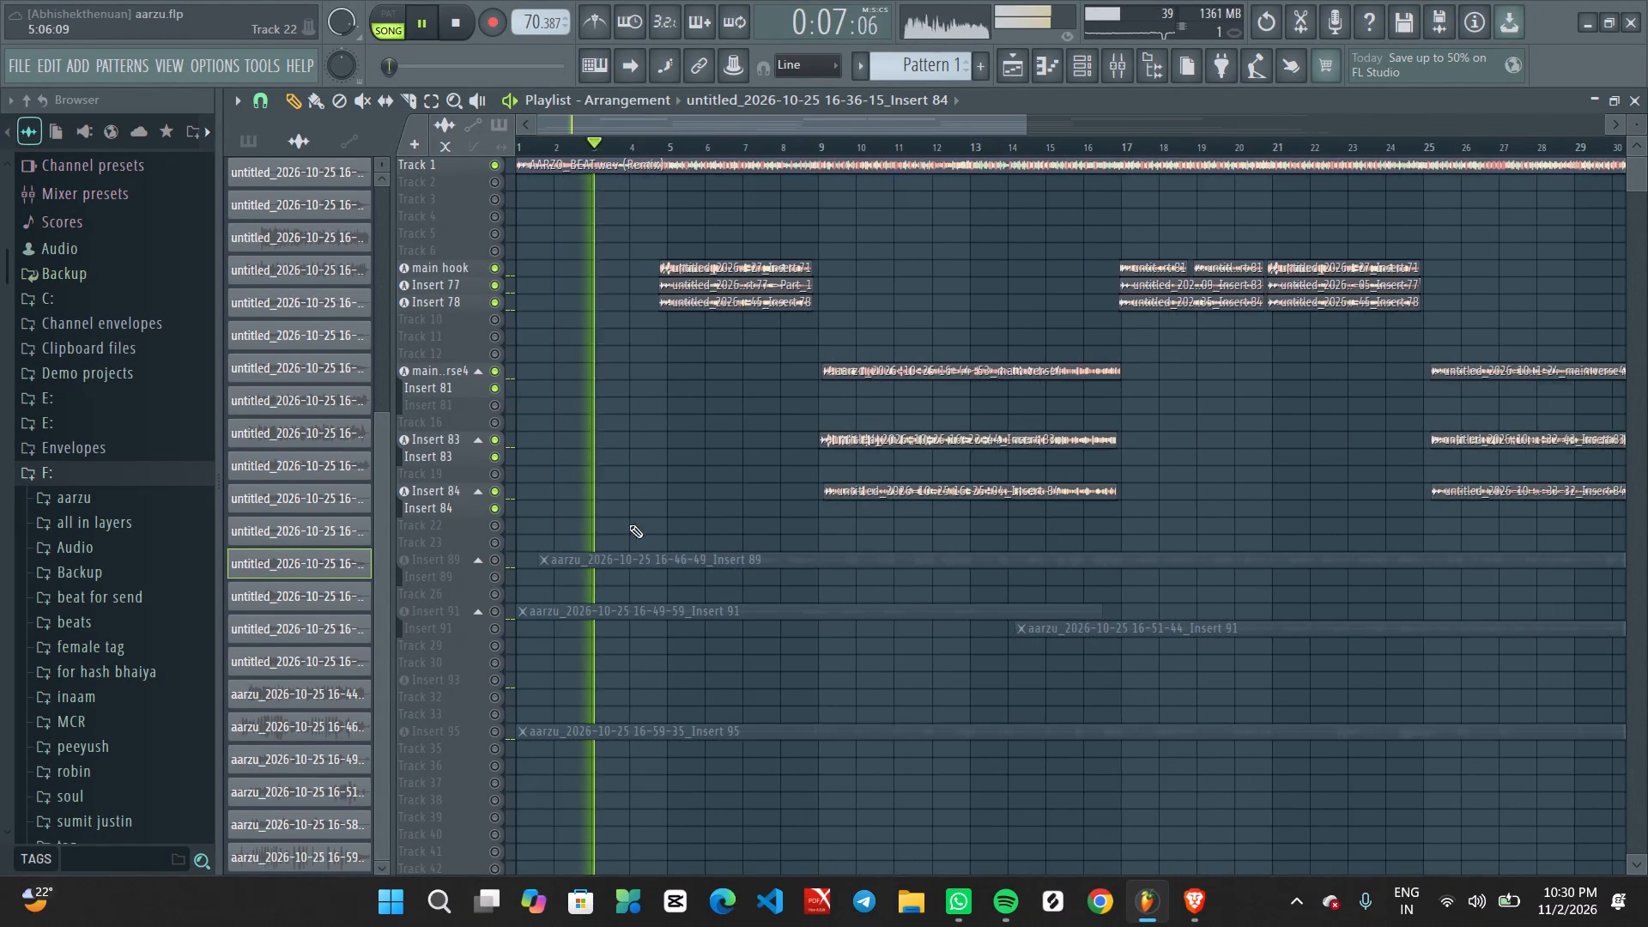
scroll(624, 524, "up", 3, "ctrl")
middle_click_drag(639, 520, 828, 567)
scroll(832, 518, "up", 2, "alt")
scroll(776, 477, "up", 2, "ctrl")
middle_click_drag(742, 389, 833, 867)
scroll(822, 714, "up", 3, "ctrl")
middle_click_drag(910, 649, 875, 661)
scroll(869, 662, "up", 2, "ctrl")
middle_click_drag(893, 664, 967, 680)
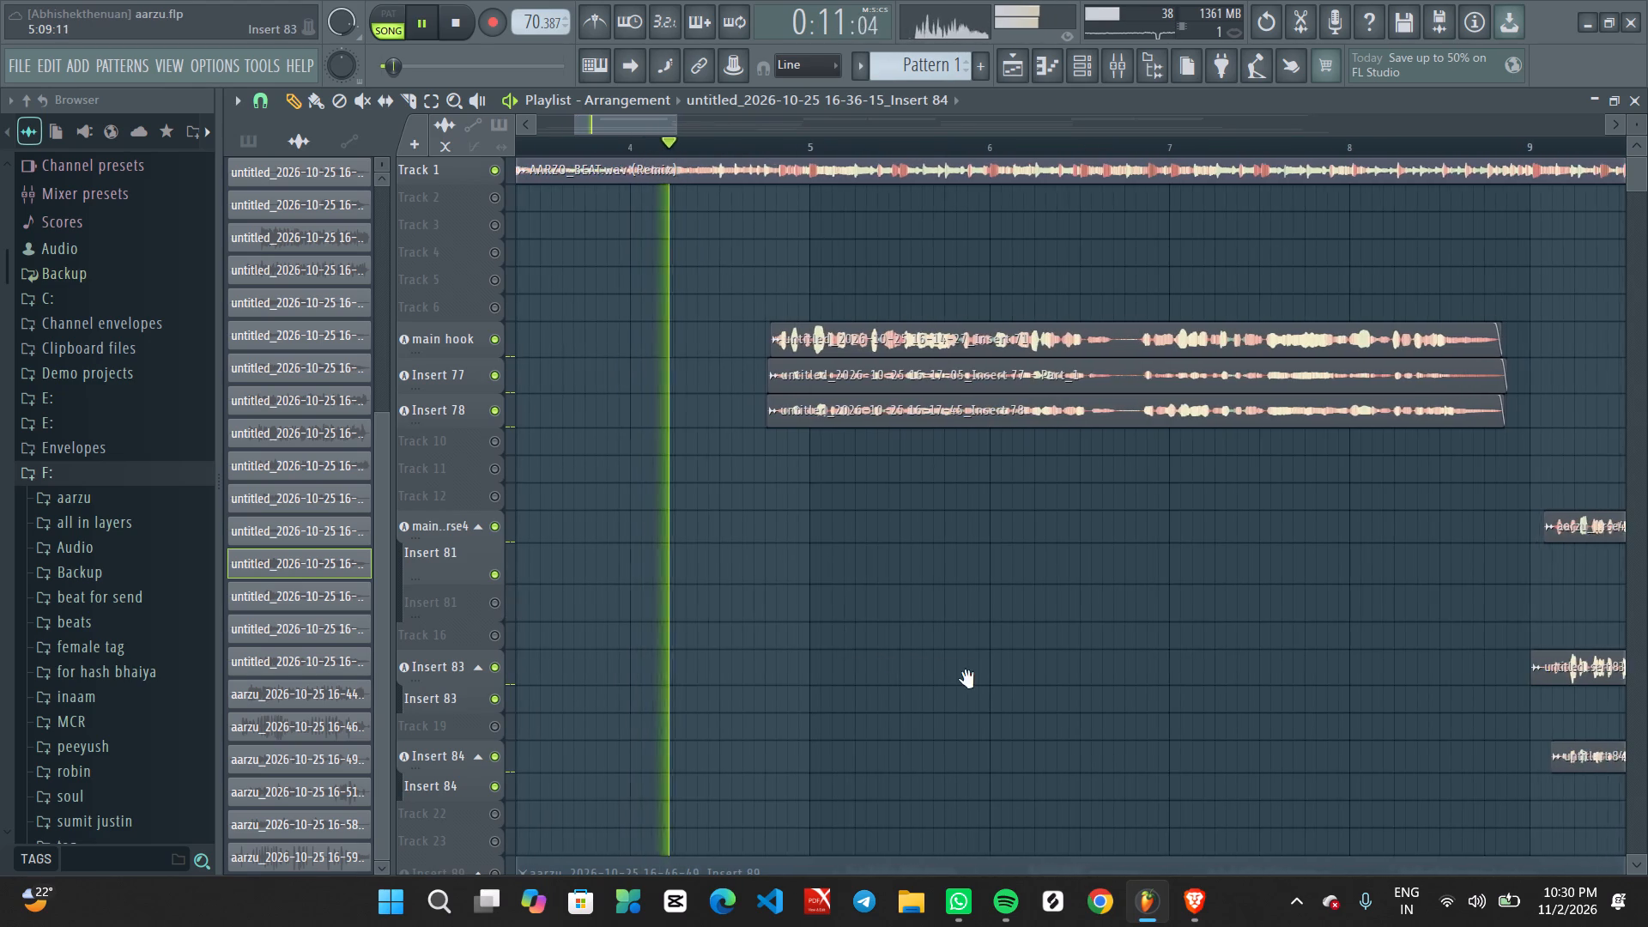
middle_click_drag(967, 680, 1508, 730)
scroll(1233, 657, "down", 7, "ctrl")
scroll(1097, 674, "up", 4, "ctrl")
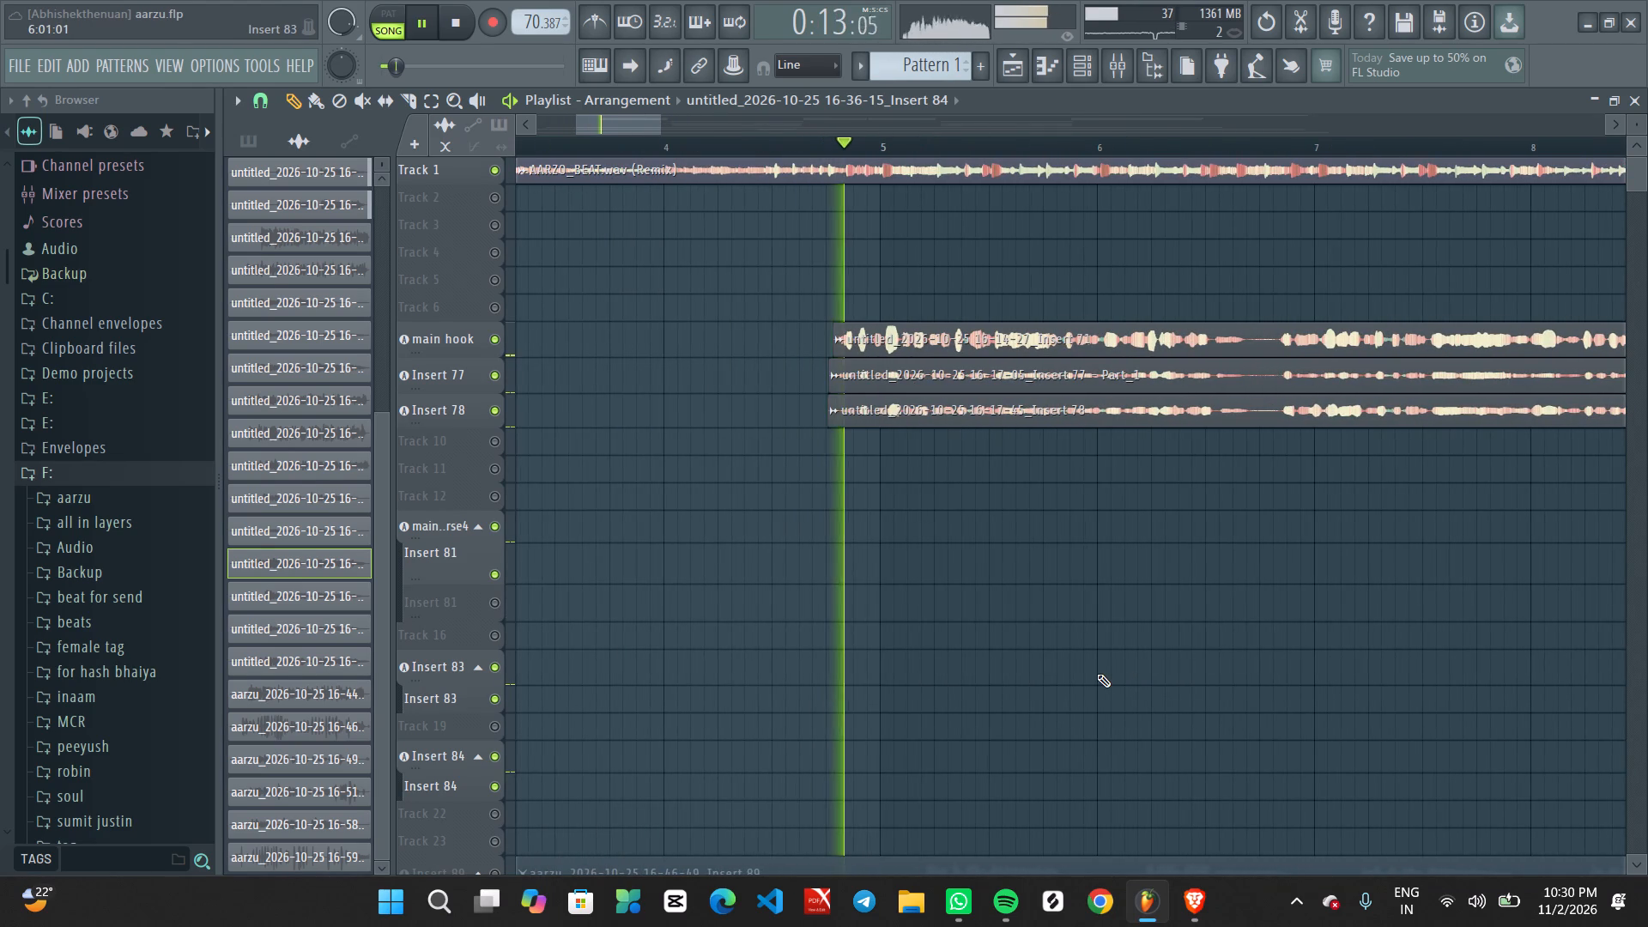
Nudge the first hook's Insert 77 clip slightly earlier to line up with the main hook vocal, and select the Insert 78 clip.
scroll(914, 561, "up", 4, "alt")
scroll(915, 536, "up", 3, "ctrl")
middle_click_drag(894, 446, 907, 530)
scroll(894, 457, "up", 1)
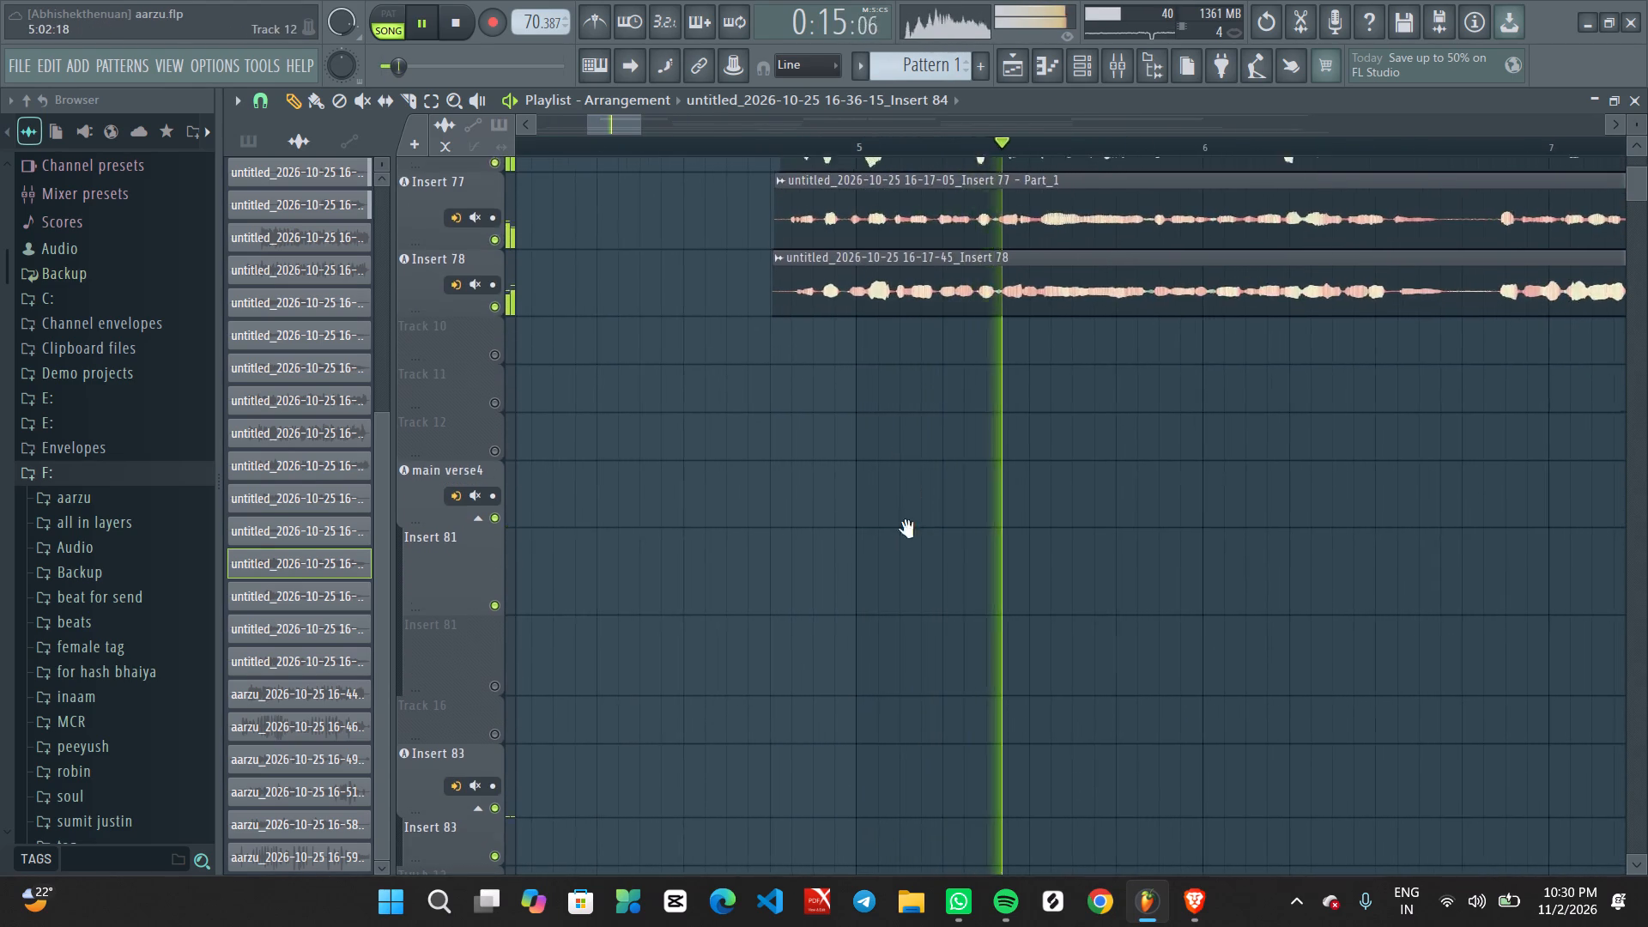
middle_click_drag(907, 530, 936, 868)
scroll(884, 742, "up", 12, "ctrl")
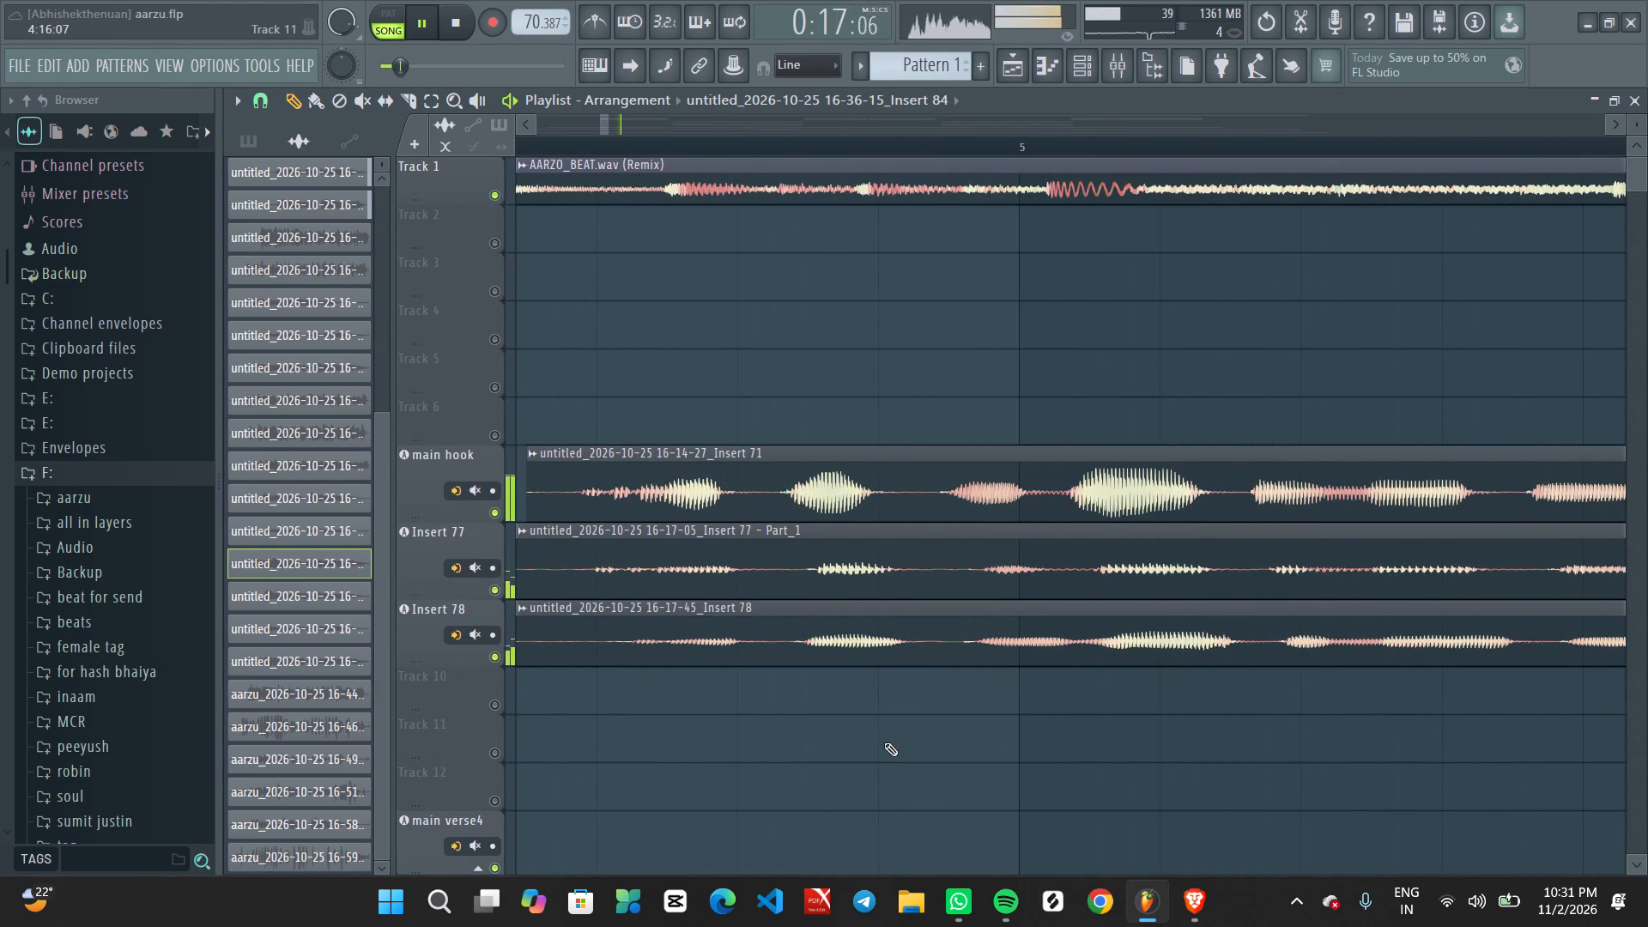
left_click_drag(852, 566, 841, 568, "alt")
scroll(849, 608, "down", 5, "ctrl")
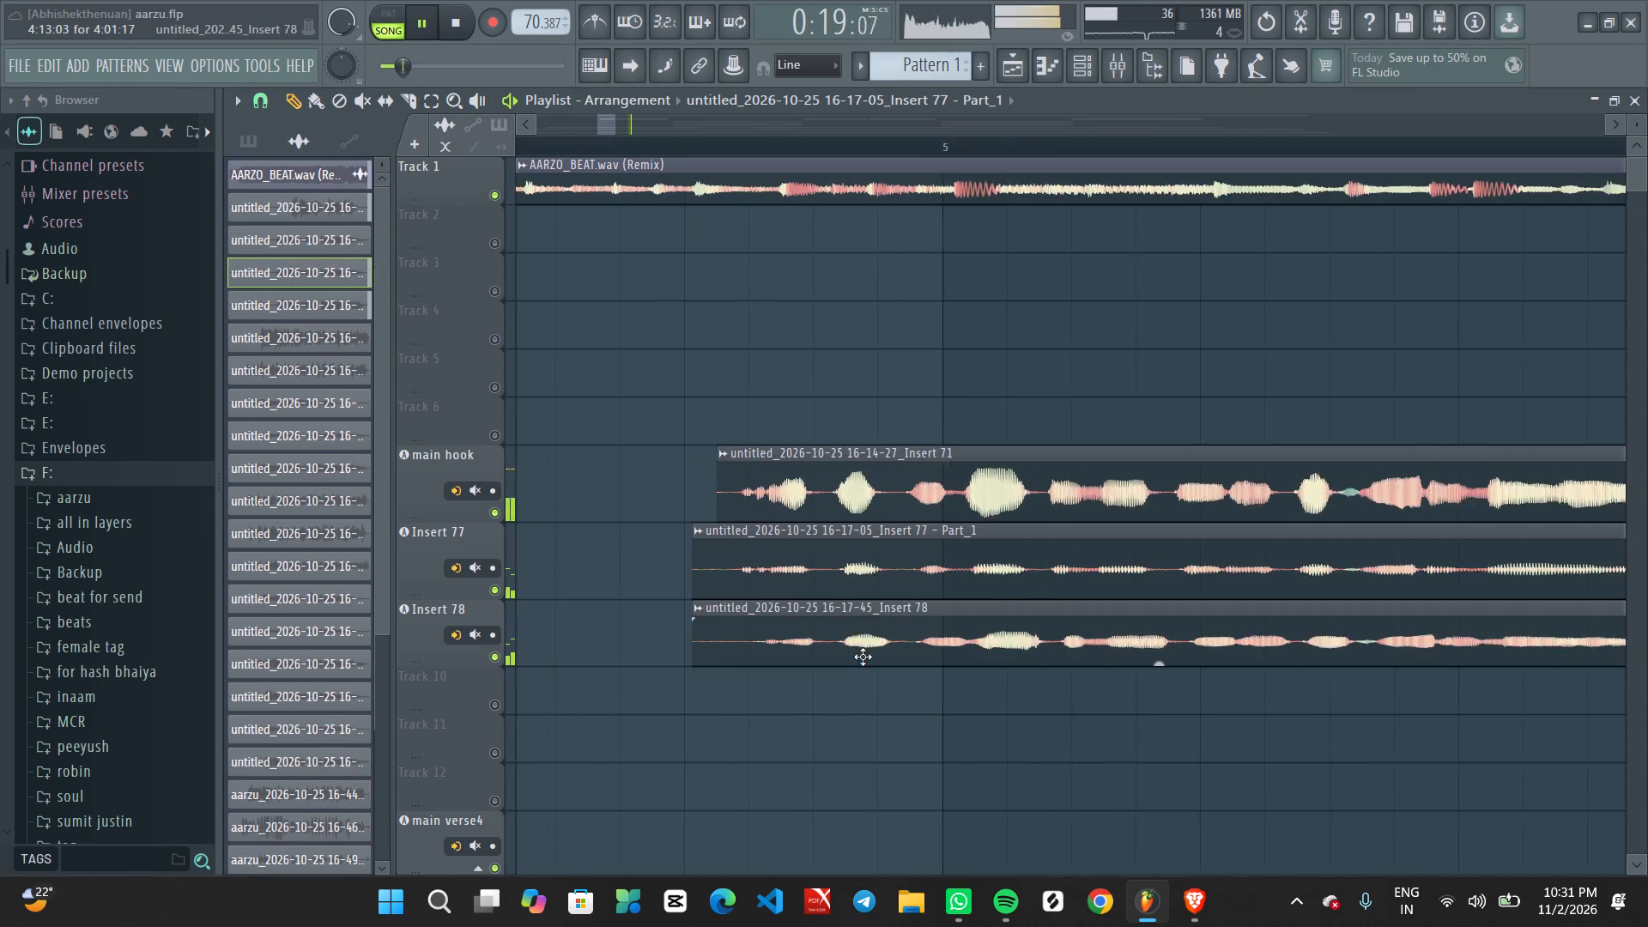
scroll(865, 662, "up", 6, "ctrl")
left_click(861, 664, "alt")
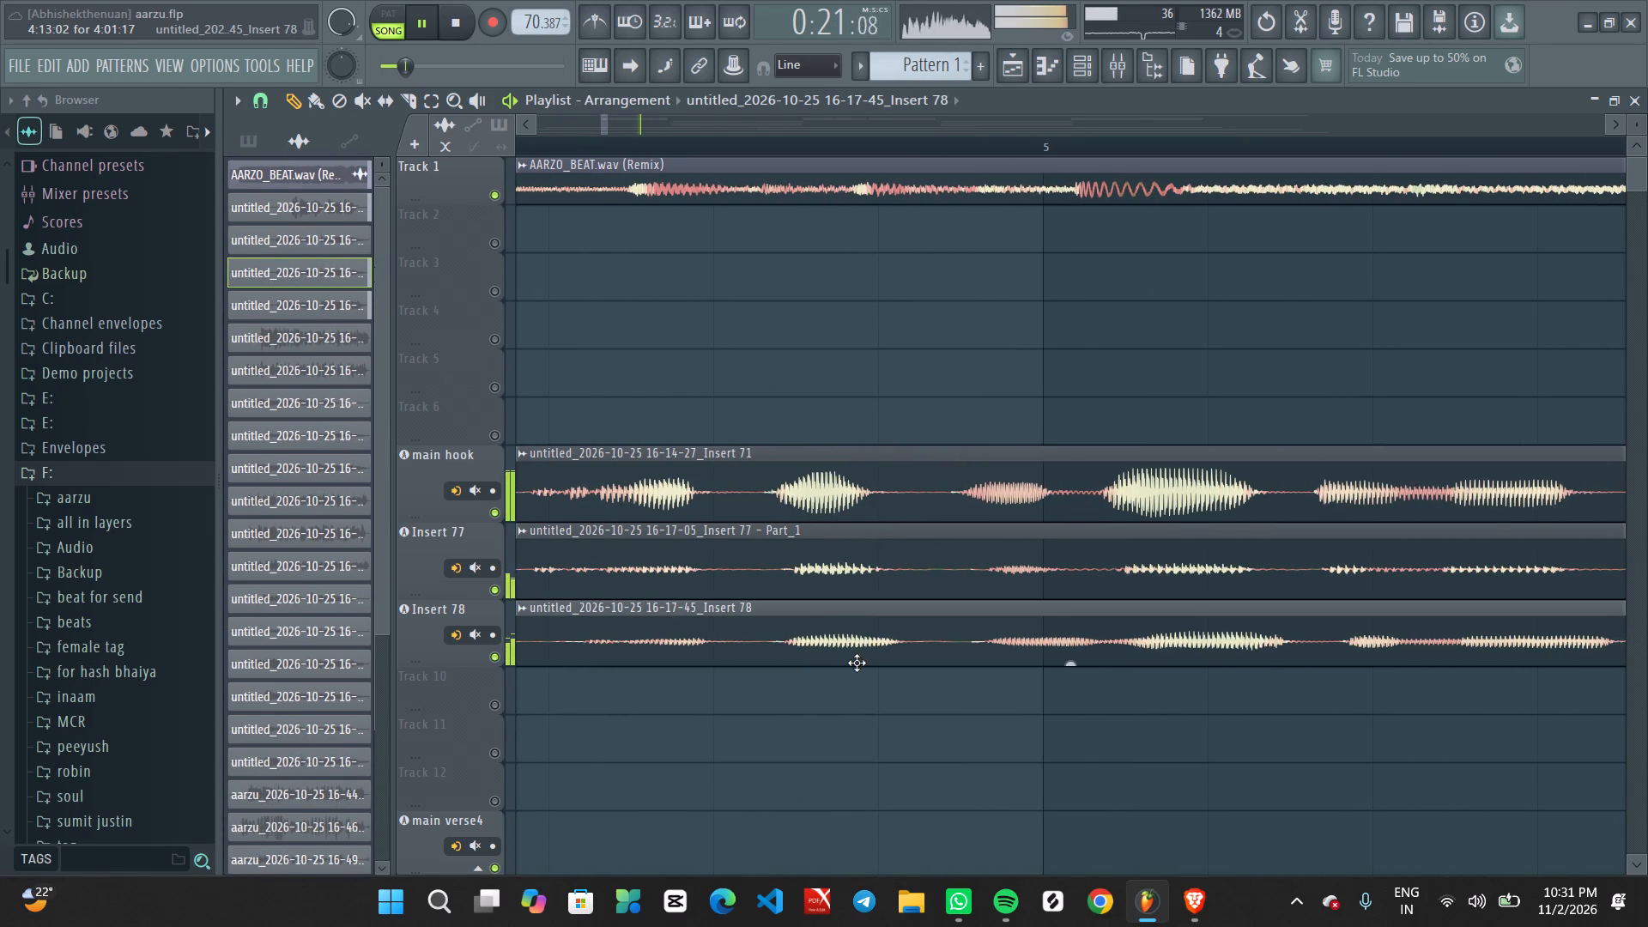
Restart playback from the beginning of the song and compare the first hook's three vocal layers in the playlist.
scroll(855, 663, "down", 12, "ctrl")
key("space")
key("space")
scroll(764, 573, "up", 2, "ctrl")
middle_click_drag(763, 579, 947, 645)
scroll(947, 645, "up", 1)
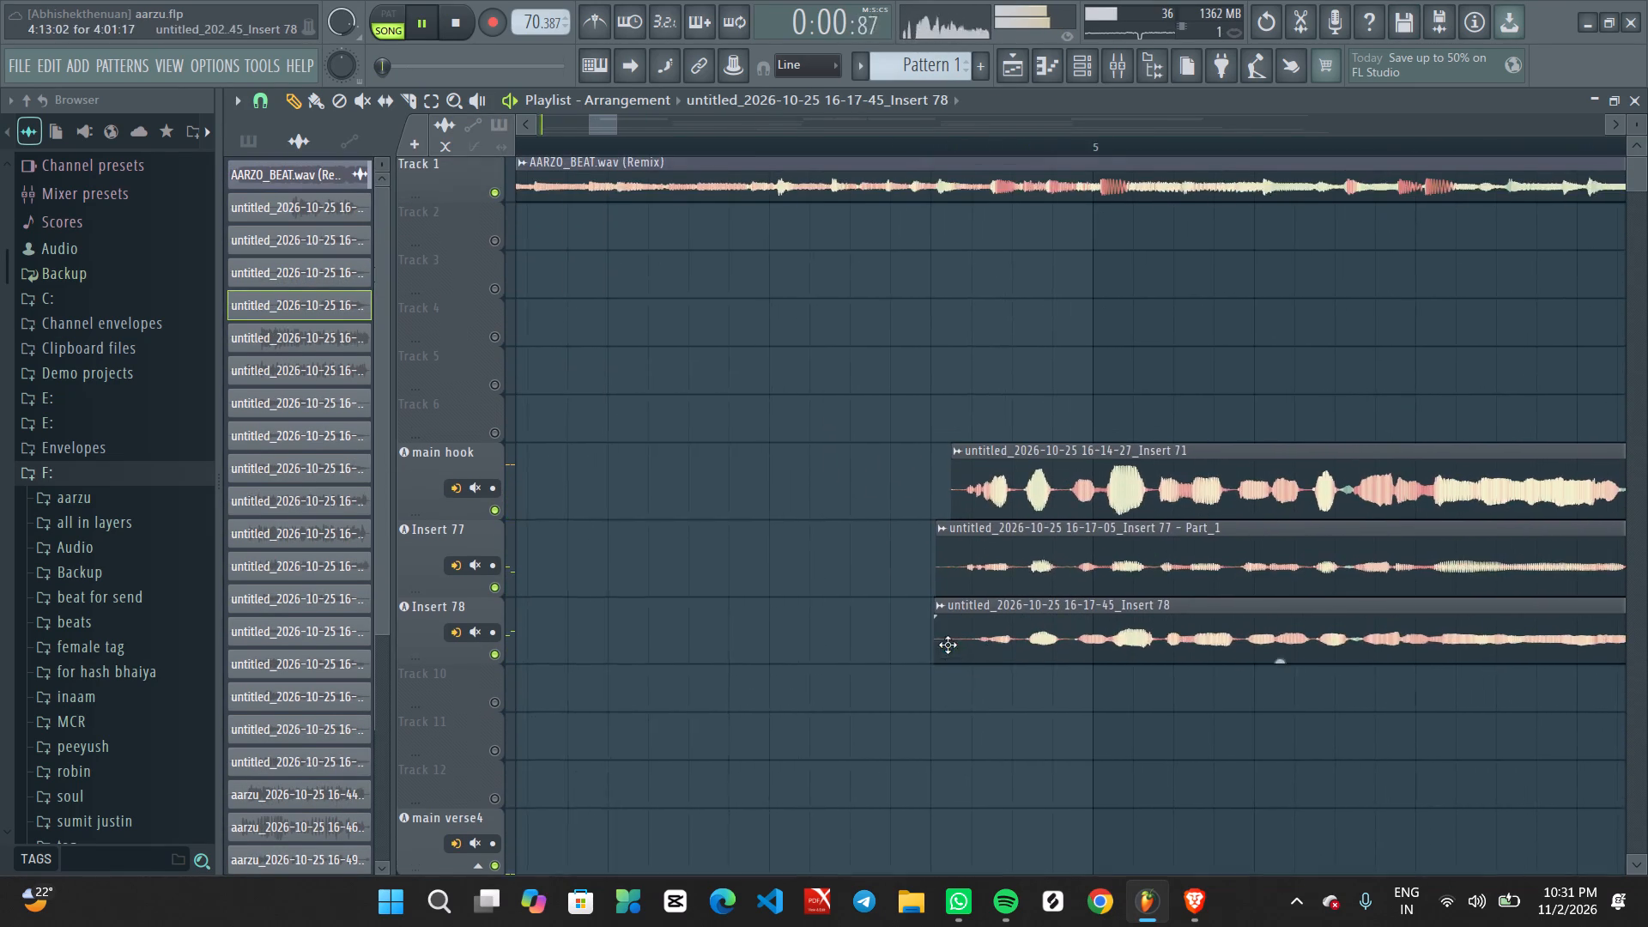
scroll(929, 649, "down", 15, "ctrl")
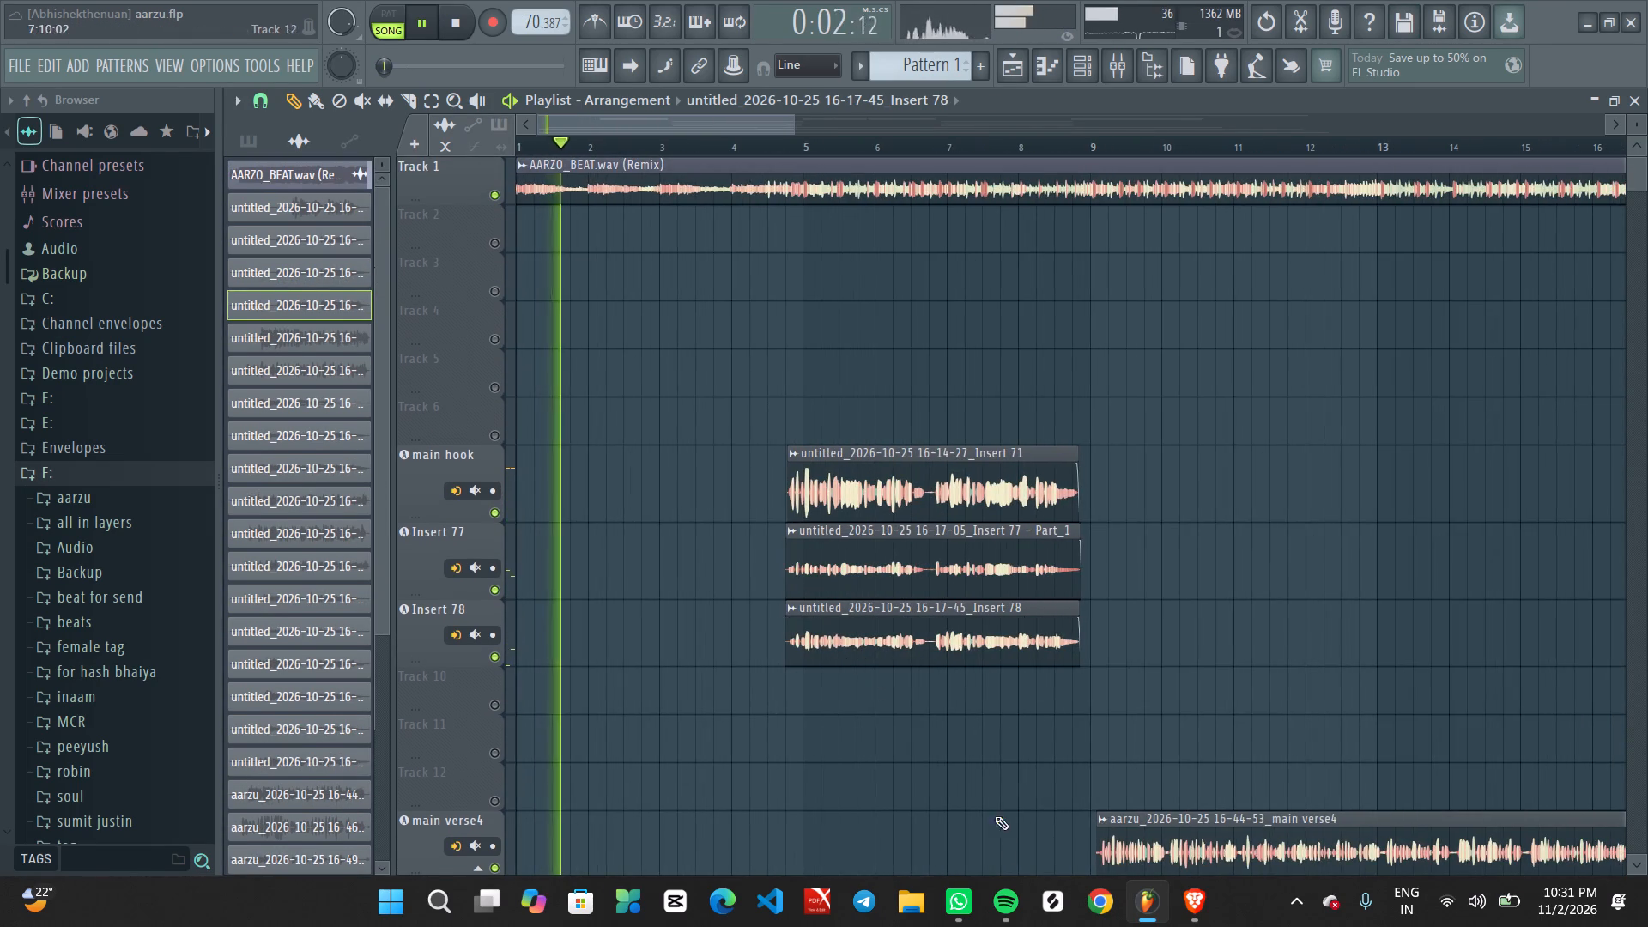
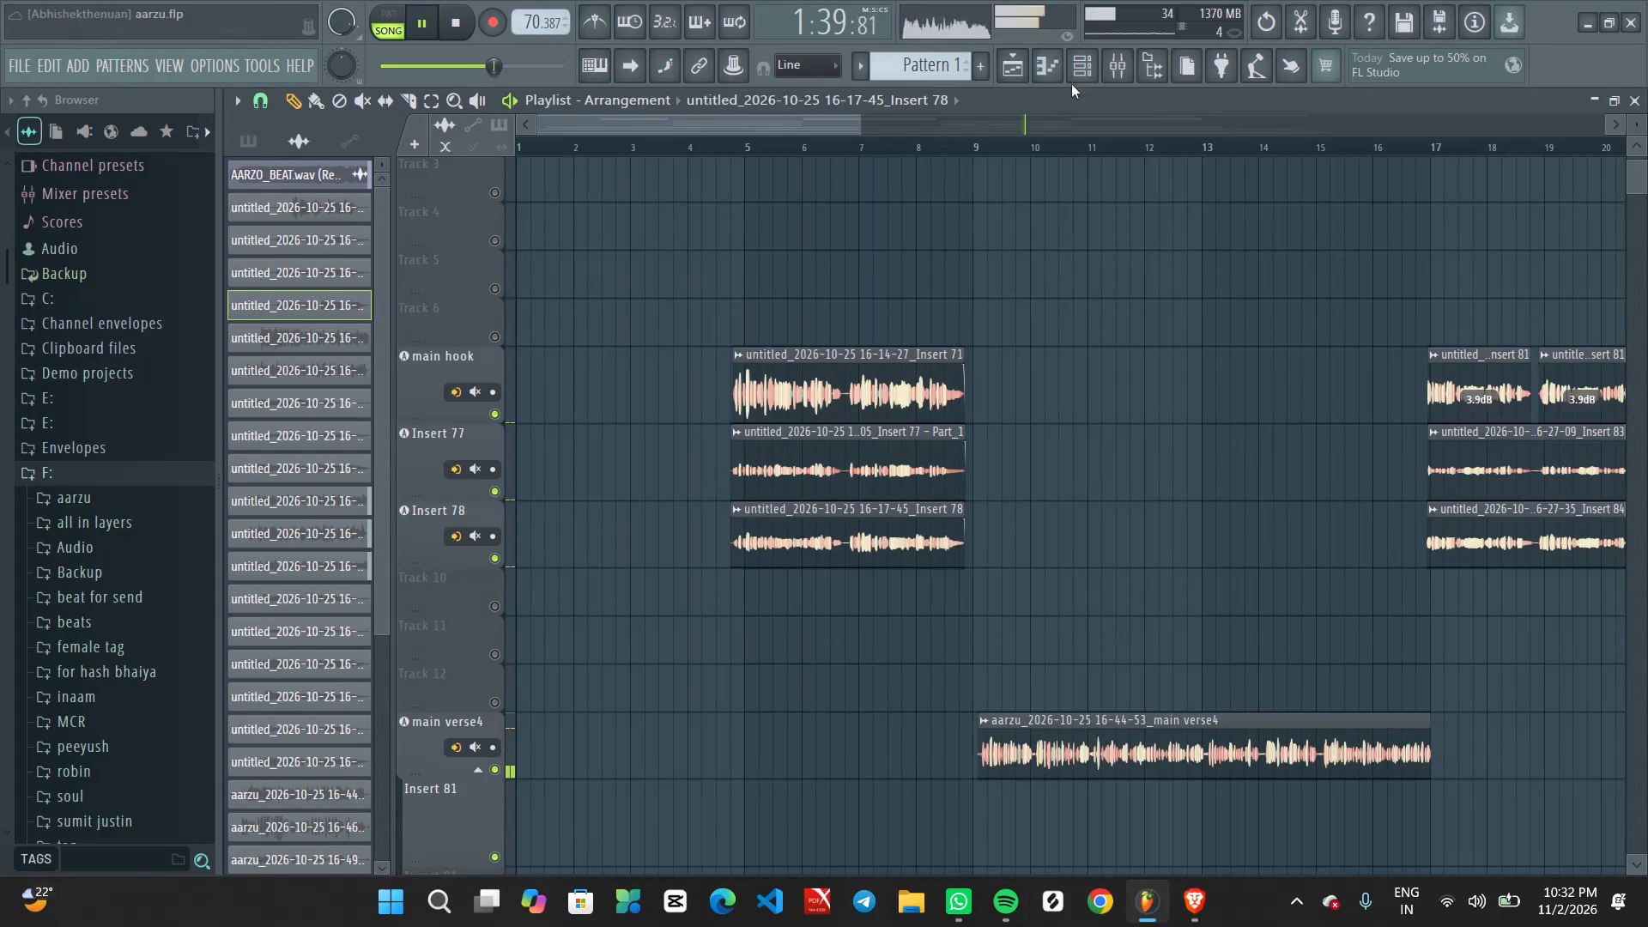
Check the equalizer curve of the second Pro-Q 4 on the main verse4 mixer track.
left_click(1113, 61)
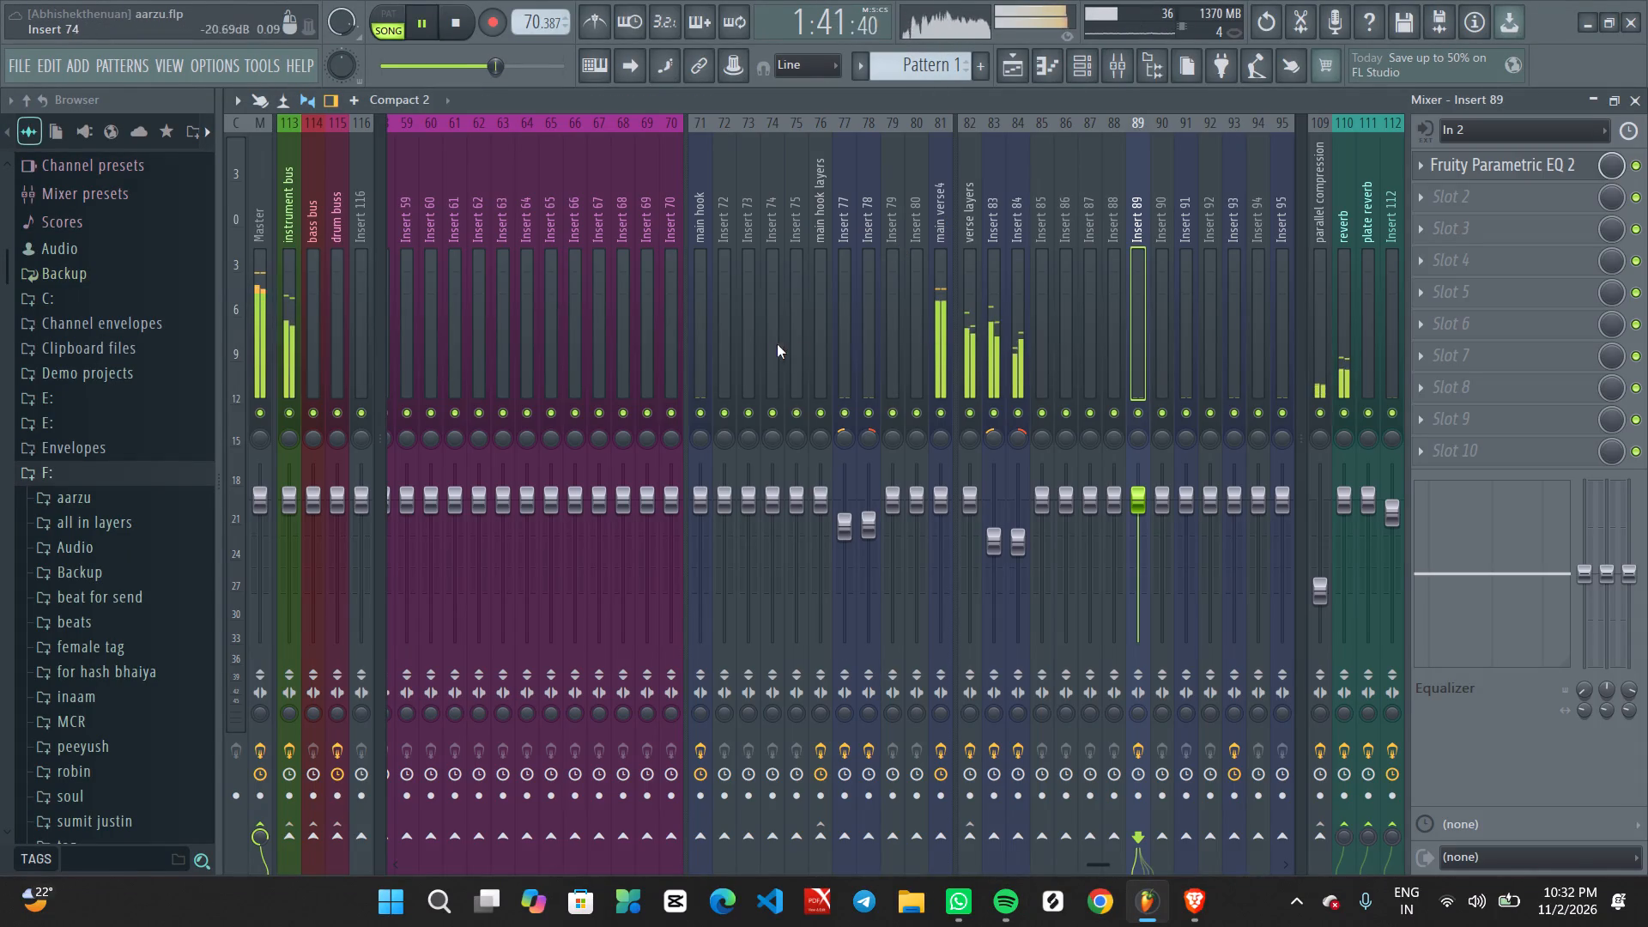
left_click(942, 313)
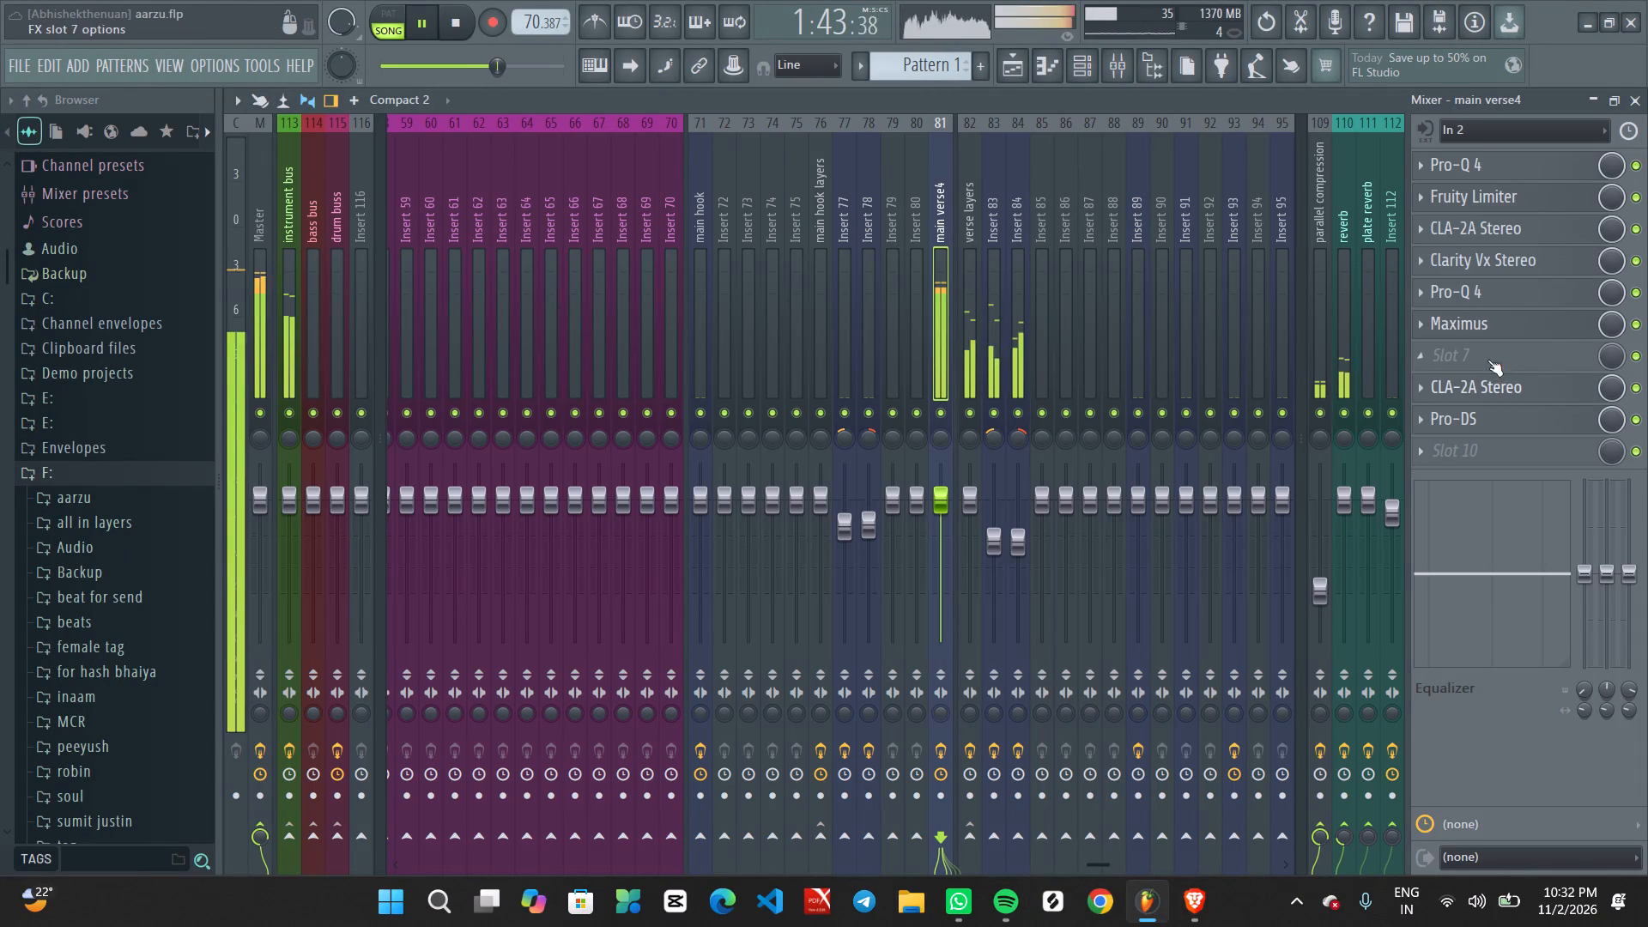
left_click(1489, 307)
left_click(1372, 173)
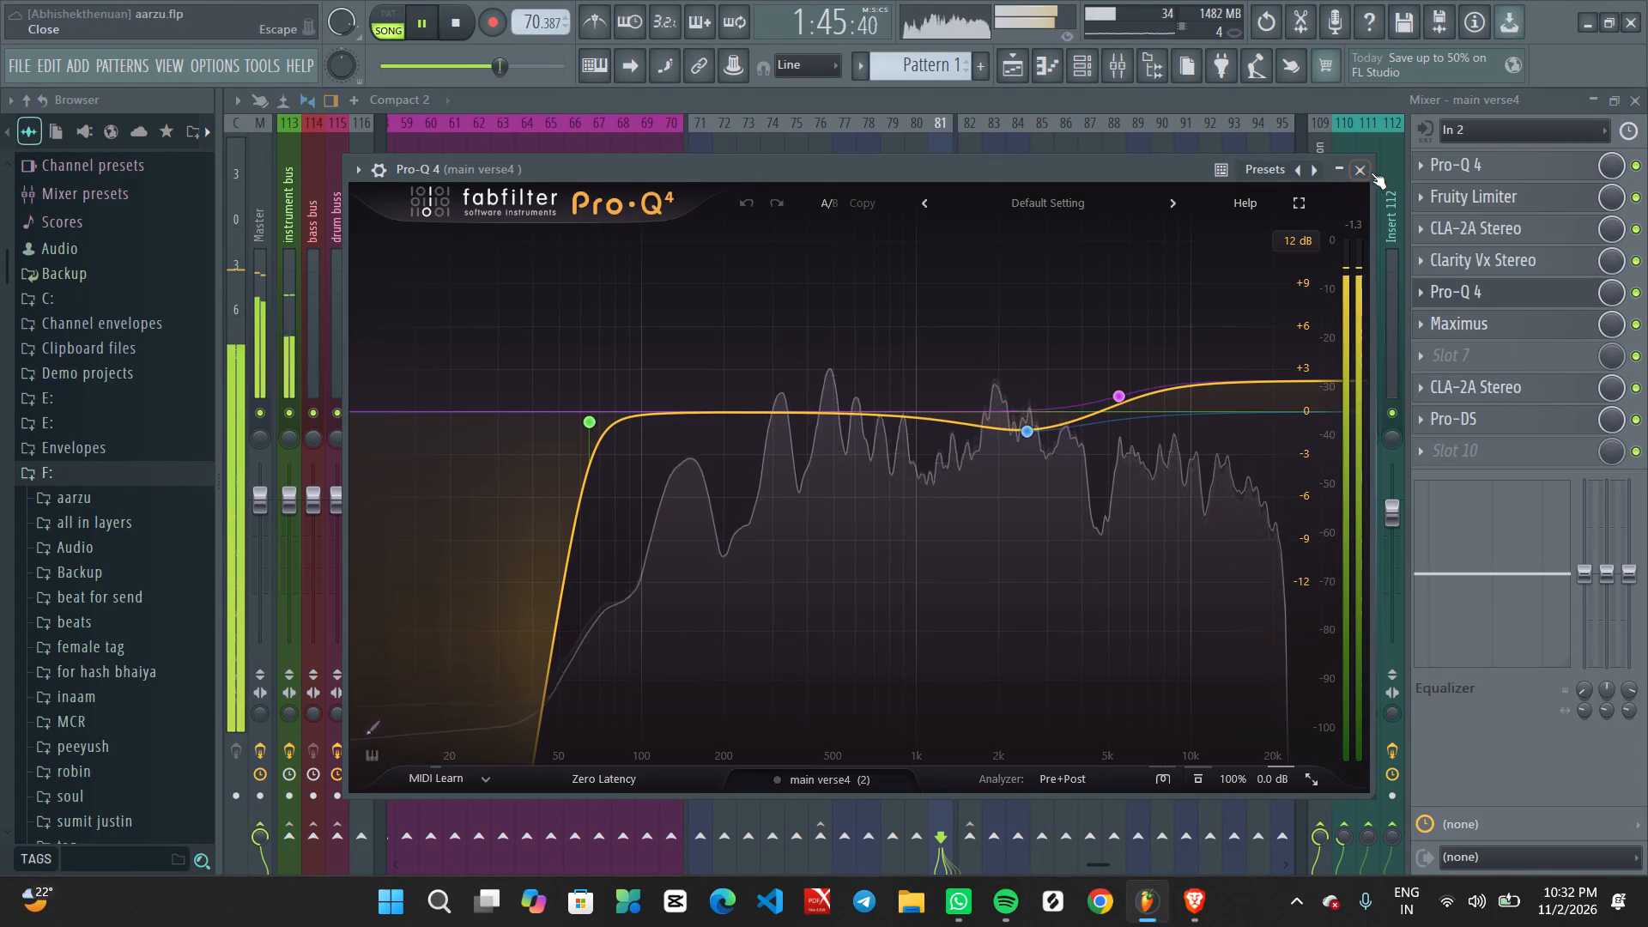
left_click(1366, 173)
Move Maximus down to slot 7 on the main verse4 mixer track and load SSLEQ Stereo in slot 6.
scroll(1472, 324, "down", 1)
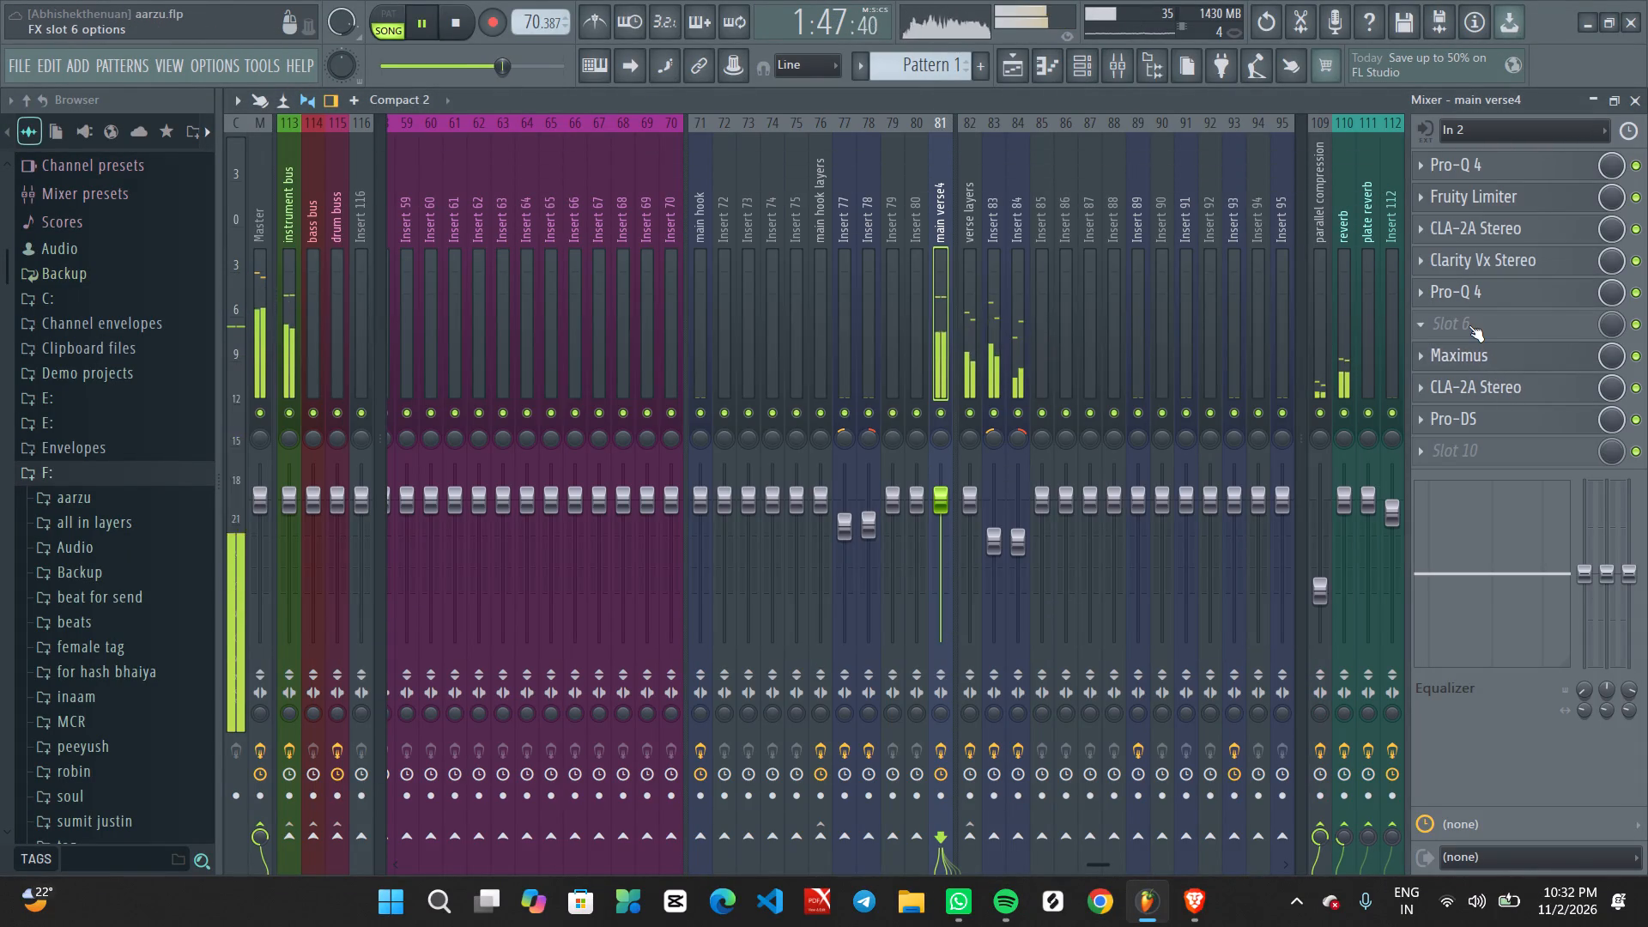
left_click(1469, 324)
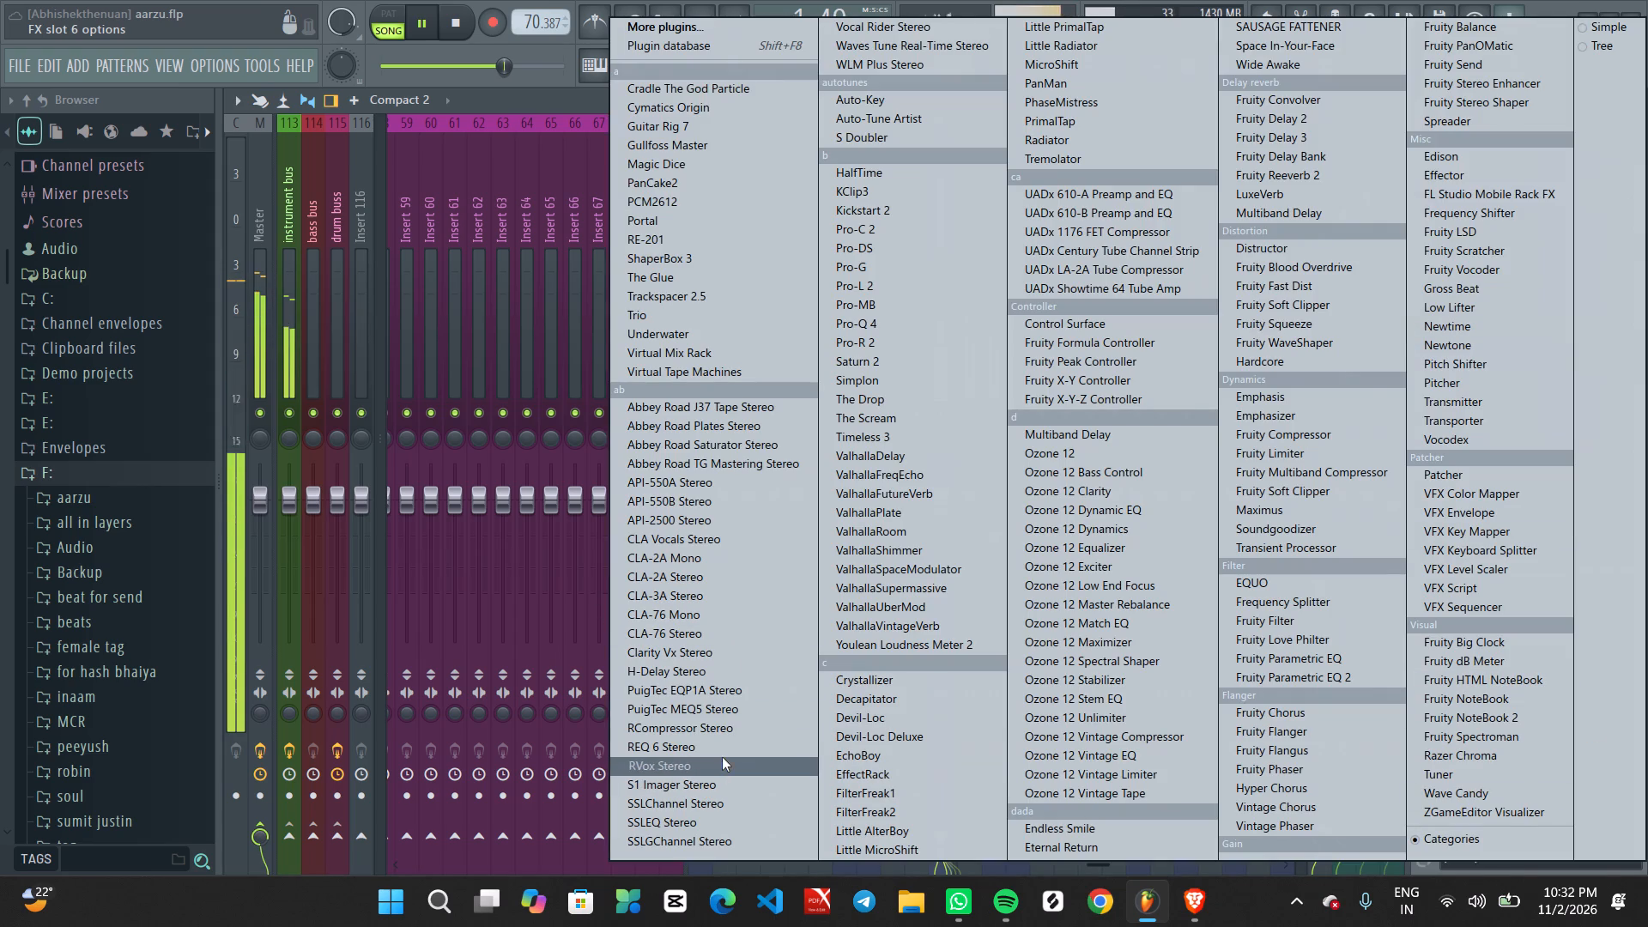
left_click(695, 829)
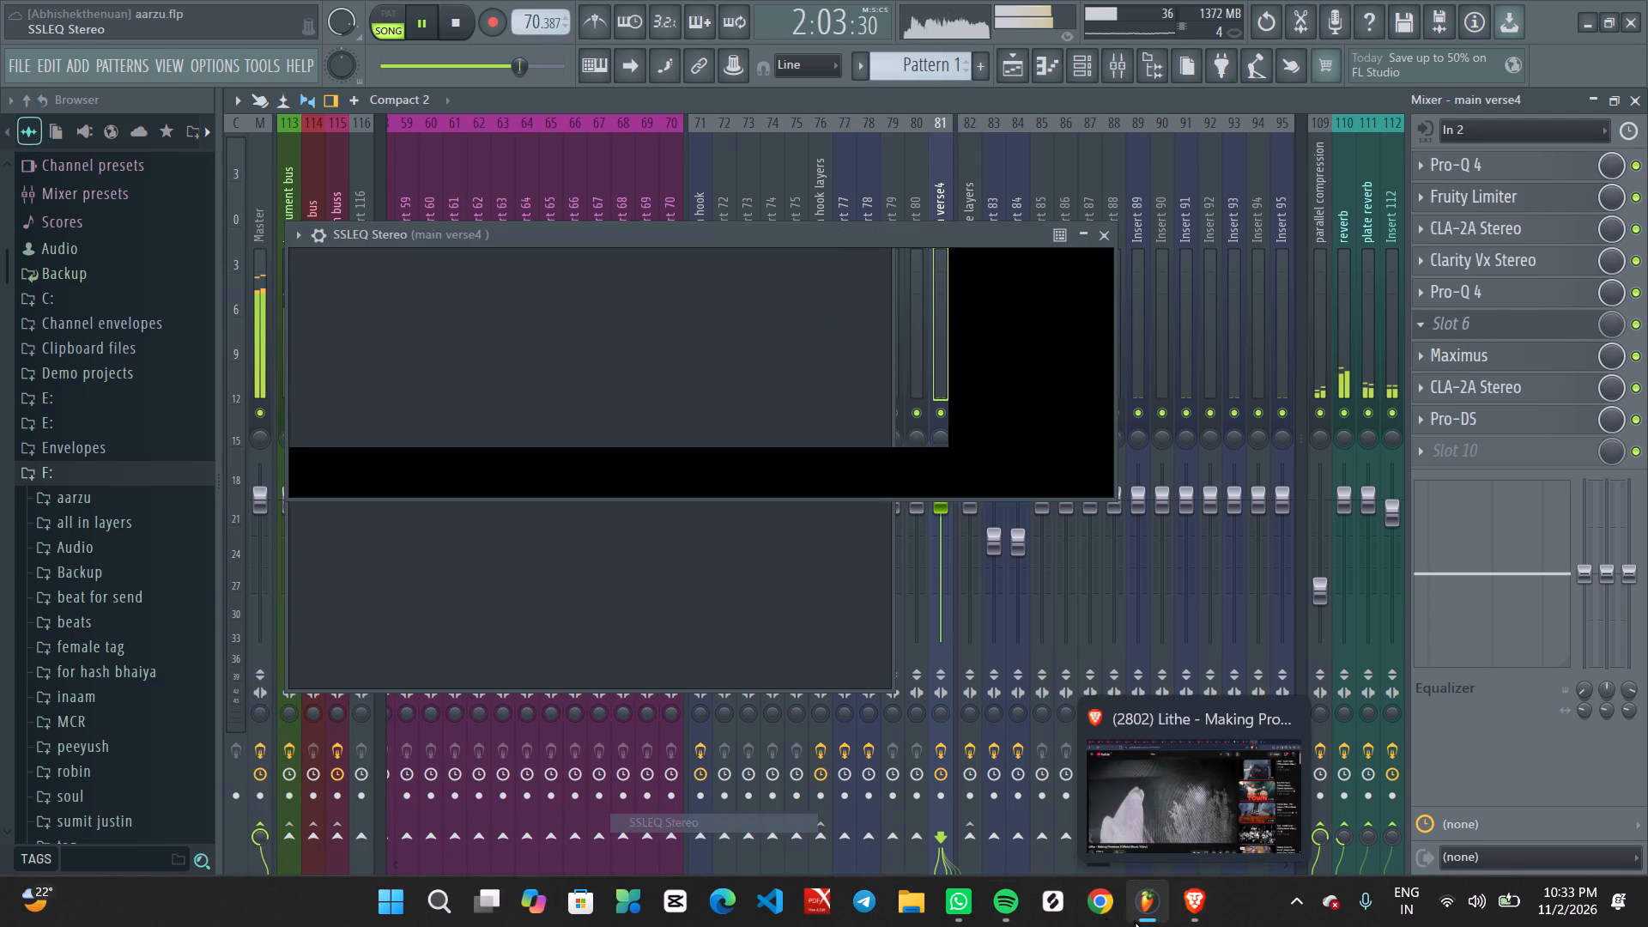
left_click_drag(736, 233, 782, 274)
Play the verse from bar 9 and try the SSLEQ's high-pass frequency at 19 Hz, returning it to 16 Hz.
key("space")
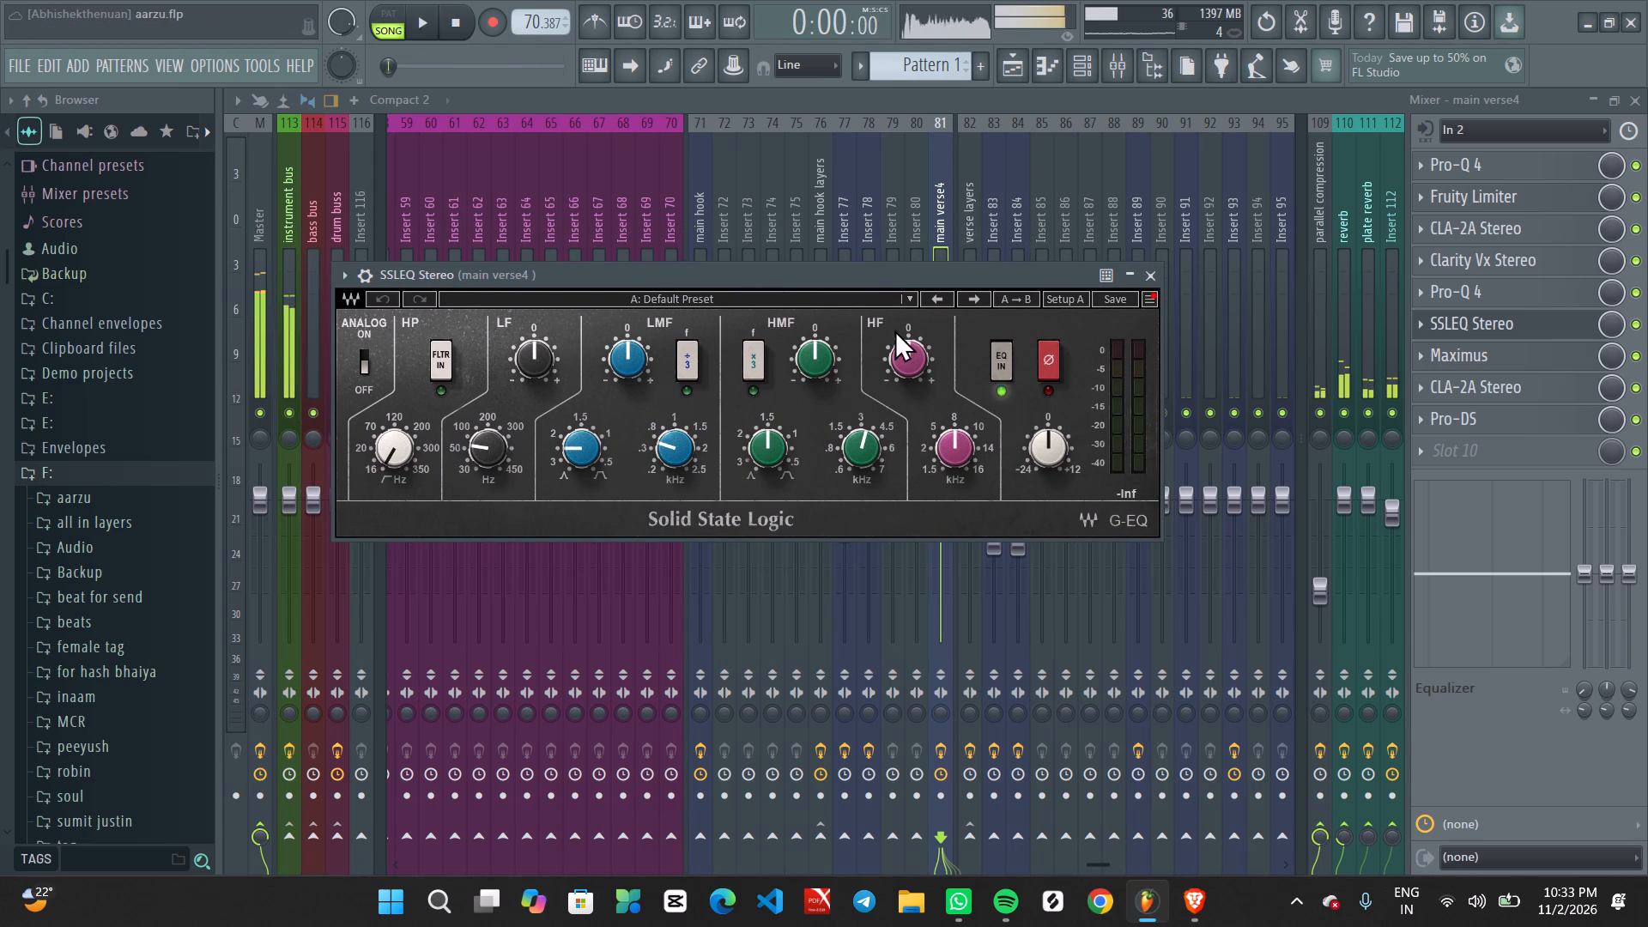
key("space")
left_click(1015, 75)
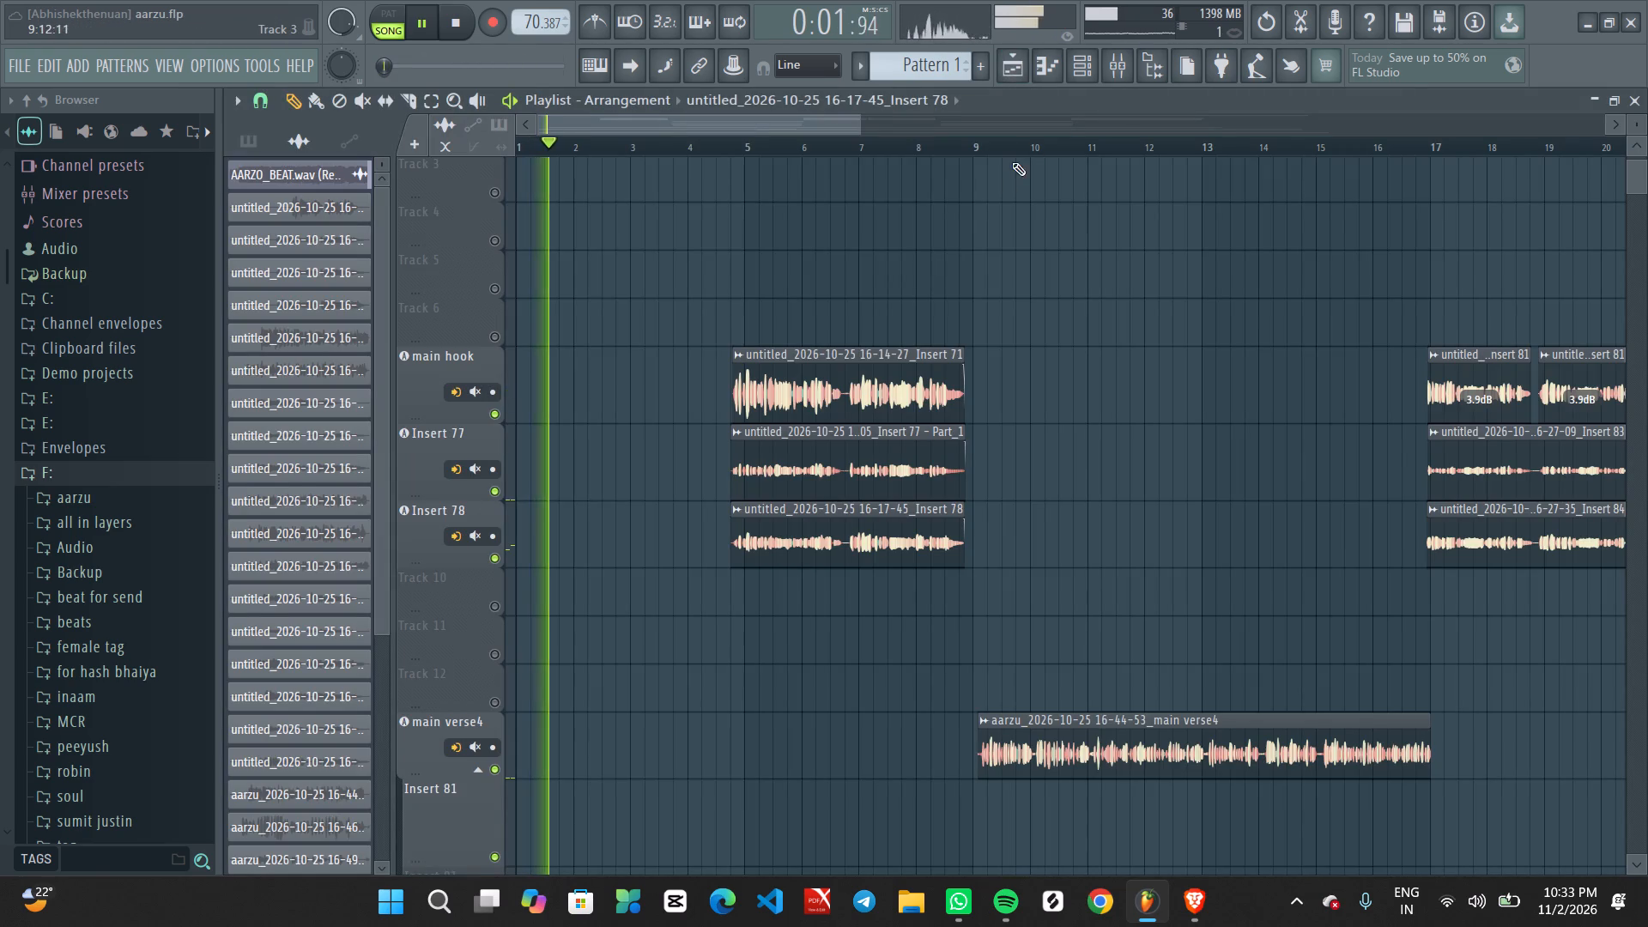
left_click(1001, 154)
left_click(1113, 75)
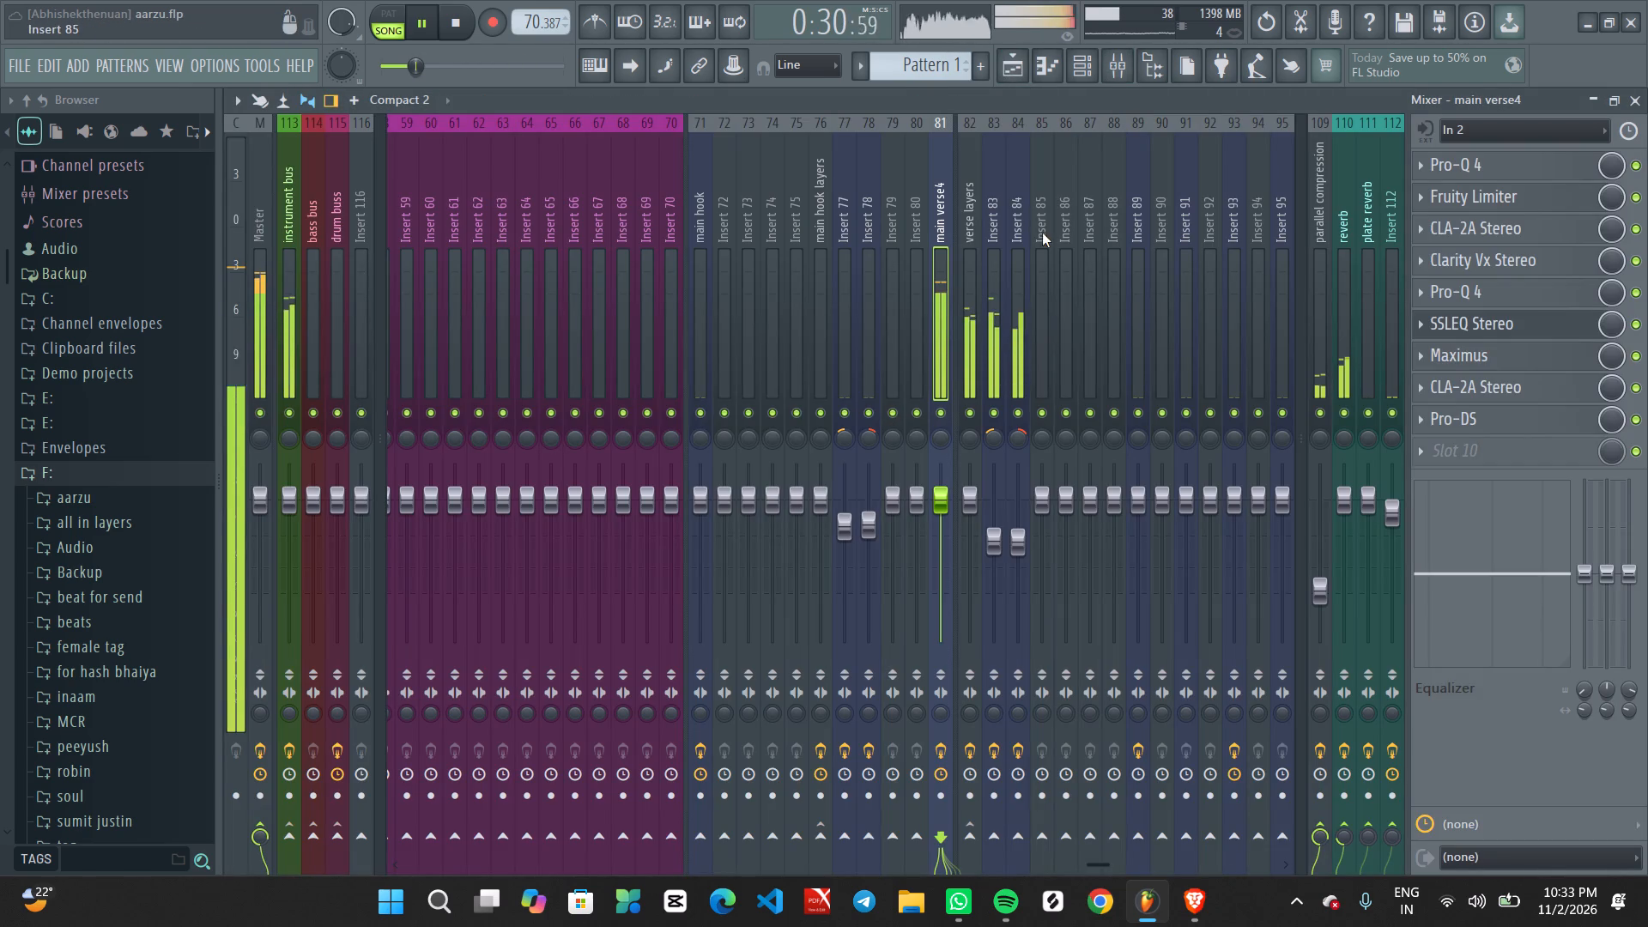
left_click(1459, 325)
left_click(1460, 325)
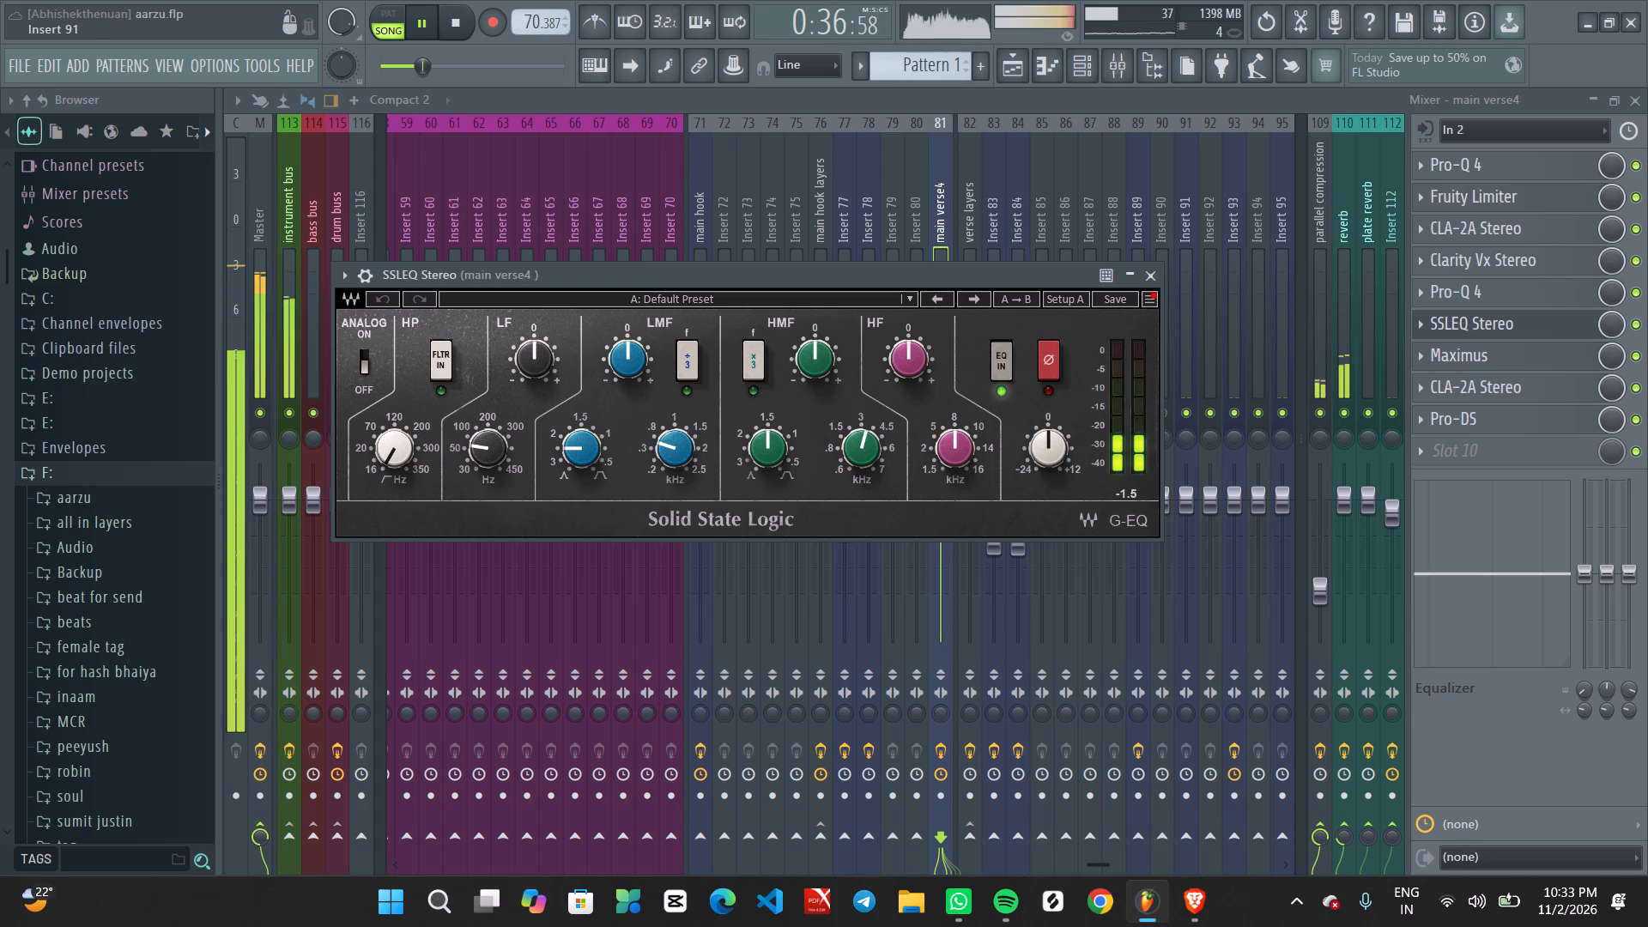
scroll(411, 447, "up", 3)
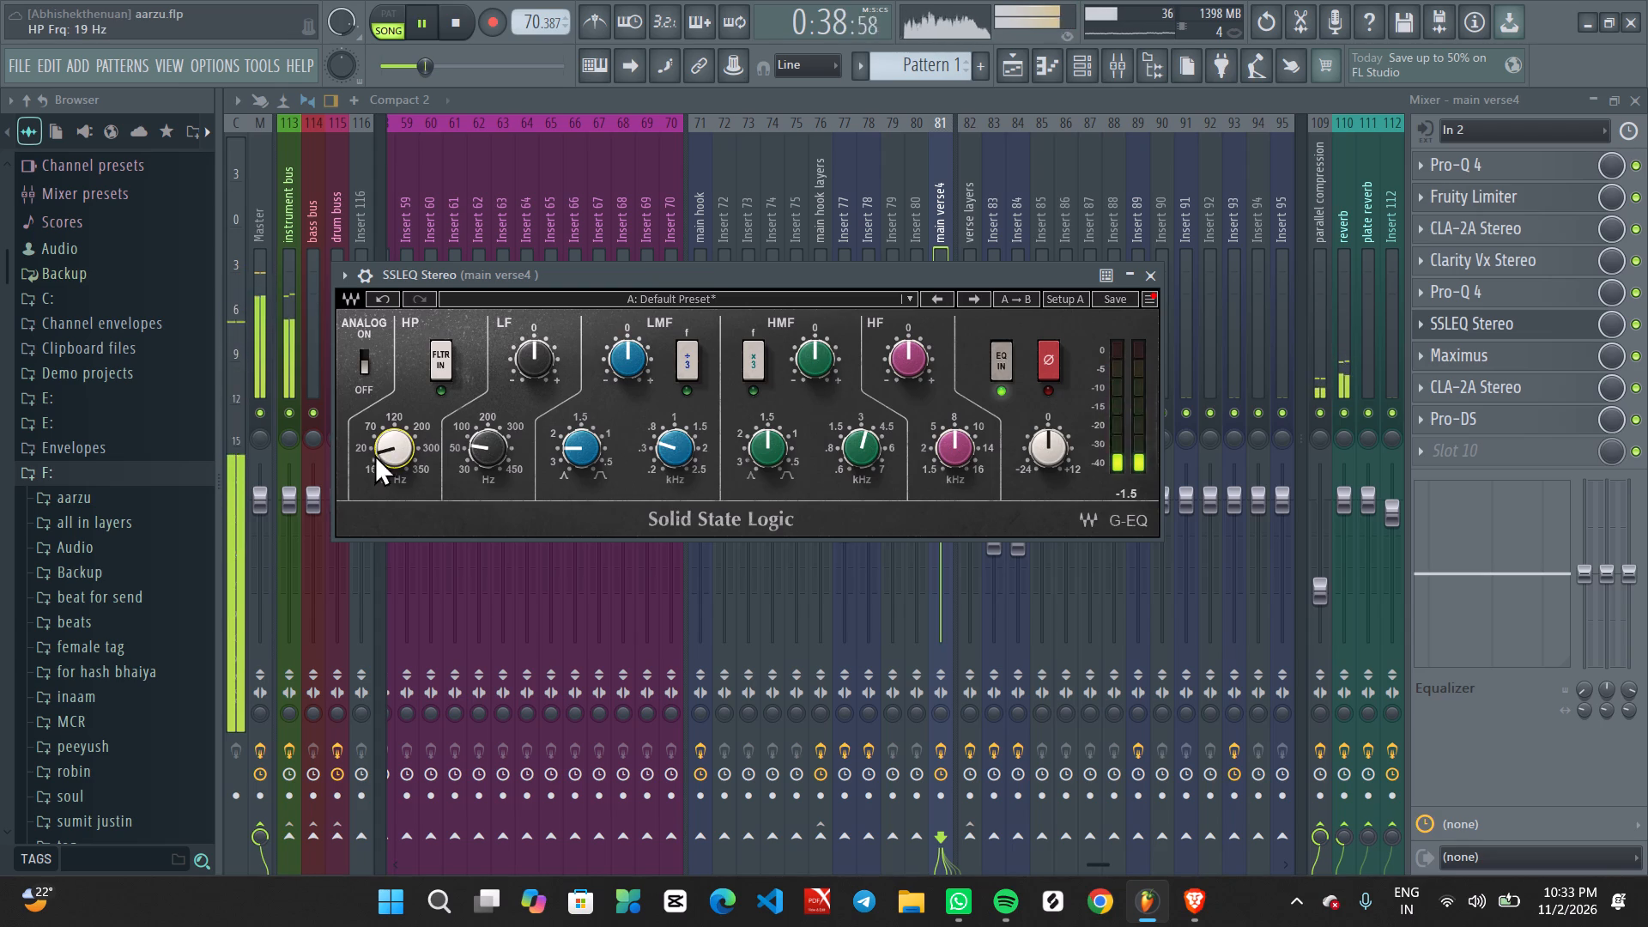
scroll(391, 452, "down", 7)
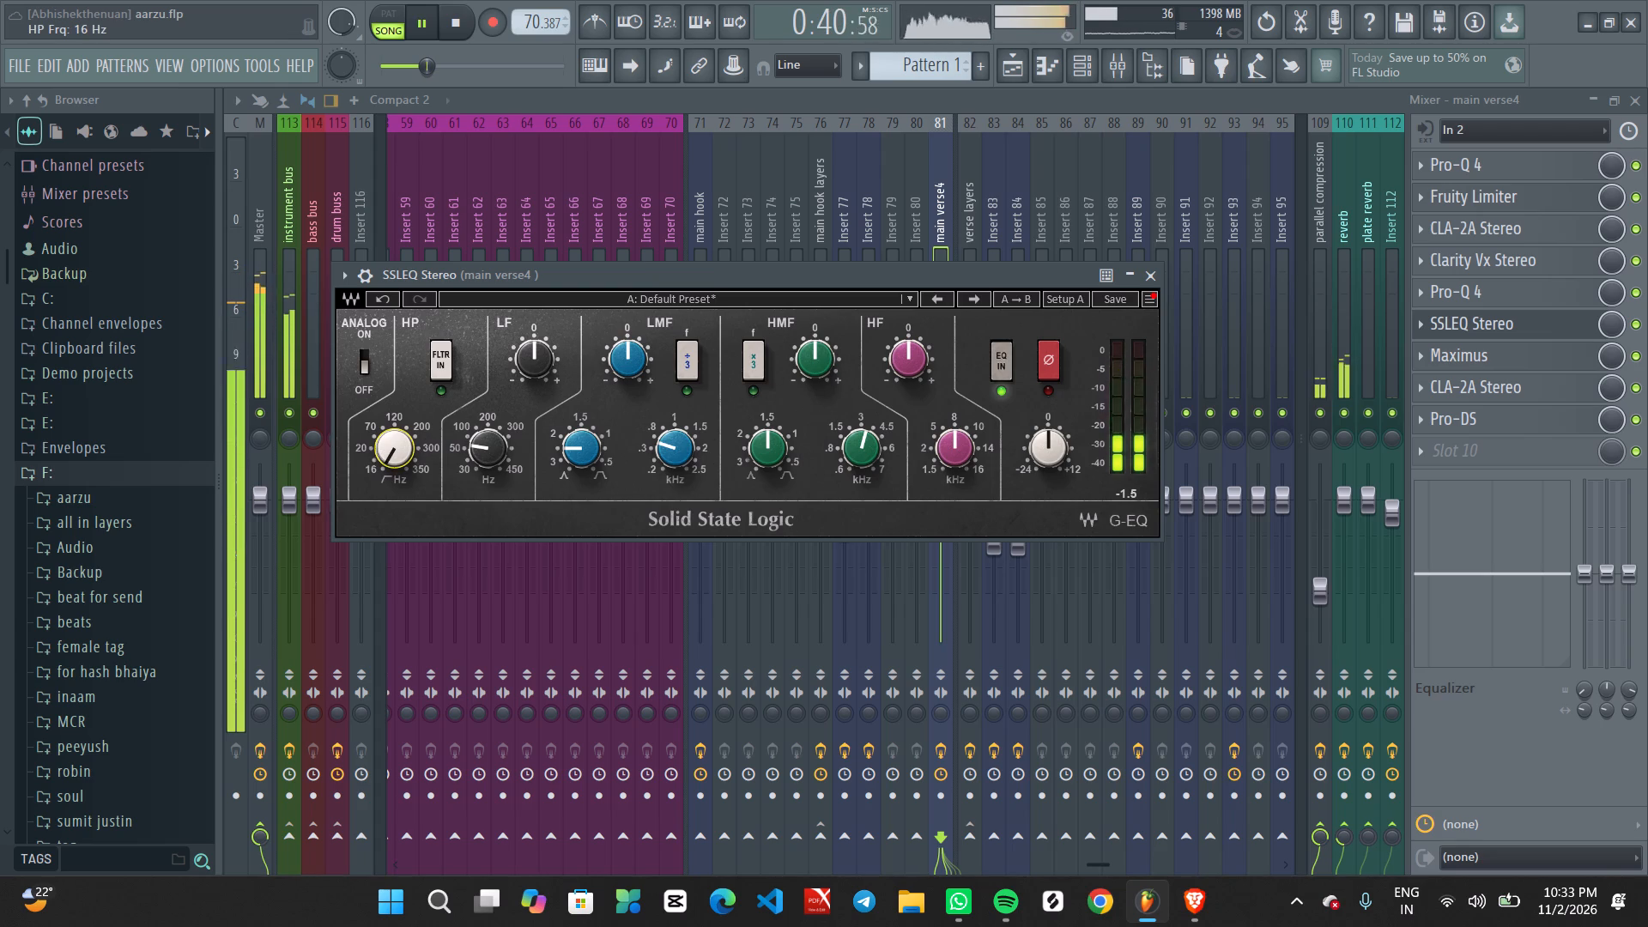
Sweep the SSLEQ's HF gain on main verse4 up to about 14.3 dB by ear and bring it down to 4.17 dB.
scroll(906, 367, "up", 2, "alt")
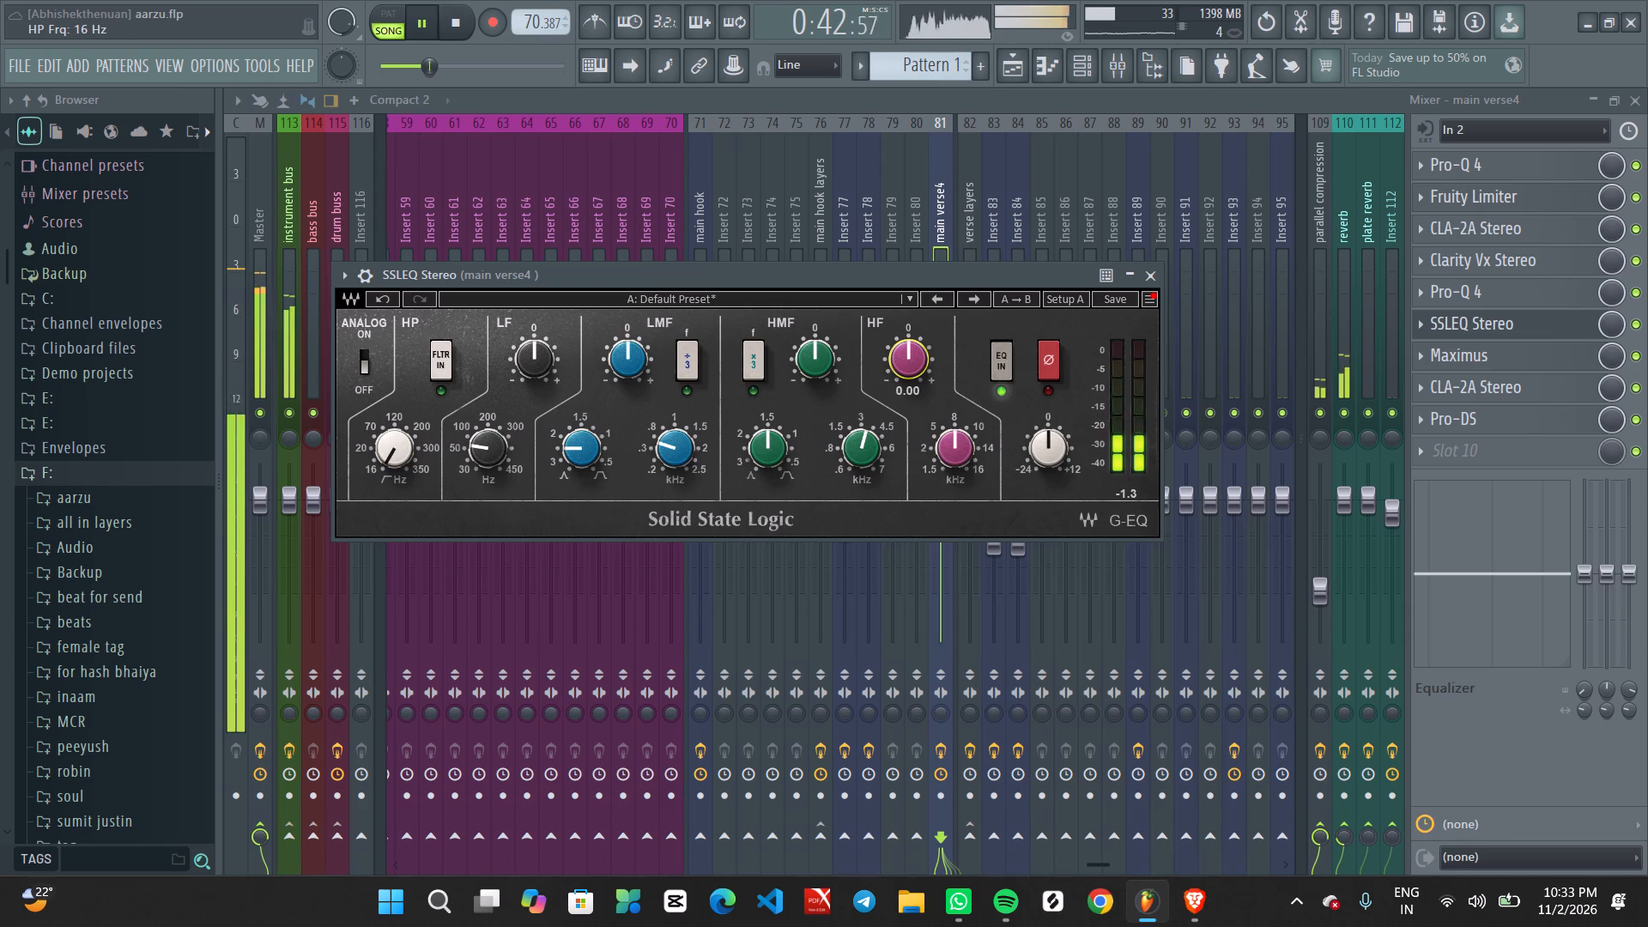
scroll(912, 365, "up", 5, "ctrl")
scroll(912, 365, "down", 1)
scroll(912, 365, "down", 2, "ctrl")
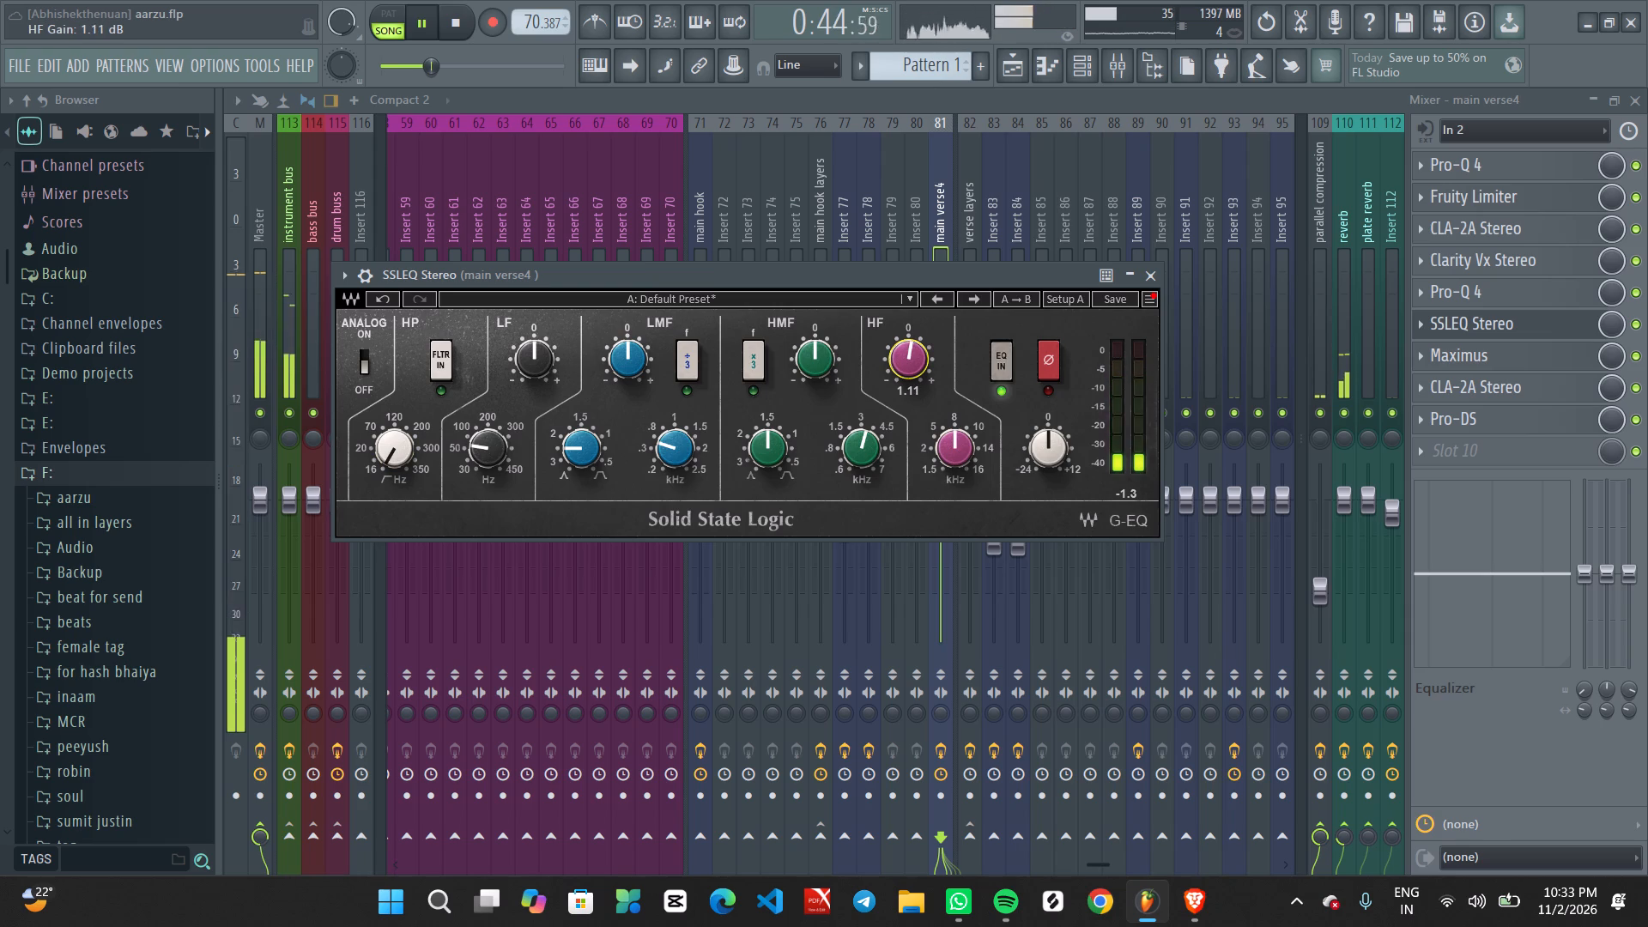
scroll(912, 364, "down", 4, "ctrl")
scroll(912, 364, "up", 14, "ctrl")
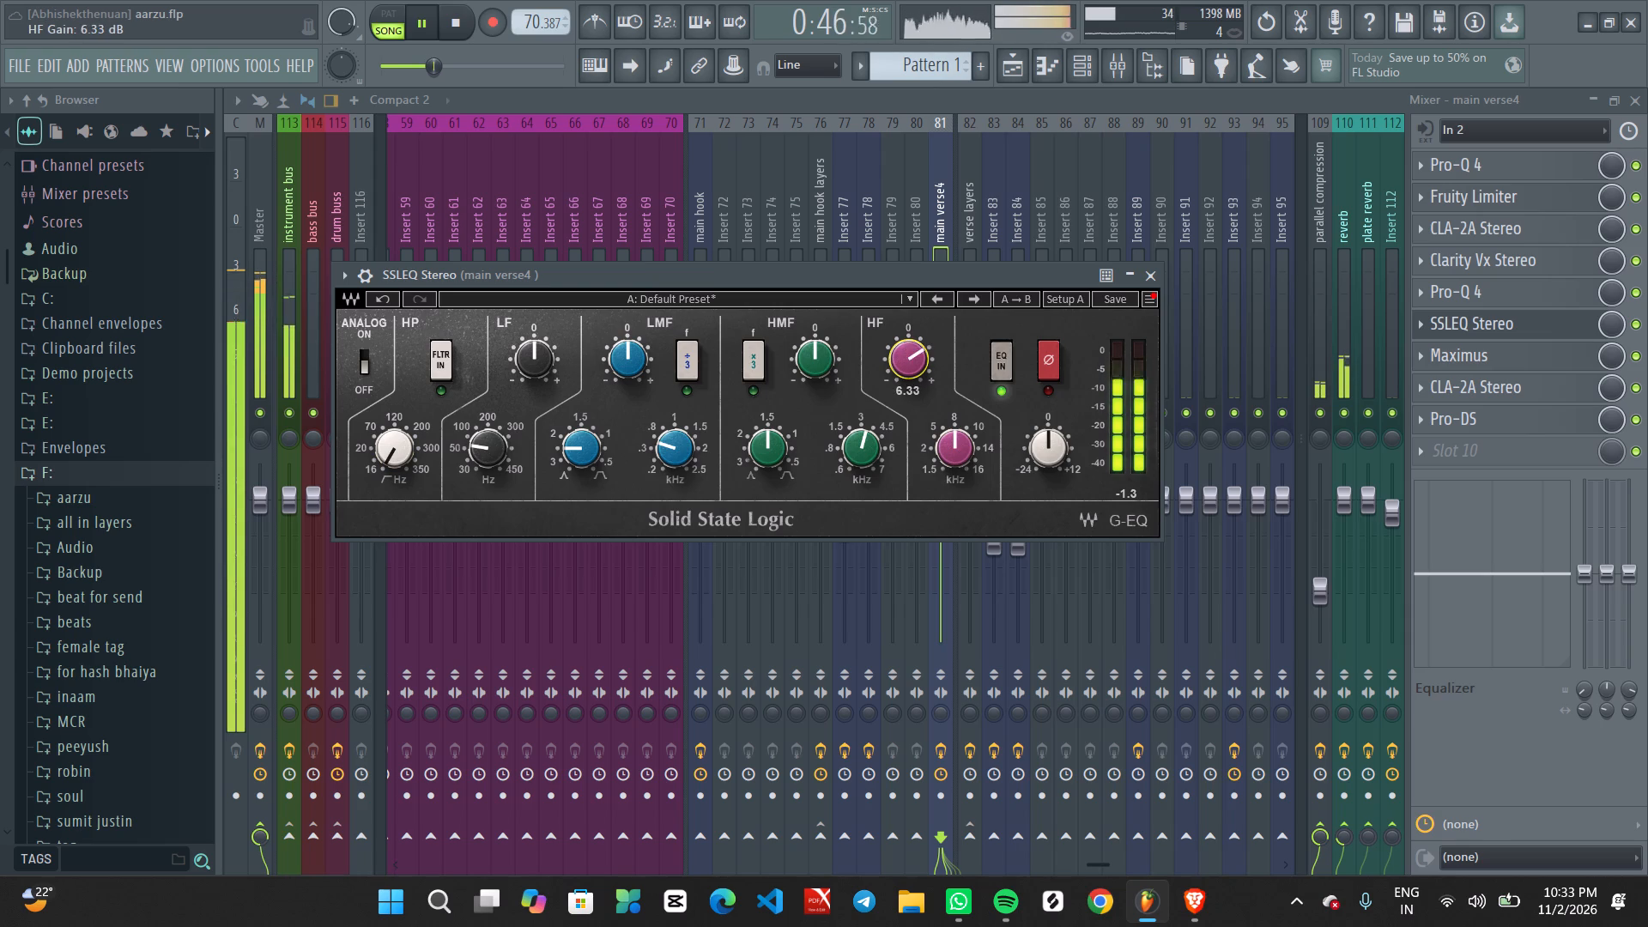
scroll(912, 364, "up", 2, "ctrl")
scroll(912, 364, "down", 1, "ctrl")
scroll(912, 364, "up", 18, "ctrl")
scroll(912, 364, "down", 4)
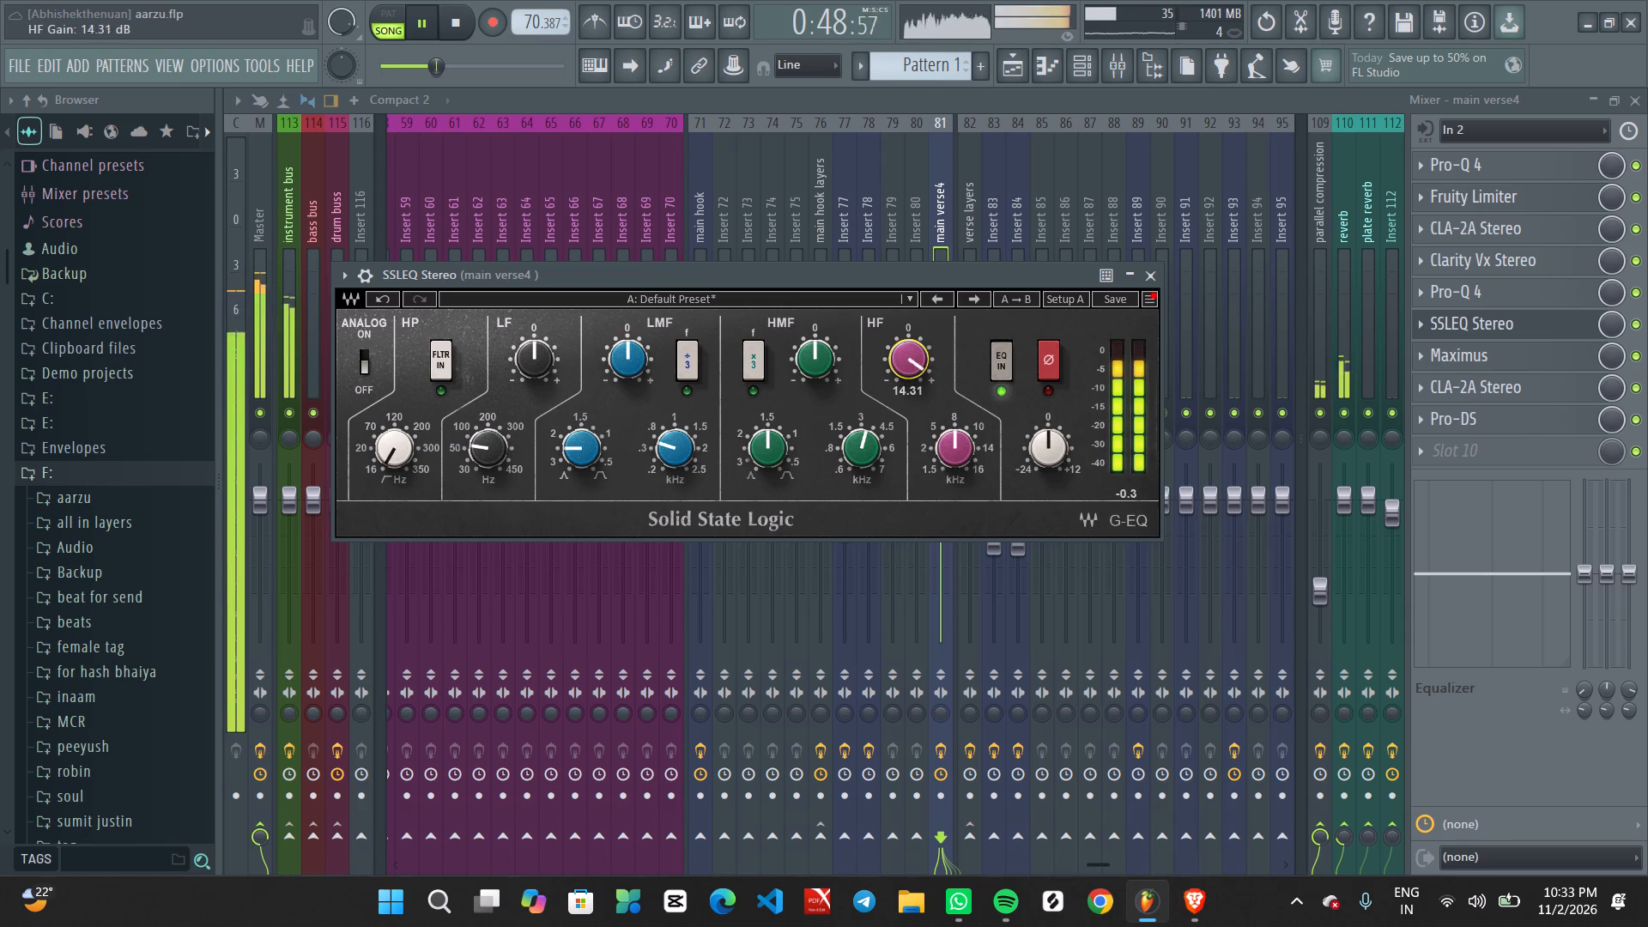
scroll(912, 364, "down", 14)
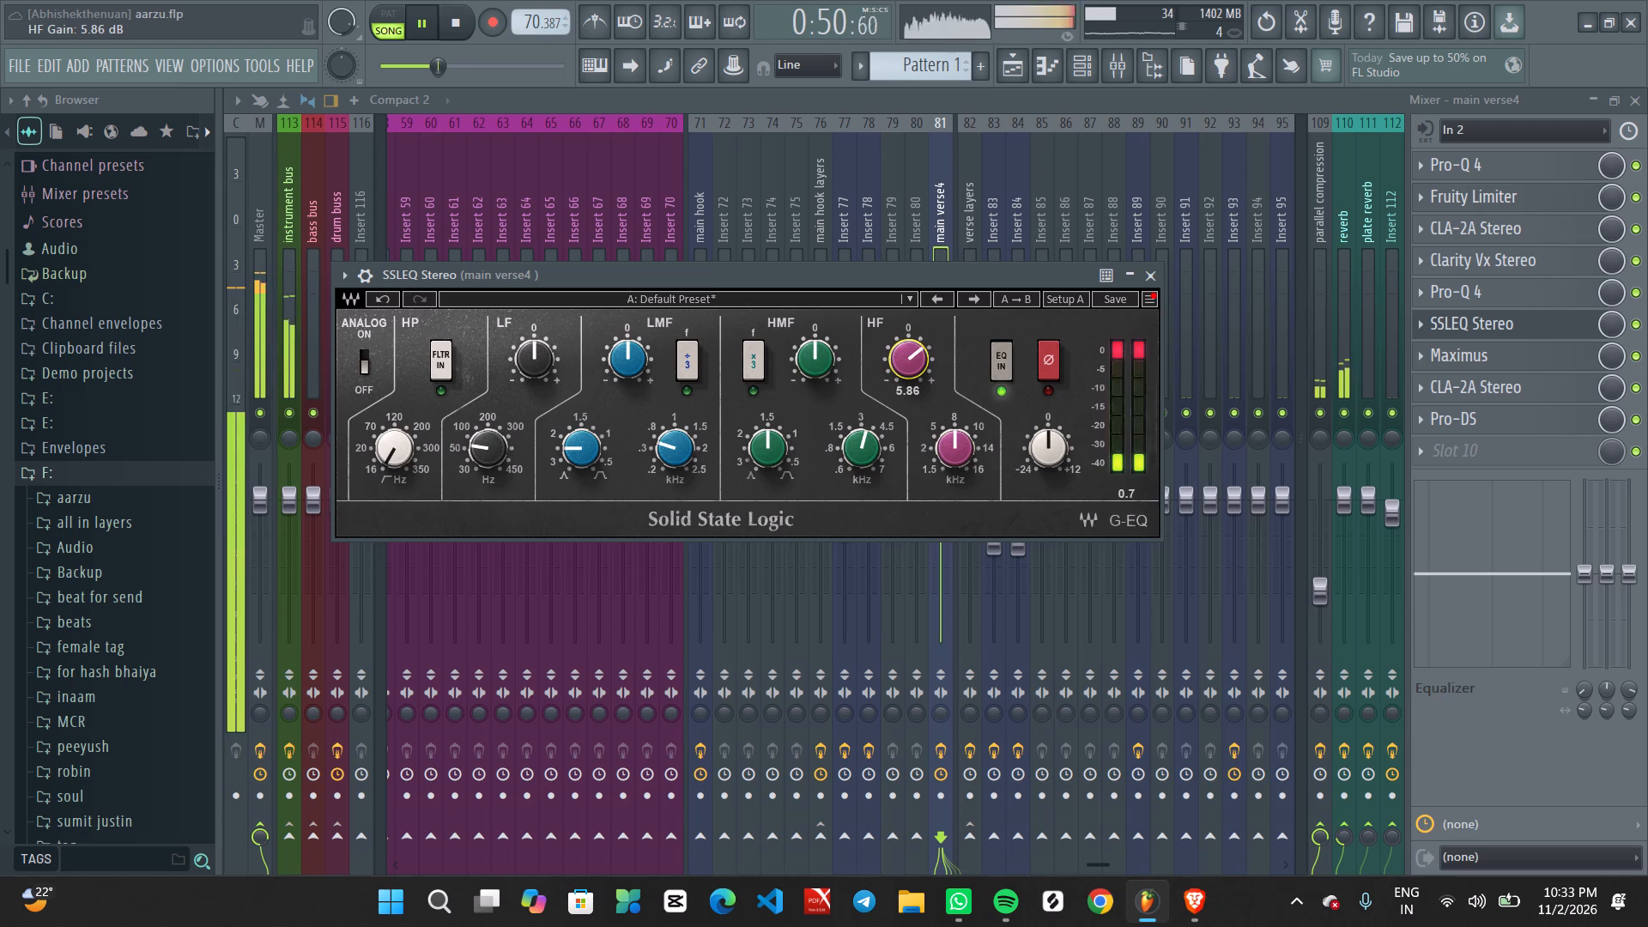
scroll(912, 364, "down", 8)
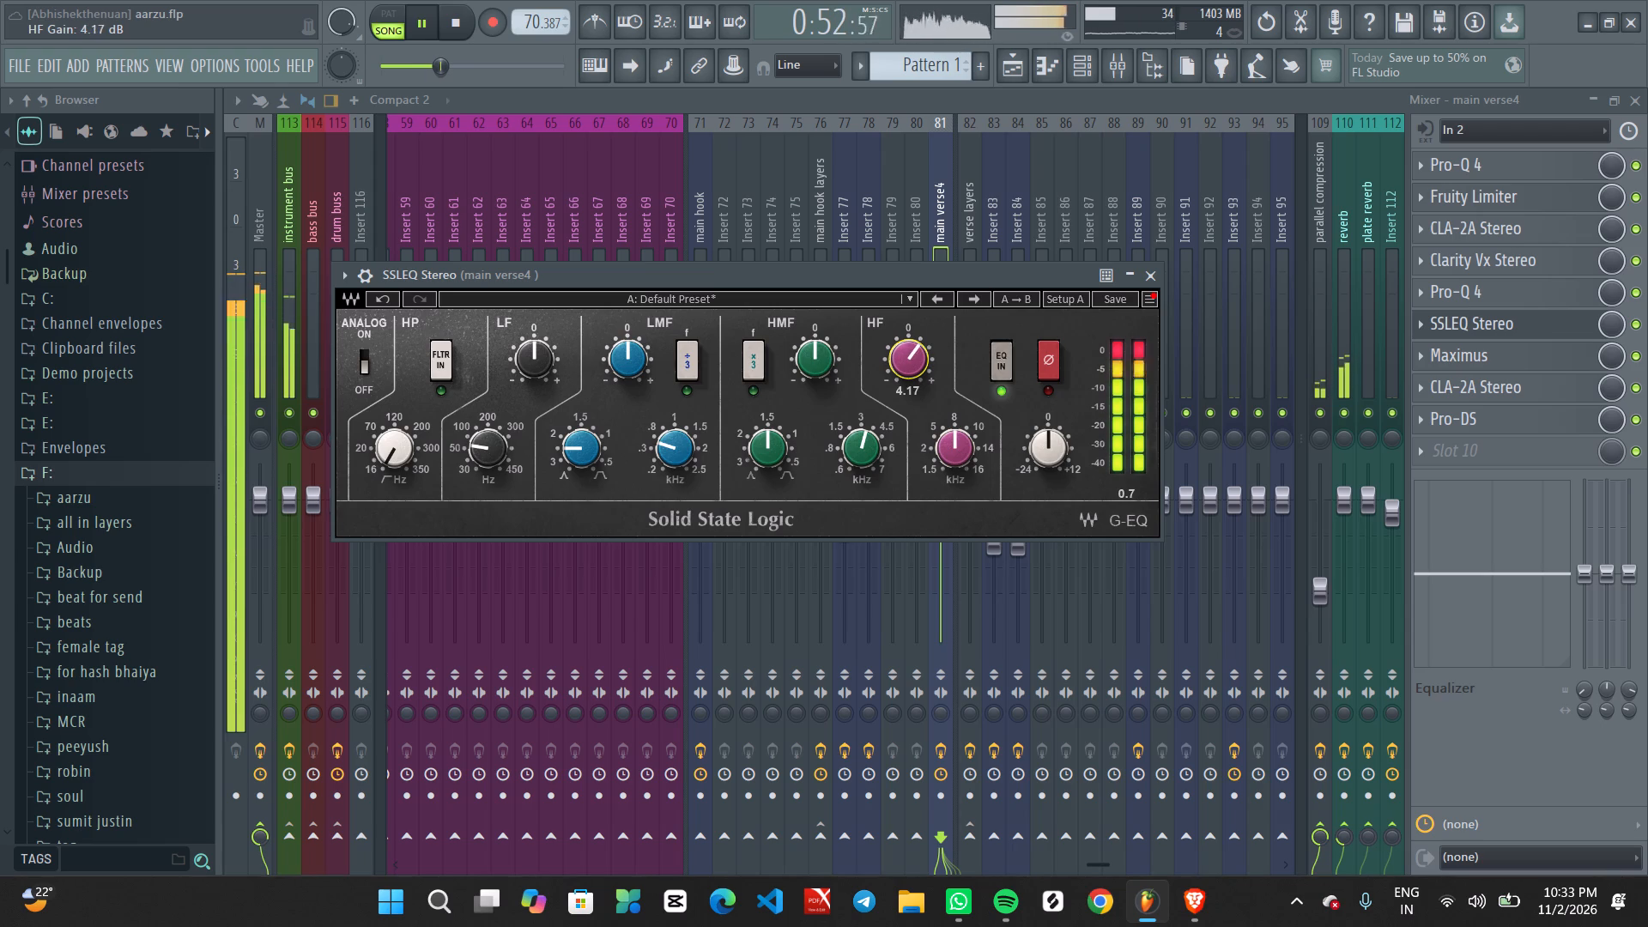
Raise the SSLEQ's HF frequency beyond 10.32 kHz and its HF gain to 6.05 dB while listening.
scroll(912, 364, "down", 4)
scroll(950, 429, "up", 7)
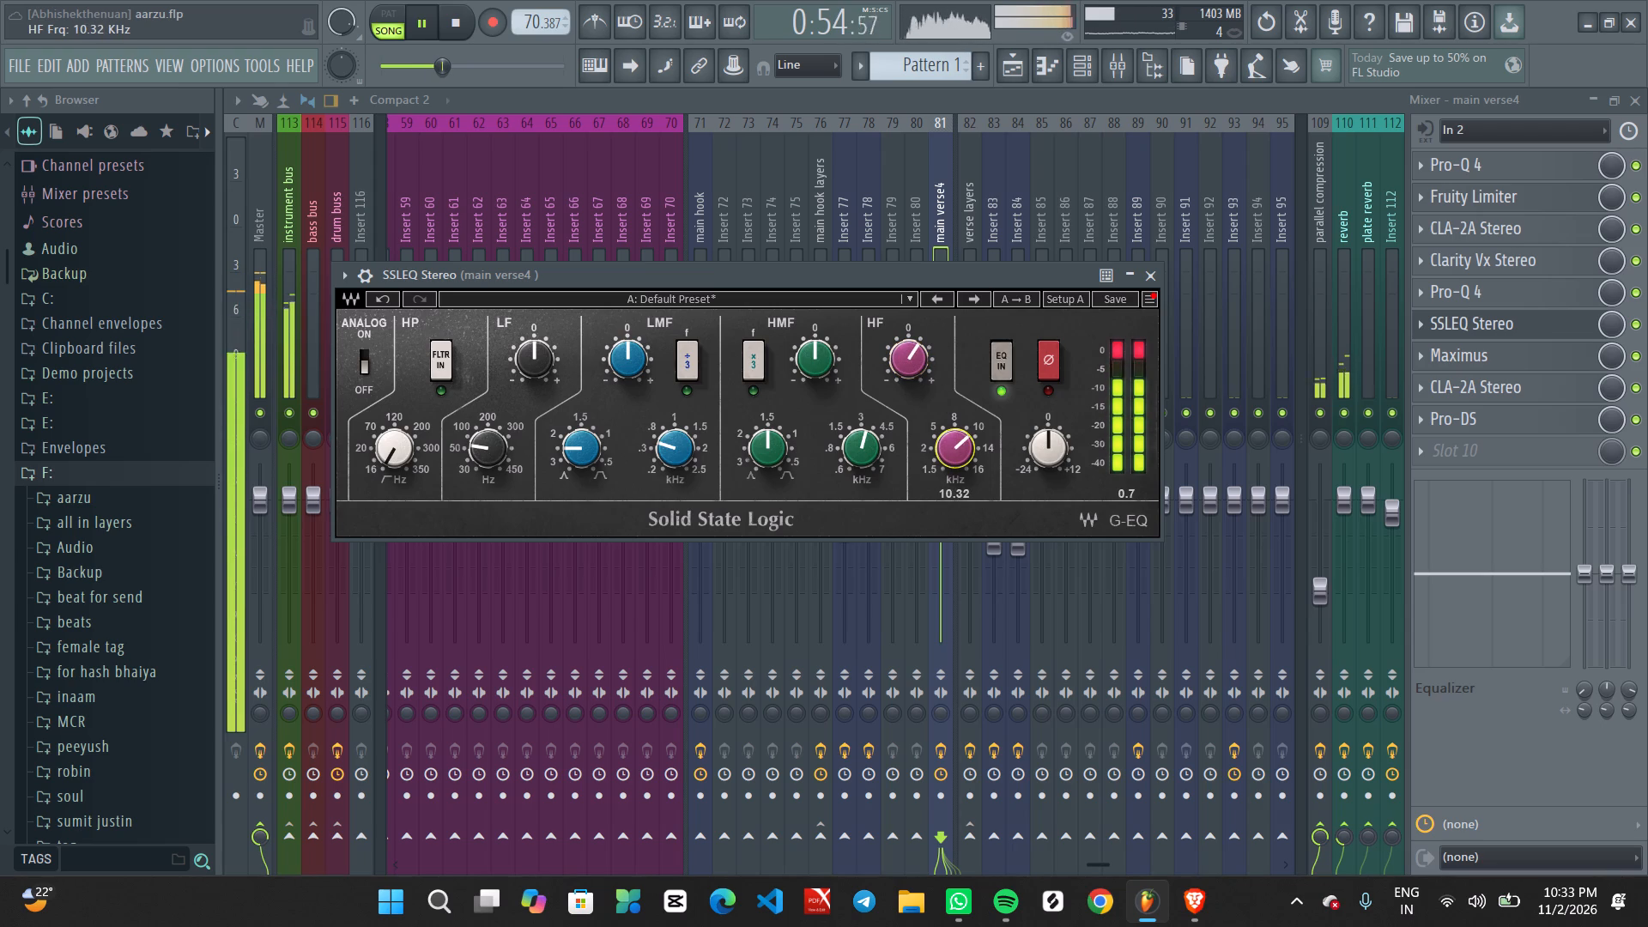
scroll(951, 432, "up", 6)
scroll(906, 351, "up", 5)
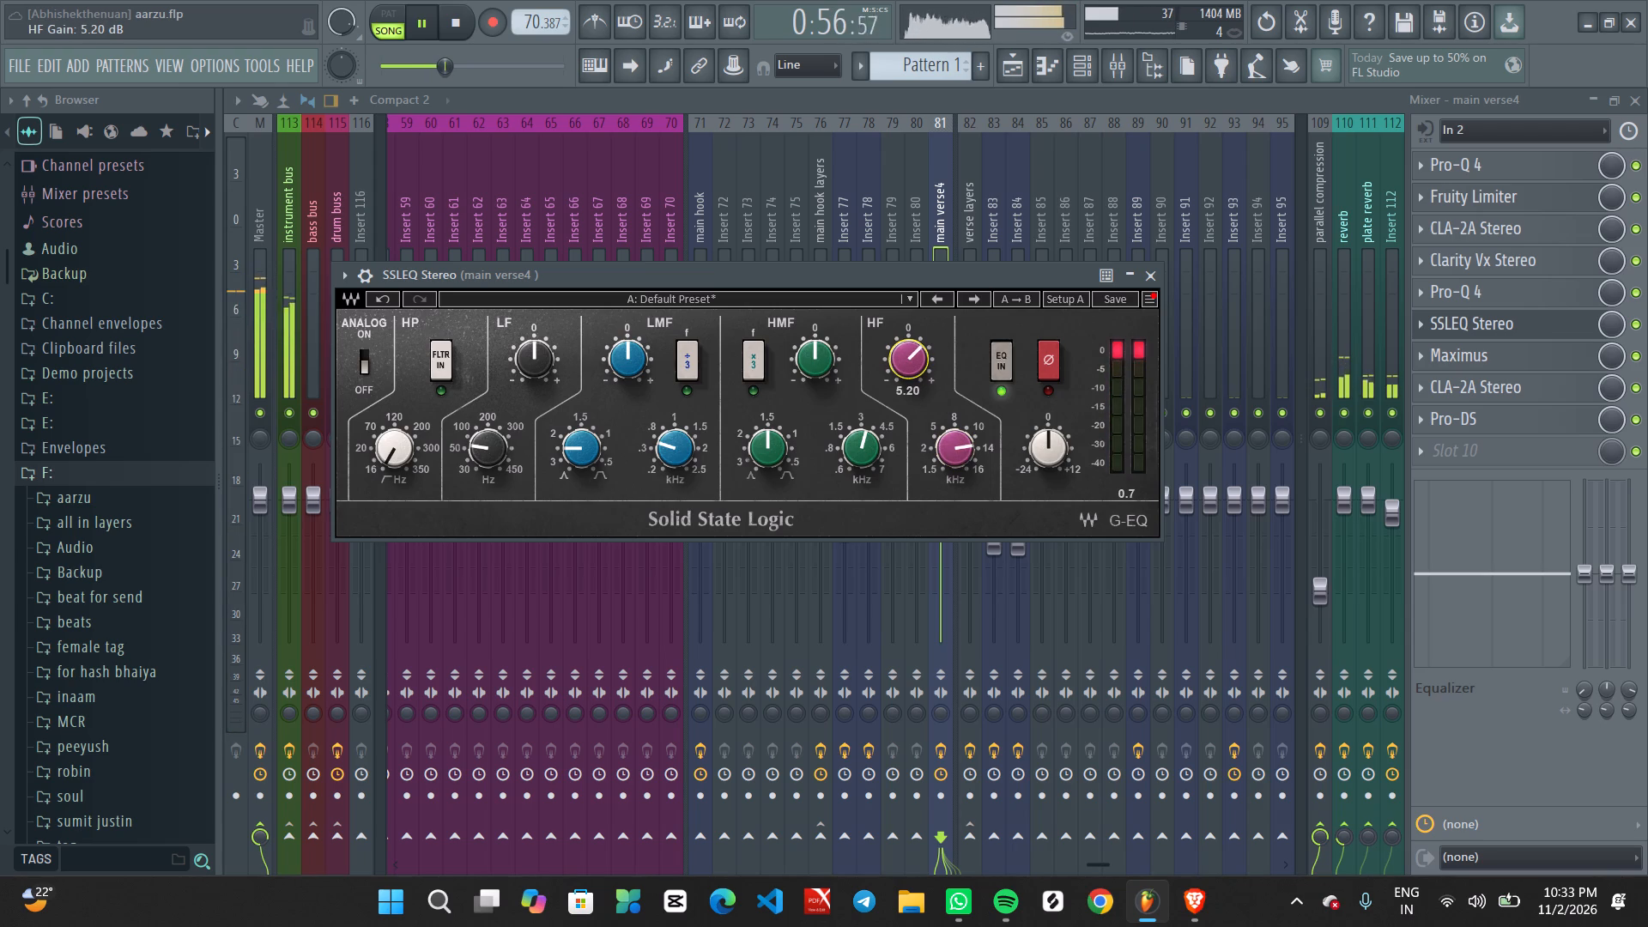
scroll(913, 363, "up", 3)
scroll(914, 364, "down", 5)
scroll(914, 364, "up", 3)
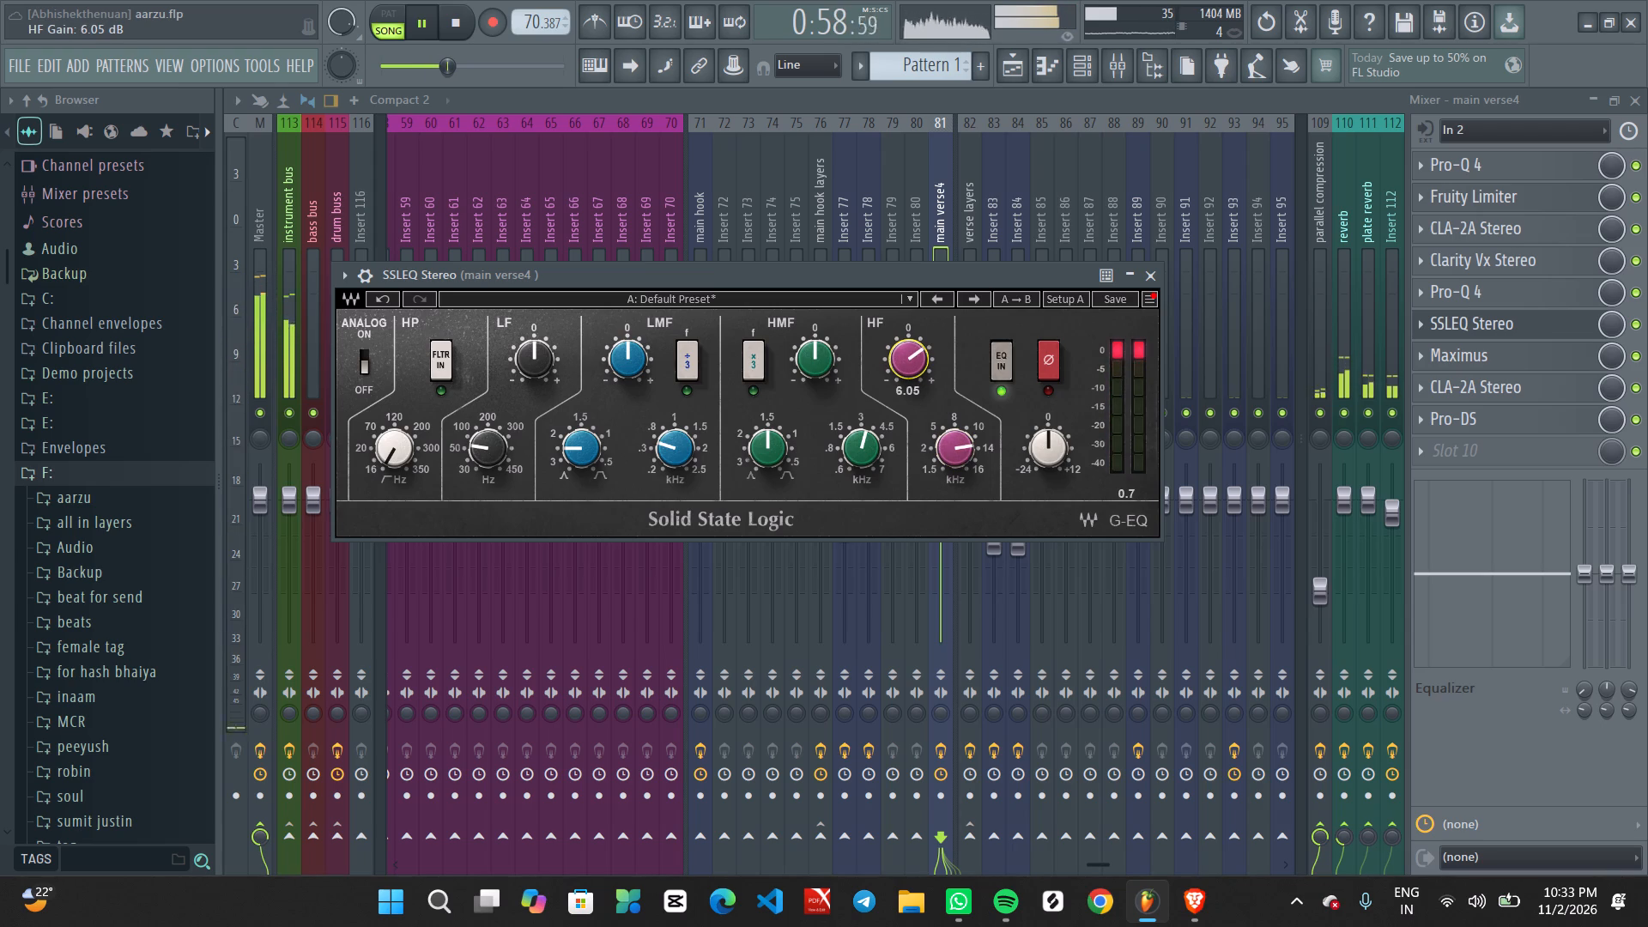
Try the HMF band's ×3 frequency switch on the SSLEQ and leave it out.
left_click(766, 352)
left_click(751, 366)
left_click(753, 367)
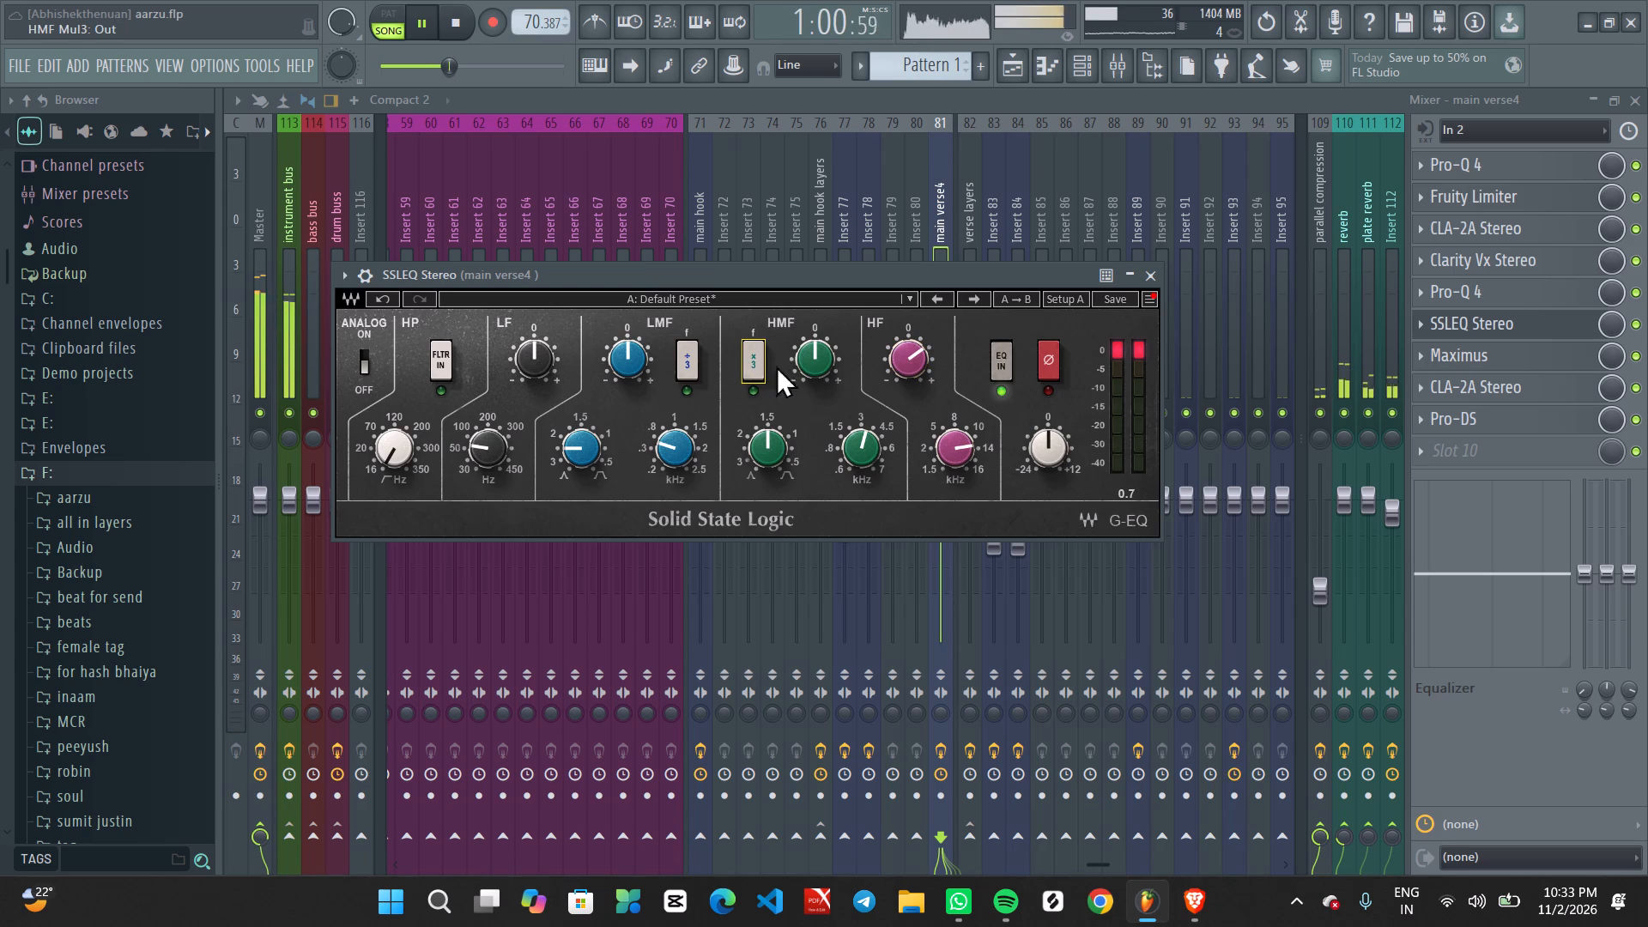
Trim the SSLEQ's HF gain on main verse4 slightly lower by ear and close the equalizer.
scroll(897, 358, "up", 2)
scroll(897, 358, "down", 2)
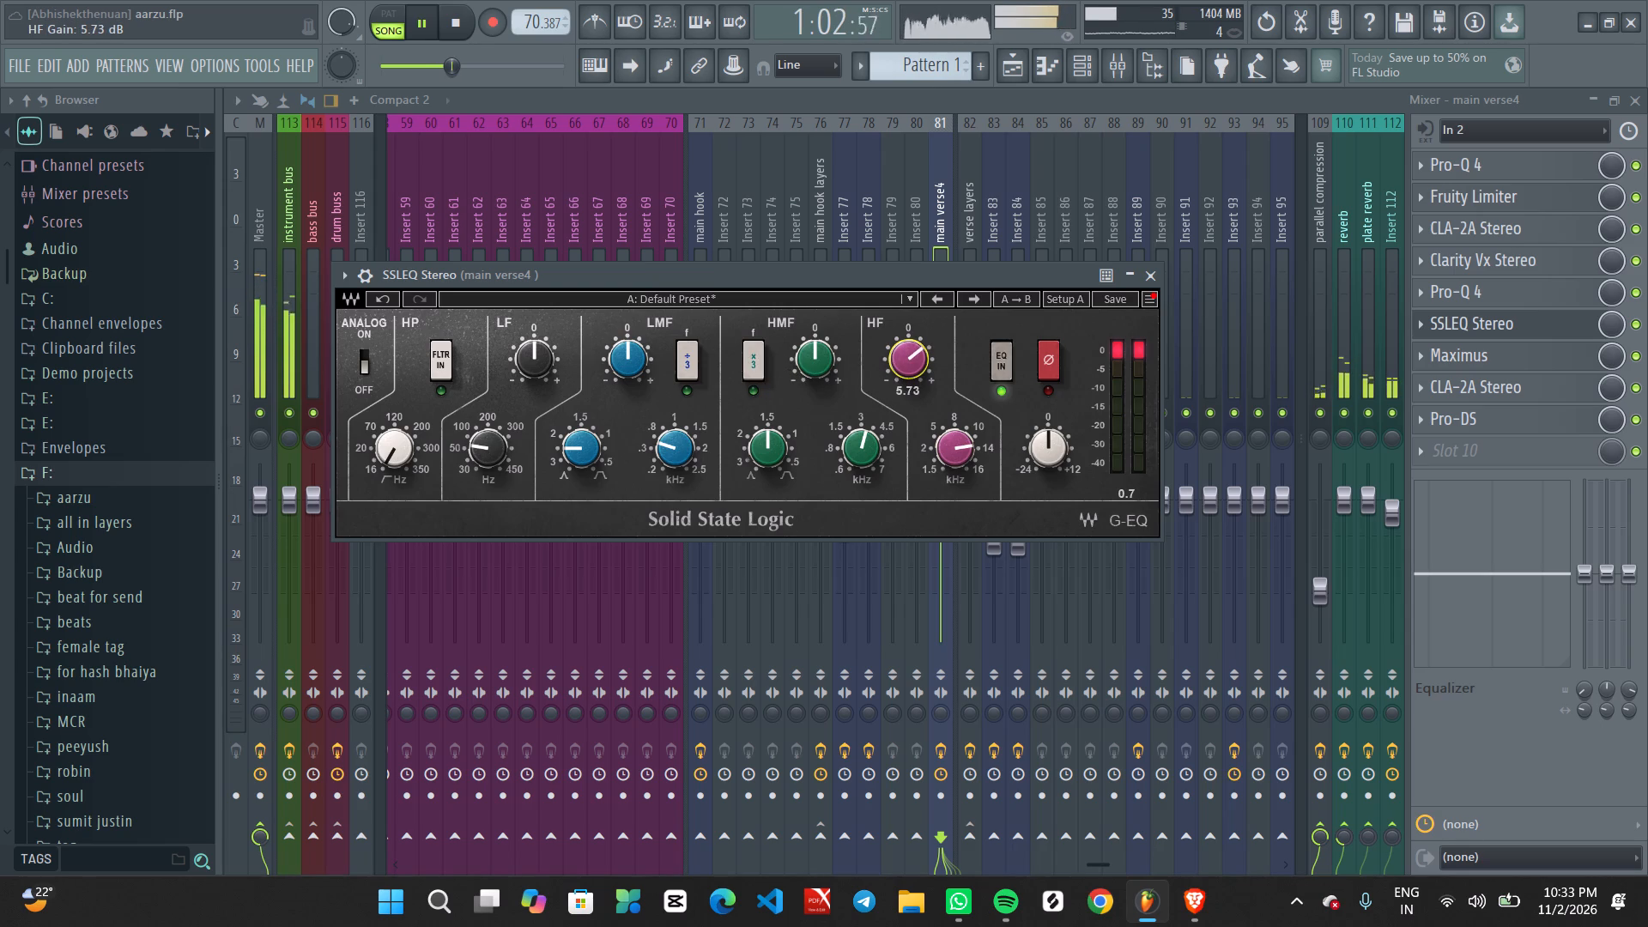
scroll(897, 358, "down", 3)
scroll(897, 358, "up", 1)
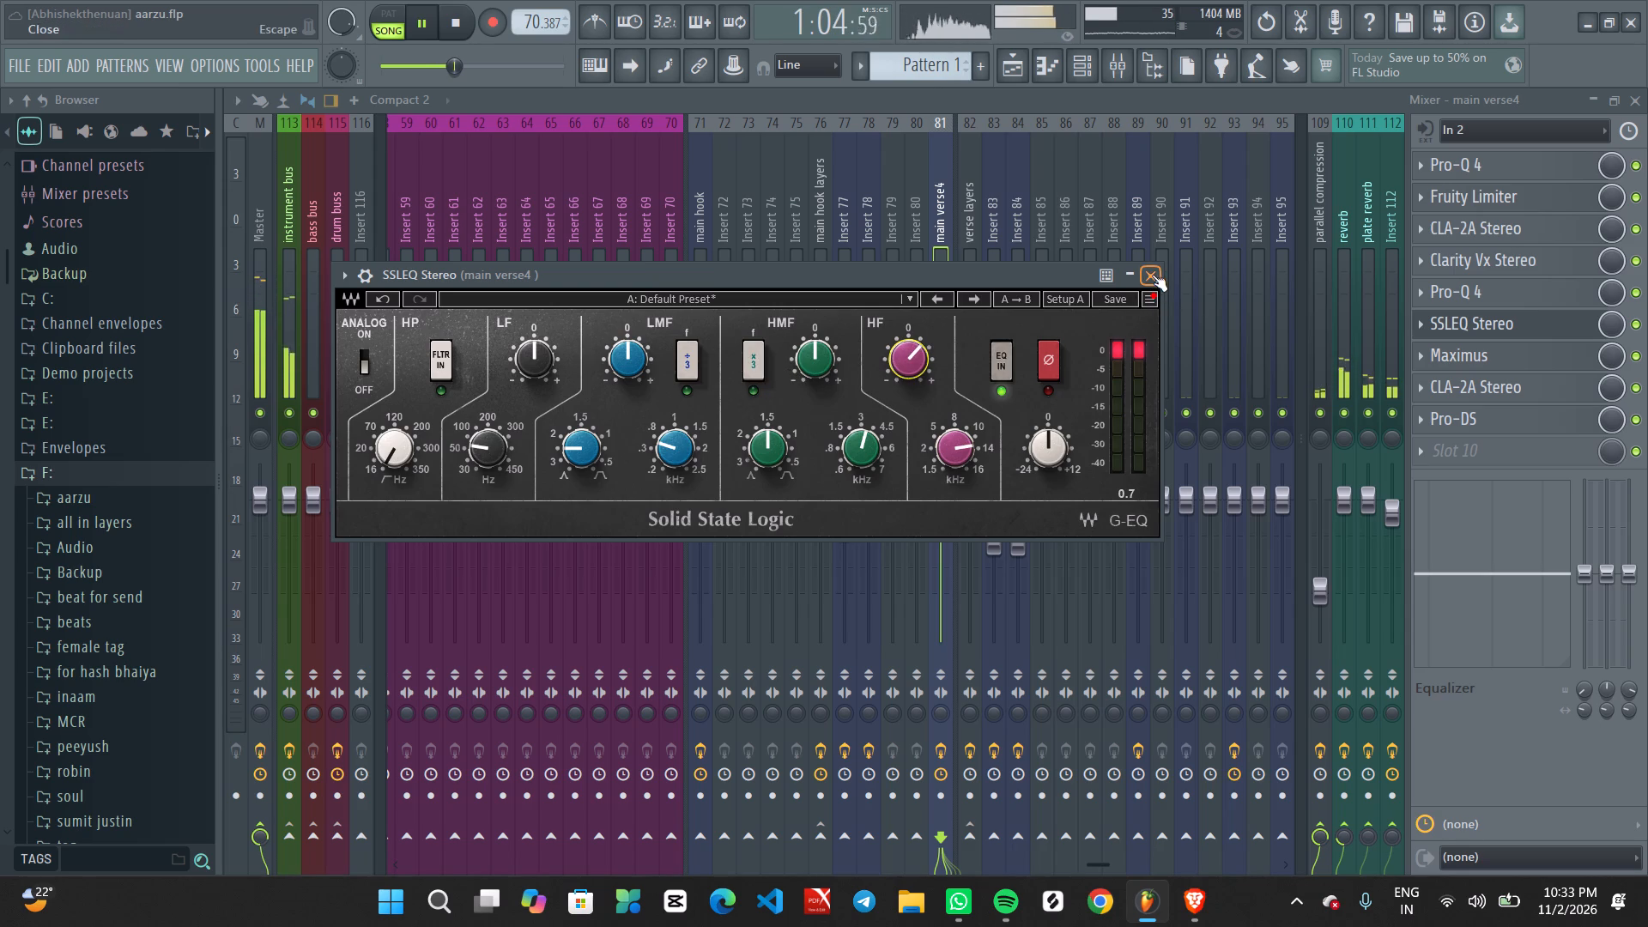
left_click(1152, 275)
Restart playback from the beginning of the song and unmute the Insert 89 vocal track in the playlist.
left_click(996, 69)
left_click(1007, 69)
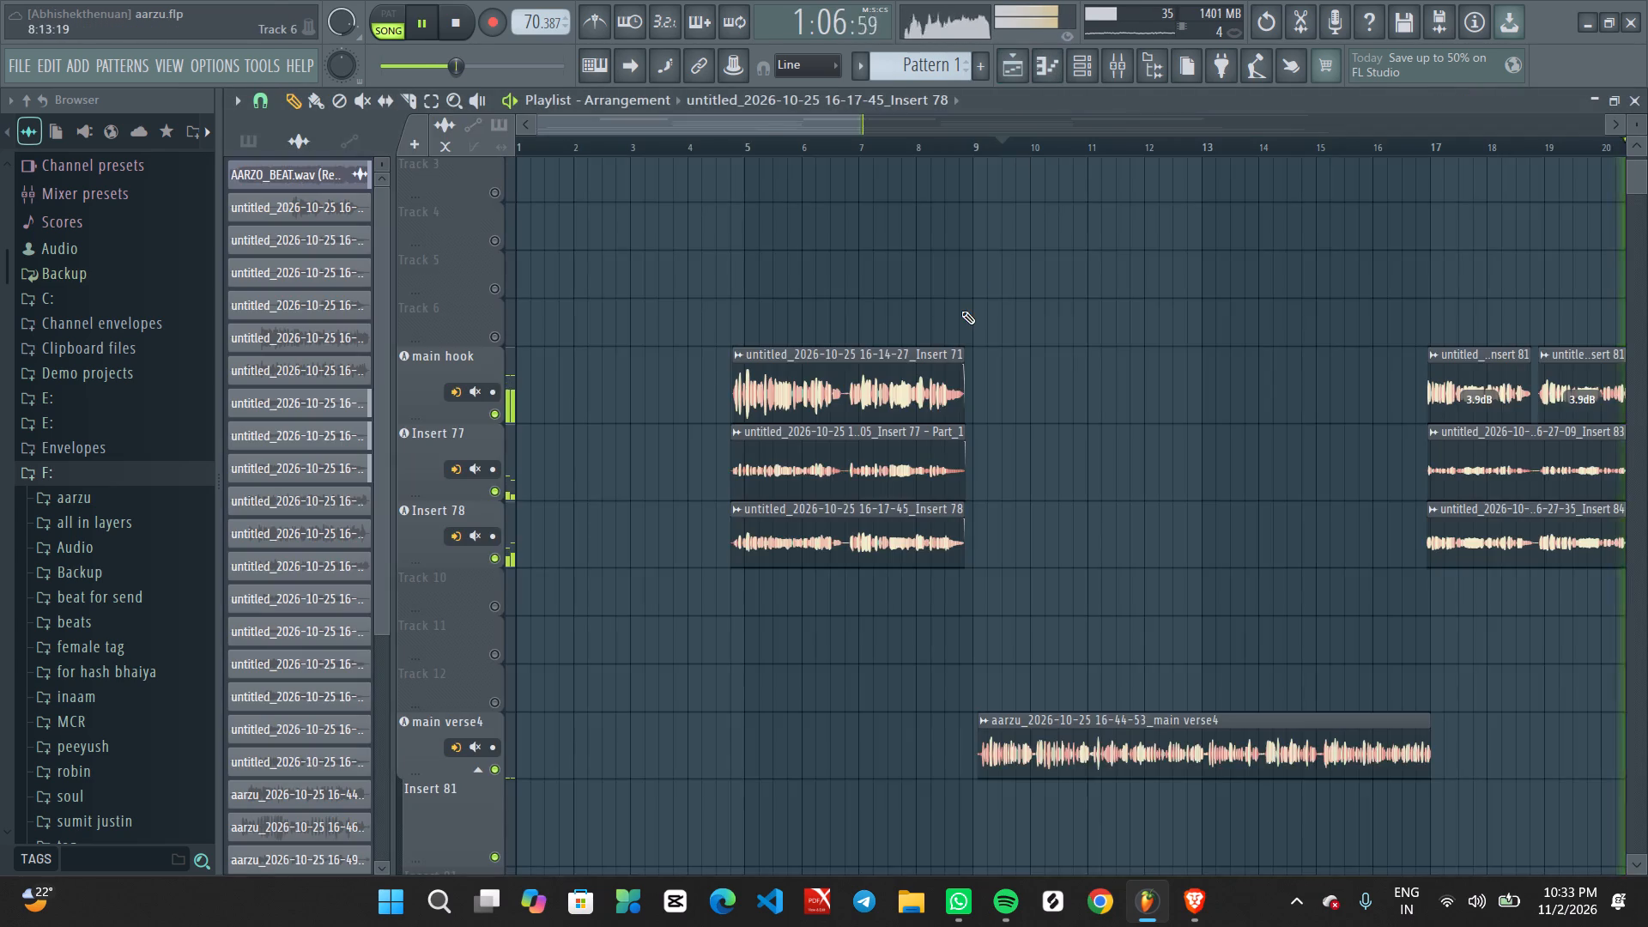
scroll(961, 311, "down", 8, "ctrl")
scroll(967, 407, "down", 7, "ctrl")
scroll(863, 596, "up", 4, "ctrl")
middle_click_drag(848, 603, 1184, 493)
scroll(936, 464, "down", 7, "ctrl")
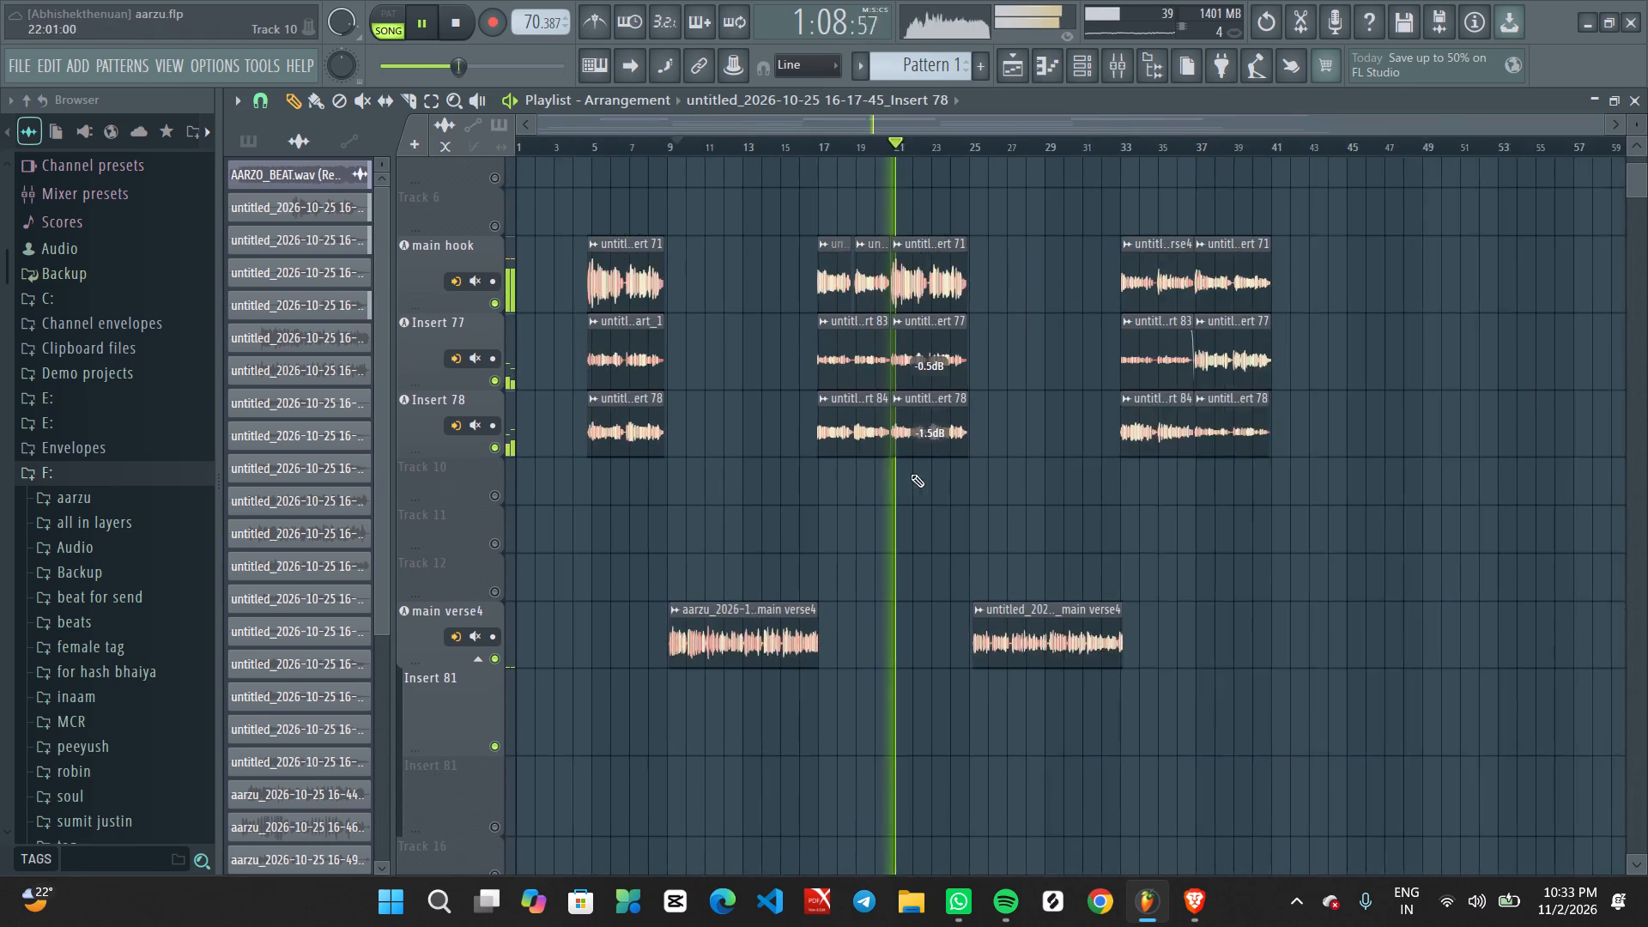
scroll(736, 558, "up", 2, "ctrl")
middle_click_drag(700, 591, 1307, 317)
scroll(822, 525, "up", 2, "ctrl")
middle_click_drag(803, 508, 1039, 0)
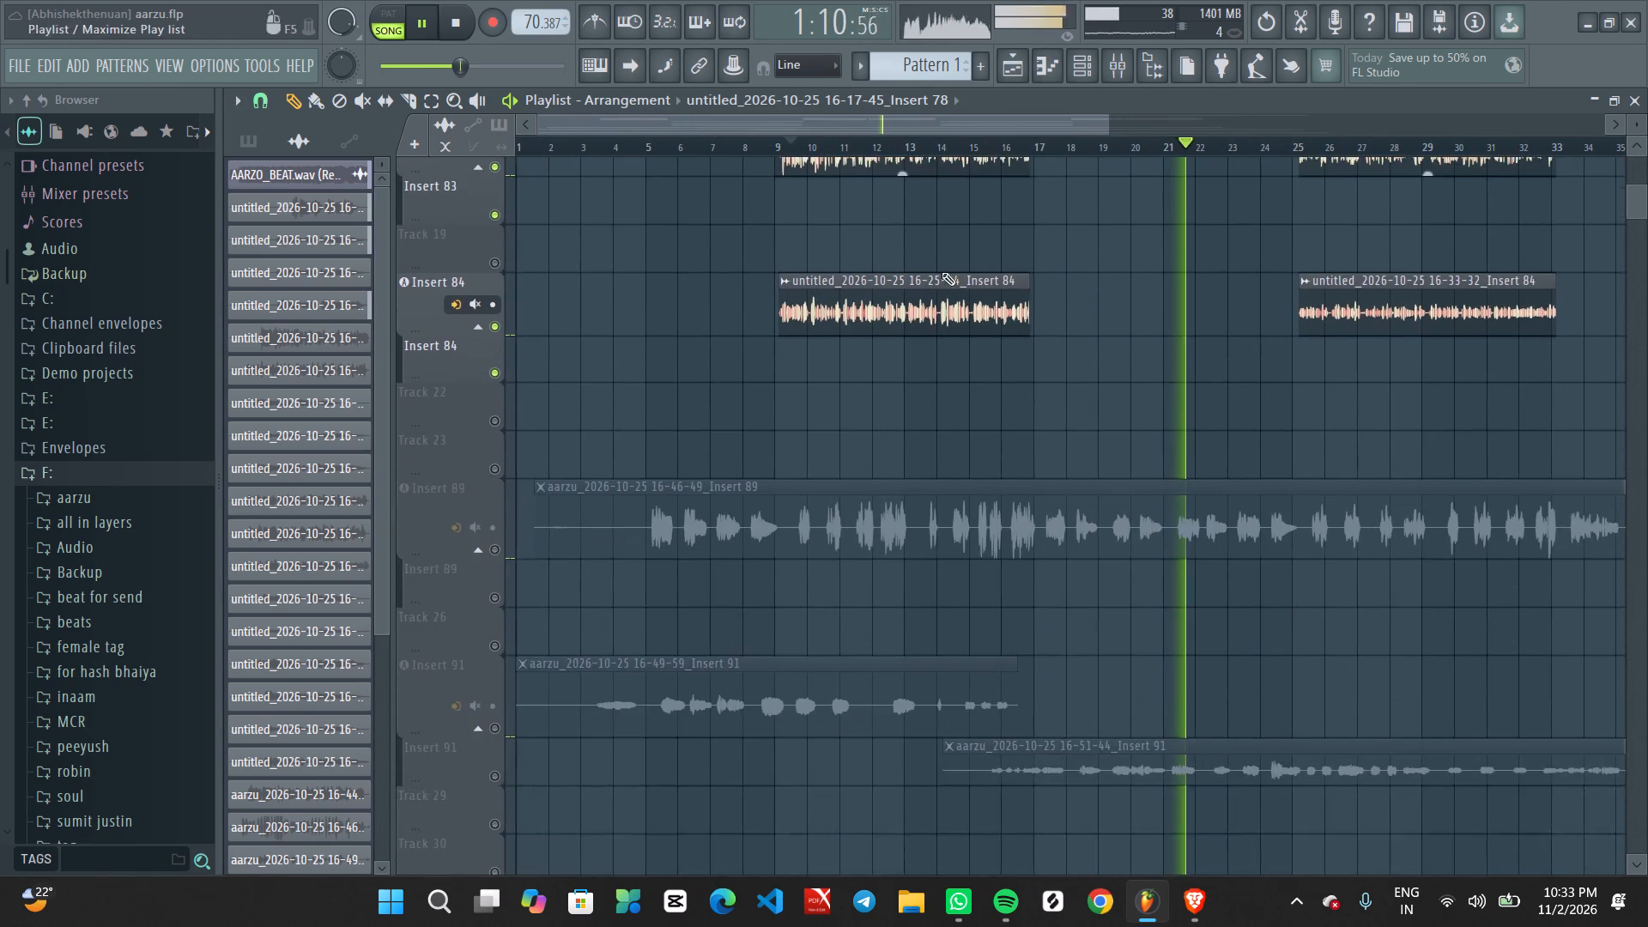
scroll(791, 556, "up", 1)
key("space")
key("space")
left_click_drag(536, 139, 470, 154)
scroll(653, 452, "up", 2, "ctrl")
middle_click_drag(769, 477, 1207, 382)
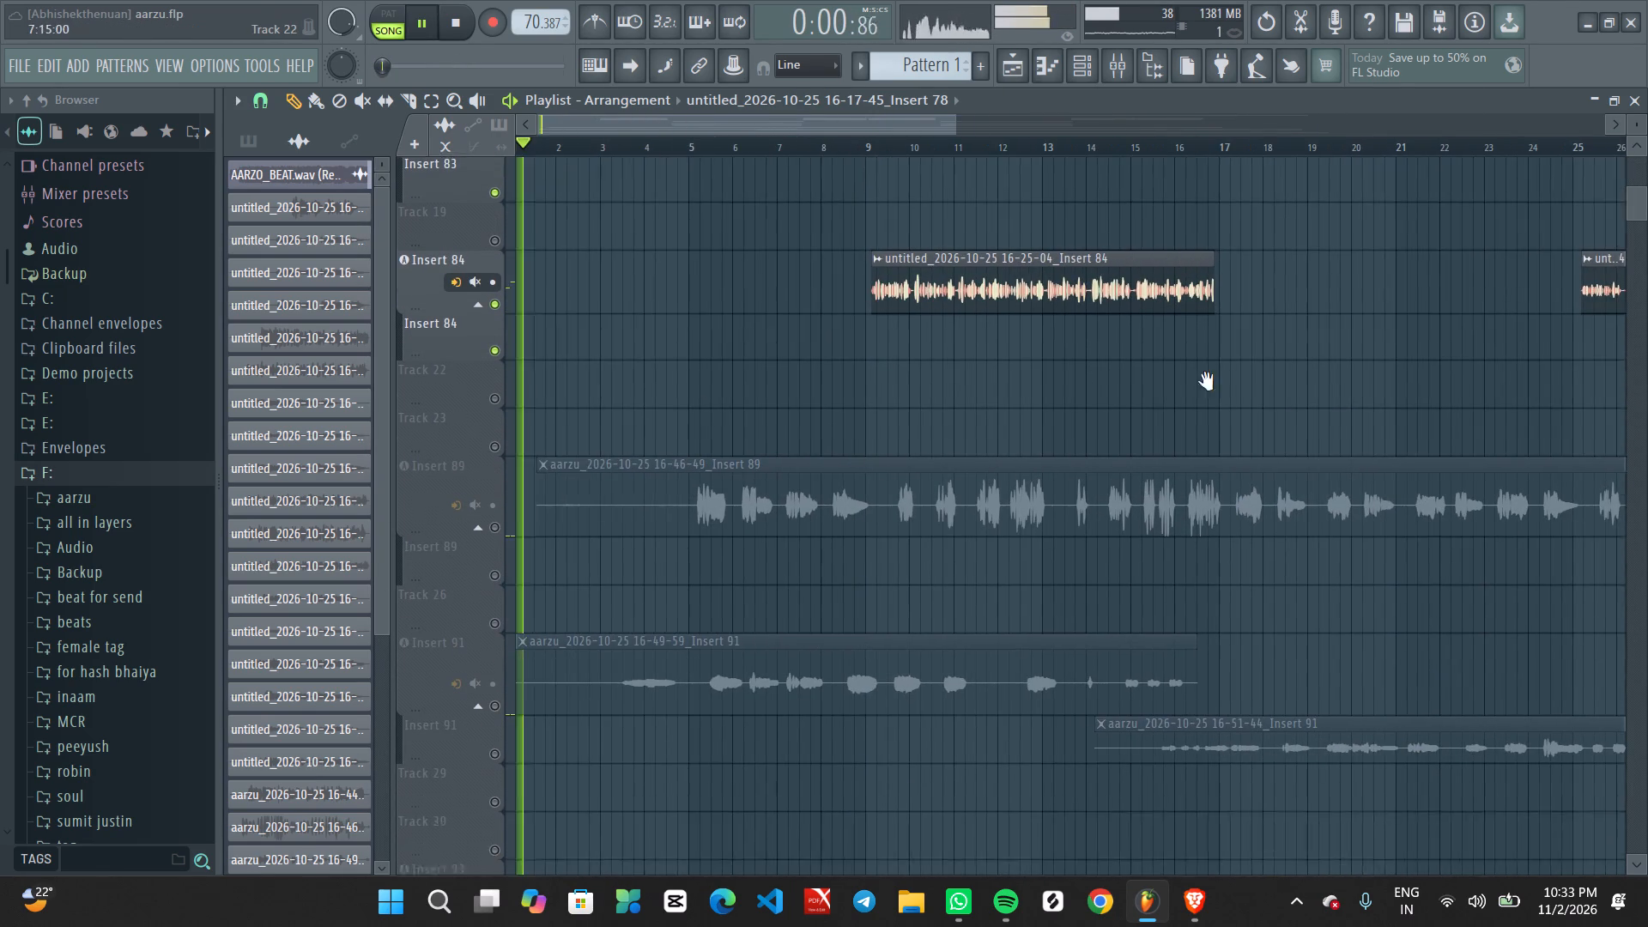
middle_click_drag(1207, 382, 1207, 386)
left_click(494, 510)
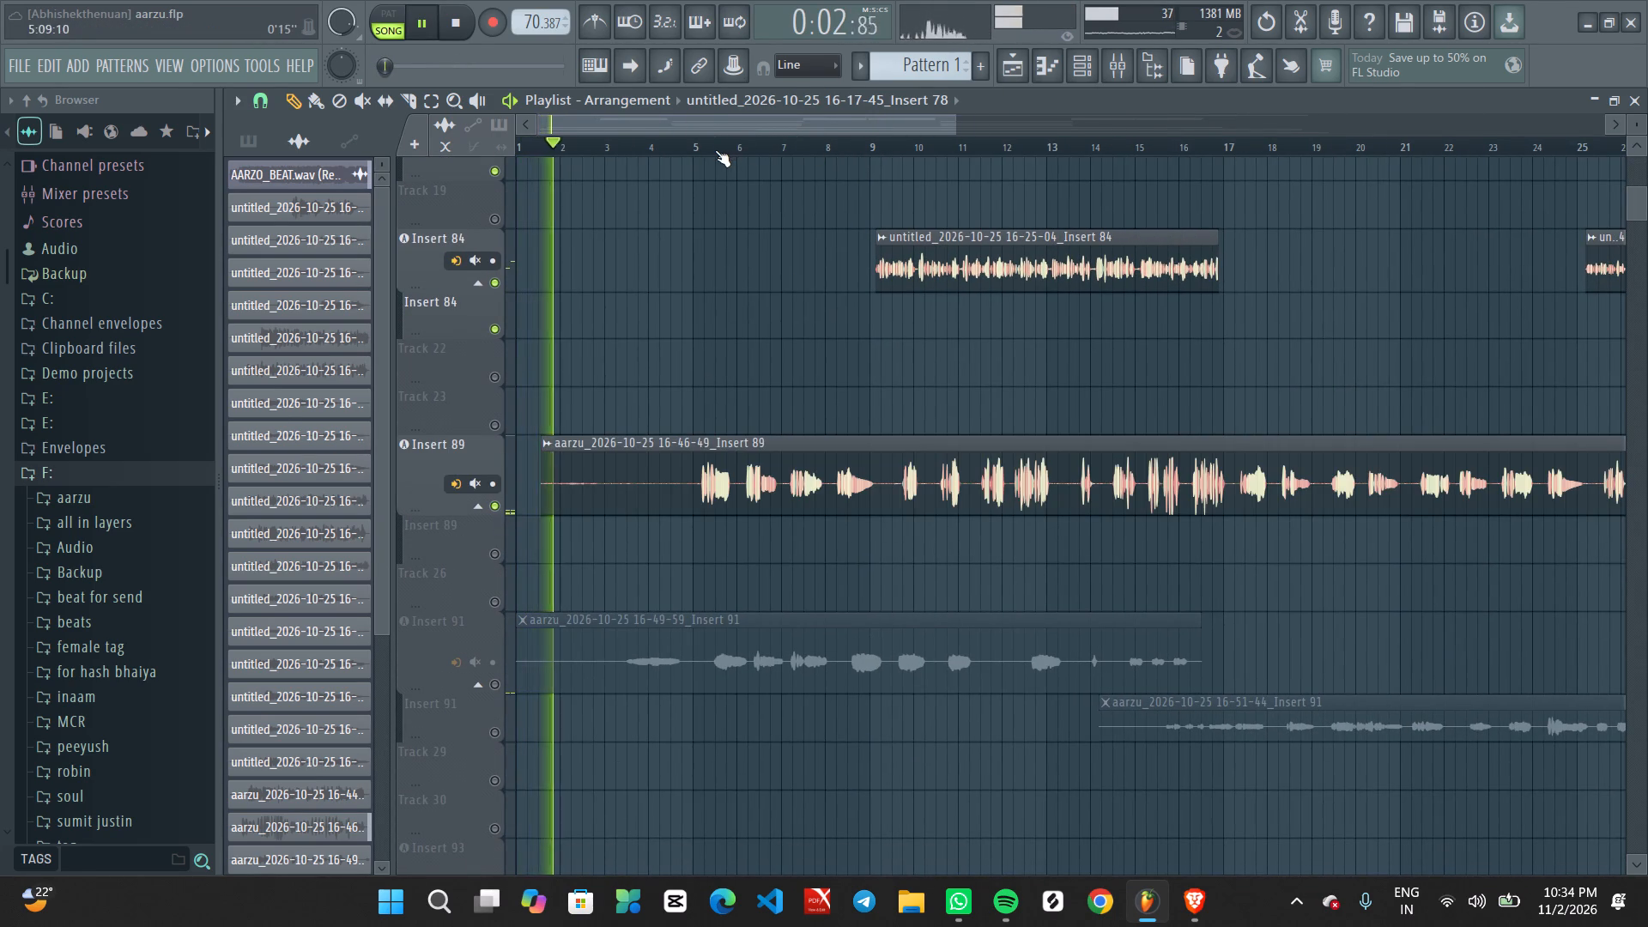
Play from bar 5 and examine the Insert 89 vocal clip's phrases against the rest of the arrangement.
left_click(691, 150)
scroll(729, 275, "up", 4, "ctrl")
middle_click_drag(809, 338, 917, 229)
scroll(942, 352, "up", 1, "ctrl")
scroll(942, 362, "down", 1, "ctrl")
scroll(942, 368, "up", 1, "ctrl")
middle_click_drag(1020, 451, 895, 449)
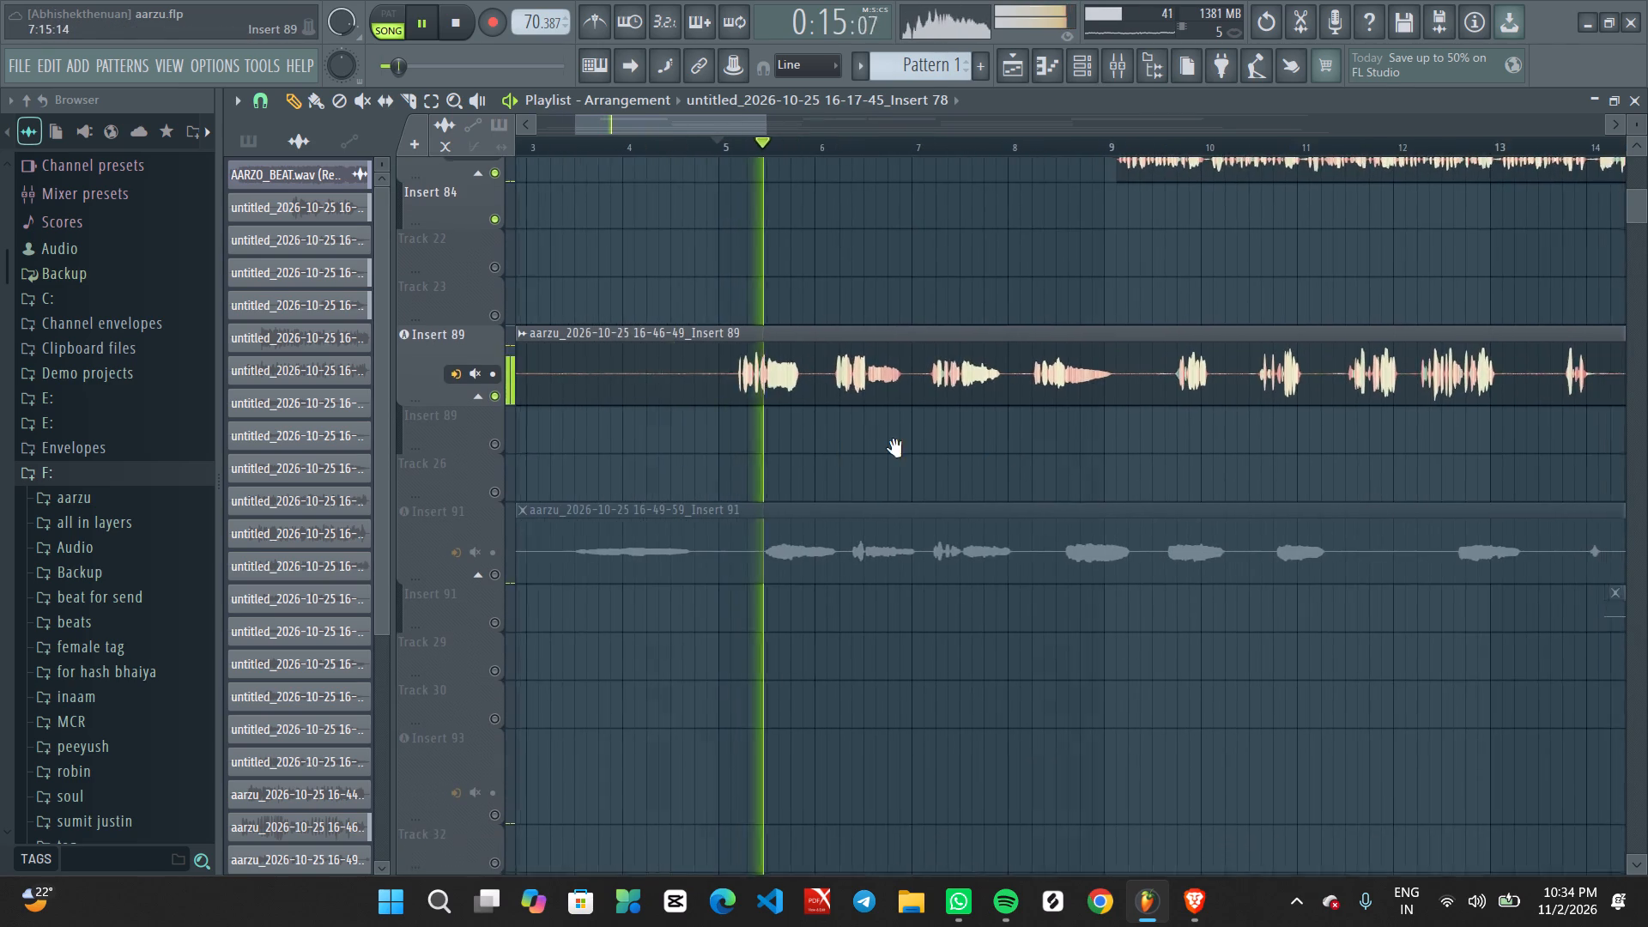
middle_click_drag(895, 449, 817, 449)
scroll(720, 427, "down", 6, "ctrl")
scroll(829, 430, "up", 2, "ctrl")
middle_click_drag(811, 440, 961, 435)
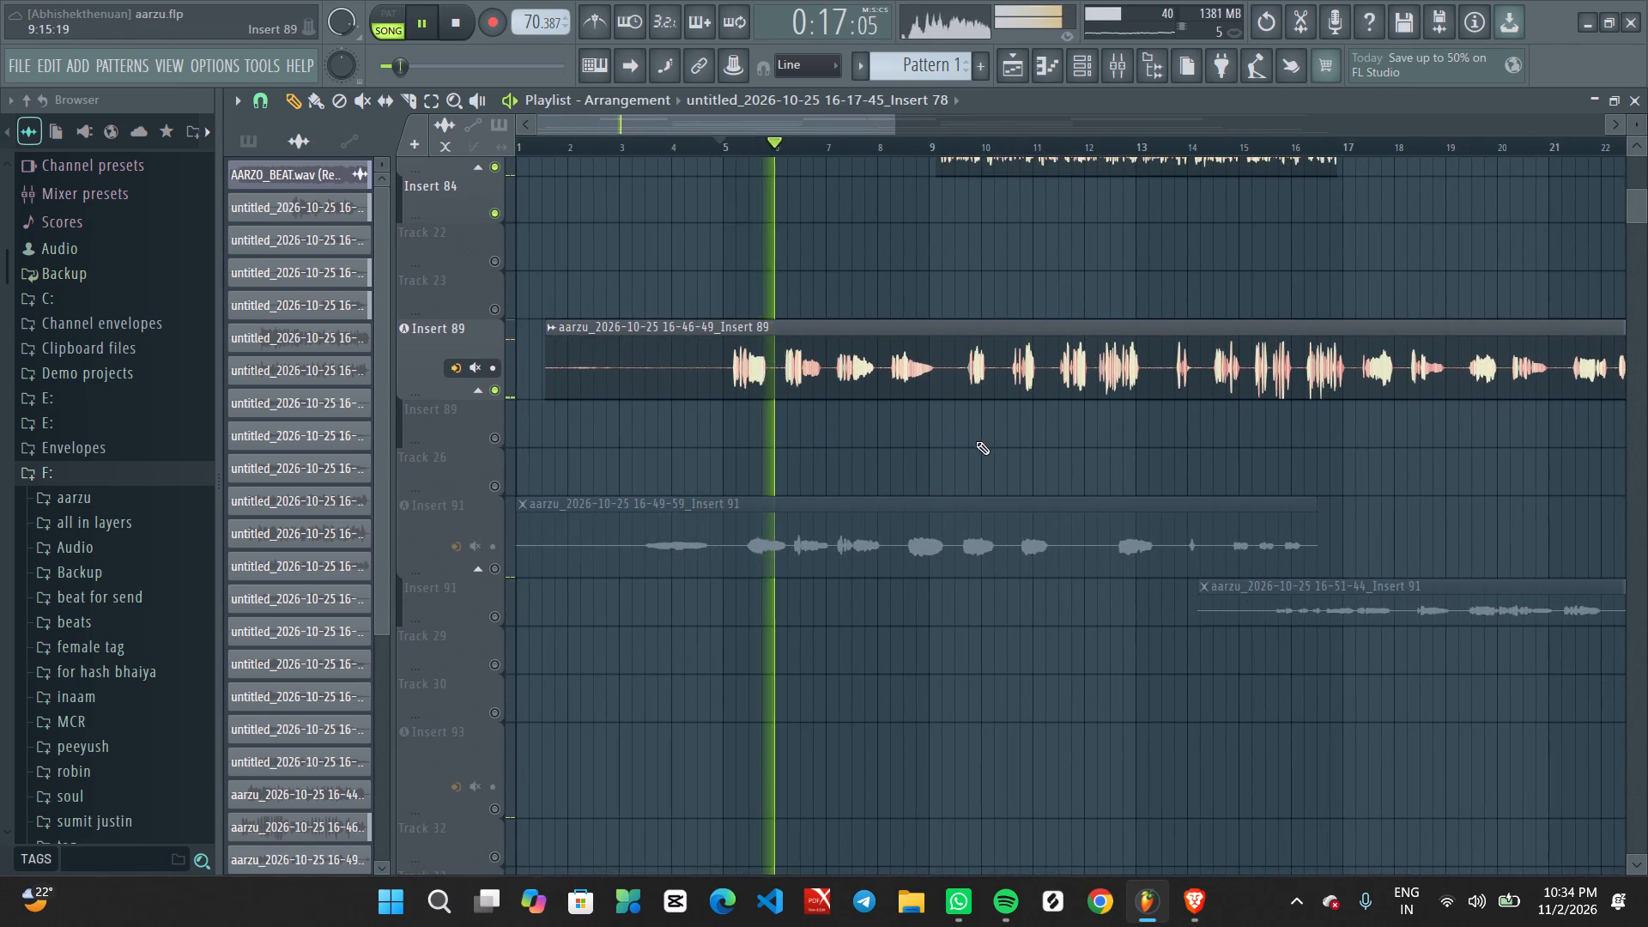
scroll(948, 442, "up", 3, "ctrl")
Open the Insert 89 clip's mixer track and load the 20Hz + 18kHz cut preset in its Fruity Parametric EQ 2.
double_click(811, 364)
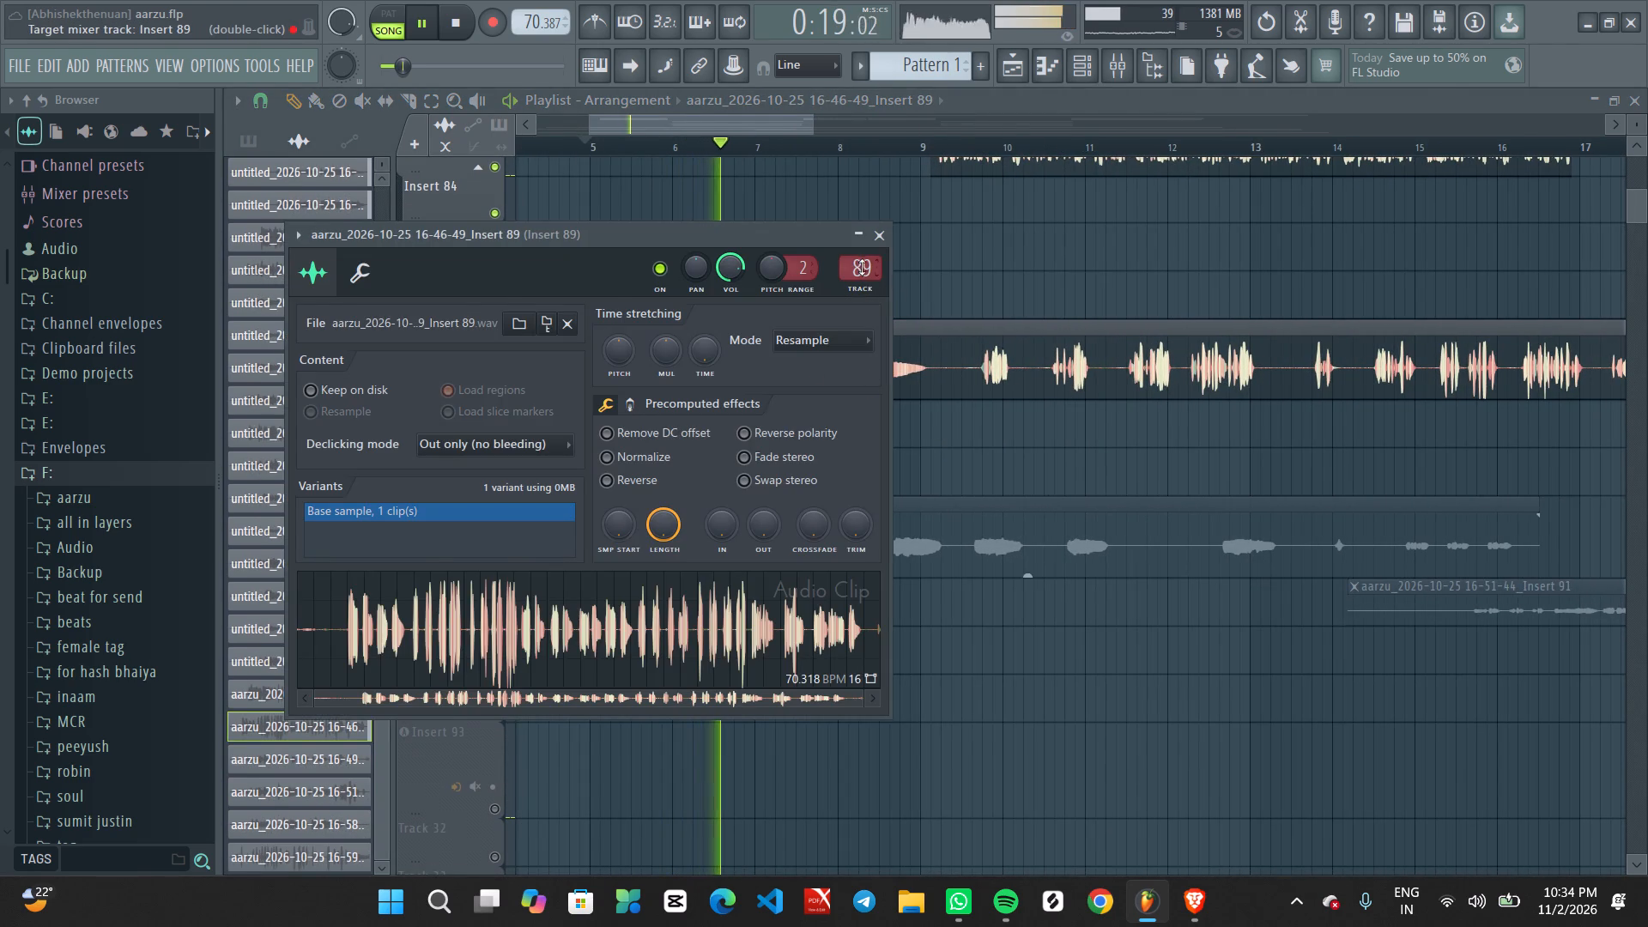
double_click(862, 266)
scroll(1118, 264, "down", 3)
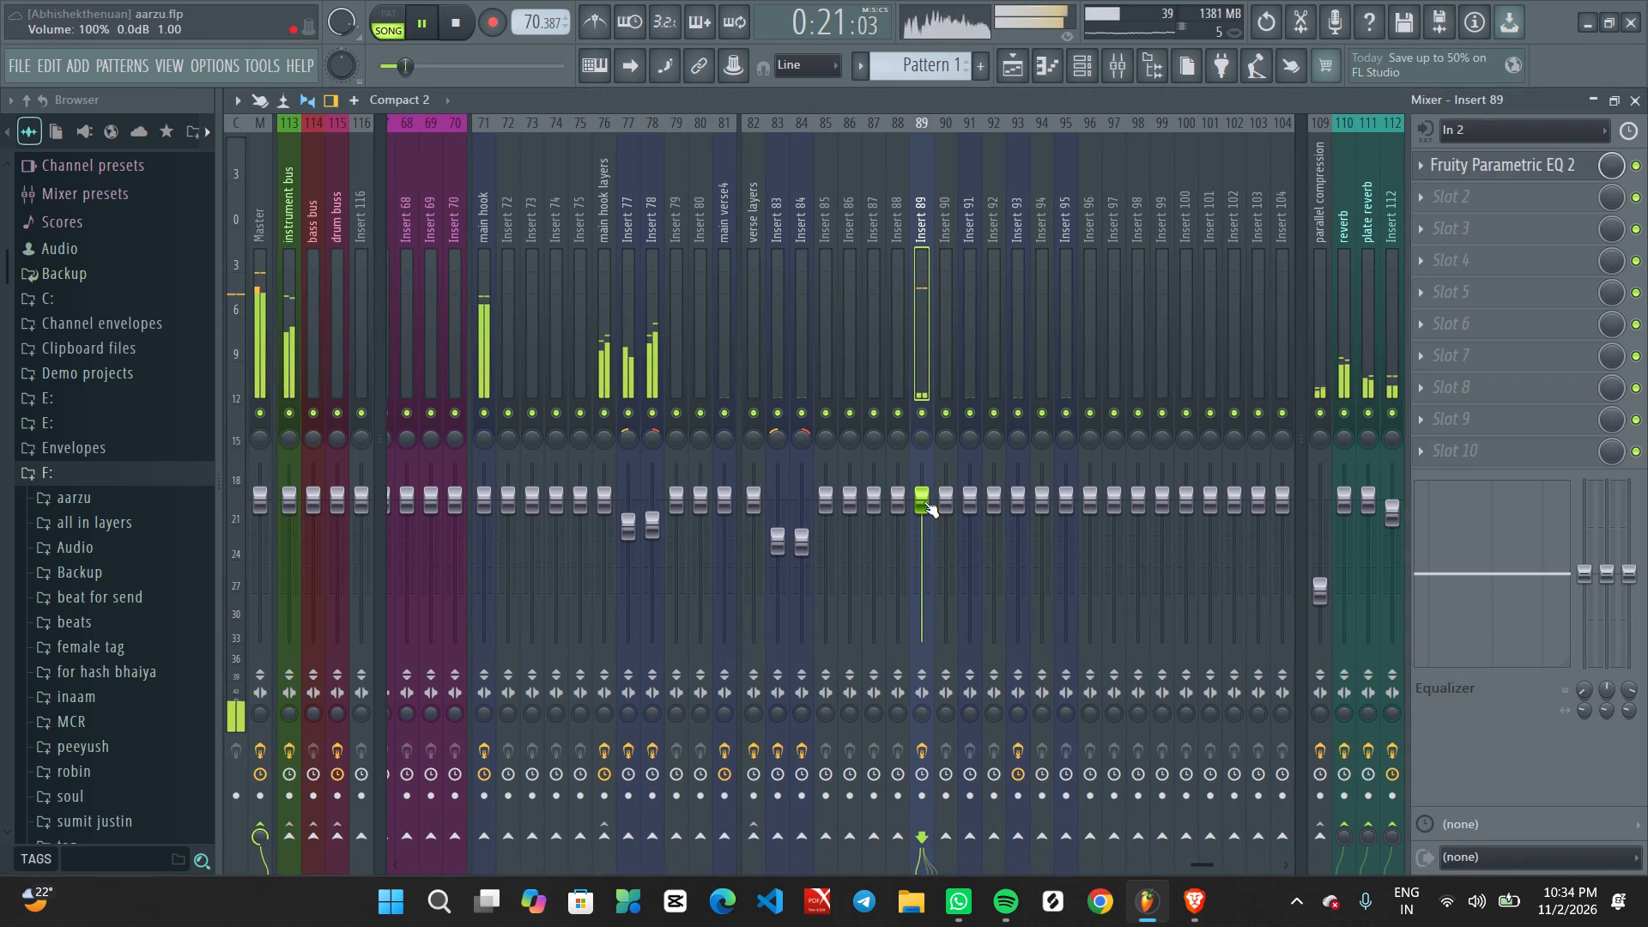
scroll(922, 502, "down", 2)
left_click(1483, 165)
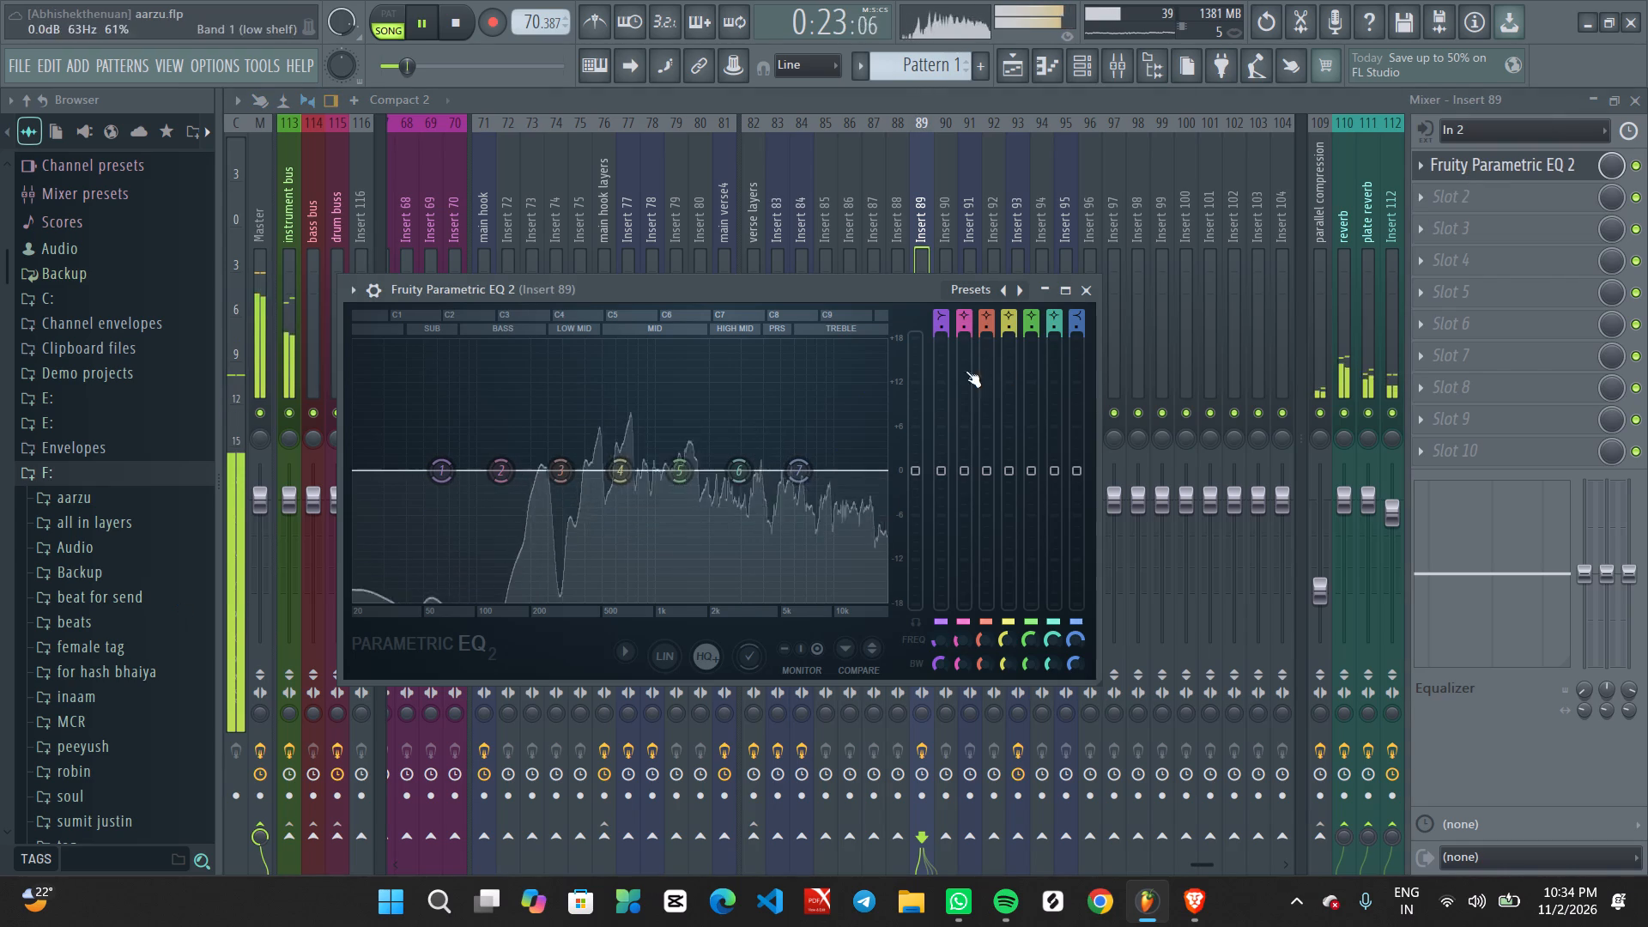
double_click(1027, 288)
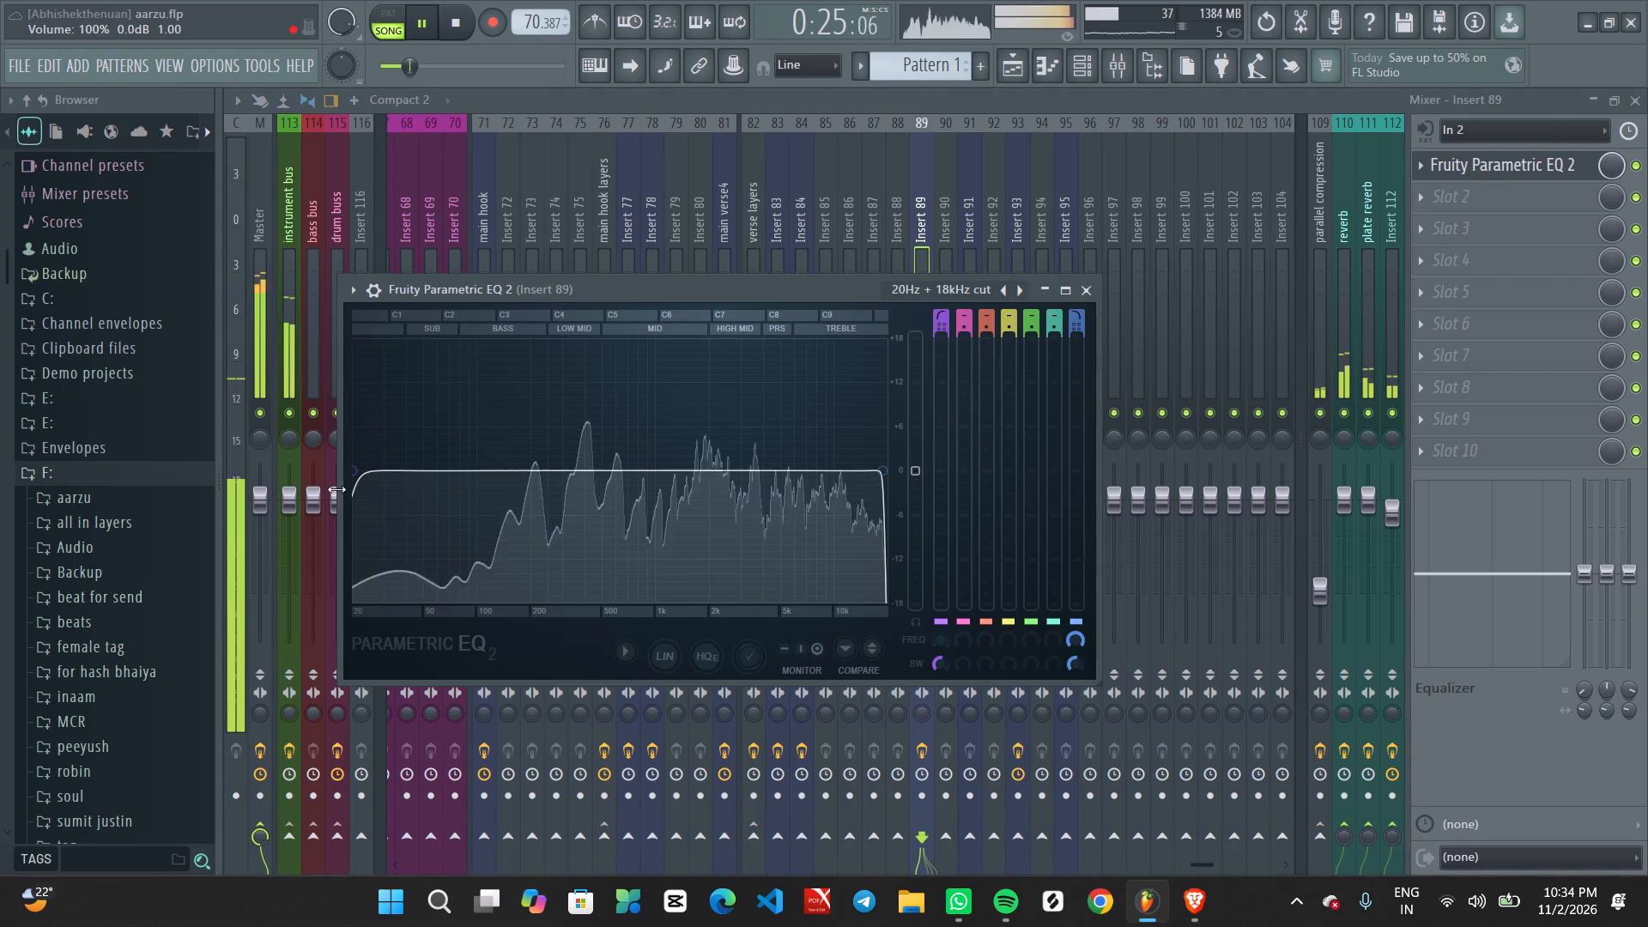
Narrow Insert 89's first Fruity Parametric EQ 2 by ear, raising the low cut above 100 Hz and lowering the high cut to about 11 kHz.
left_click_drag(353, 479, 360, 479)
left_click_drag(358, 468, 720, 494)
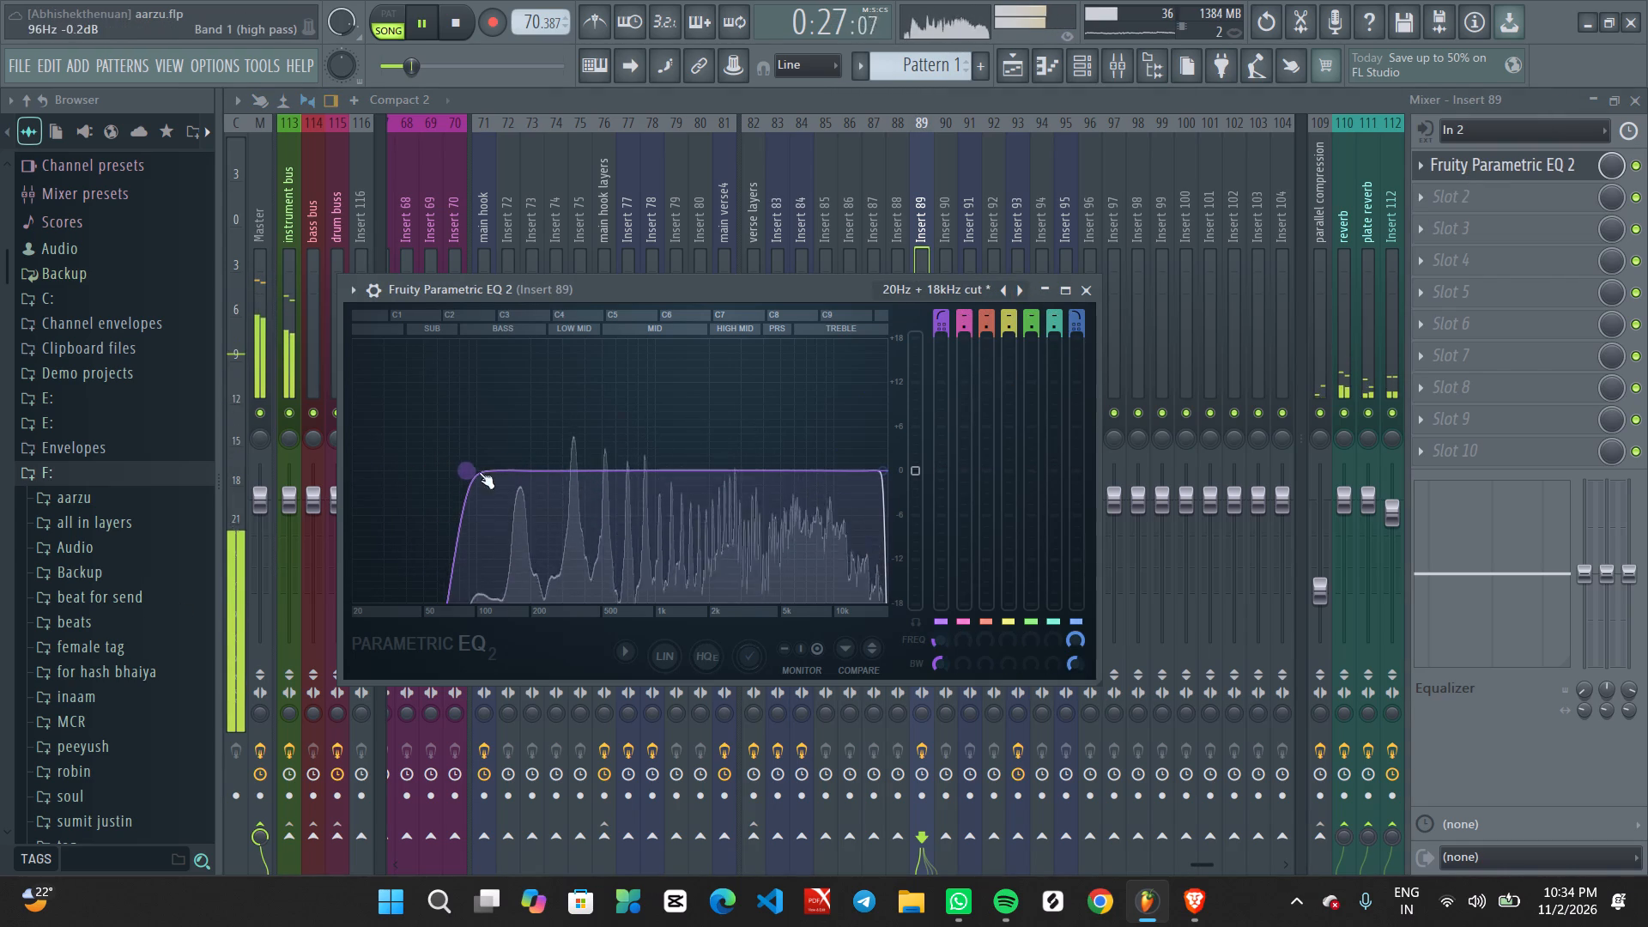
left_click_drag(470, 479, 527, 488)
key("space")
key("space")
left_click_drag(877, 470, 804, 481)
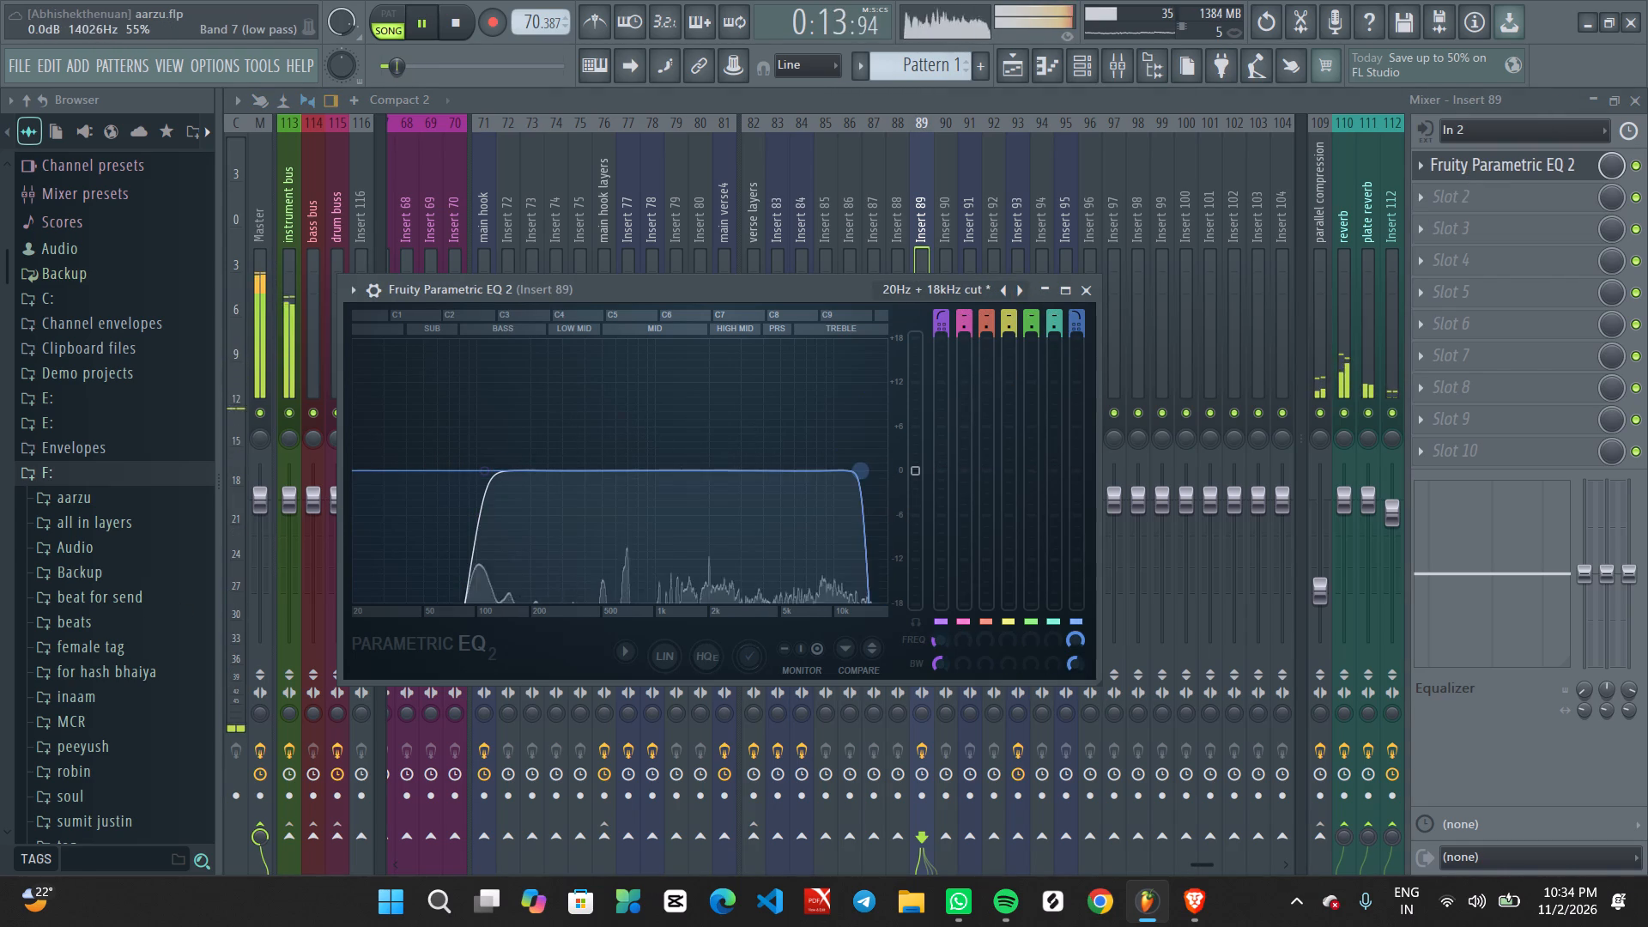
left_click_drag(804, 481, 748, 485)
left_click_drag(494, 484, 541, 482)
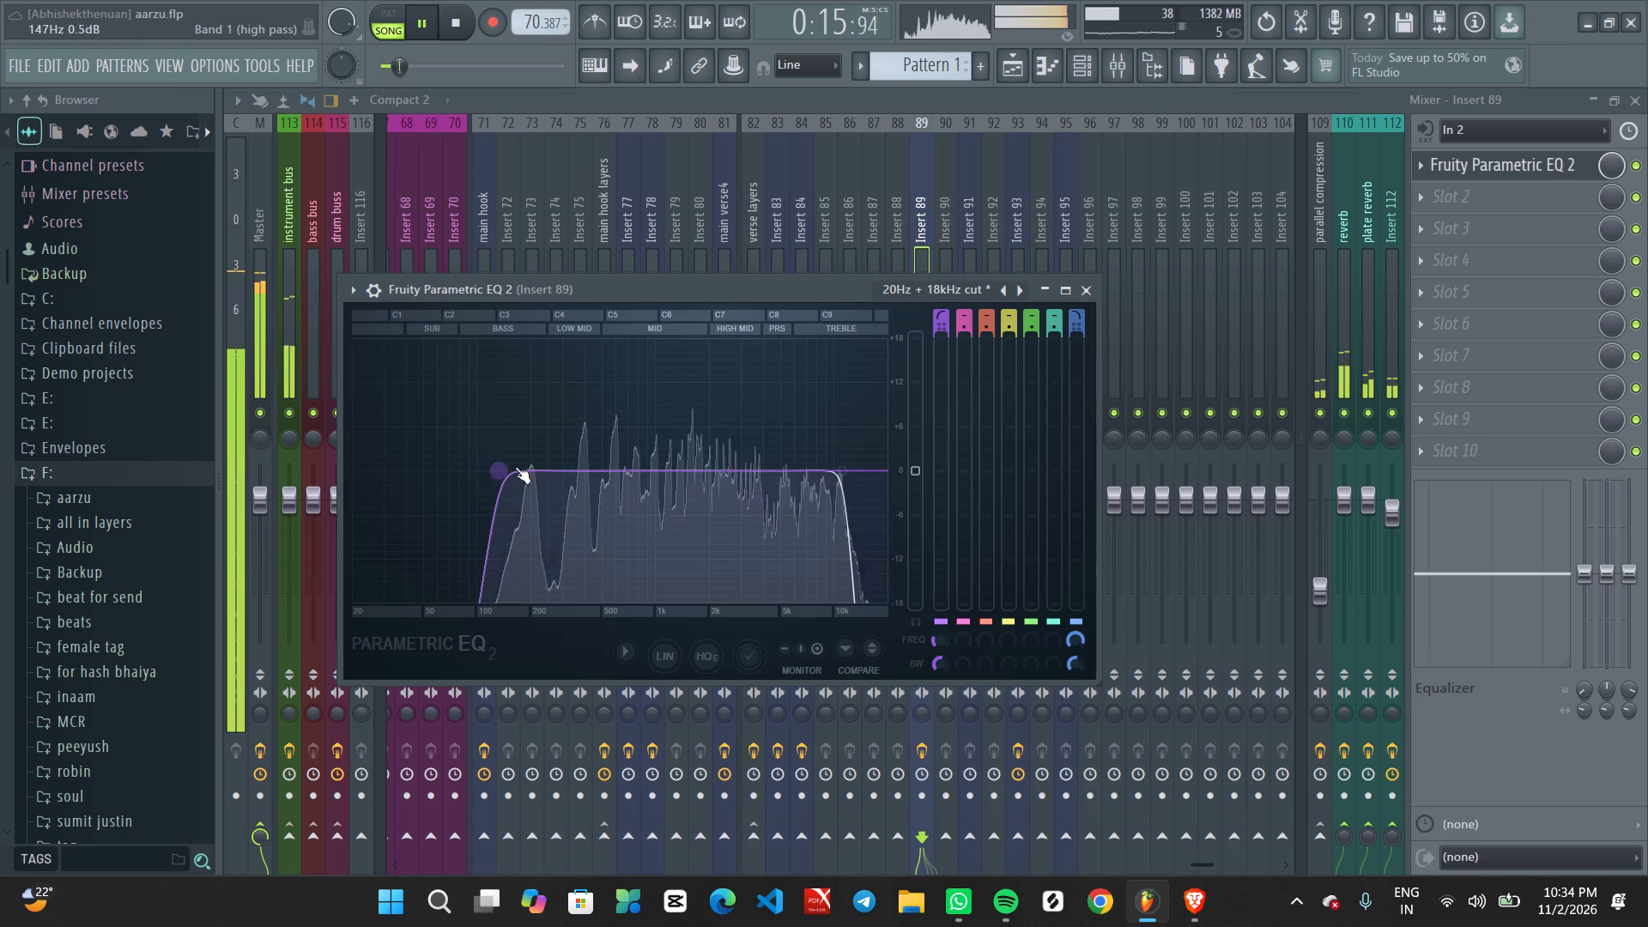
left_click(1084, 293)
Add a second Fruity Parametric EQ 2 to Insert 89 and dip band 4 about 5 dB near 600 Hz, restarting playback to listen.
left_click(1483, 203)
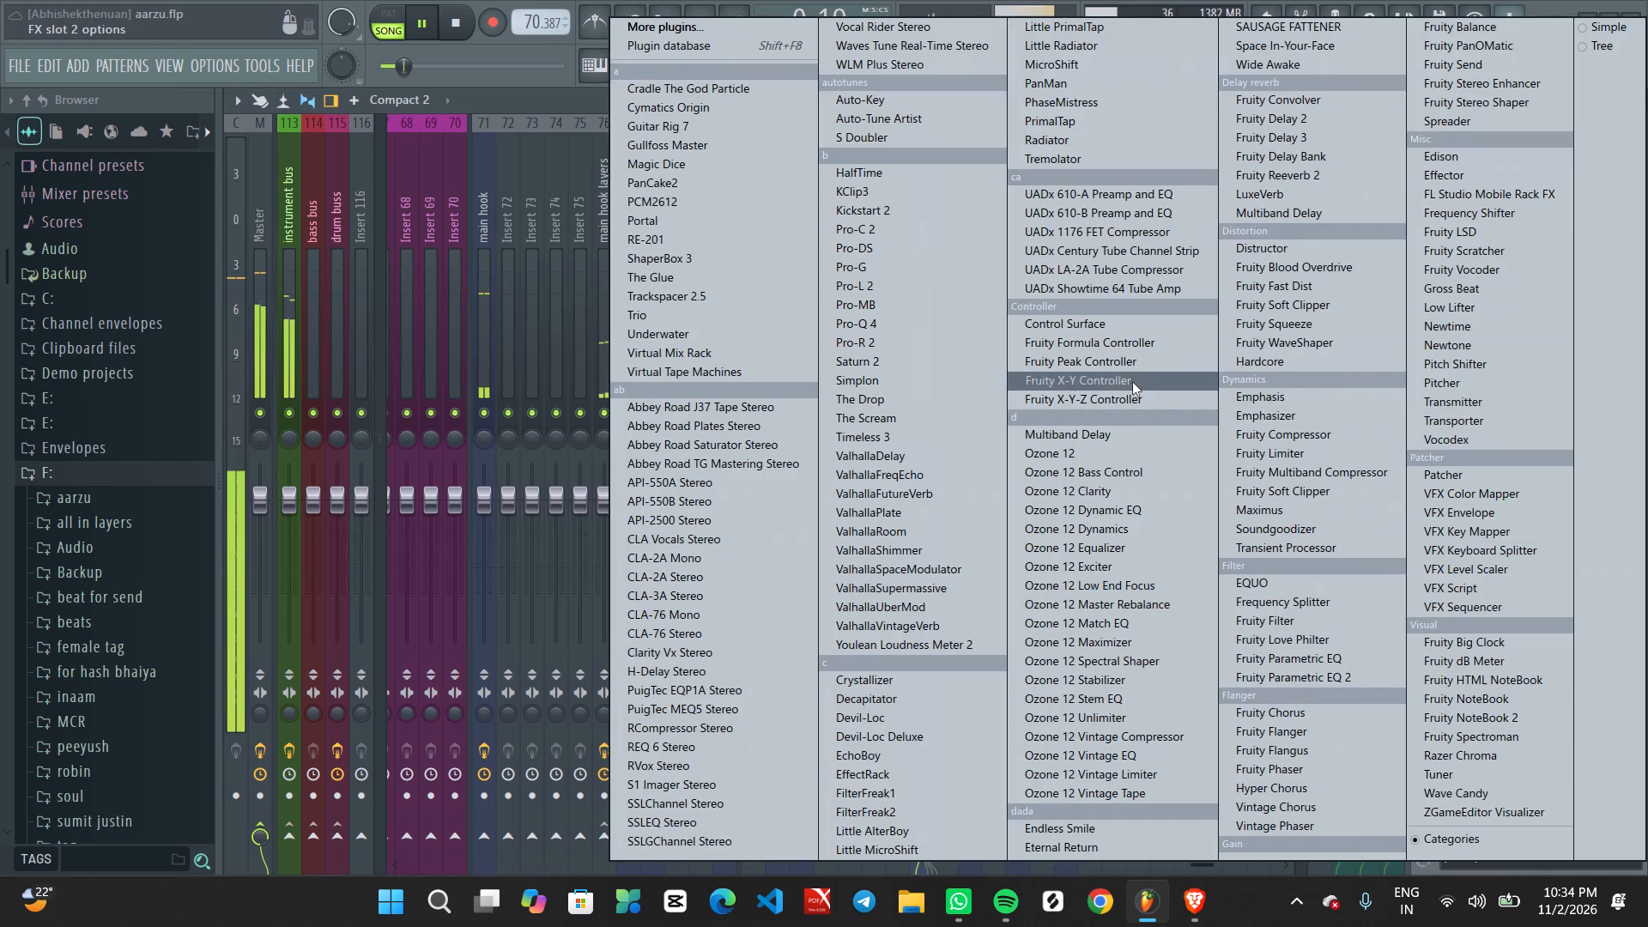
left_click(1275, 676)
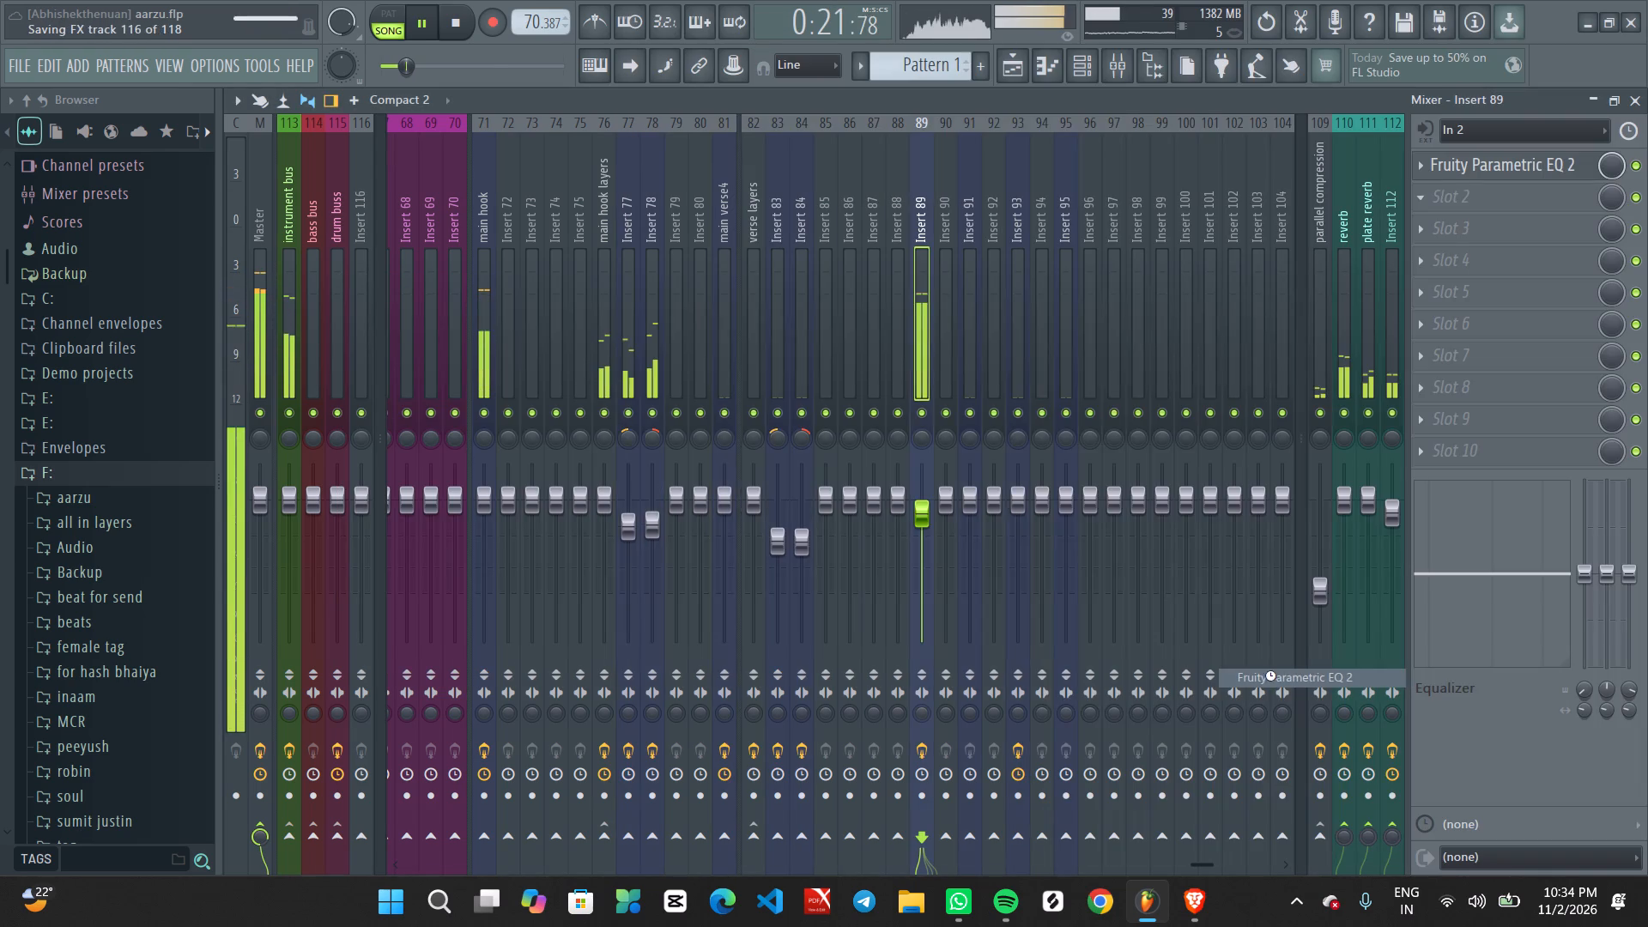
left_click_drag(645, 515, 628, 670)
left_click_drag(1116, 318, 1125, 316)
key("space")
key("space")
Shift Insert 89's second equalizer to slot 3 and load Waves Tune Real-Time Stereo in slot 2.
scroll(1509, 194, "down", 1)
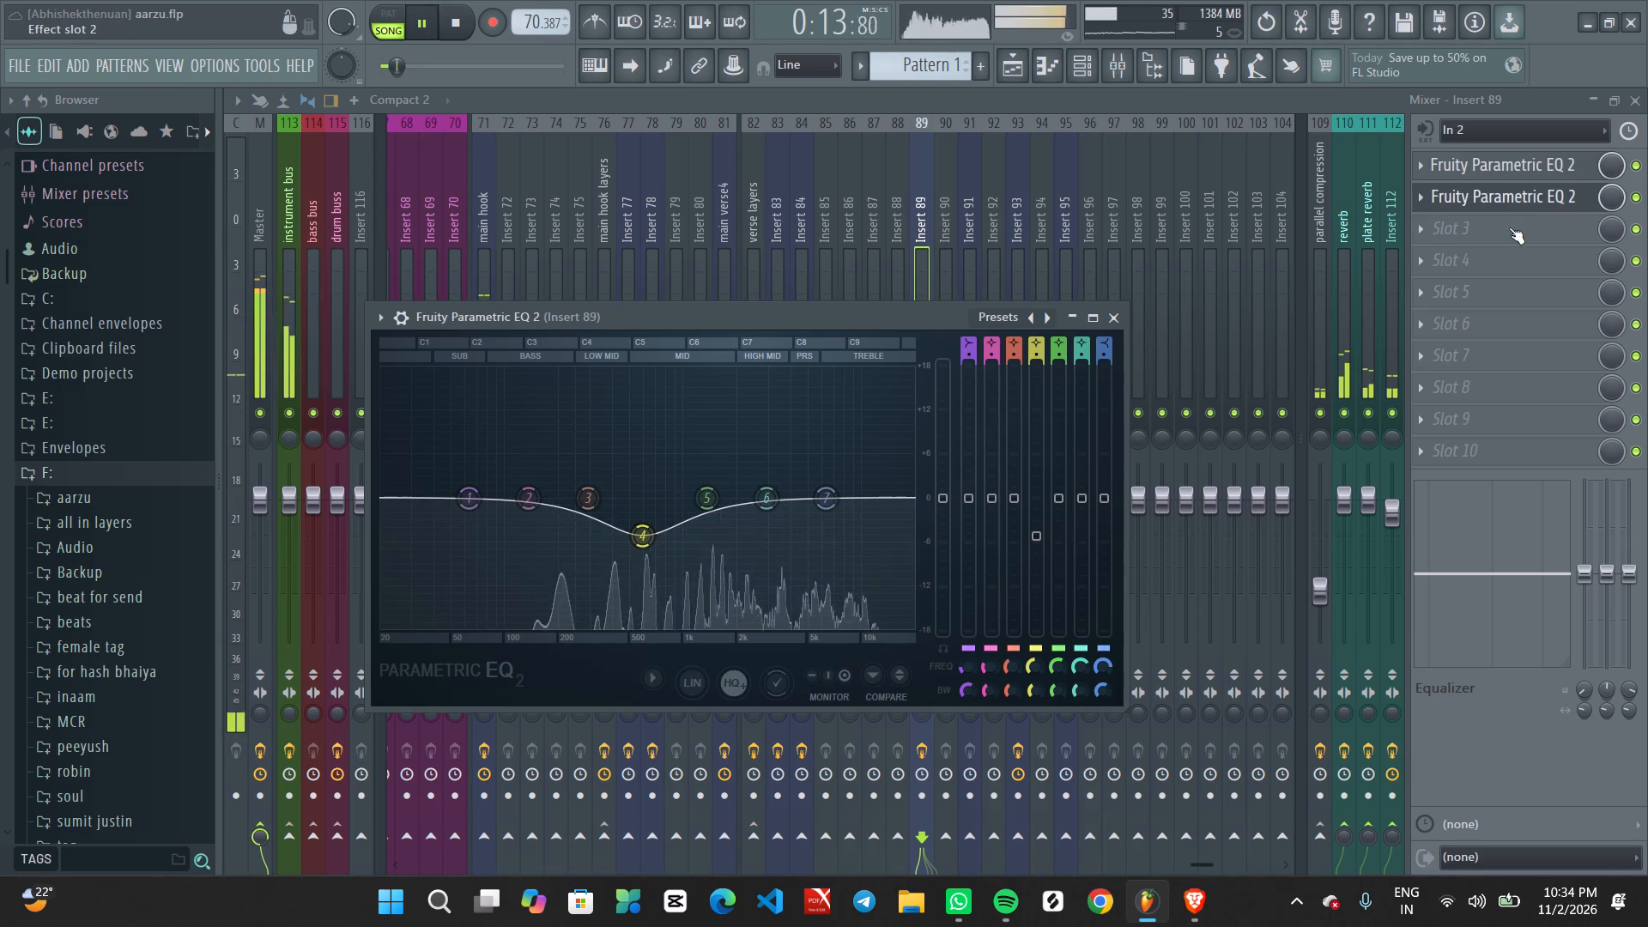
left_click(1500, 206)
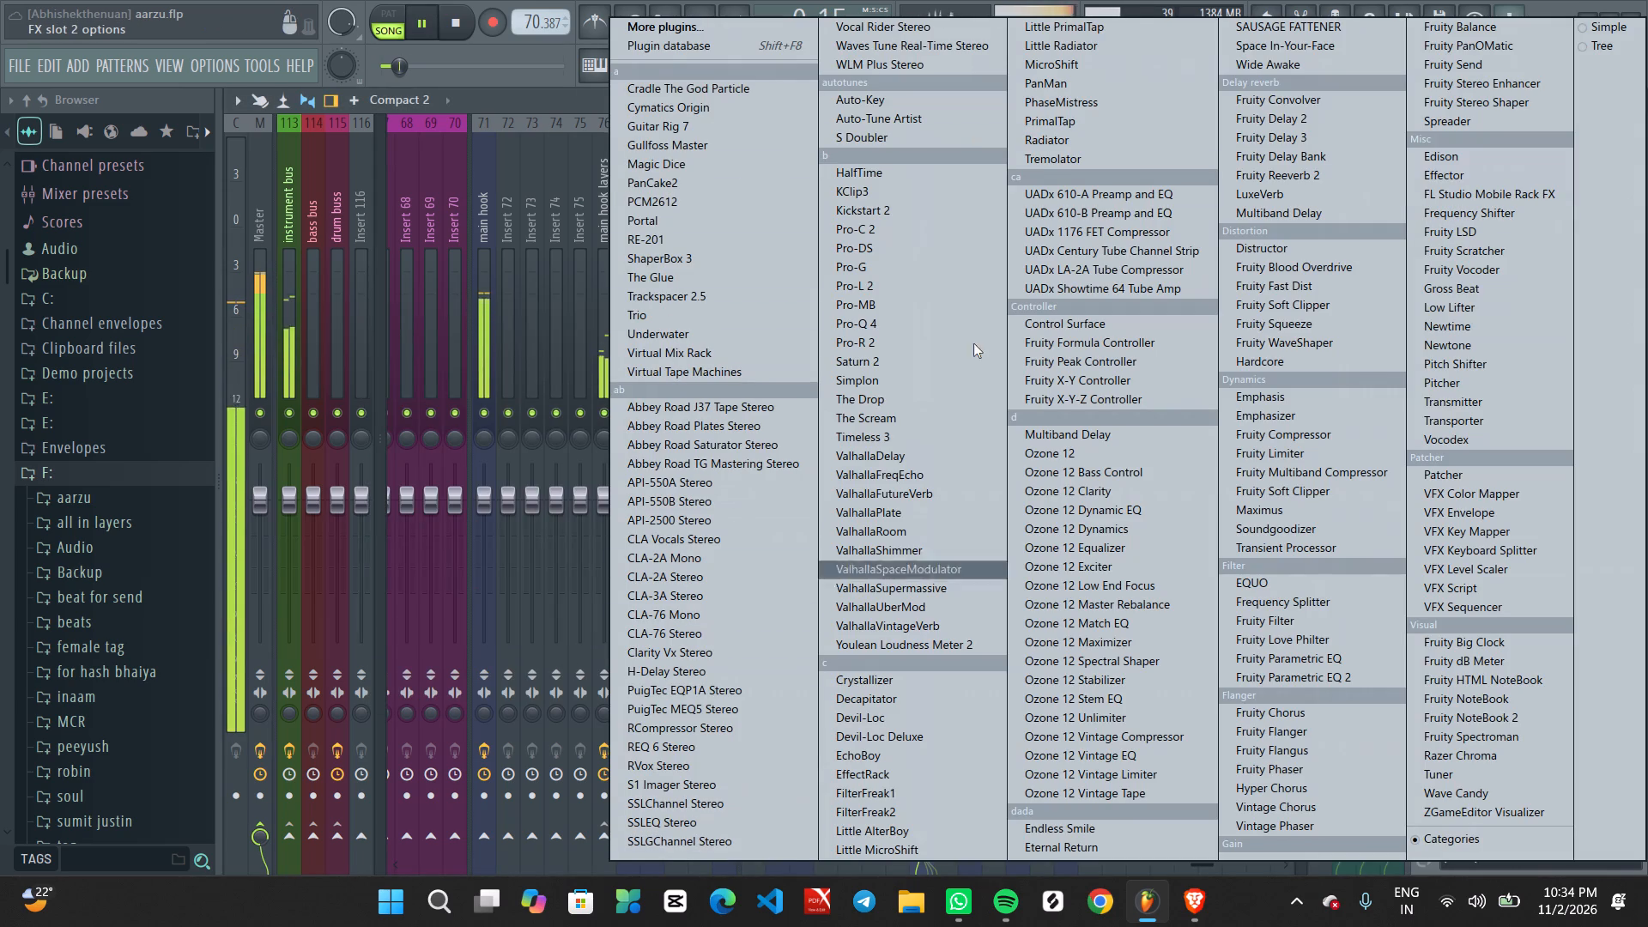
left_click(960, 47)
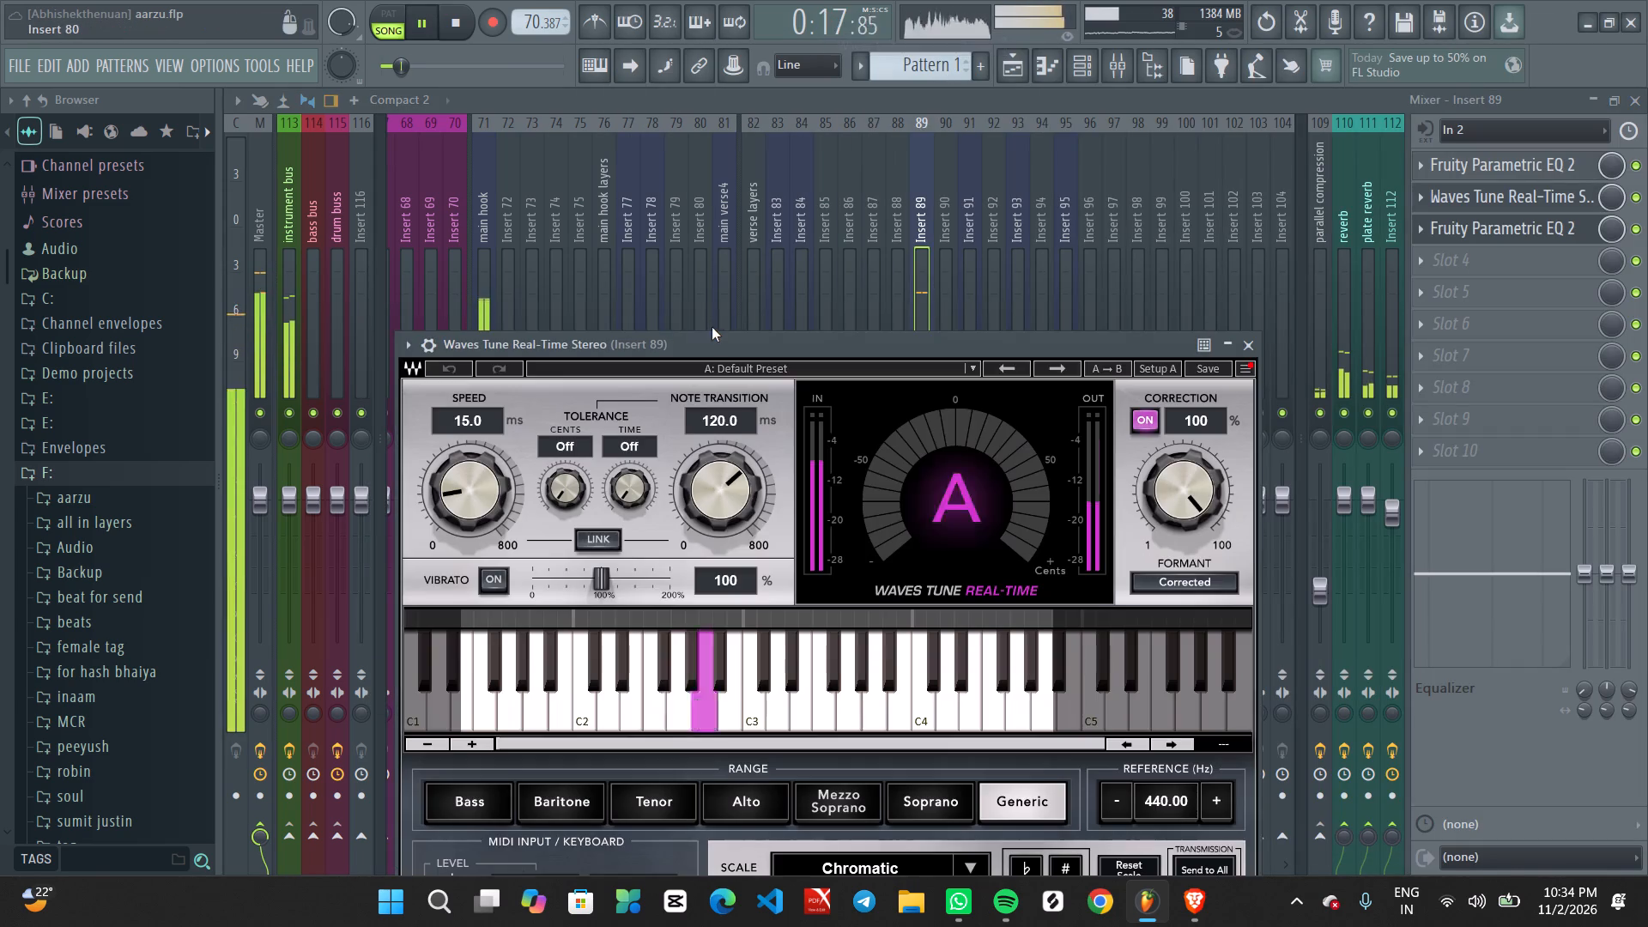
Set the Waves Tune Real-Time scale on Insert 89 to F Natural Minor.
left_click_drag(725, 349, 684, 112)
left_click(969, 667)
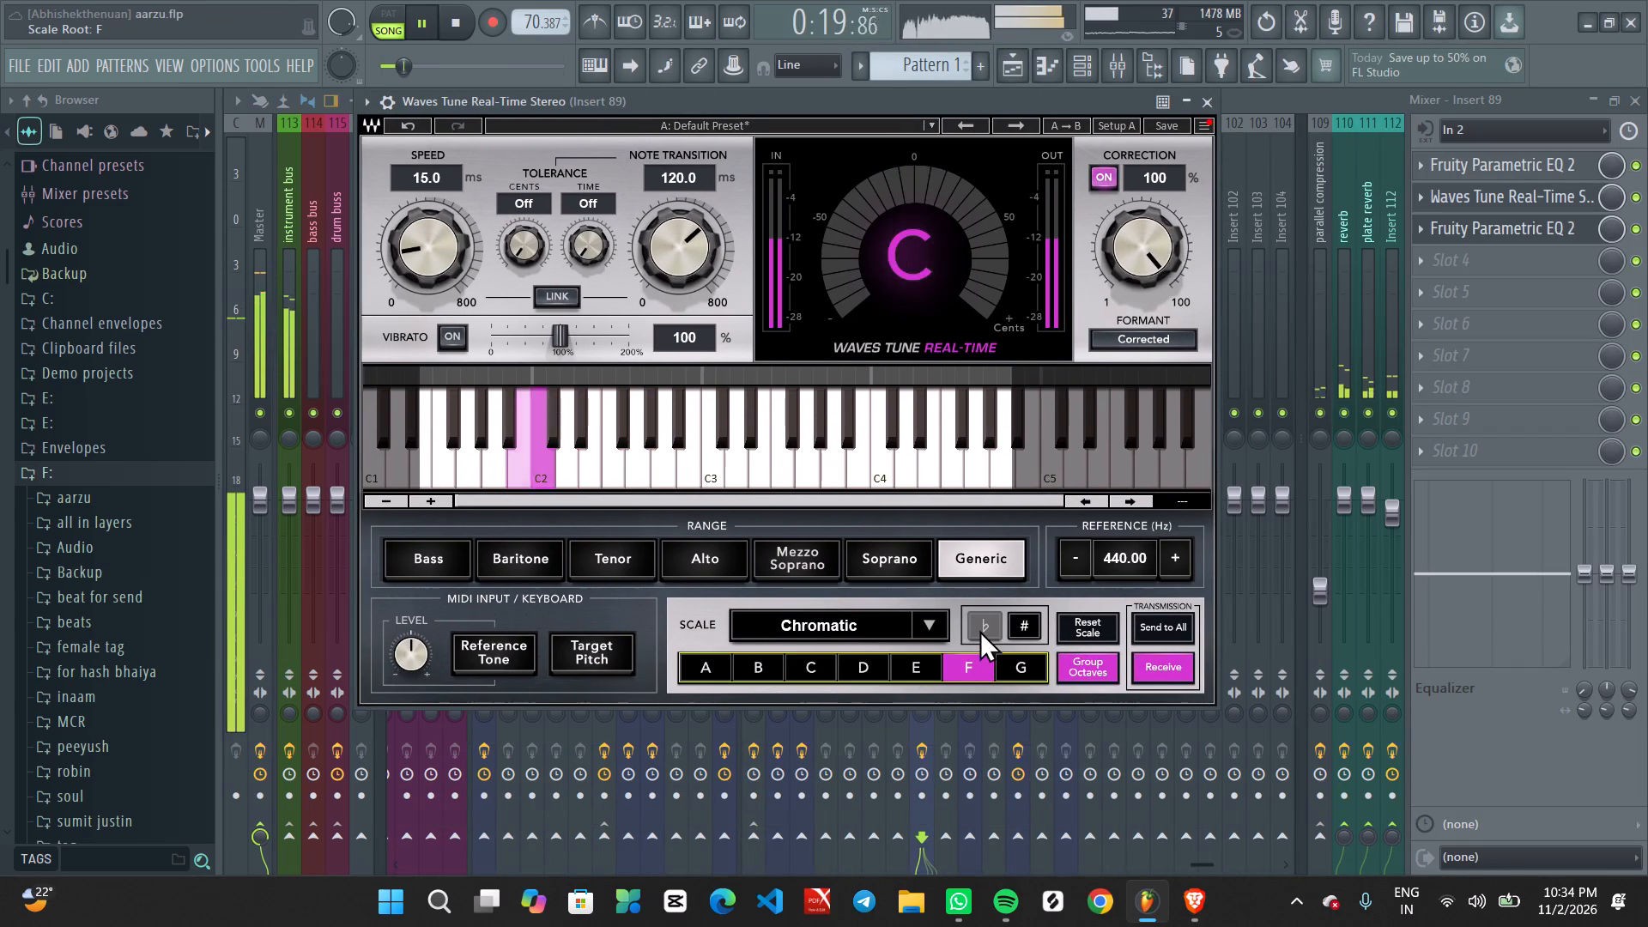
double_click(888, 618)
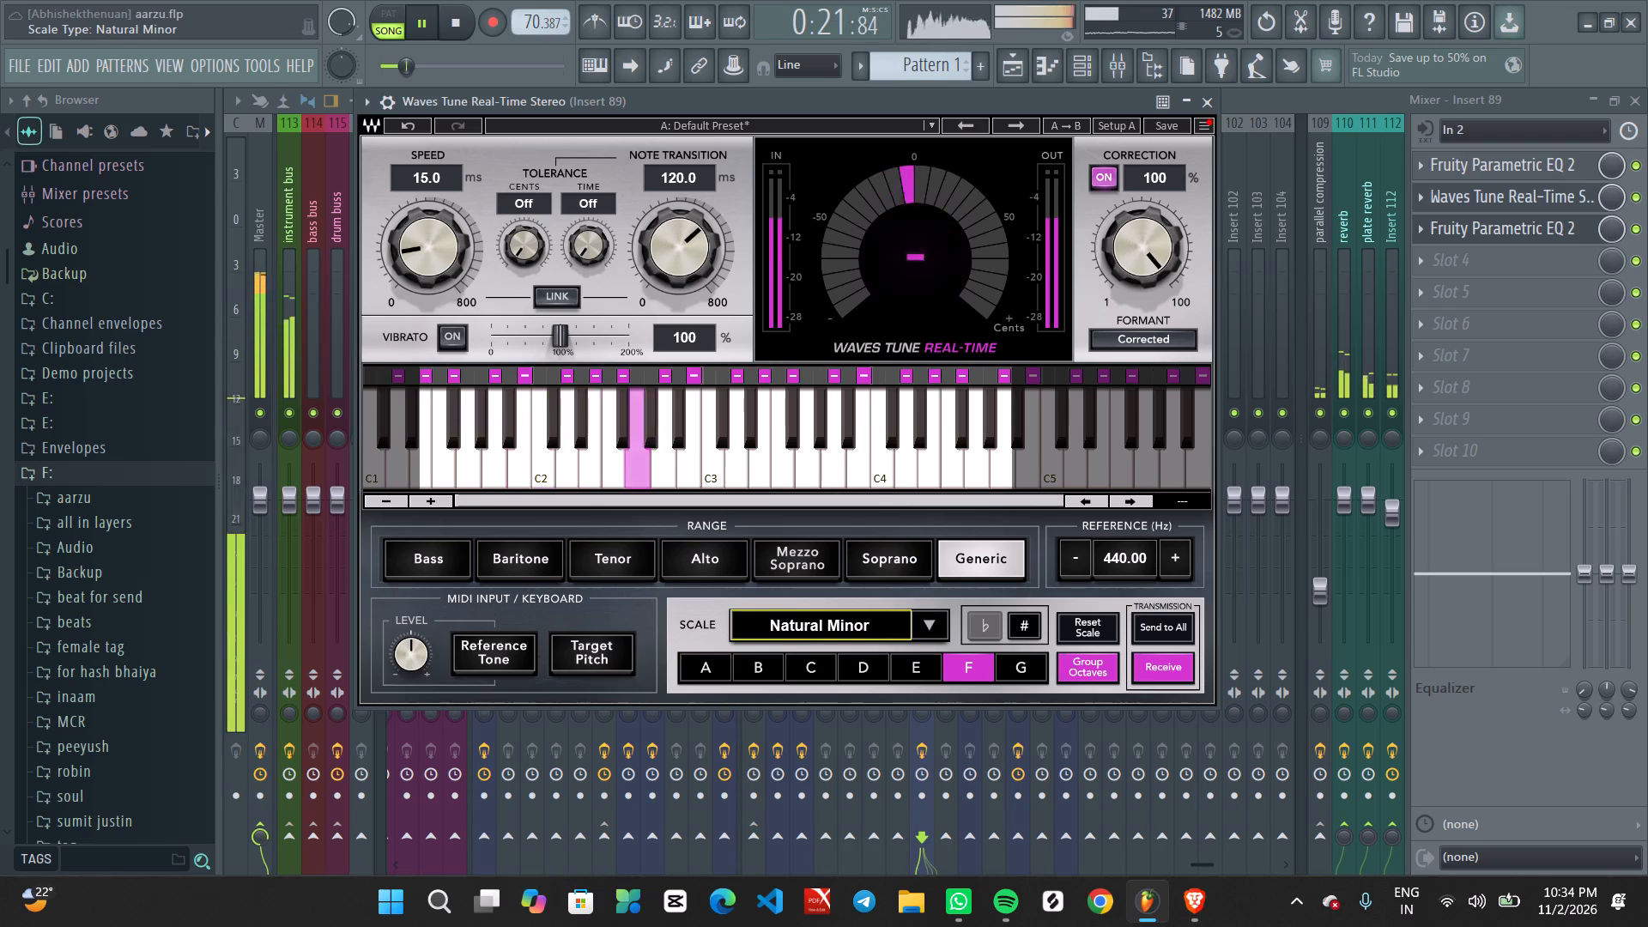
Lower the pitch corrector's Note Transition to 0.1 ms.
scroll(697, 255, "down", 1)
scroll(695, 255, "up", 1)
scroll(695, 255, "down", 7)
scroll(694, 255, "up", 1)
scroll(694, 255, "down", 15)
scroll(694, 255, "up", 1)
scroll(694, 255, "down", 6)
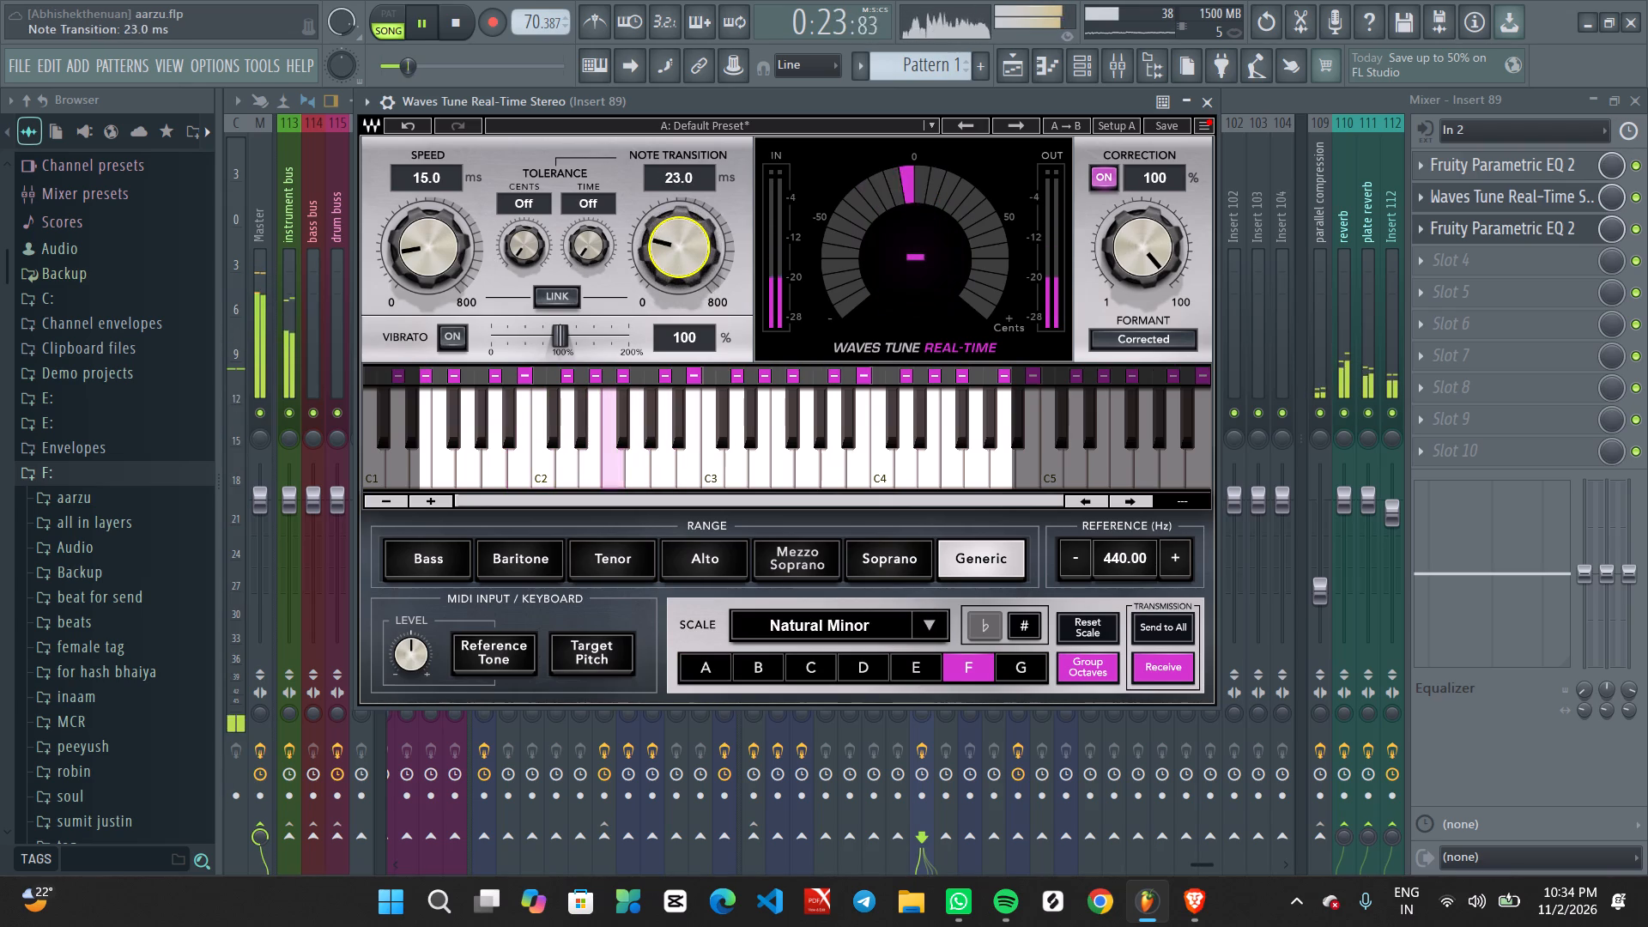
scroll(694, 255, "down", 13)
scroll(676, 255, "down", 8)
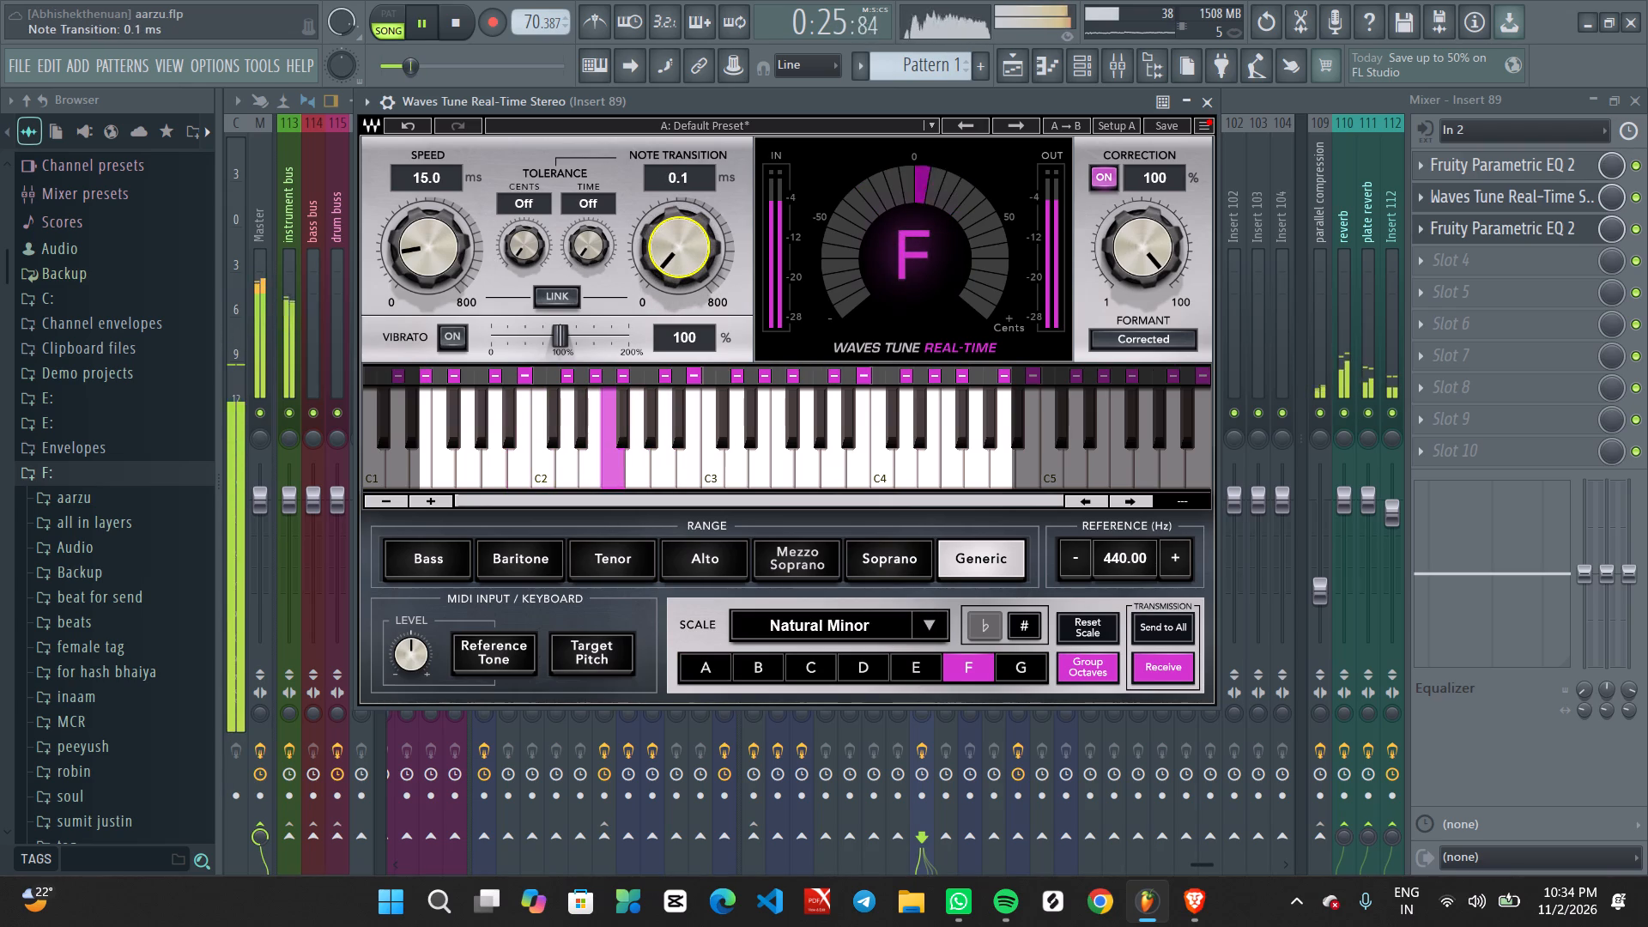
Fine-tune the pitch corrector's Speed by ear, slightly slower at around 20 to 25 ms, and close the plugin.
scroll(430, 239, "up", 5)
scroll(421, 244, "down", 2)
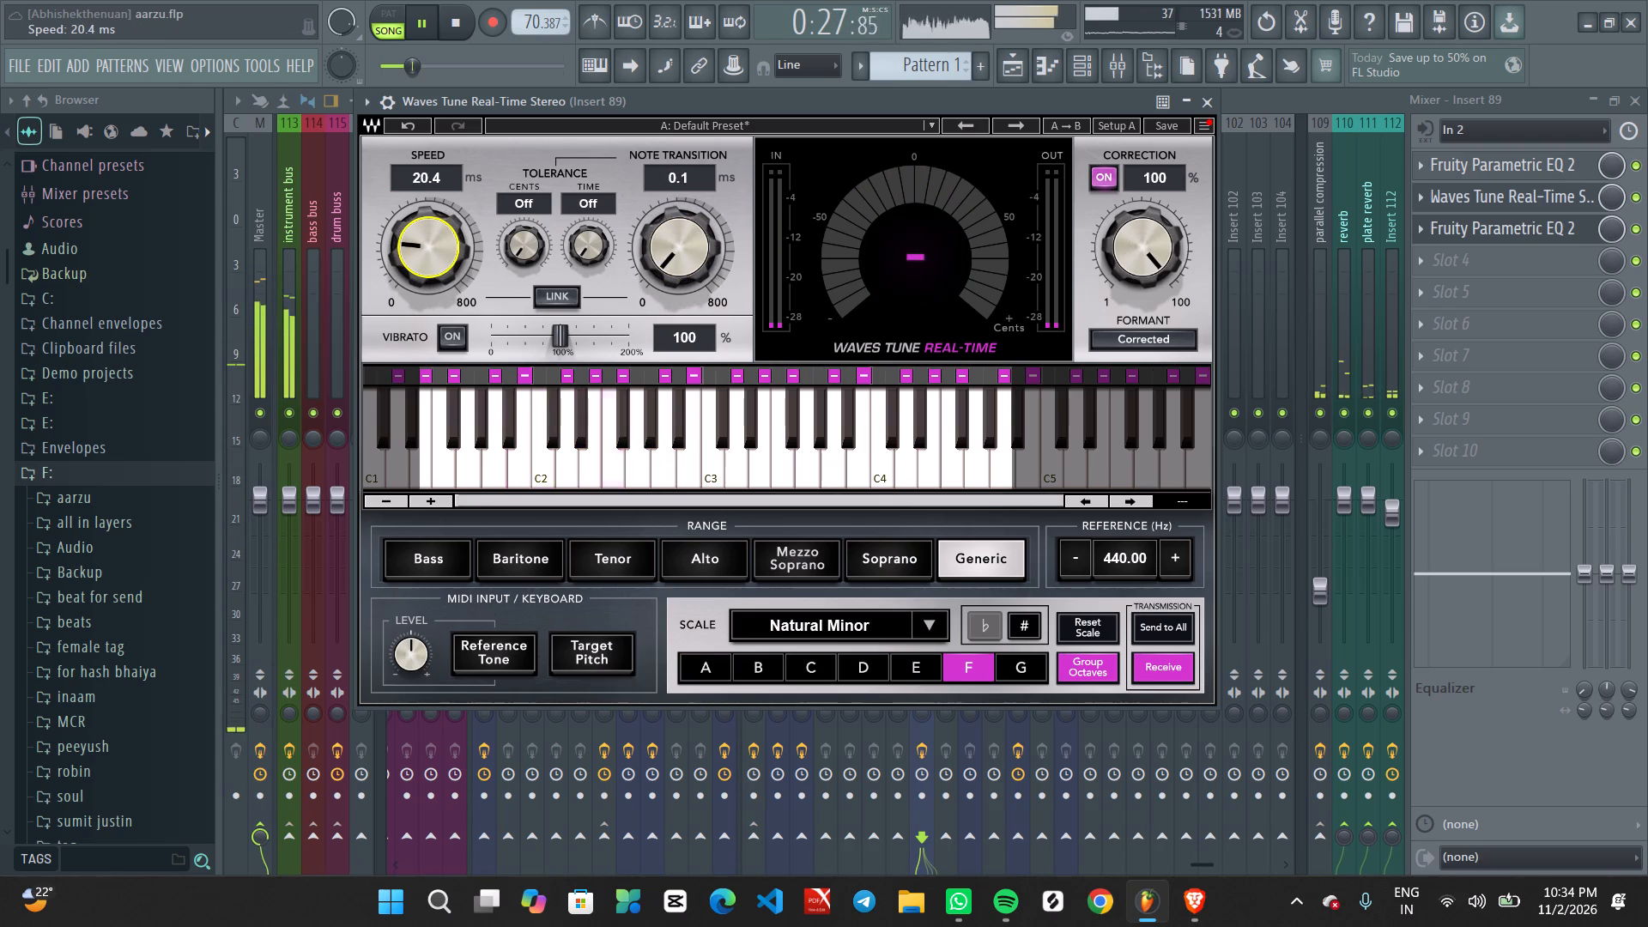
scroll(421, 244, "up", 5)
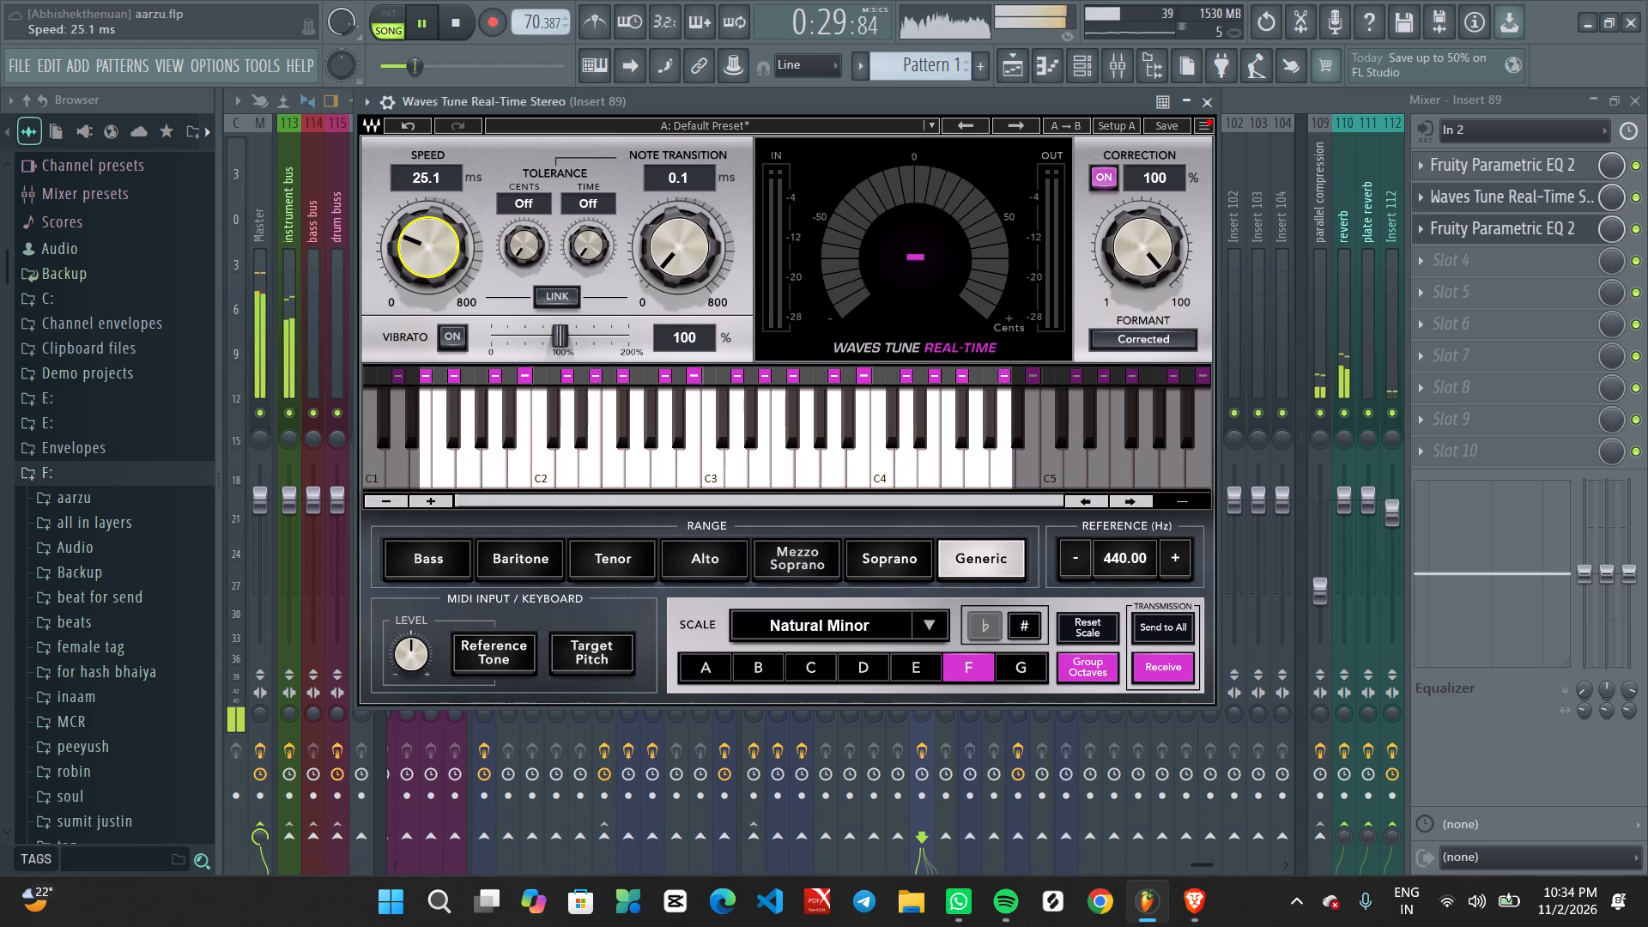
scroll(421, 244, "down", 2)
scroll(421, 244, "up", 1)
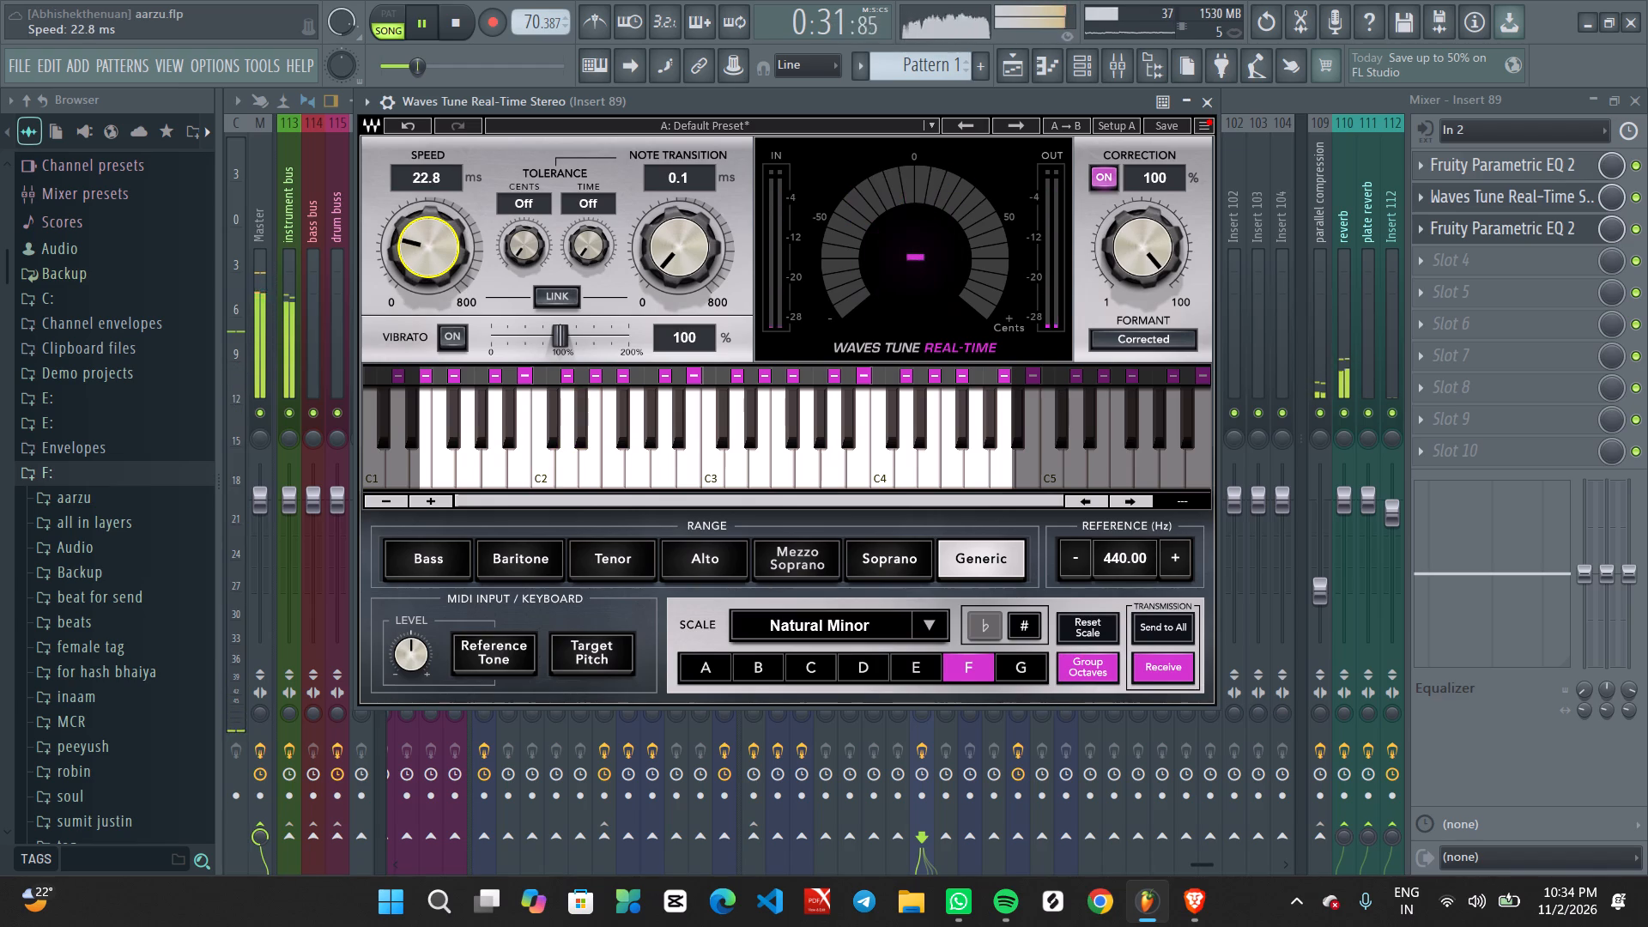
scroll(421, 244, "down", 1)
left_click(1198, 106)
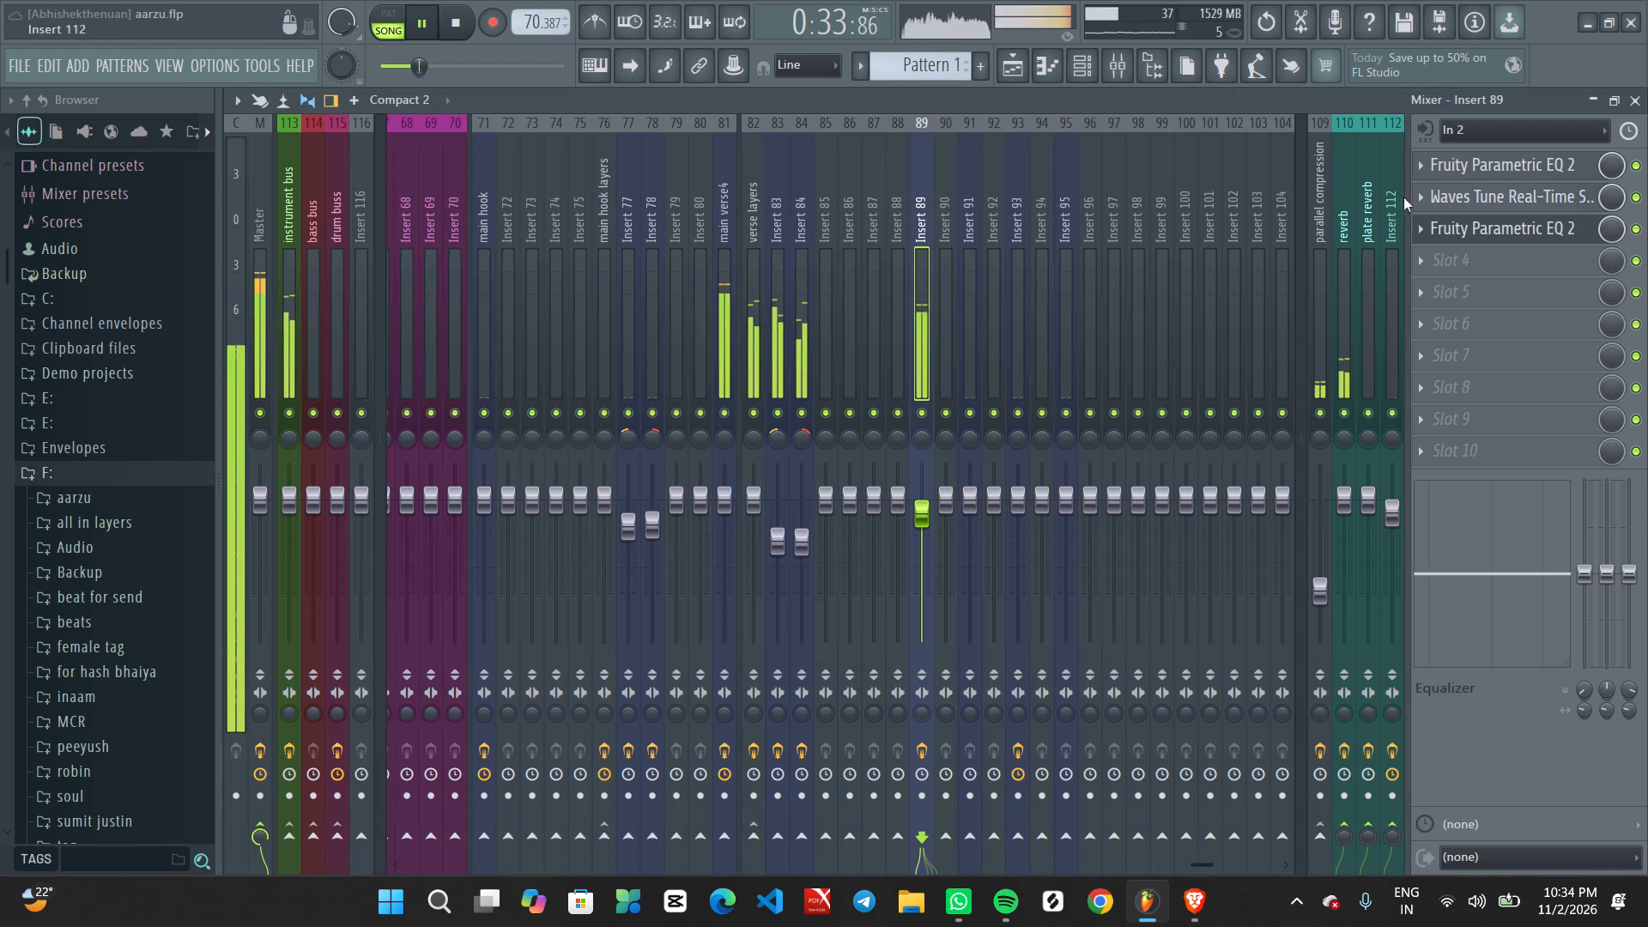
Add gentle cuts on bands 2 and 5 of Insert 89's slot 3 equalizer, nudge band 4, and leave its main level at 0 dB.
left_click(1488, 237)
left_click(1484, 239)
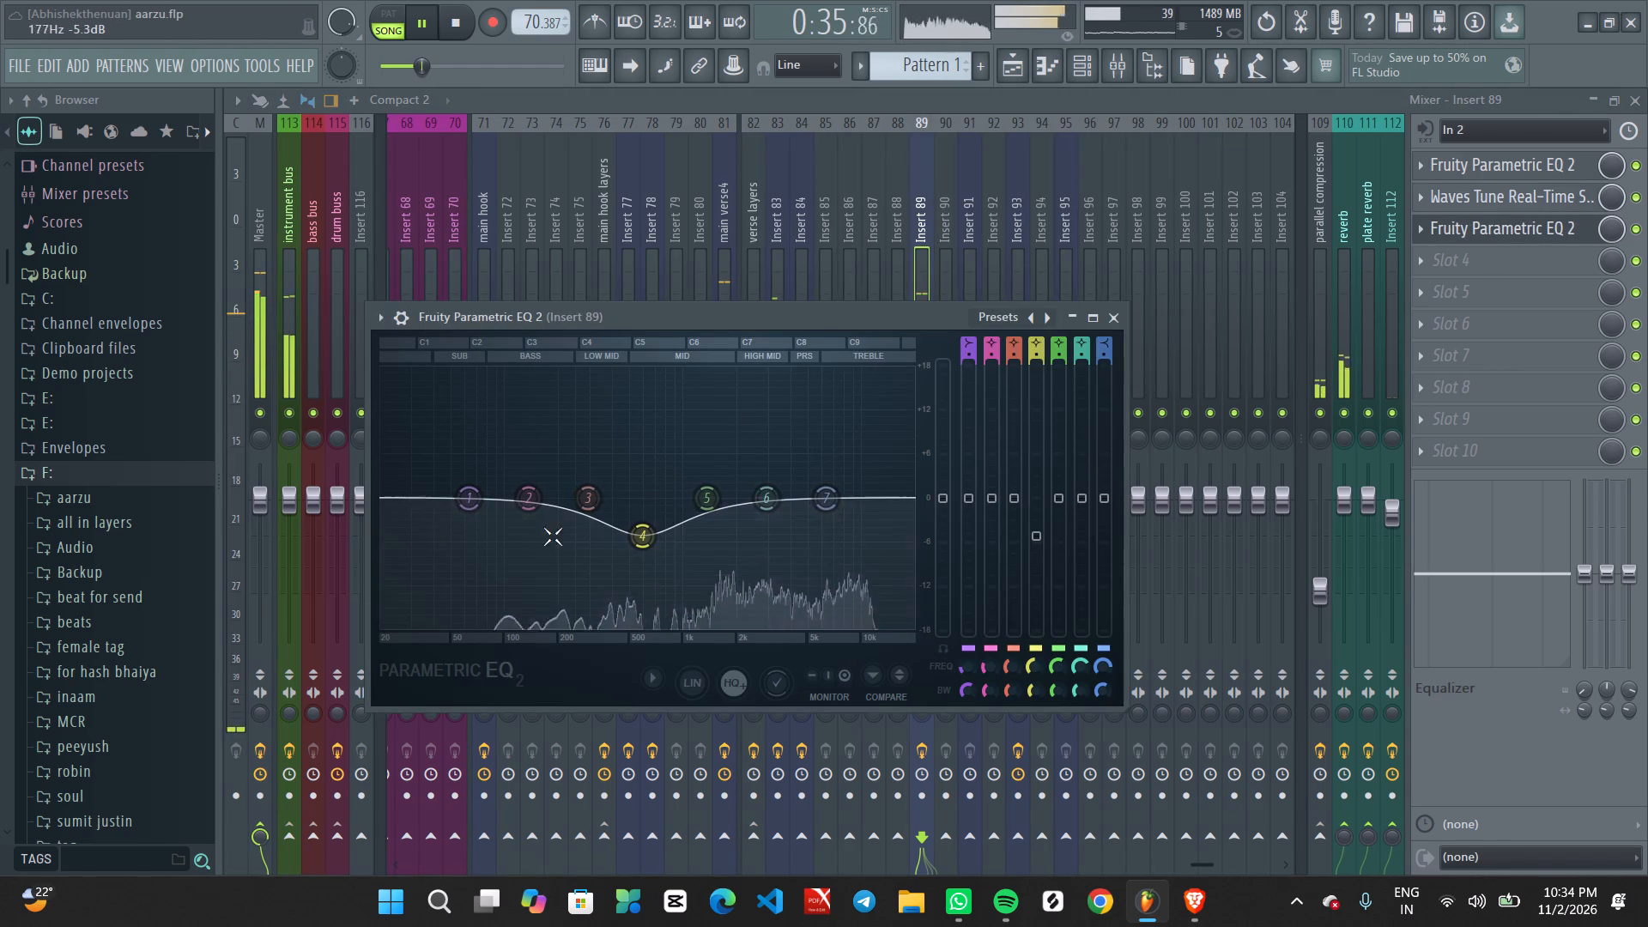
left_click_drag(625, 536, 618, 548)
left_click_drag(530, 508, 558, 593)
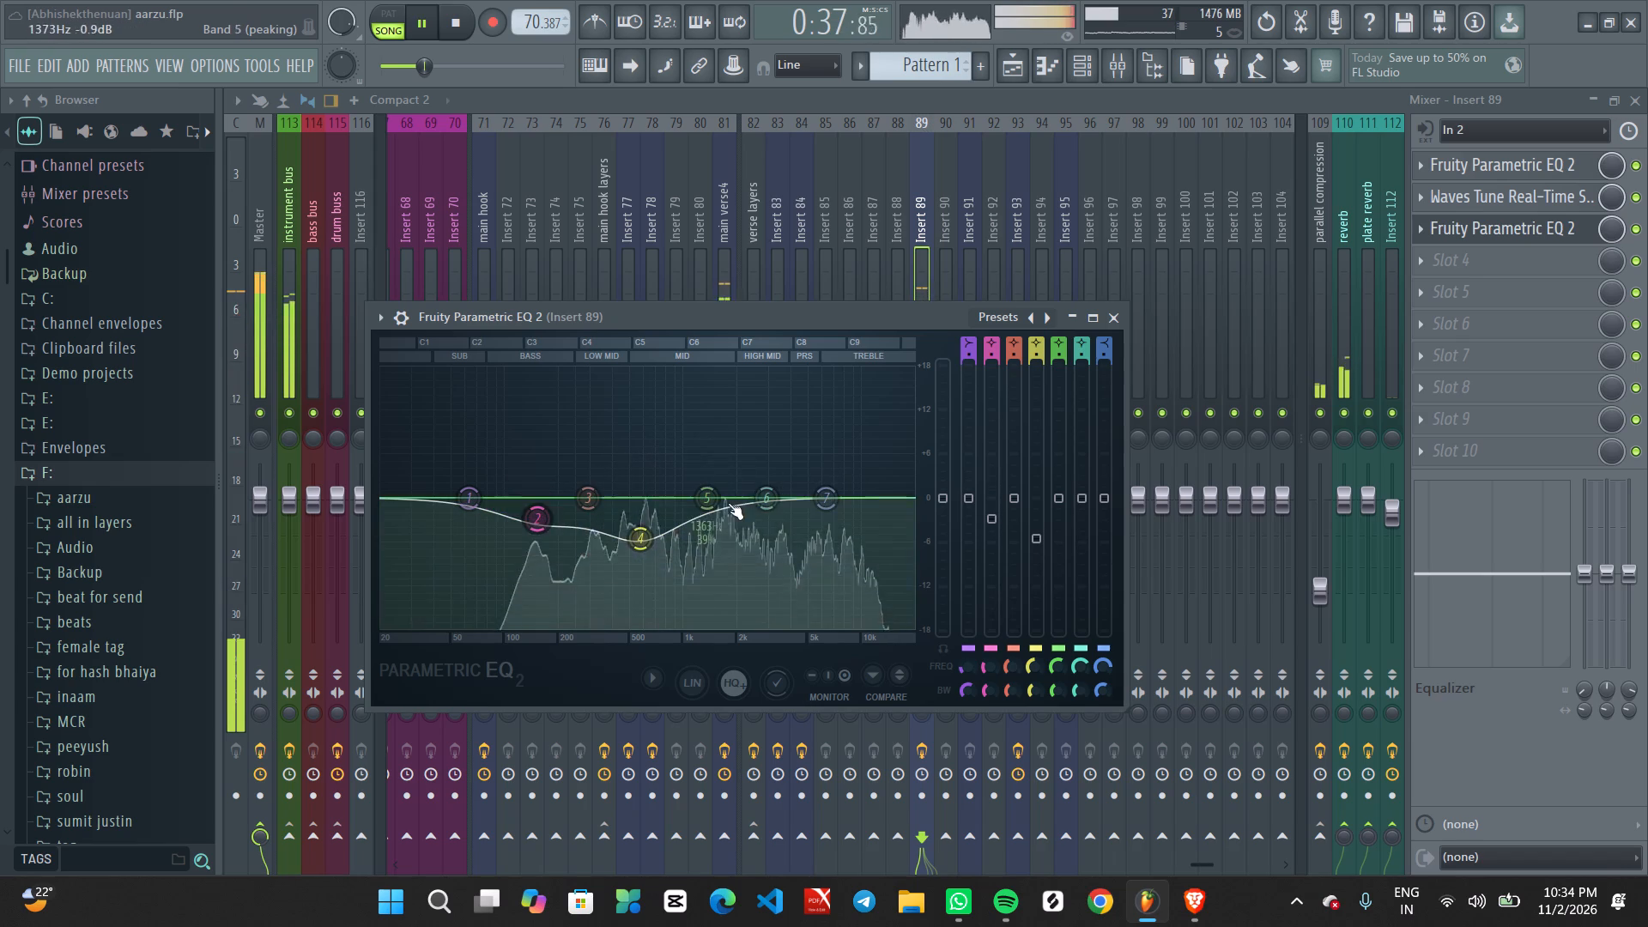
left_click_drag(722, 501, 733, 563)
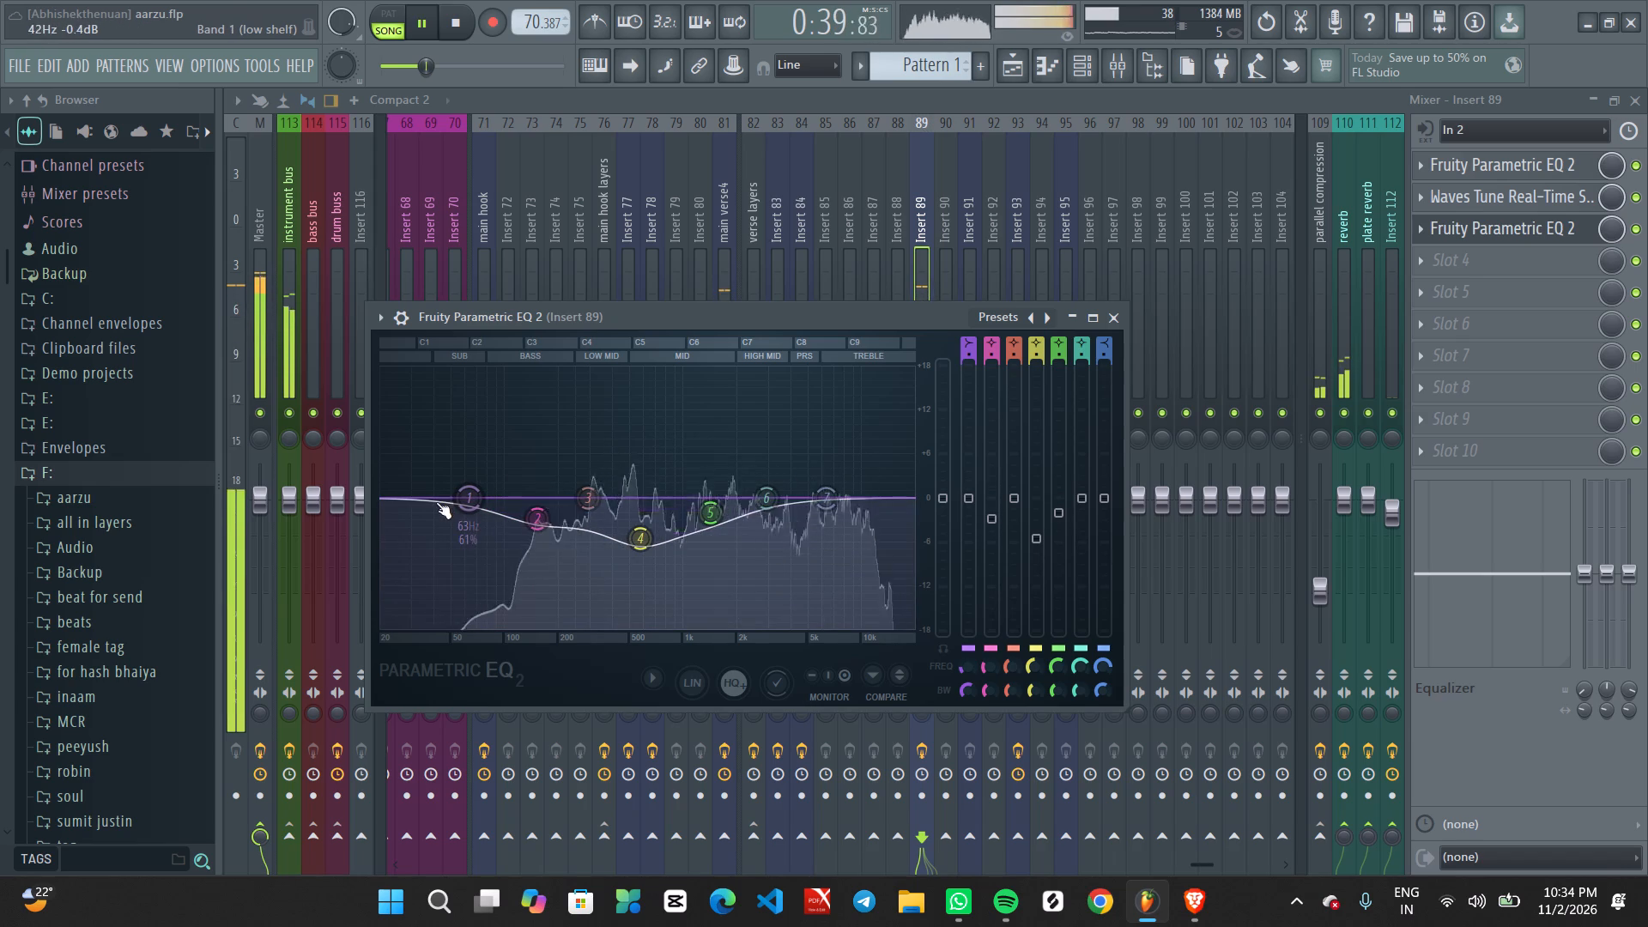
left_click_drag(406, 503, 449, 192)
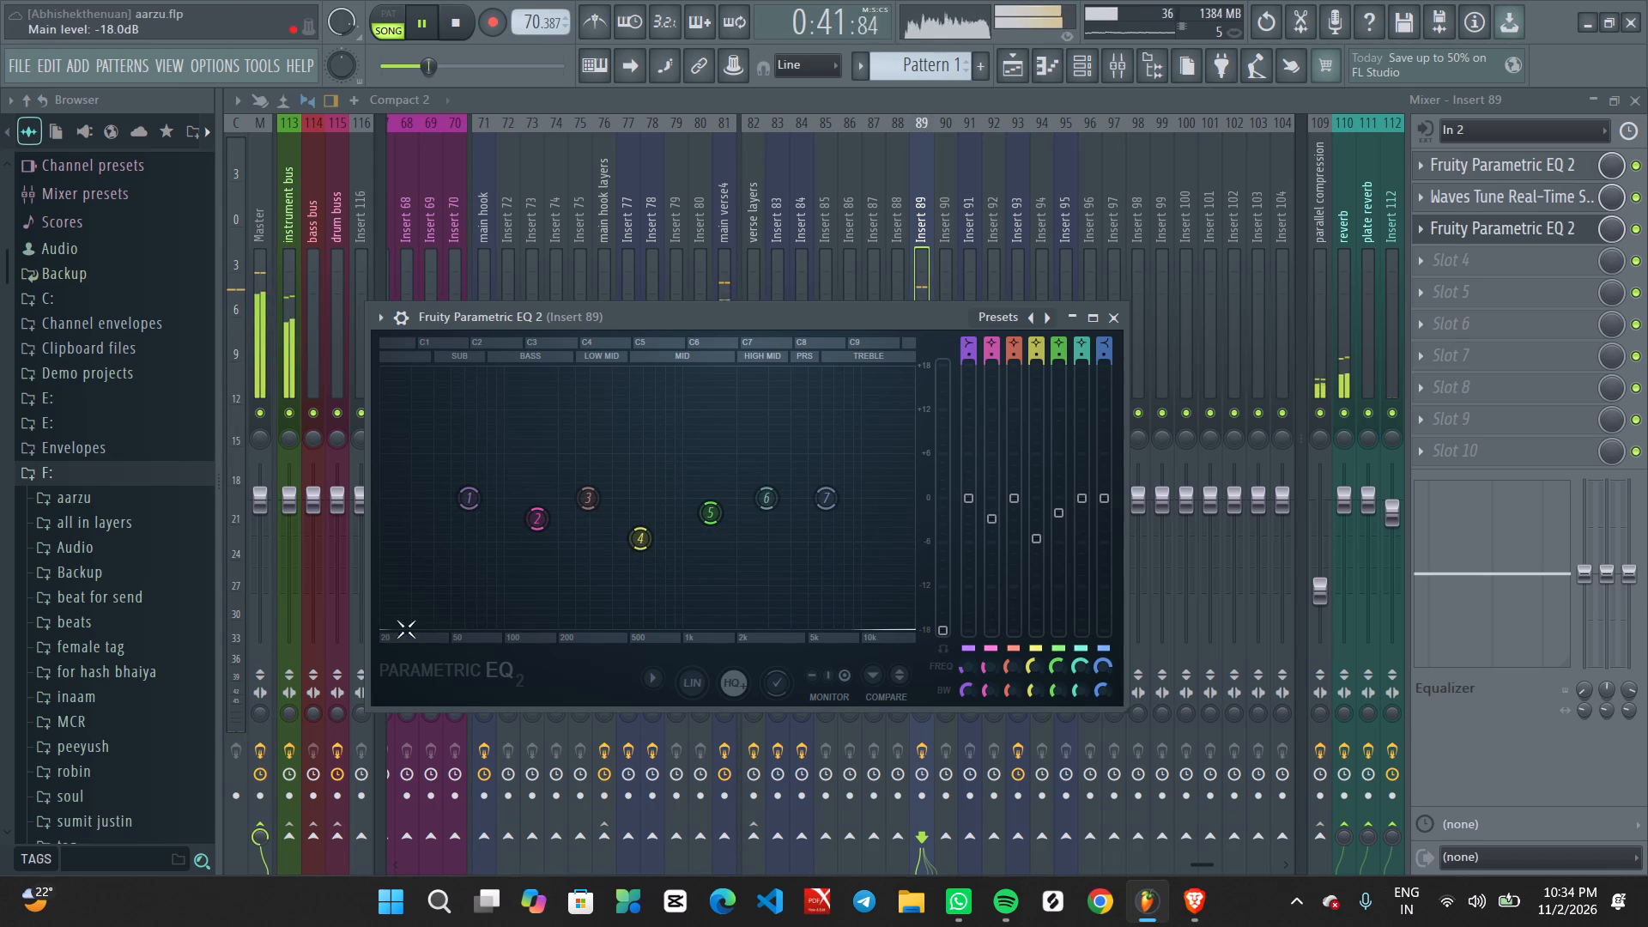
left_click(946, 627, "alt")
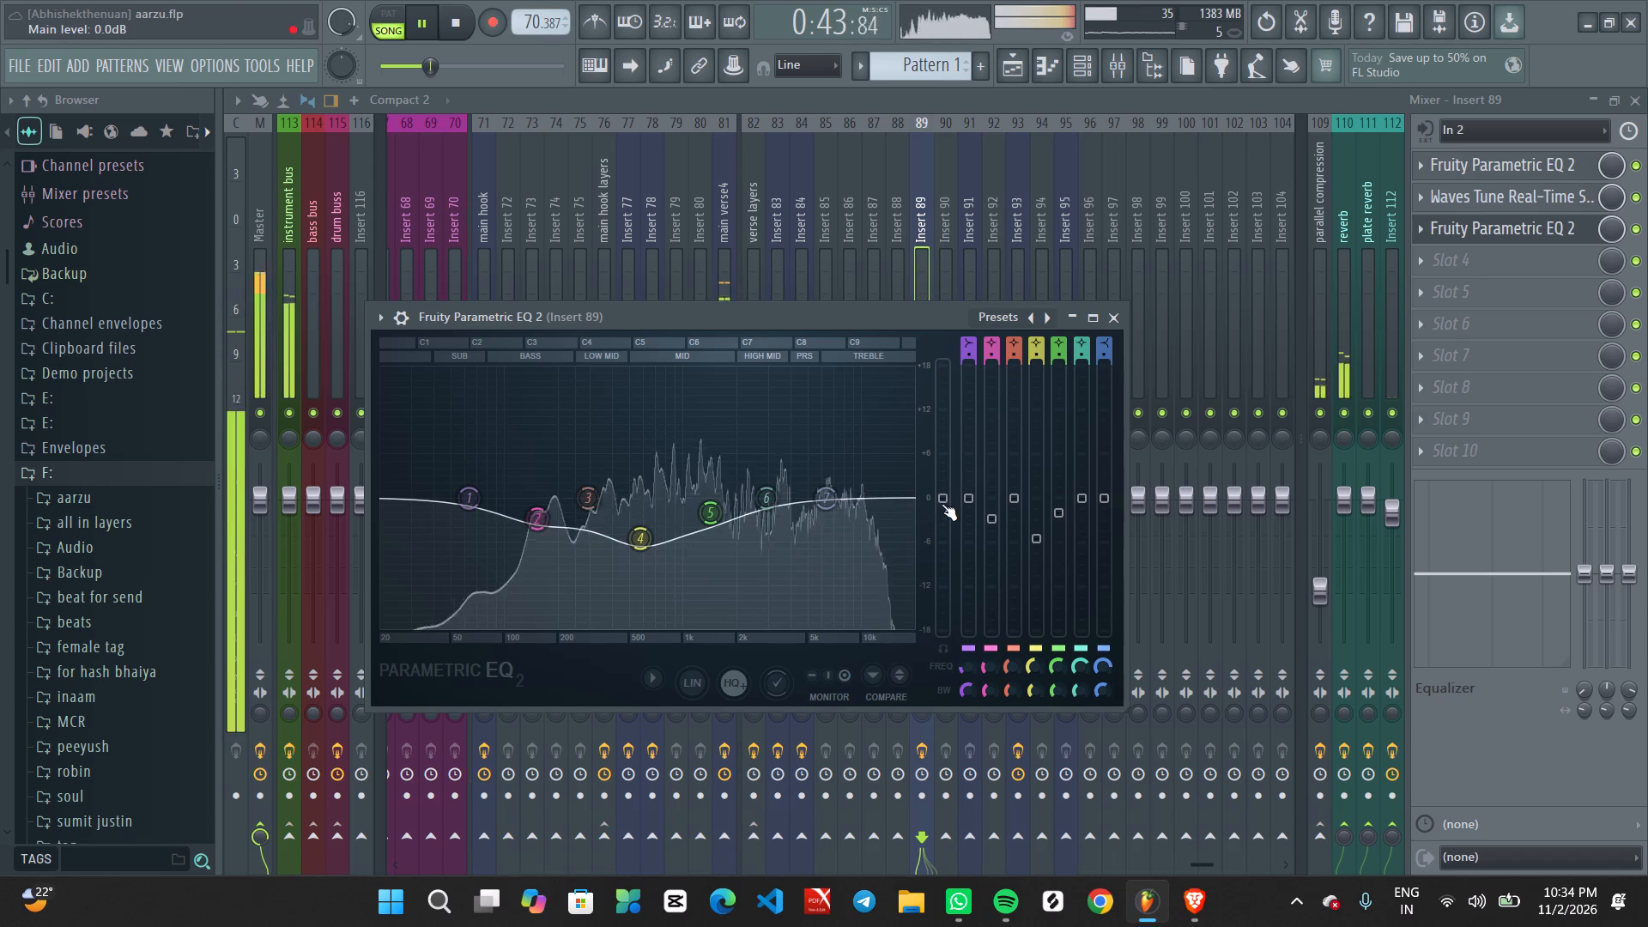
Add another Fruity Parametric EQ 2 in slot 4 of Insert 89 and load its 20Hz + 18kHz cut preset.
left_click(1455, 263)
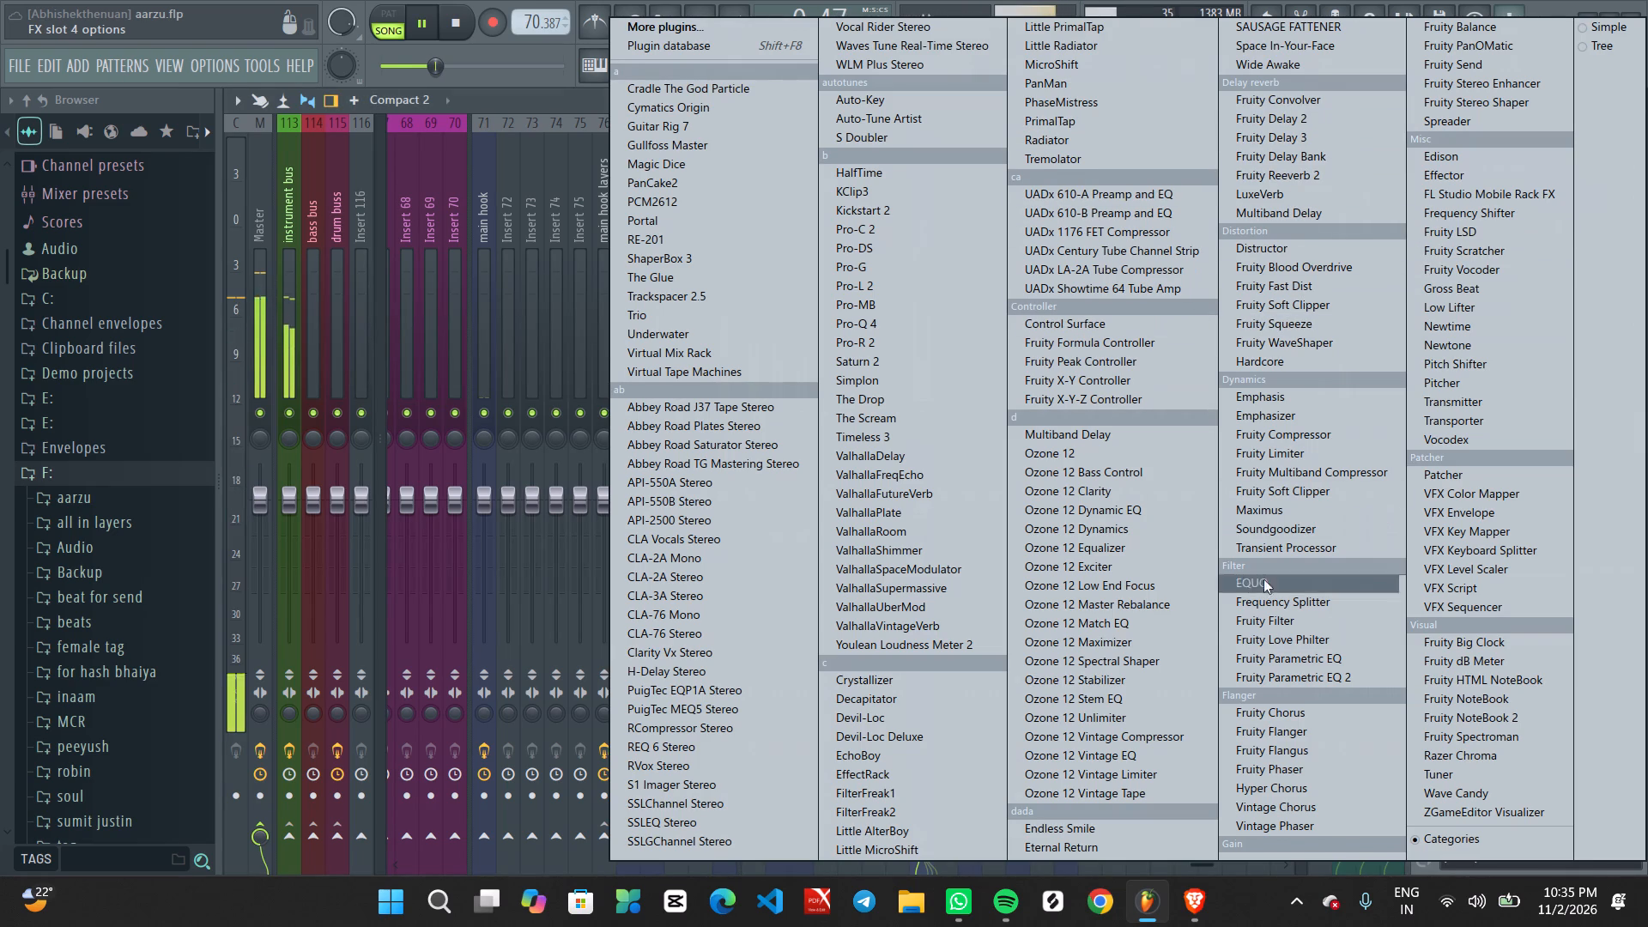
left_click(1310, 680)
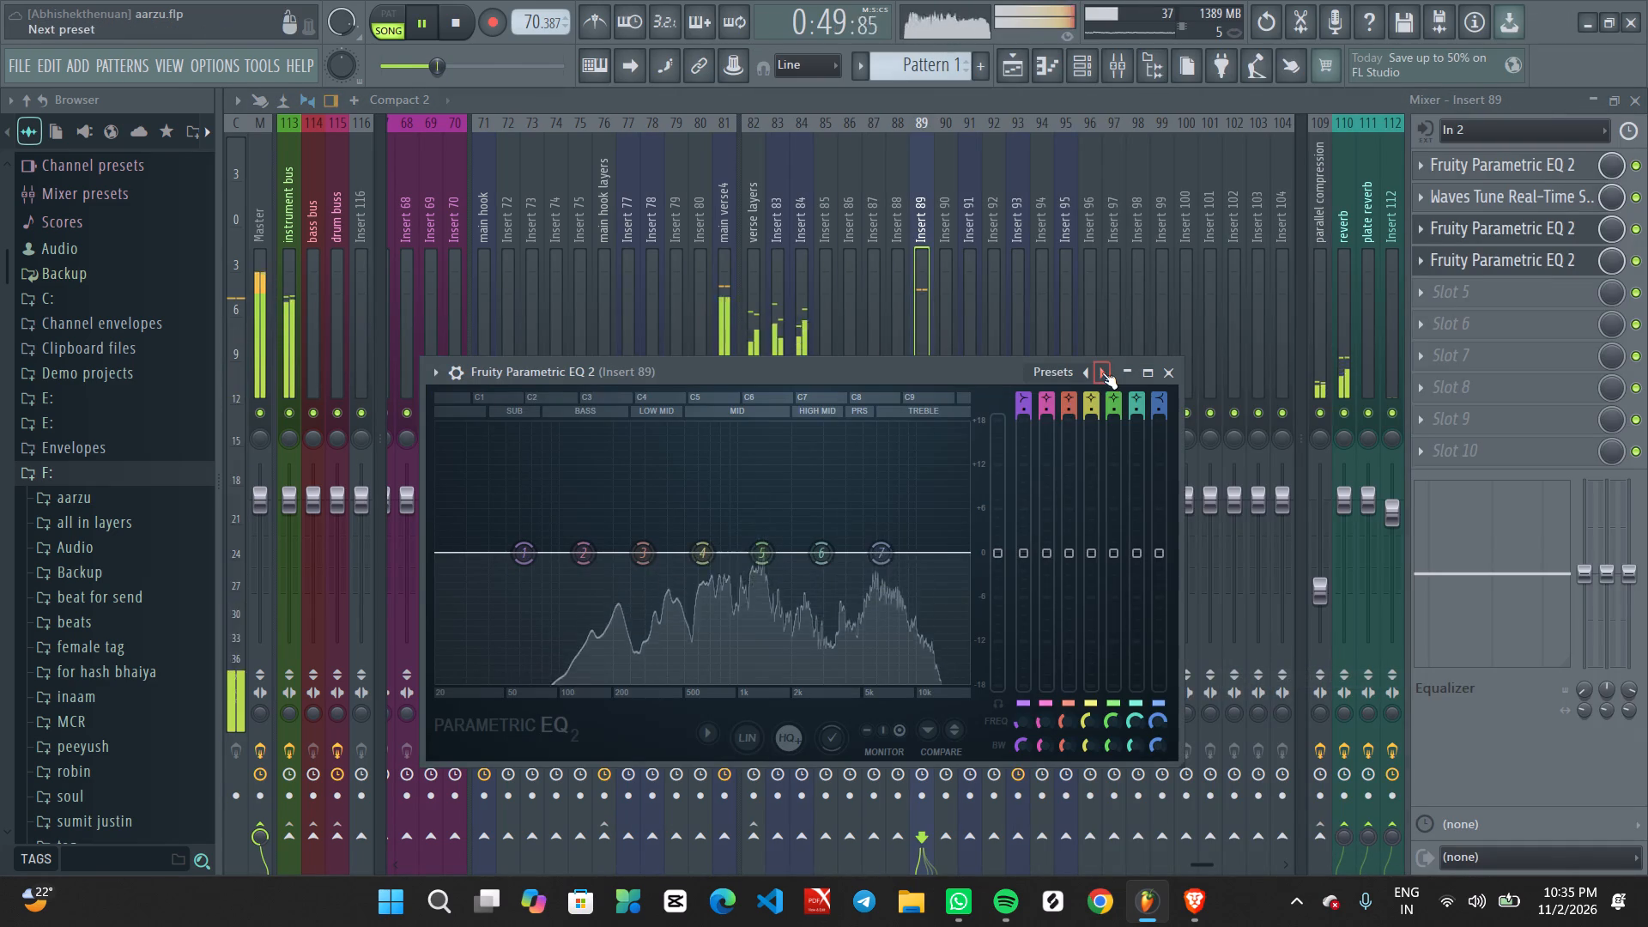
double_click(1103, 371)
Tune the slot 4 equalizer by ear with the low cut at about 131 Hz and the high cut at about 13 kHz, and close it.
left_click_drag(451, 566, 977, 600)
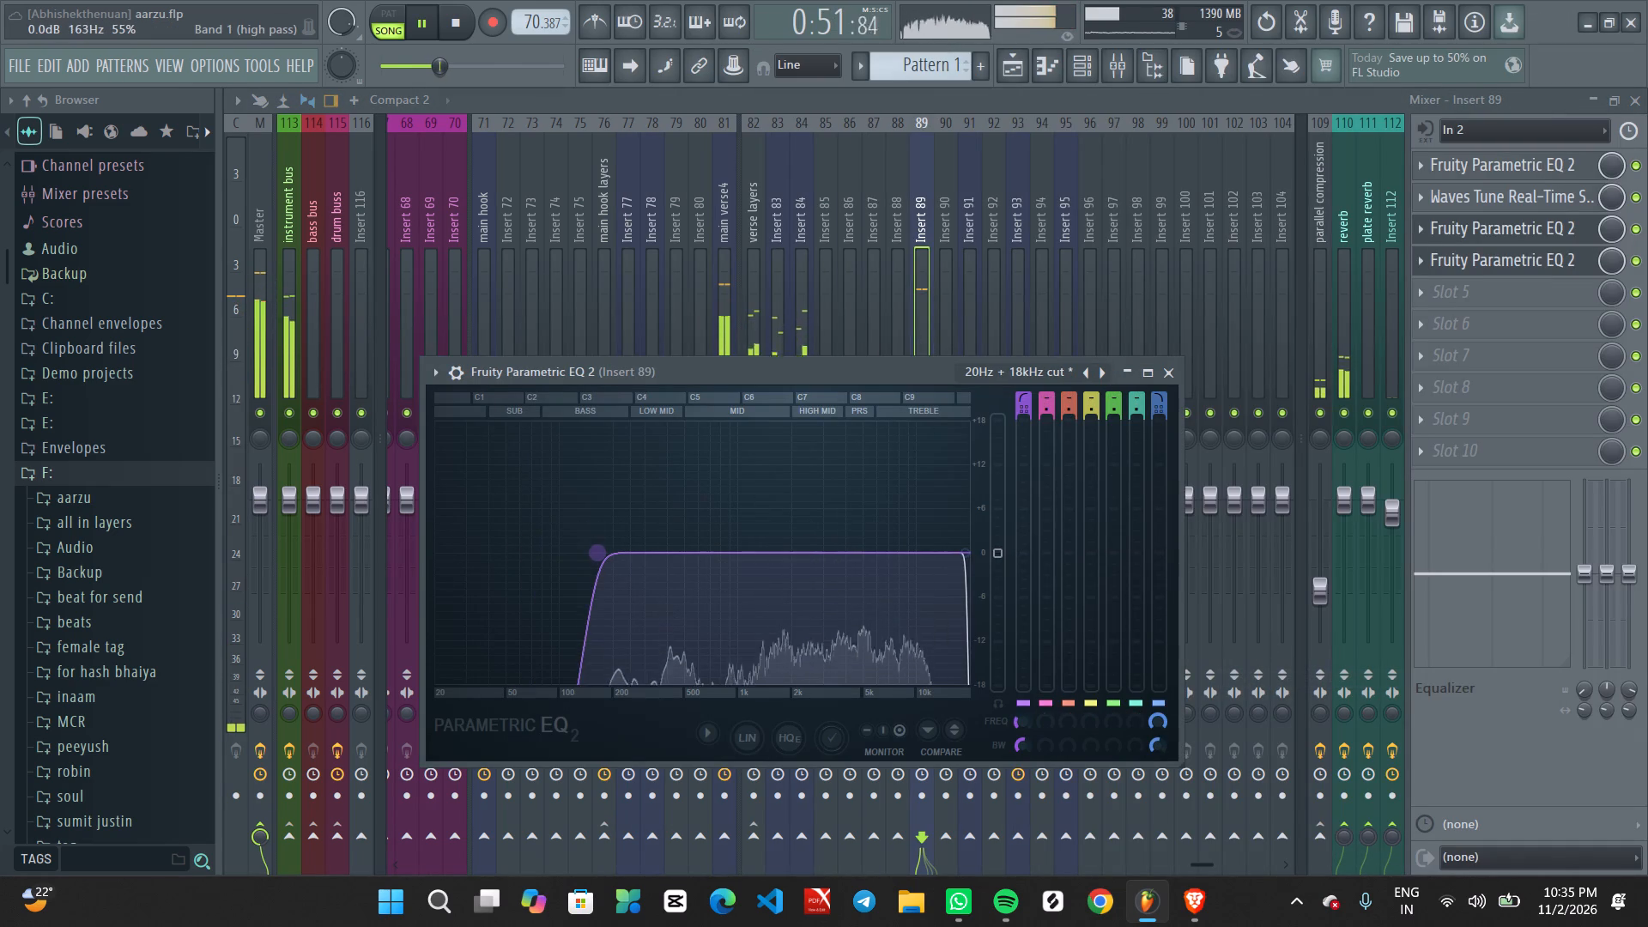
left_click_drag(977, 600, 916, 616)
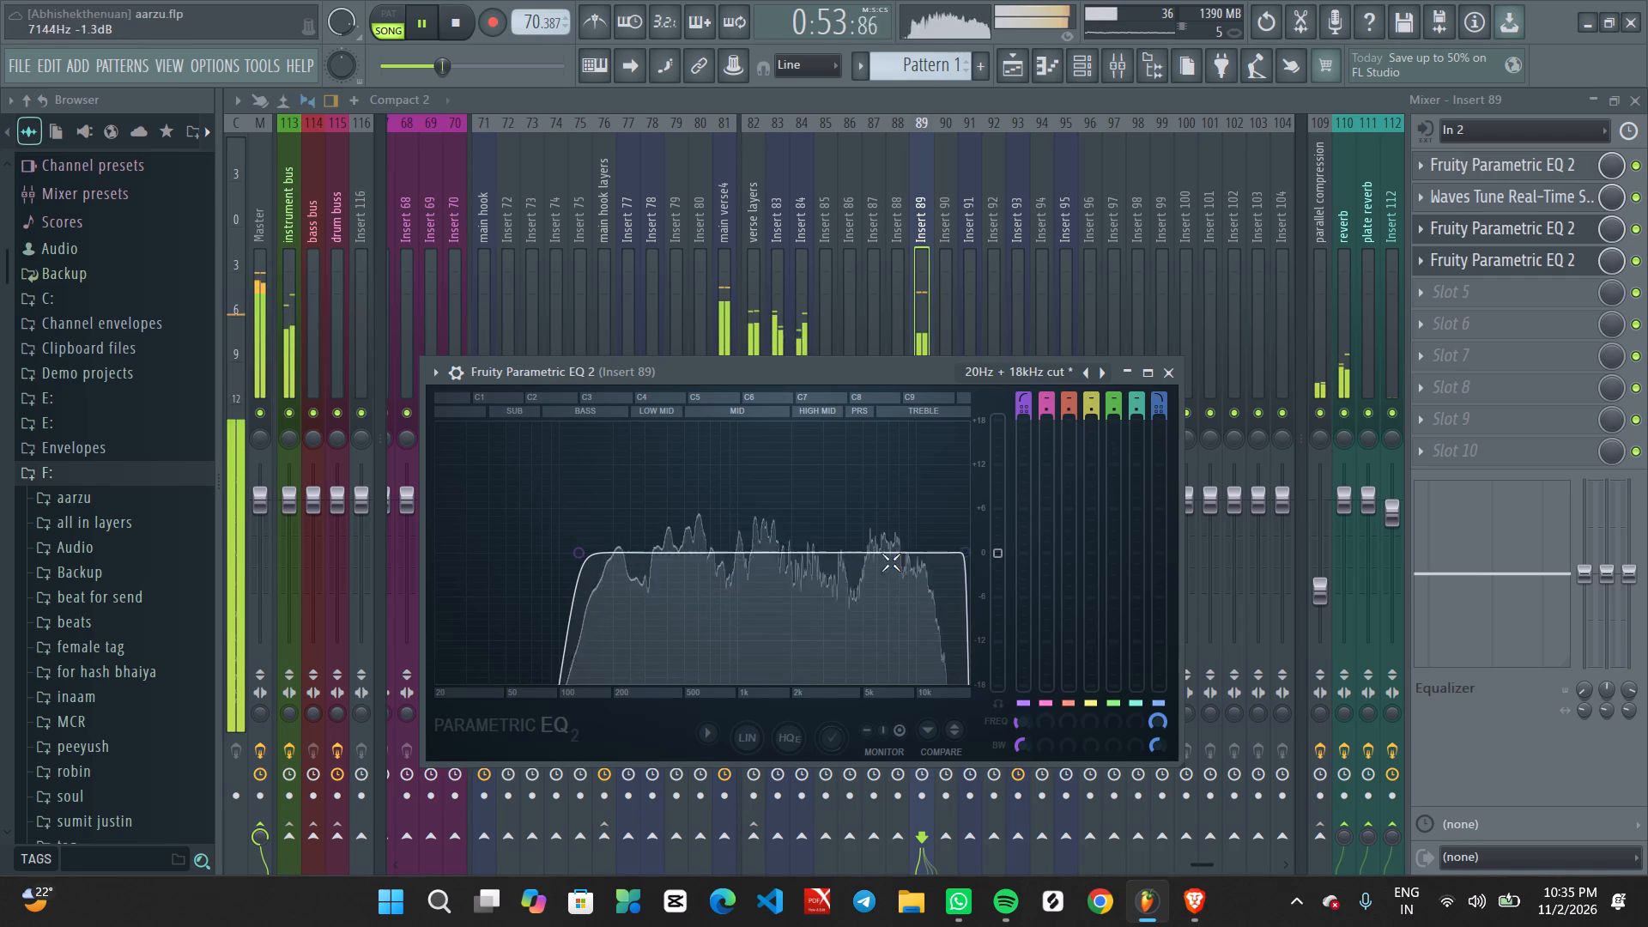
left_click_drag(954, 550, 860, 560)
key("space")
key("space")
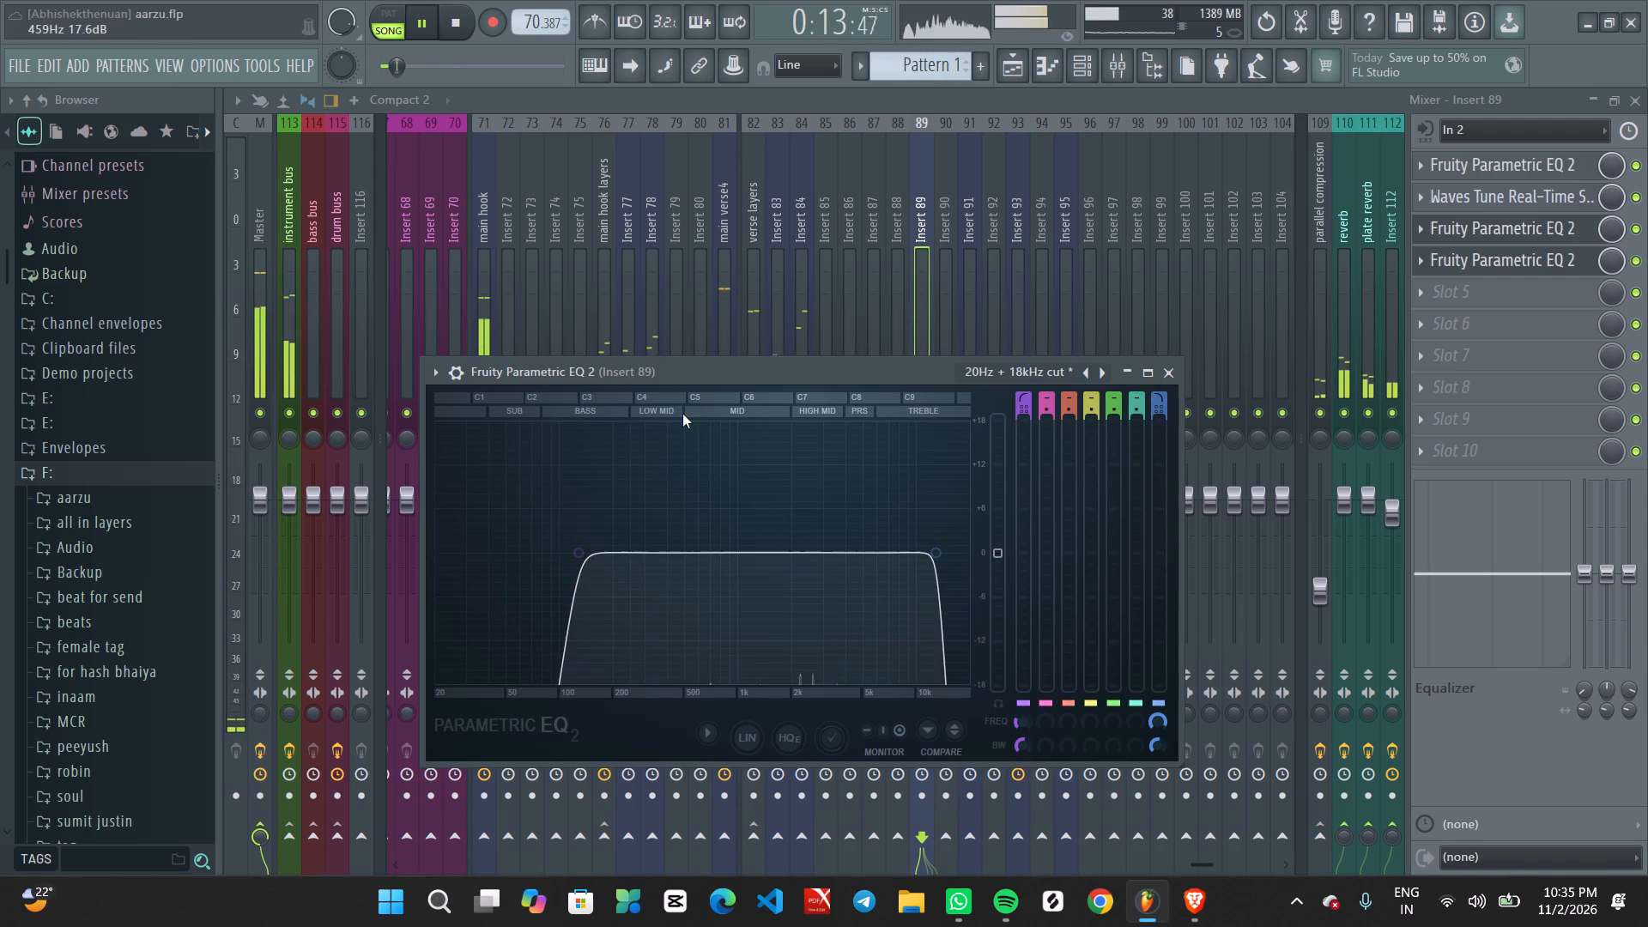
left_click_drag(703, 373, 716, 370)
left_click(601, 552)
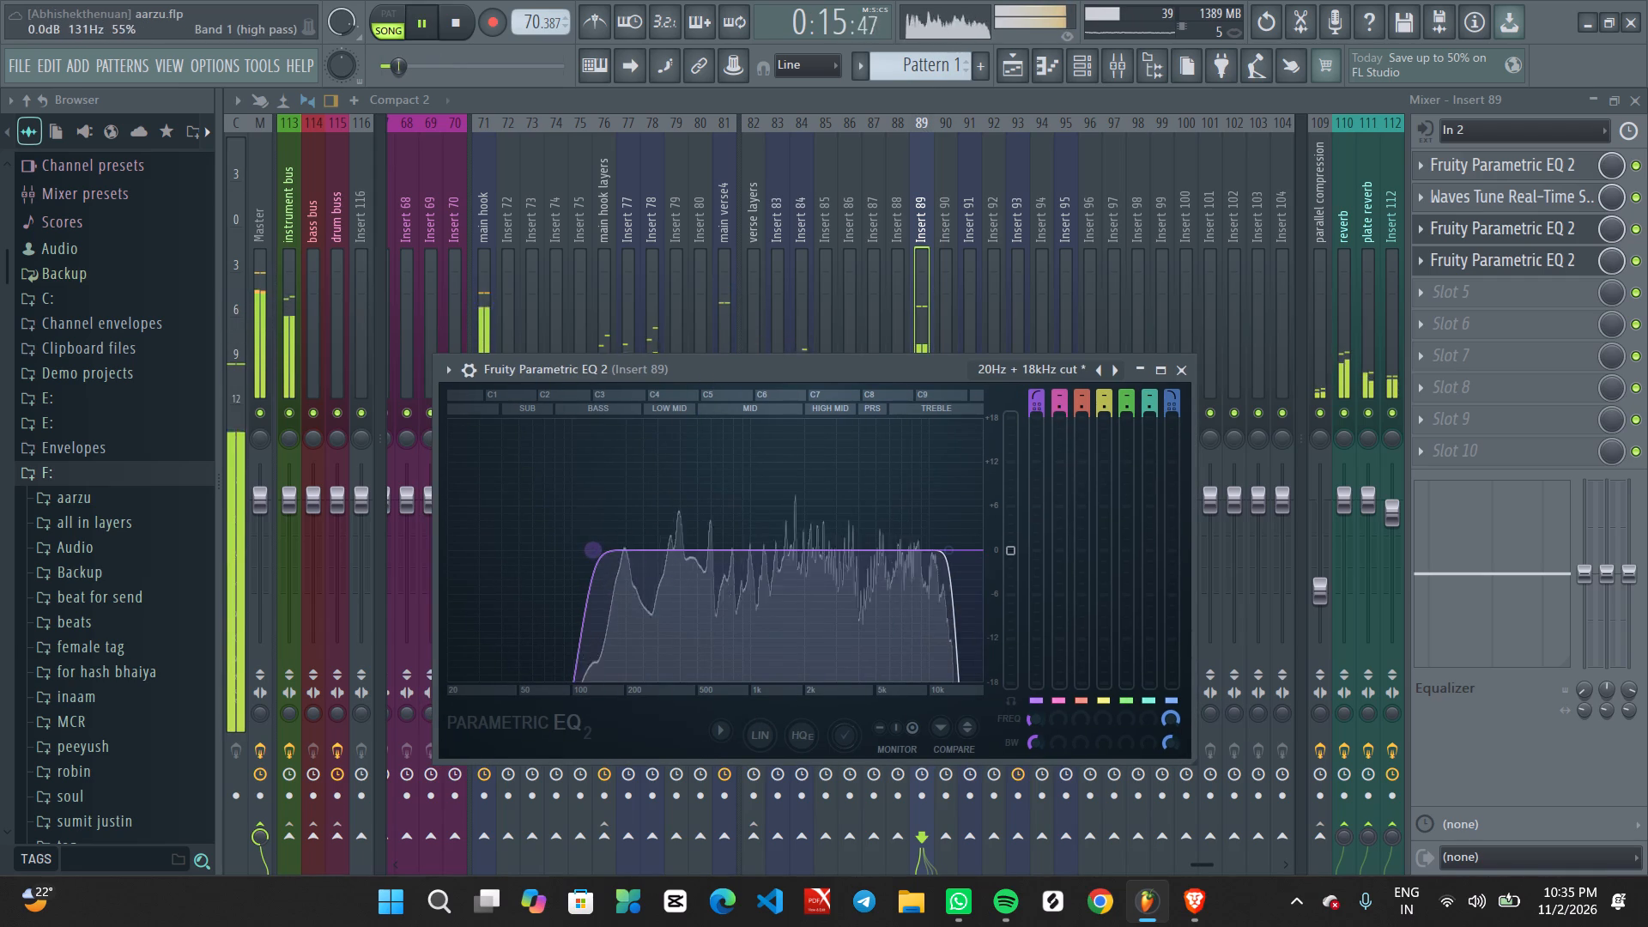
left_click(1178, 371)
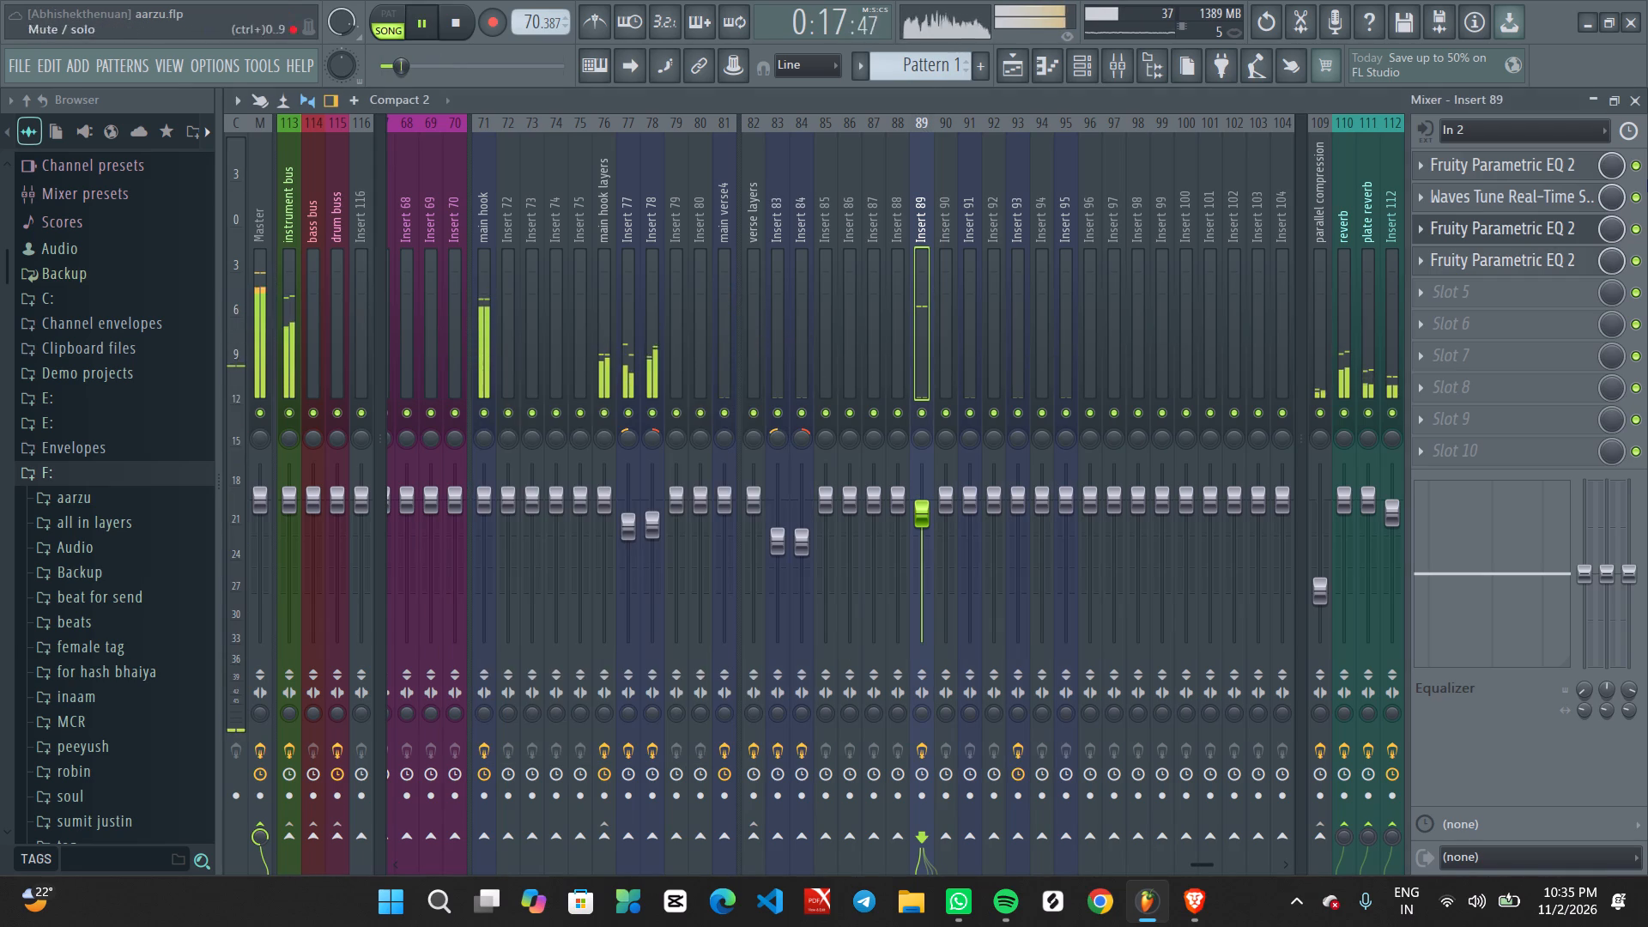
Rebalance the slot 3 equalizer by ear with shallow cuts on bands 2, 4, 5 and 6, easing band 4's dip, and close it.
left_click(1556, 228)
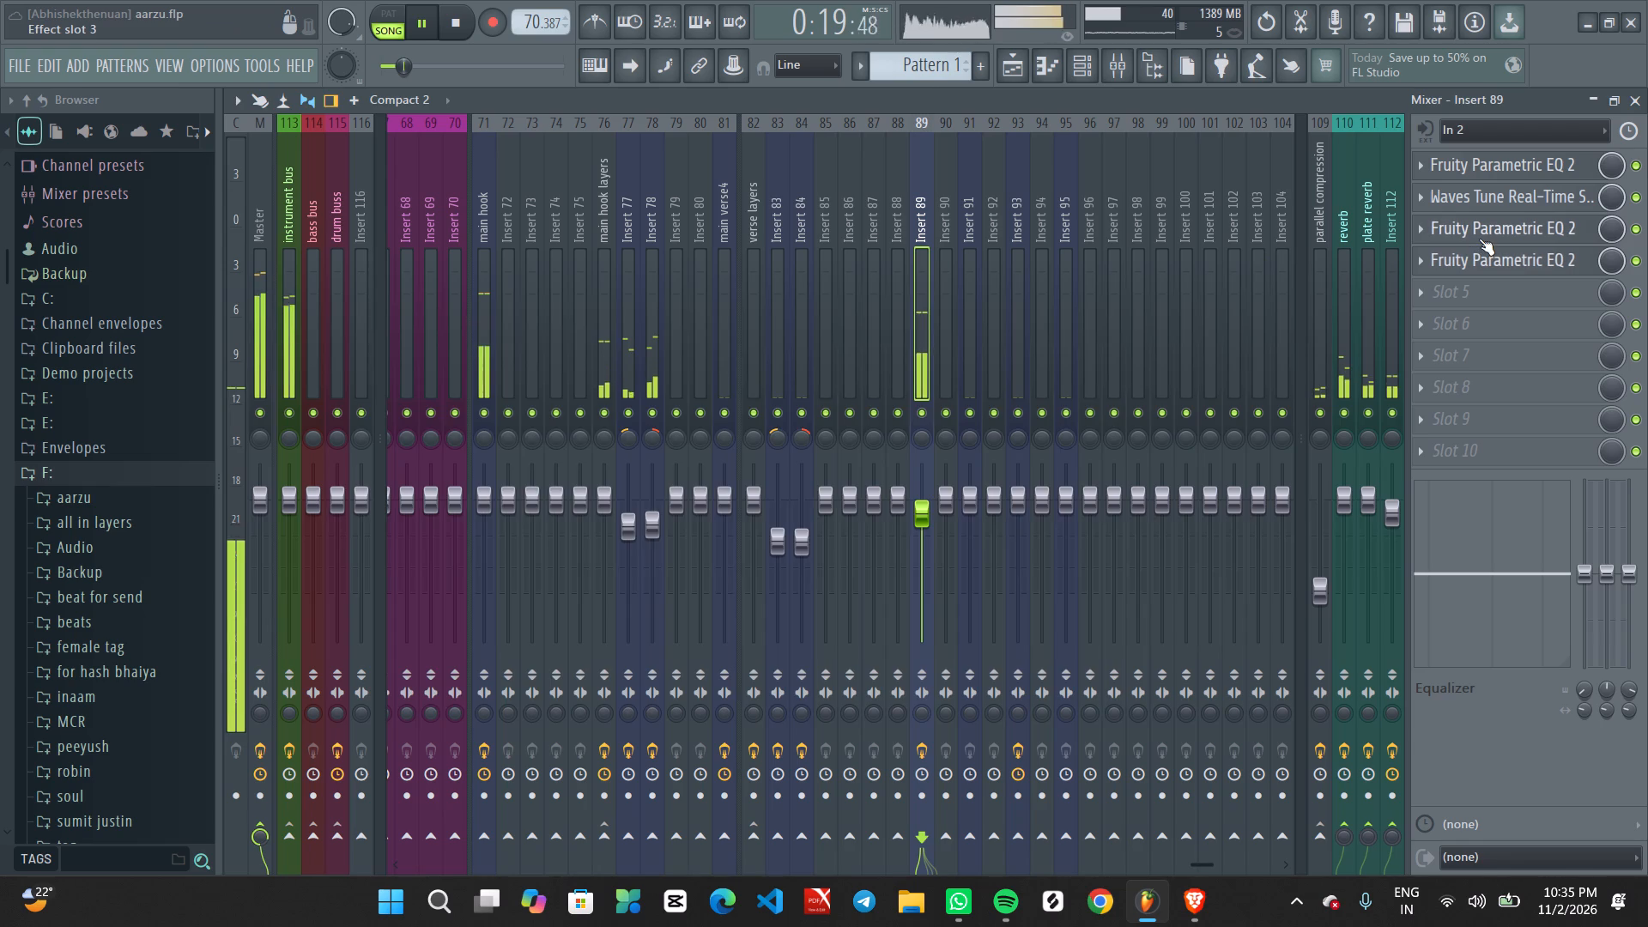
left_click(1479, 239)
left_click_drag(534, 522, 540, 523)
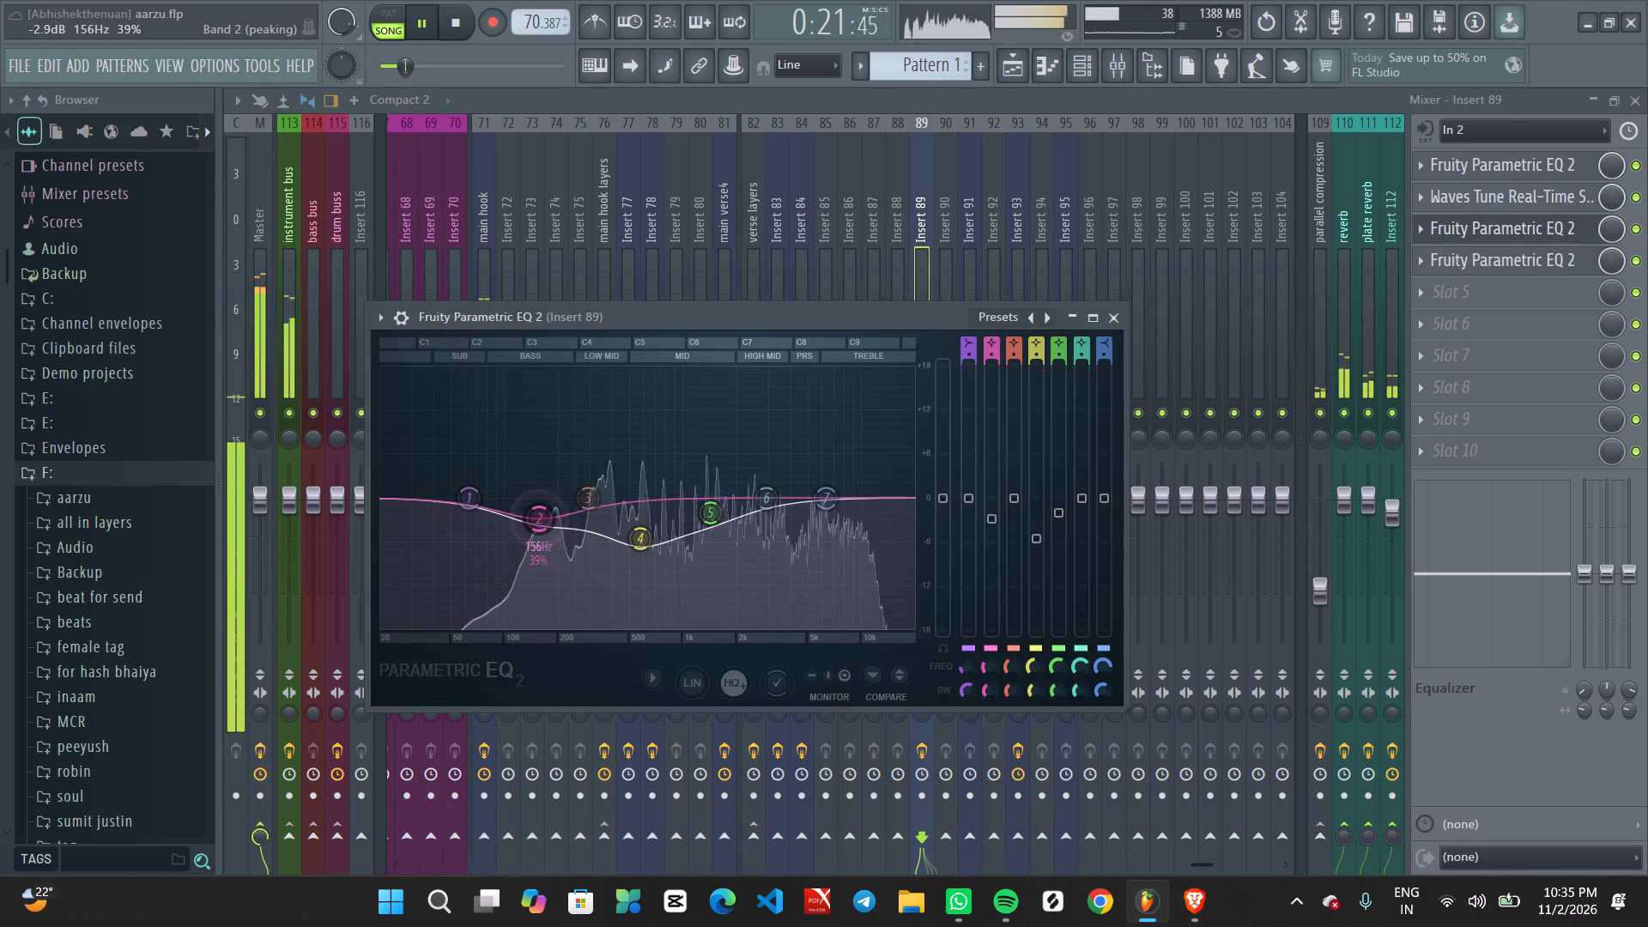
left_click_drag(540, 523, 548, 524)
left_click_drag(697, 521, 707, 566)
left_click_drag(776, 494, 763, 555)
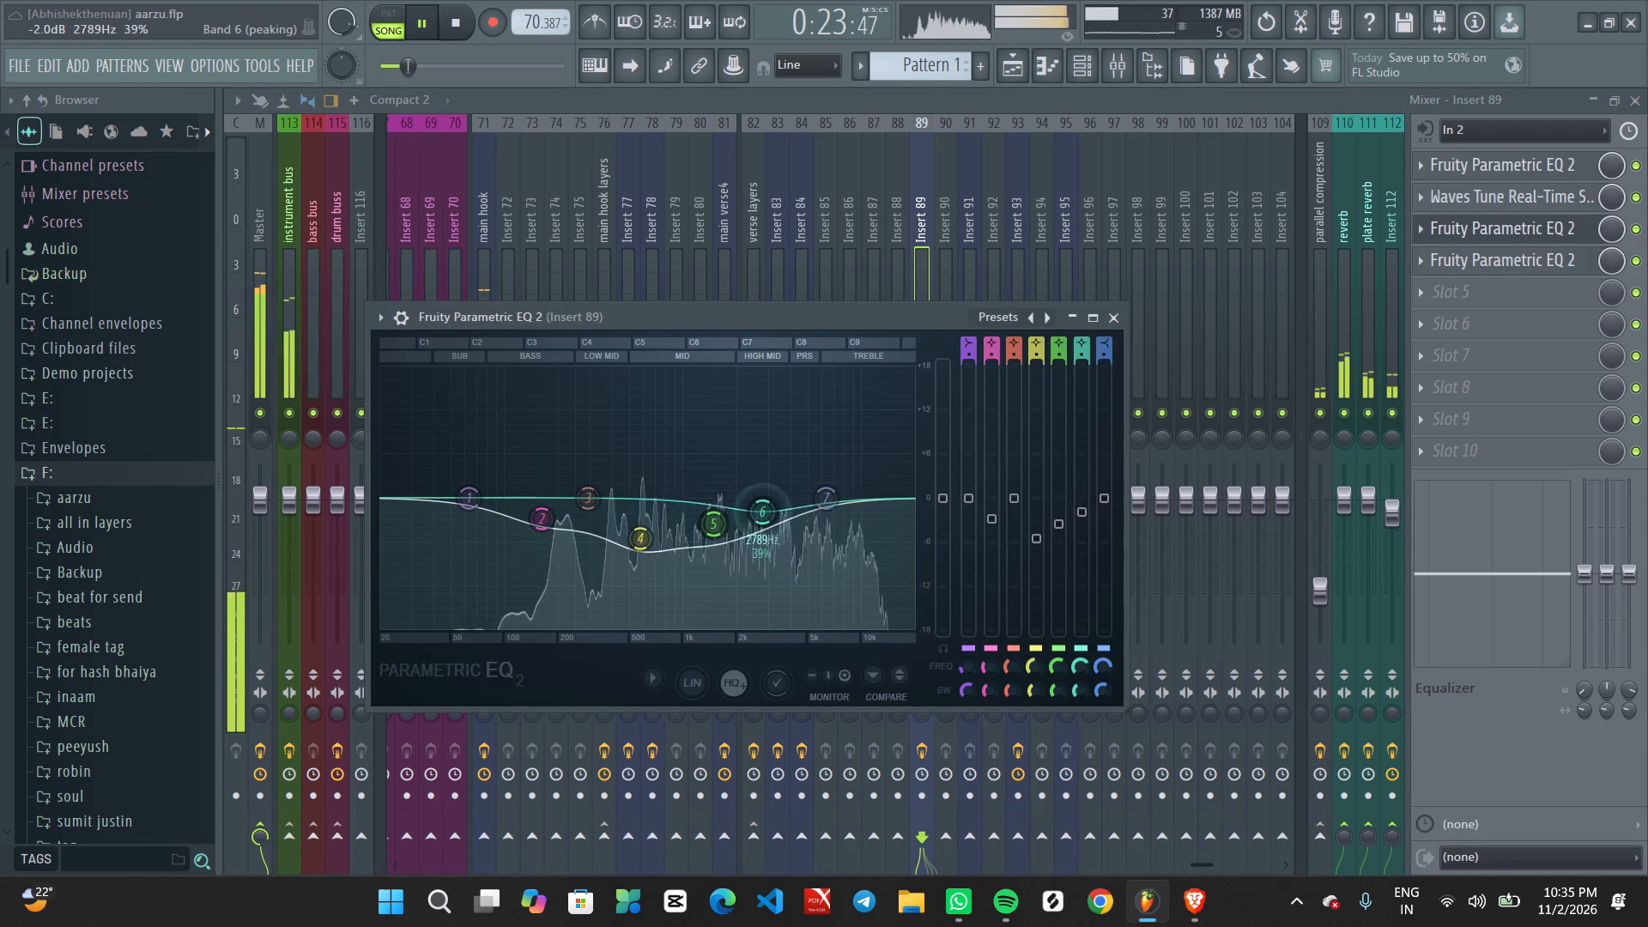
left_click_drag(763, 555, 768, 534)
left_click_drag(645, 536, 647, 512)
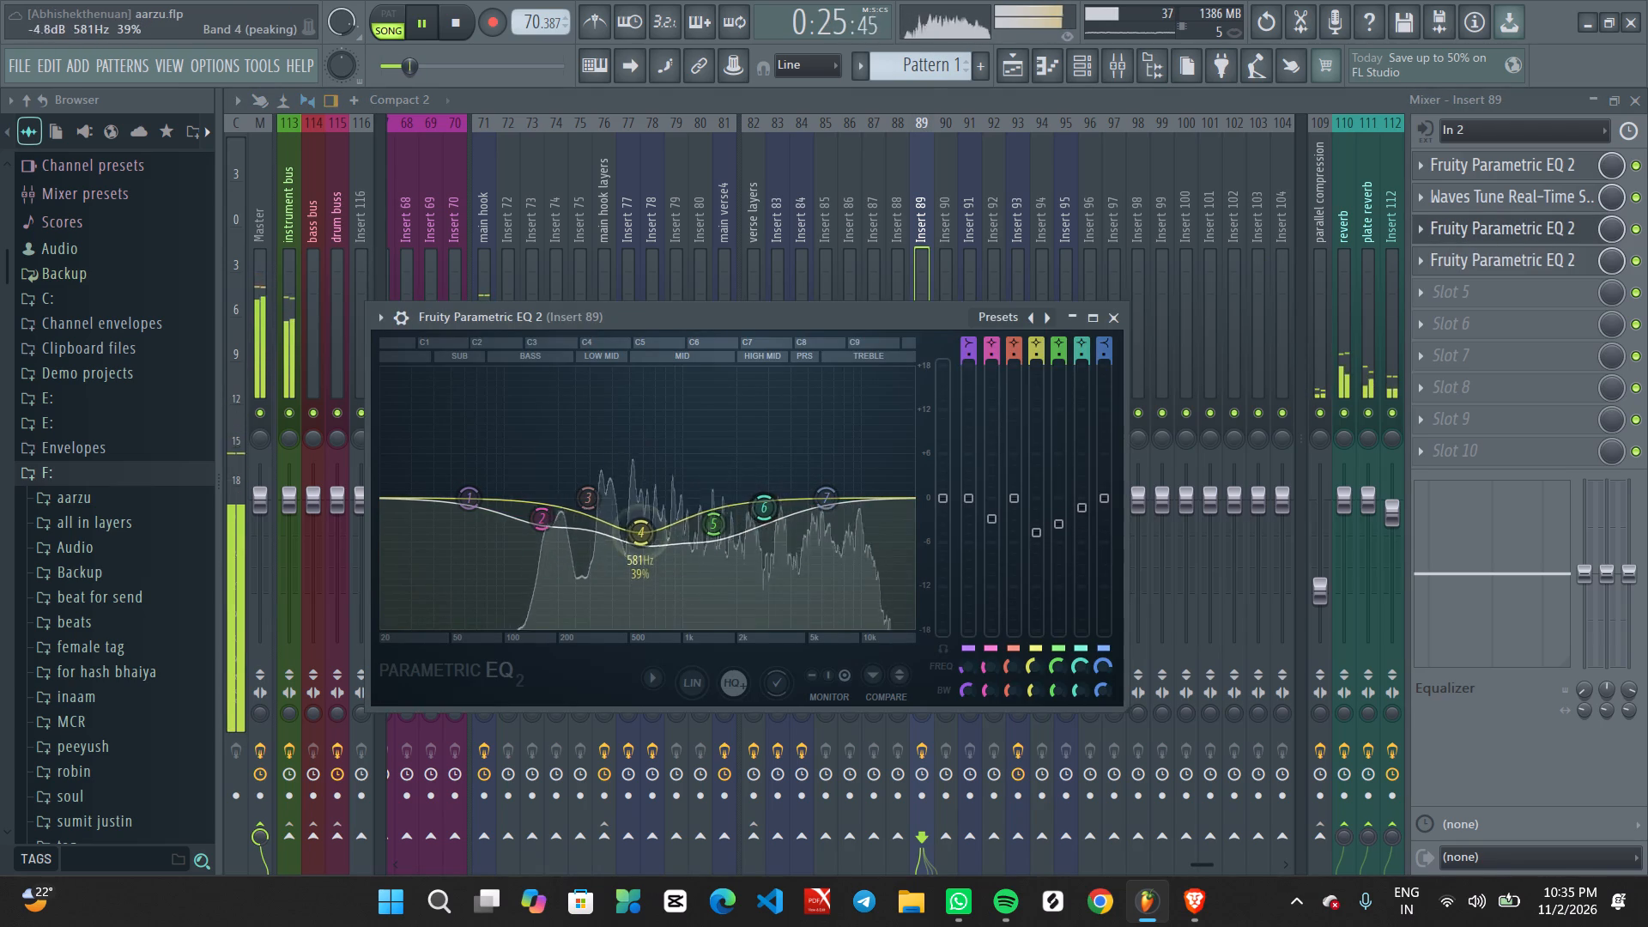
left_click_drag(647, 512, 647, 482)
left_click_drag(722, 536, 713, 491)
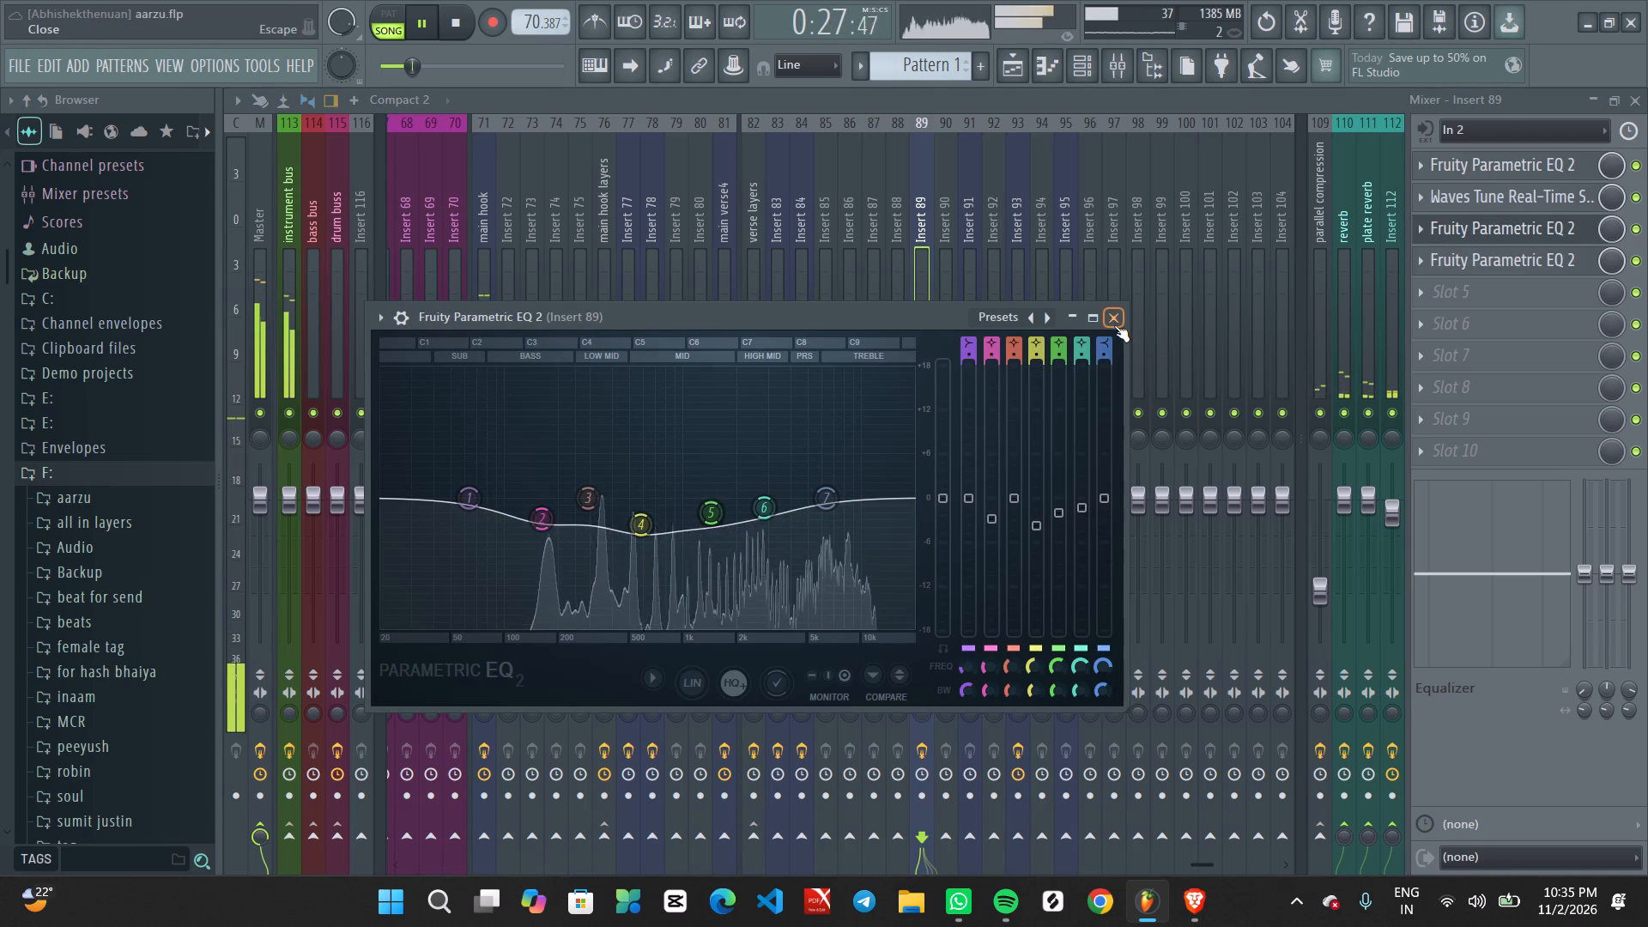
left_click(1114, 325)
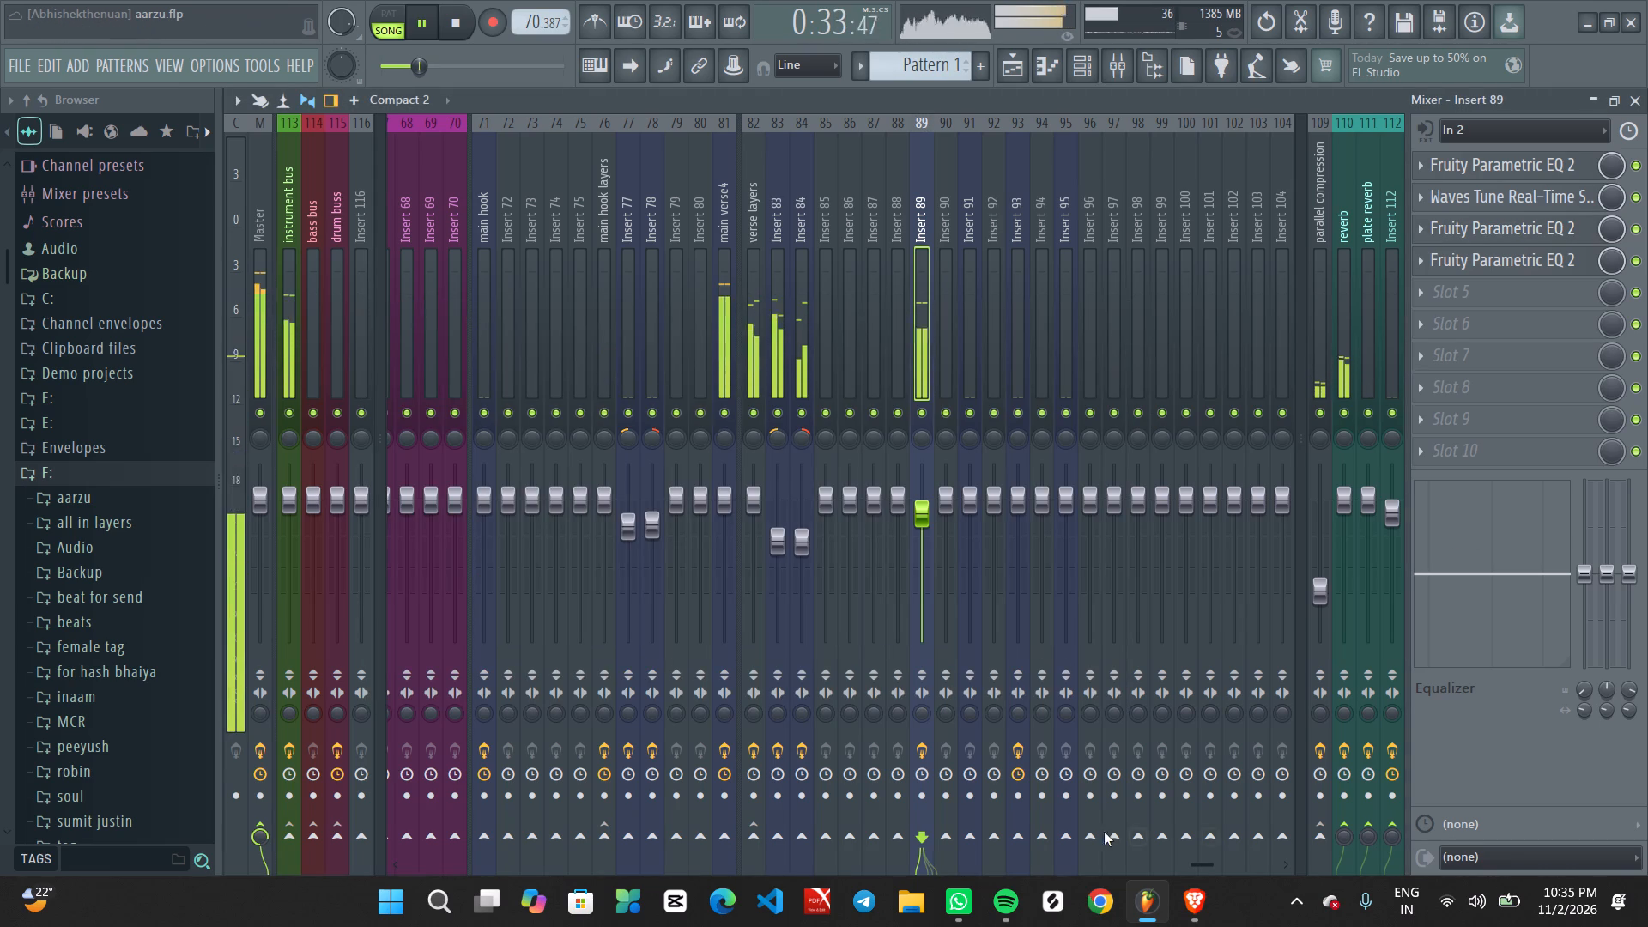
Balance Insert 89's sends to the reverb tracks by ear, with its reverb send at about 28%.
scroll(1342, 845, "up", 6)
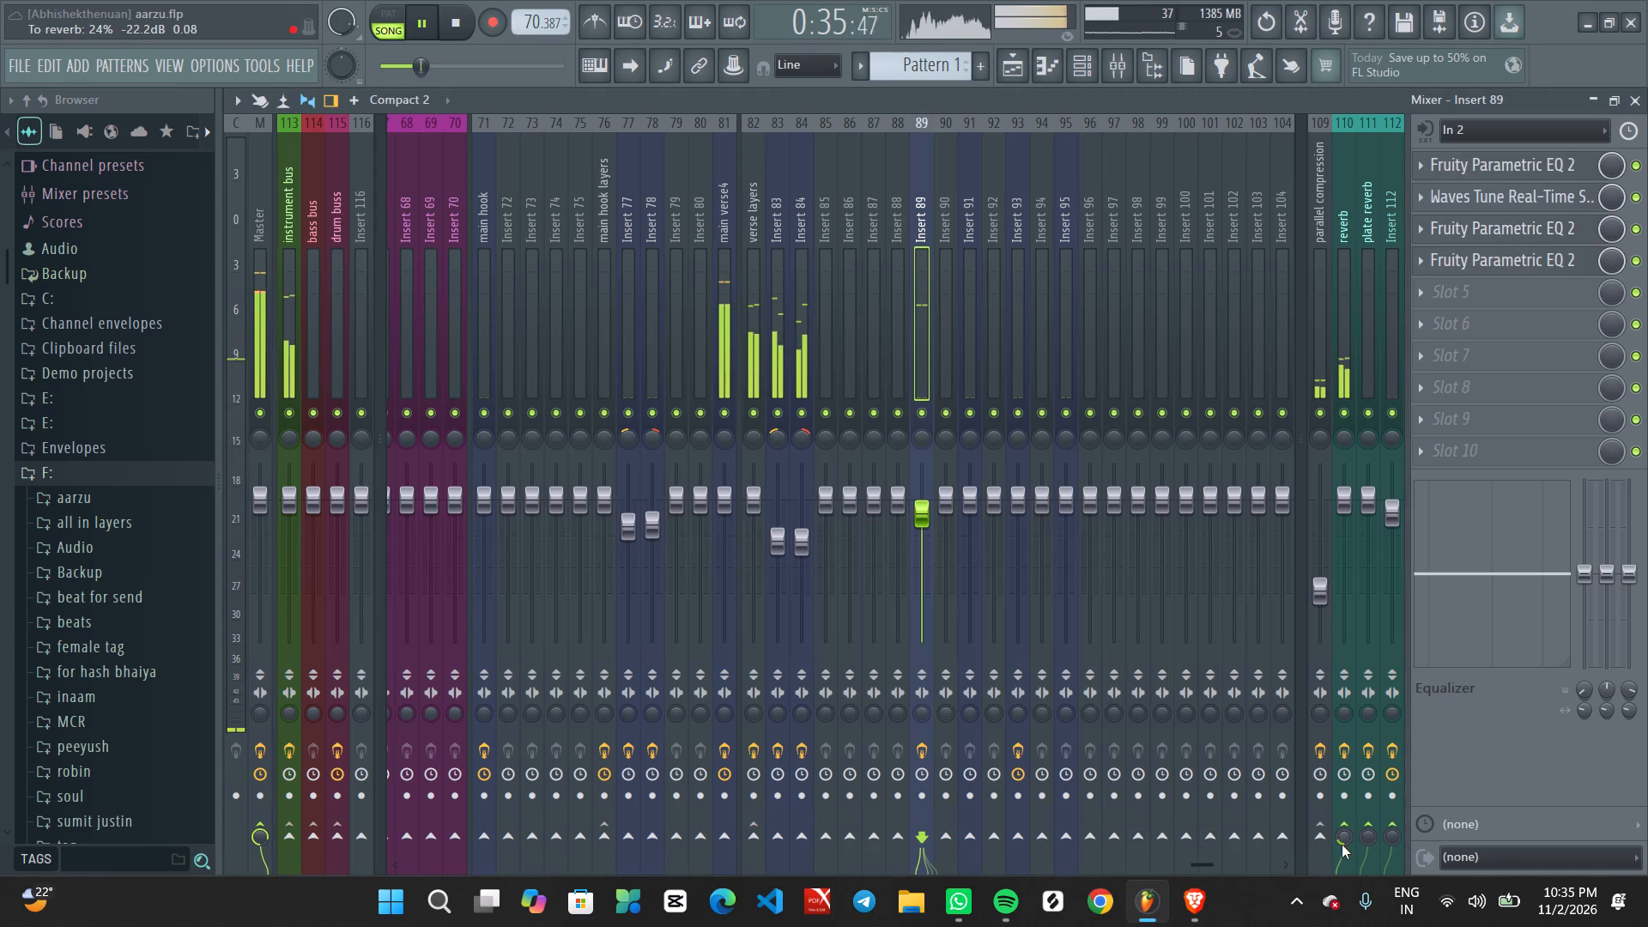
scroll(1342, 845, "up", 1)
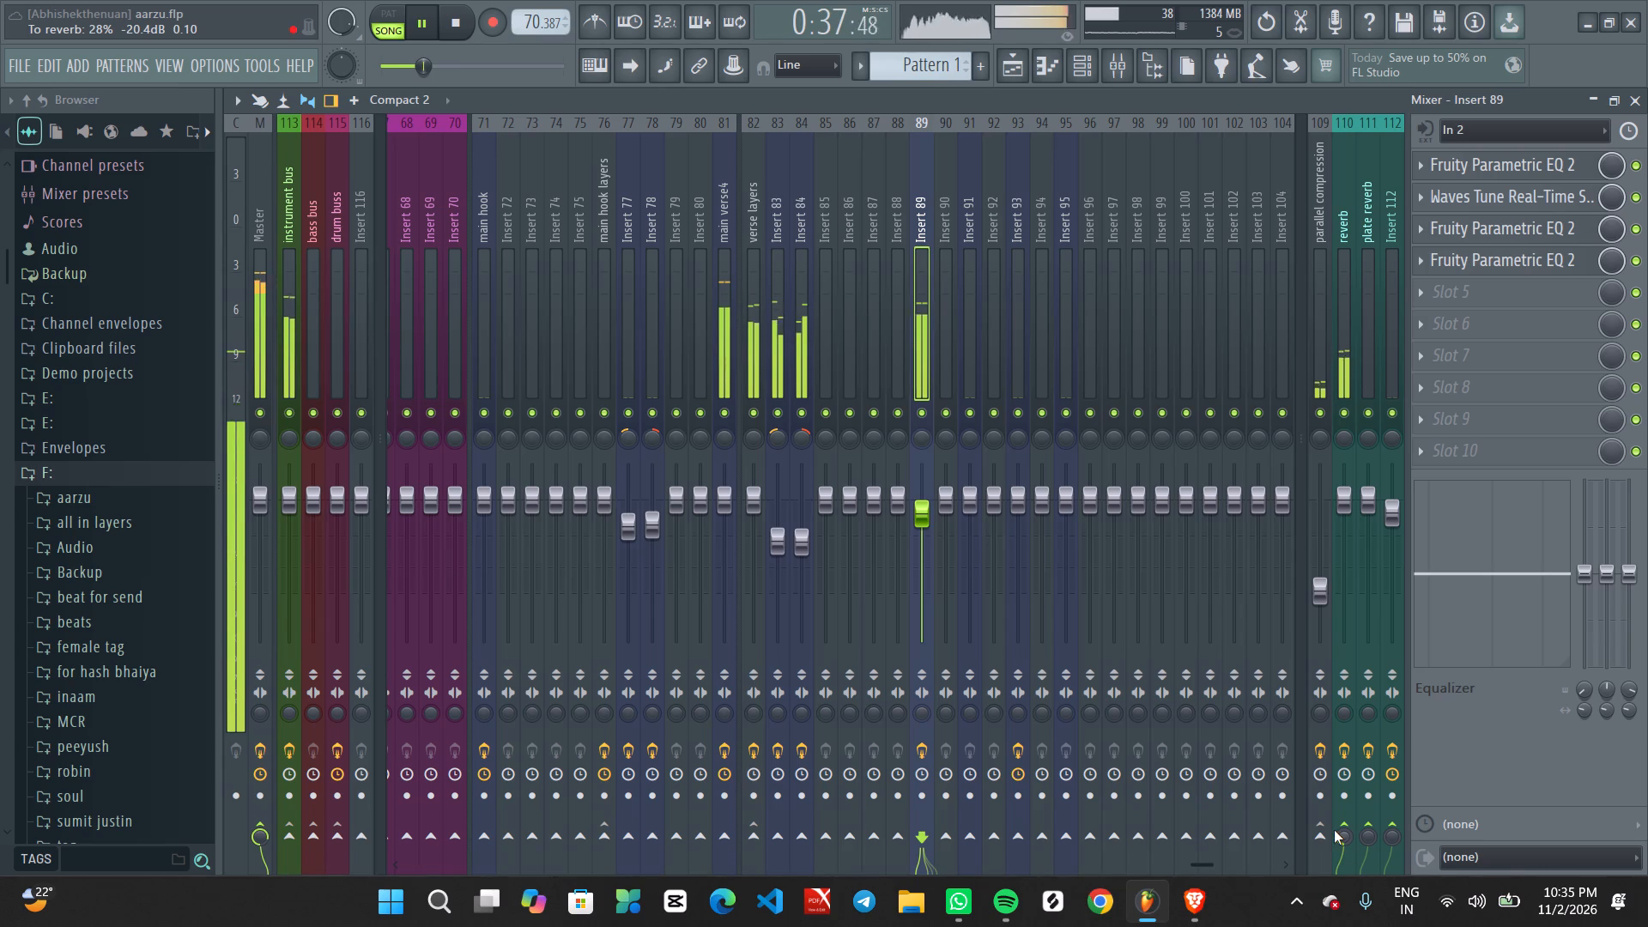
scroll(1334, 830, "down", 4)
scroll(1341, 842, "up", 3)
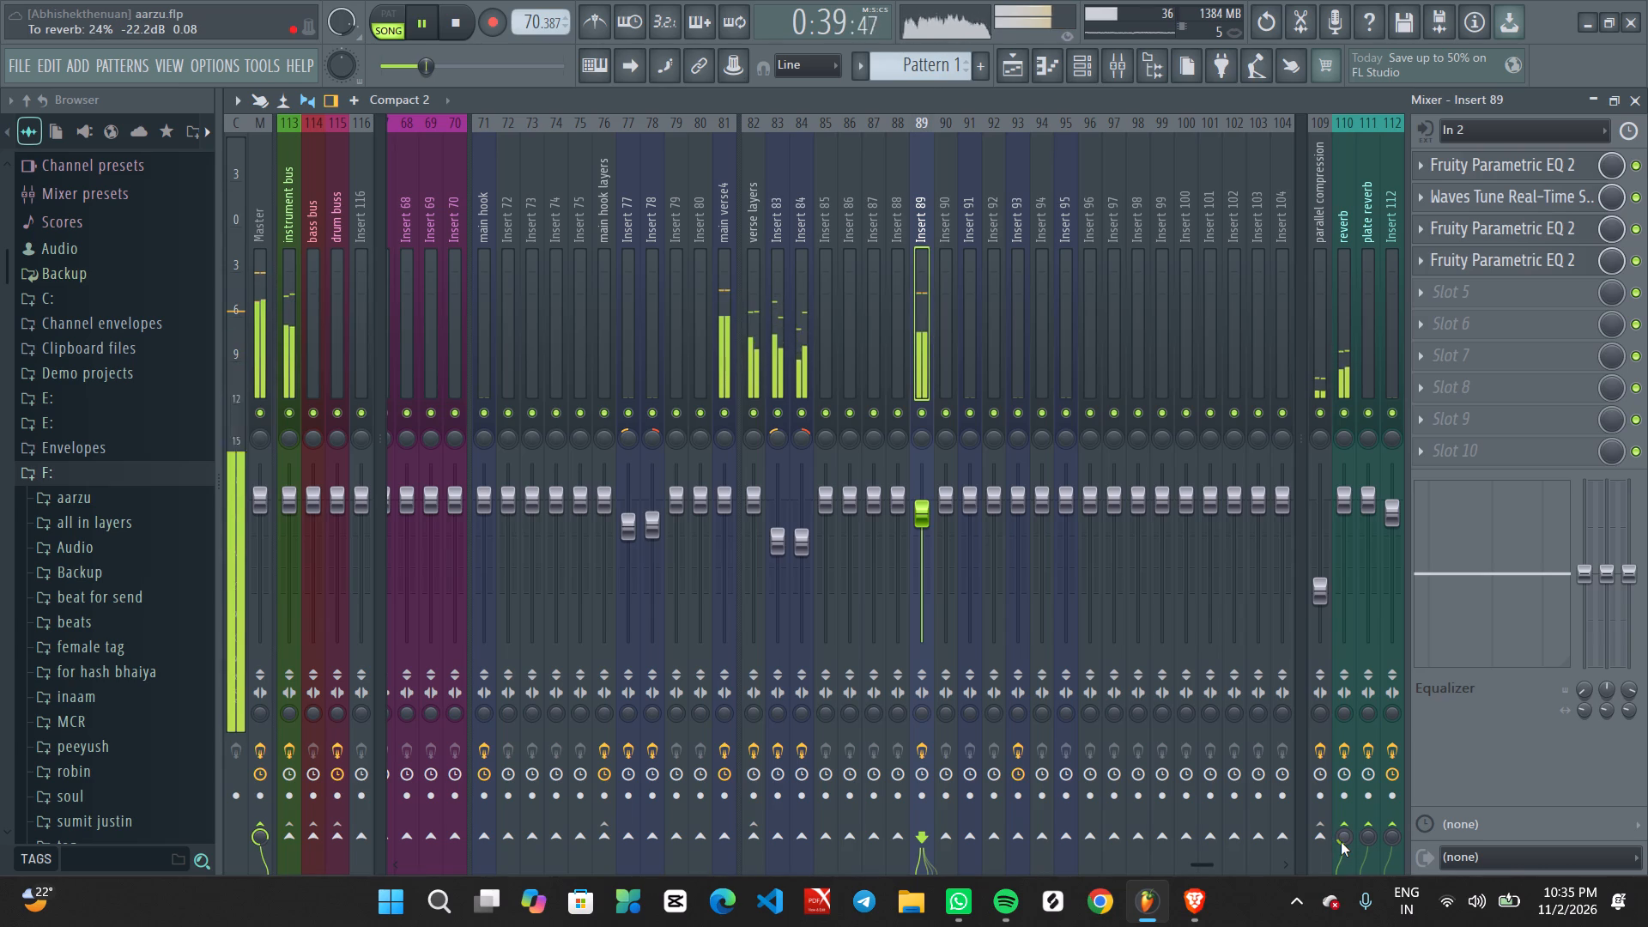
left_click(1314, 228)
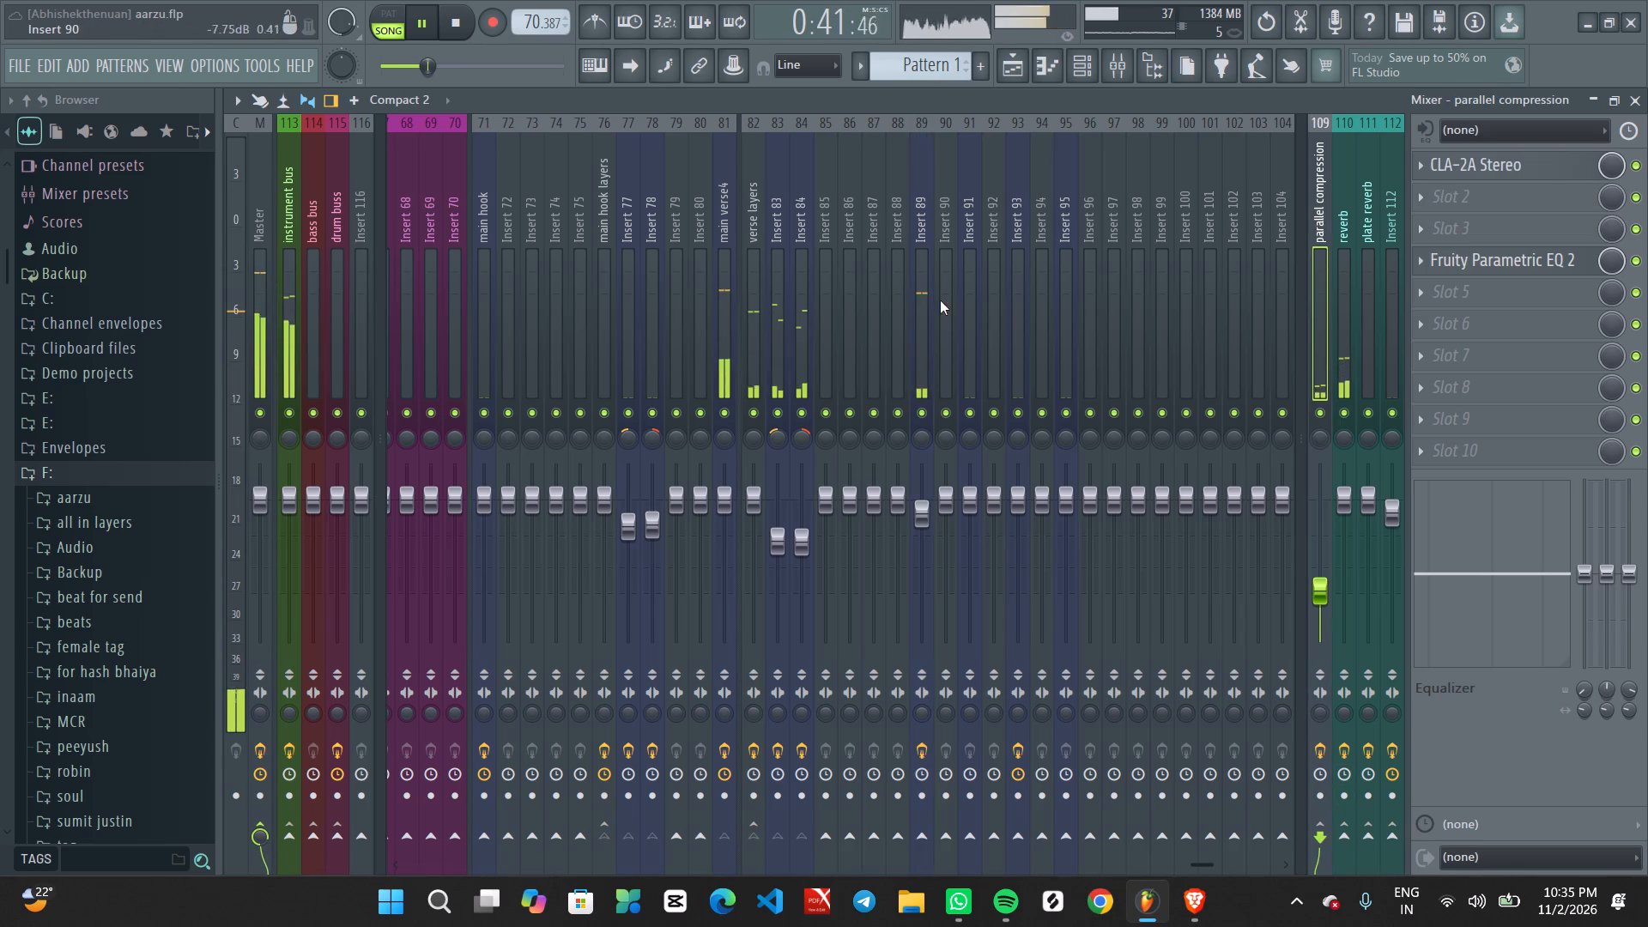
left_click(912, 300)
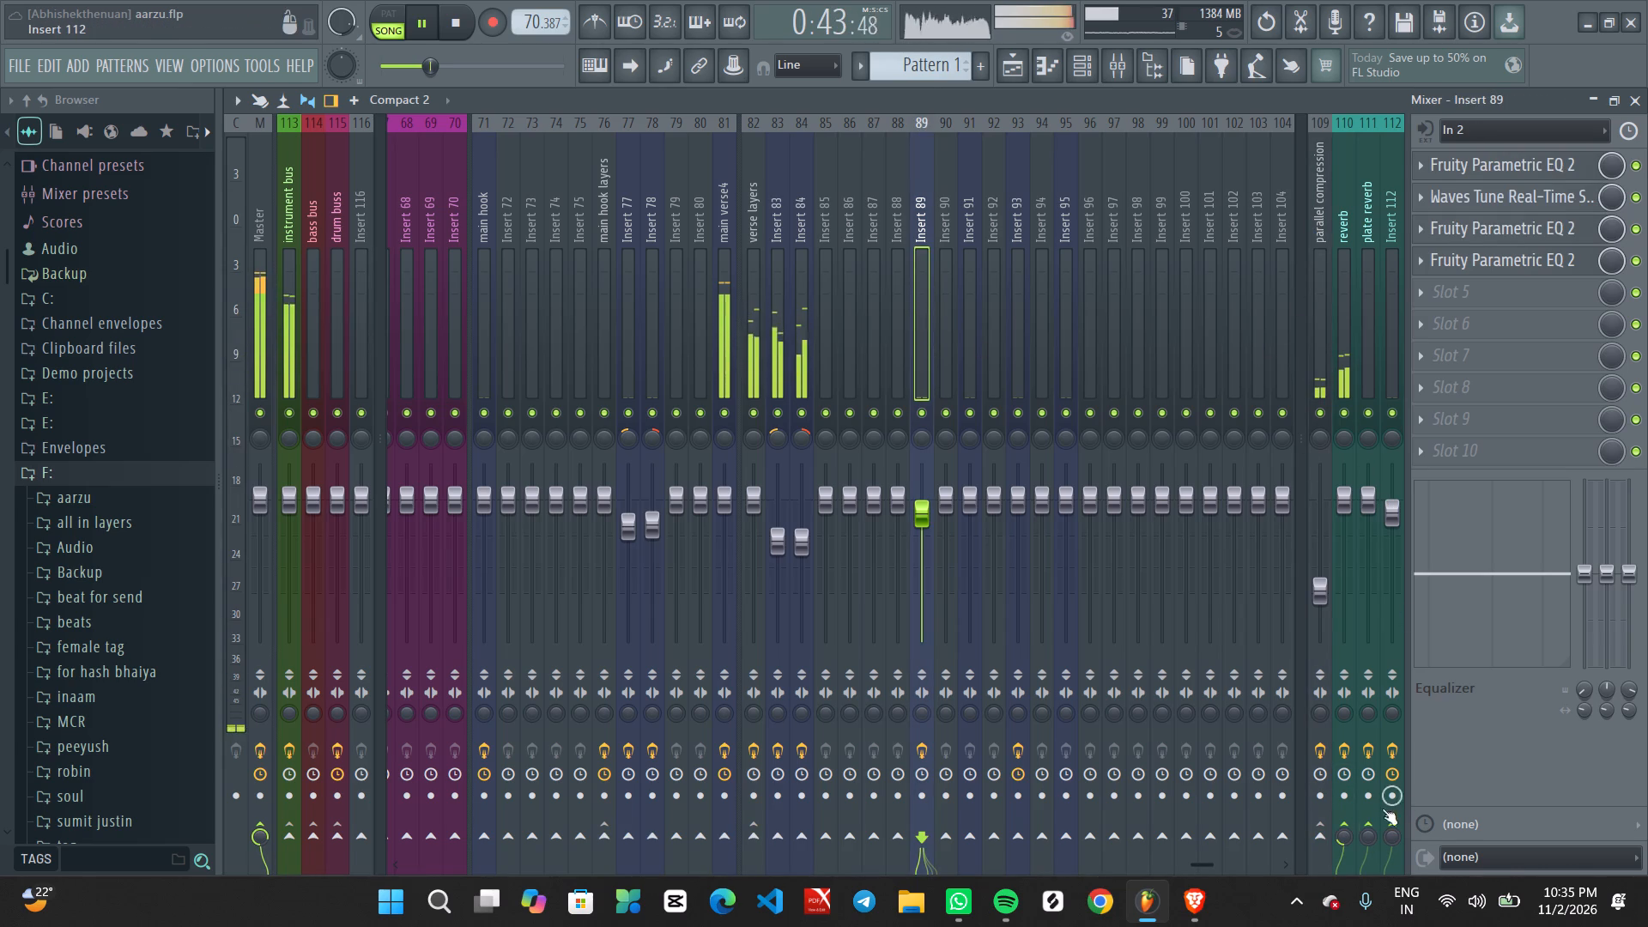
scroll(1362, 840, "up", 8)
scroll(1367, 839, "down", 1)
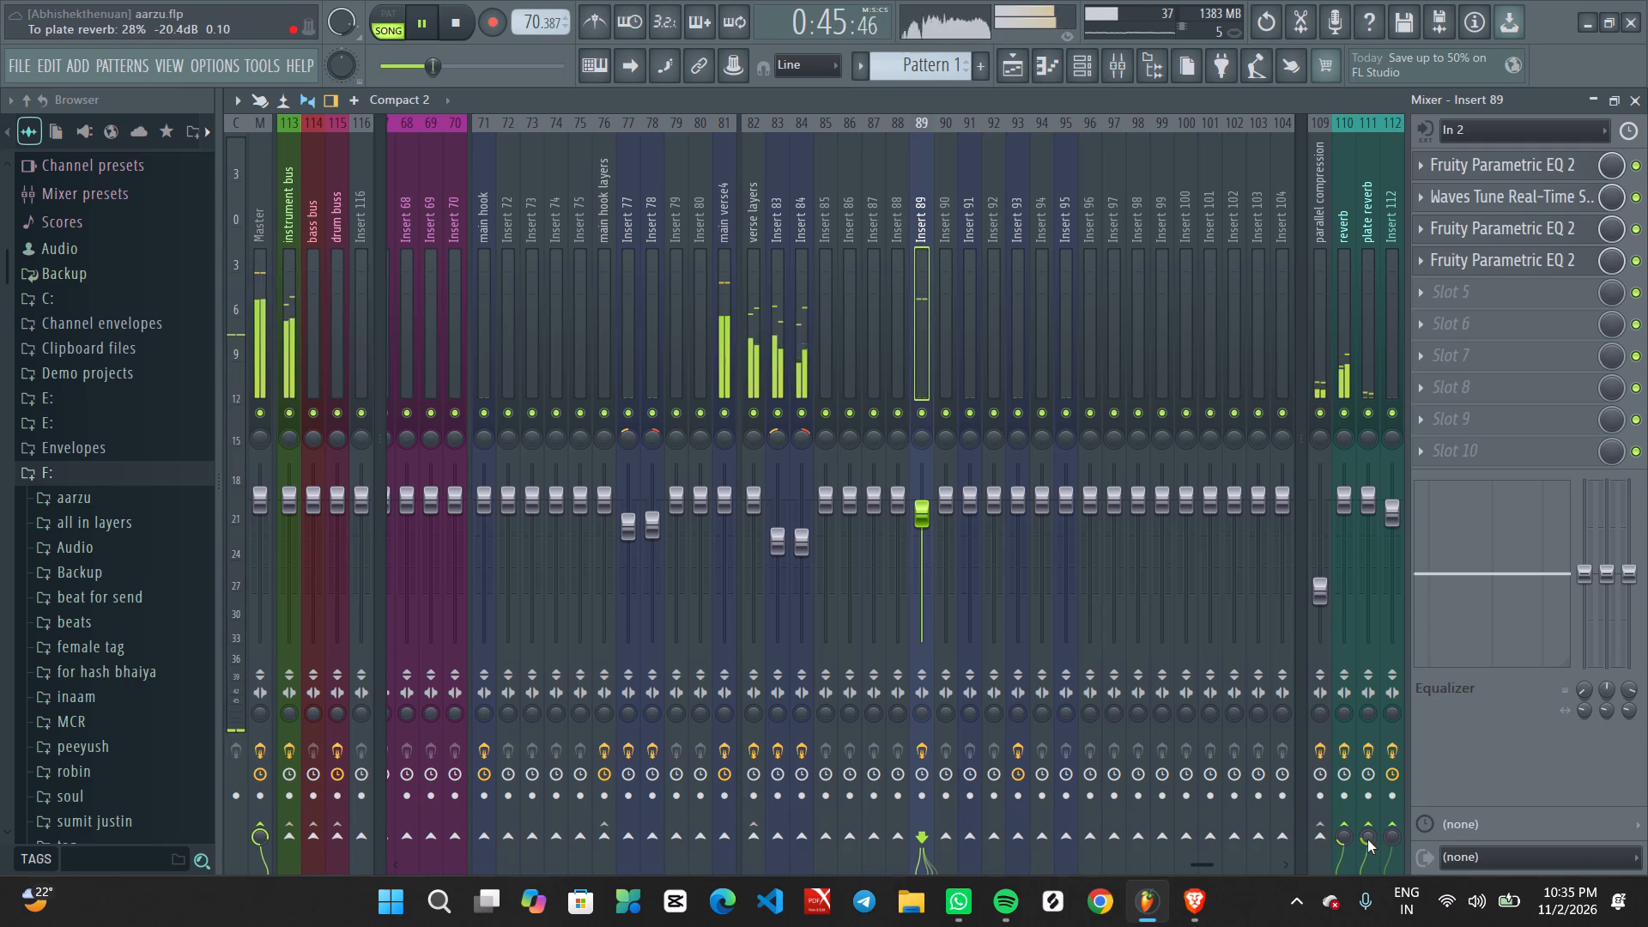
scroll(1367, 839, "down", 3)
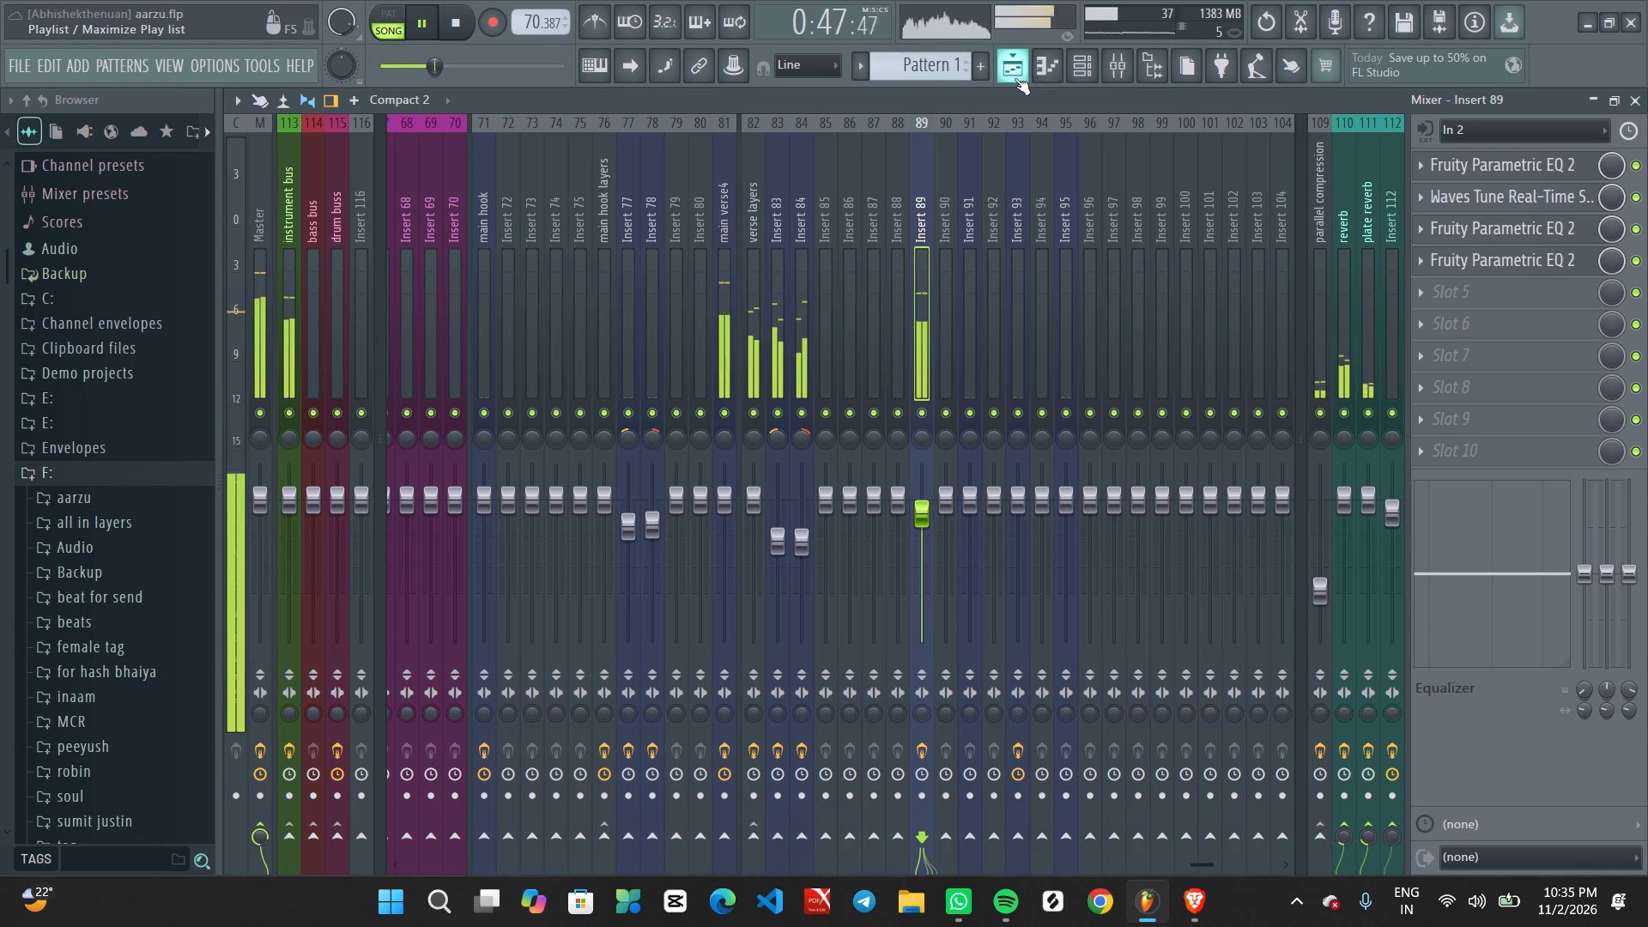
Slice the Insert 89 clip at about bars 14.4 and 16.2 and delete the section between the cuts.
left_click(1015, 78)
scroll(1163, 608, "up", 2, "ctrl")
middle_click_drag(1343, 655, 1043, 657)
scroll(1299, 490, "up", 3, "ctrl")
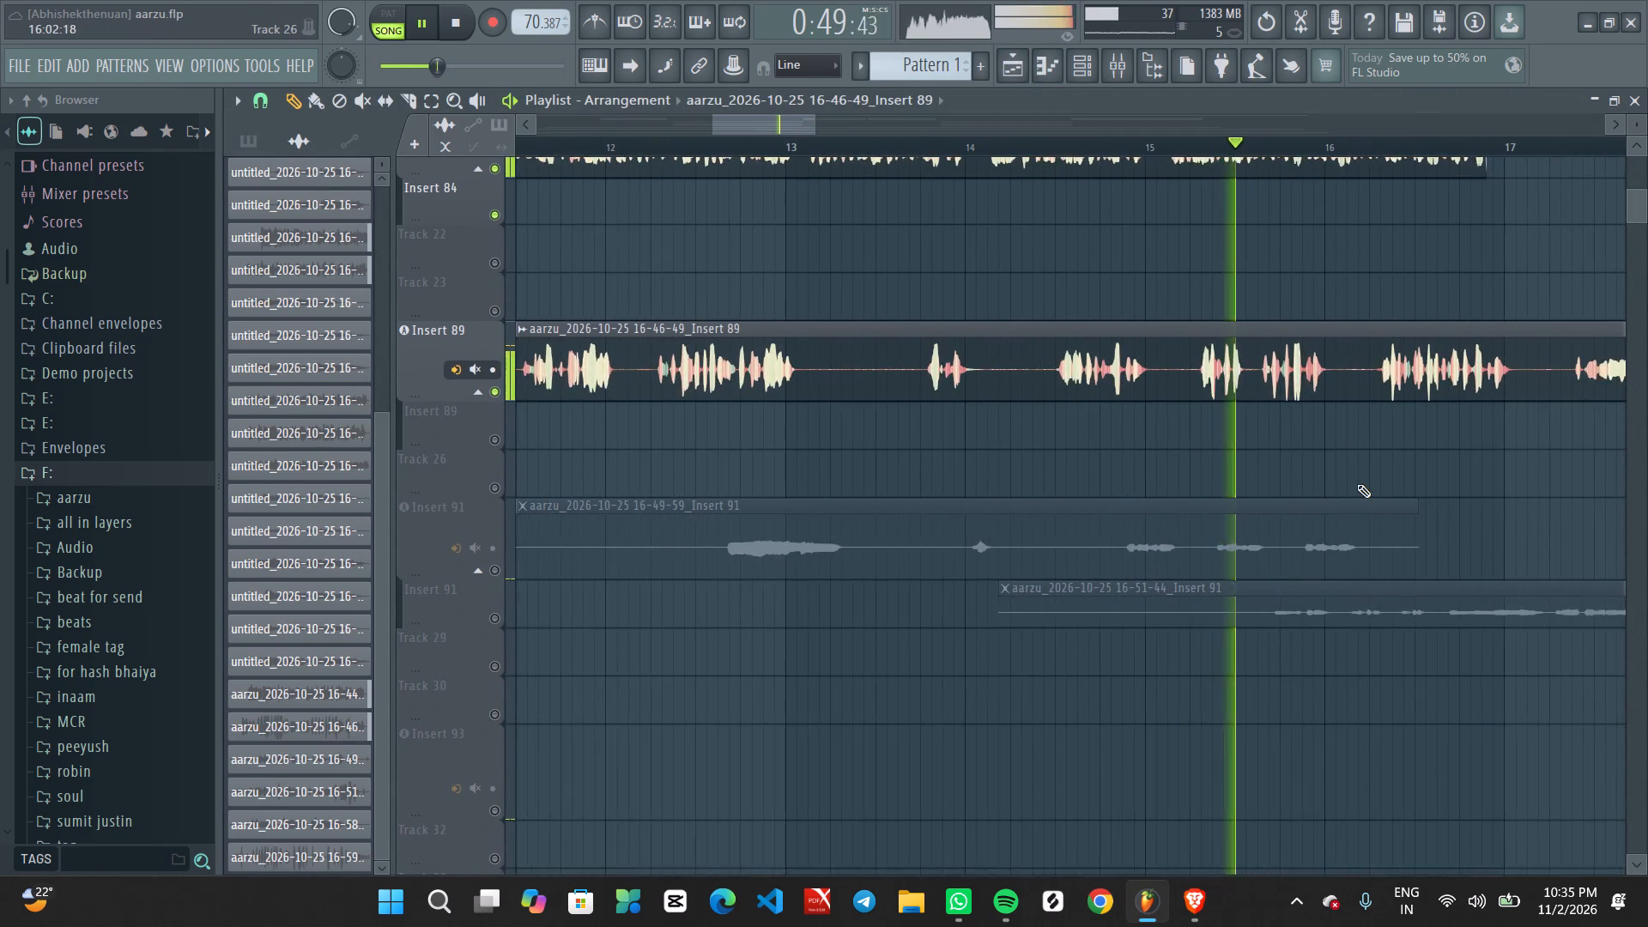
scroll(1360, 484, "up", 1)
middle_click_drag(1350, 486, 1270, 512)
scroll(1148, 518, "up", 2, "ctrl")
middle_click_drag(1215, 542, 1247, 483)
scroll(948, 450, "down", 5, "ctrl")
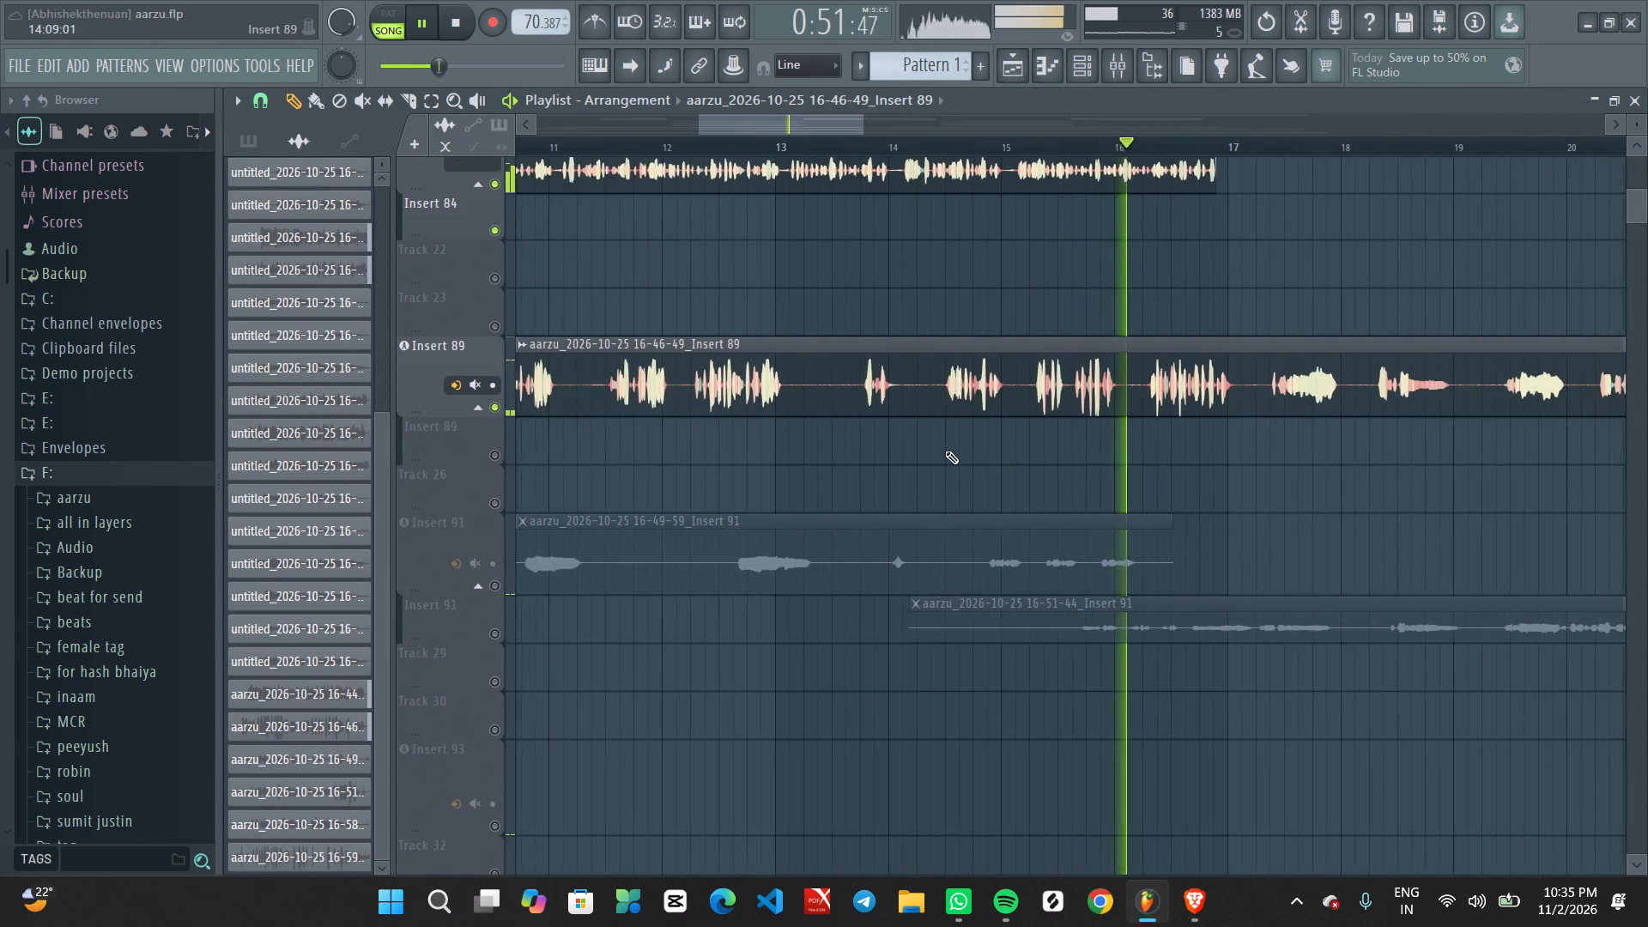
scroll(939, 451, "up", 2, "ctrl")
middle_click(924, 451)
right_click(924, 451)
left_click(950, 558)
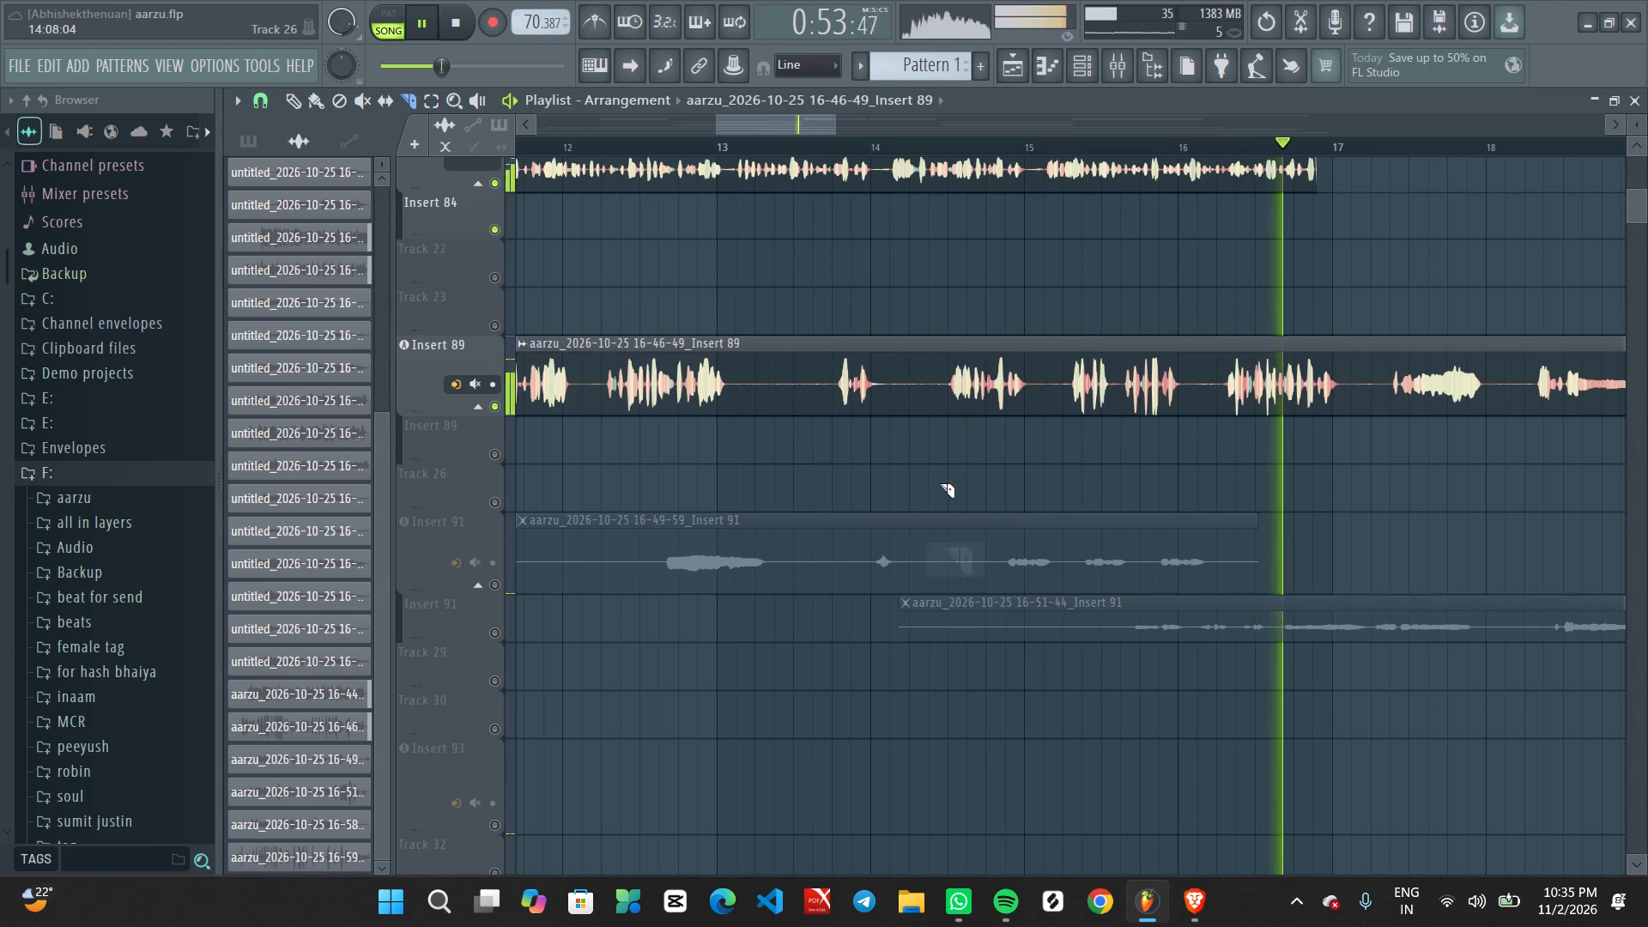
left_click(934, 401)
left_click(1203, 409)
left_click_drag(1052, 333, 1053, 339, "ctrl")
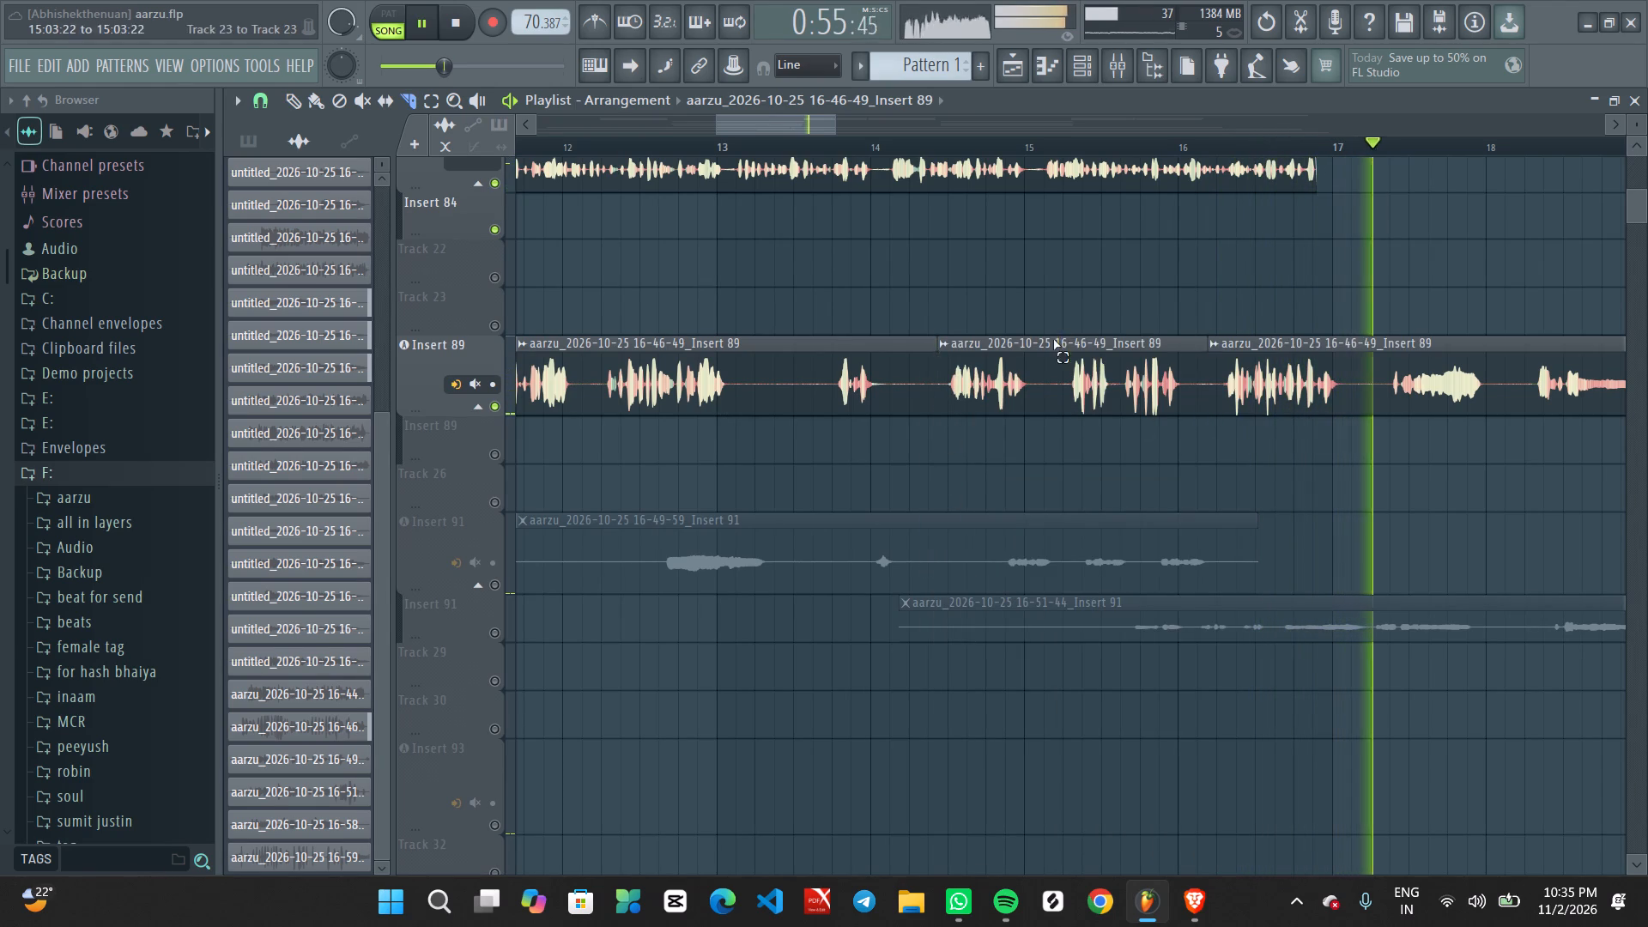
left_click_drag(1053, 339, 1084, 418, "ctrl")
key("Delete")
Restart playback and trim the silent start of the first Insert 89 clip to about bar 5.
key("space")
key("space")
scroll(1111, 417, "down", 3, "ctrl")
scroll(1132, 443, "up", 1, "ctrl")
scroll(1138, 449, "down", 1, "ctrl")
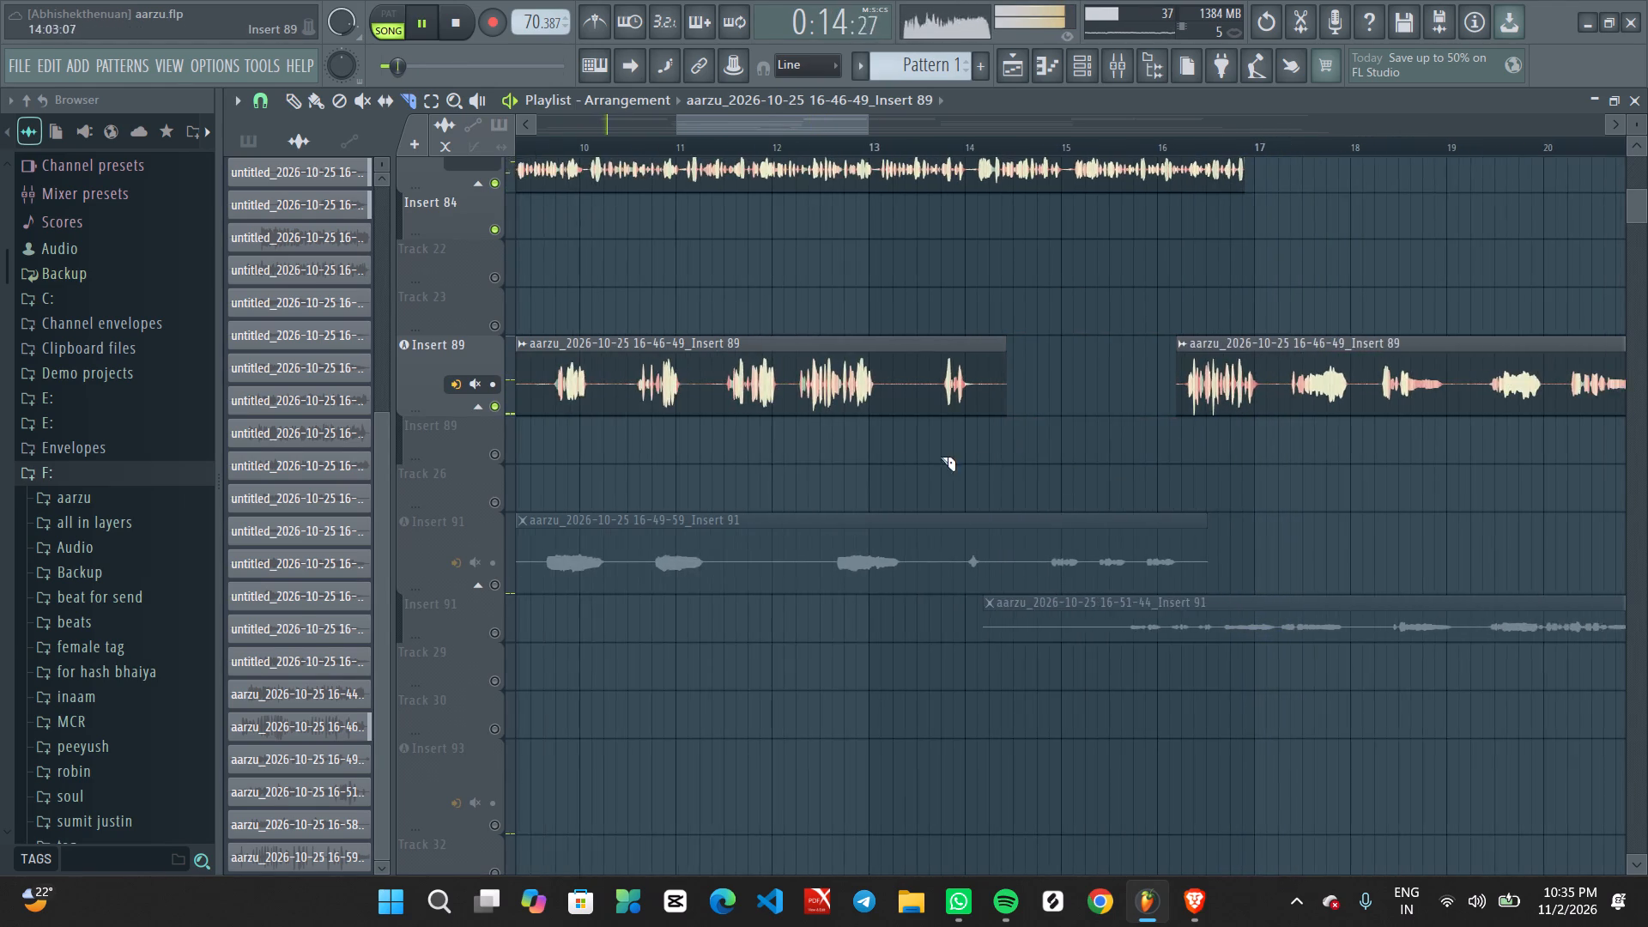
scroll(930, 457, "down", 1, "ctrl")
scroll(917, 457, "up", 1, "ctrl")
scroll(861, 455, "down", 6, "ctrl")
scroll(715, 454, "up", 2, "ctrl")
middle_click_drag(588, 482, 1294, 377)
scroll(821, 384, "up", 3, "ctrl")
middle_click_drag(831, 372, 1219, 467)
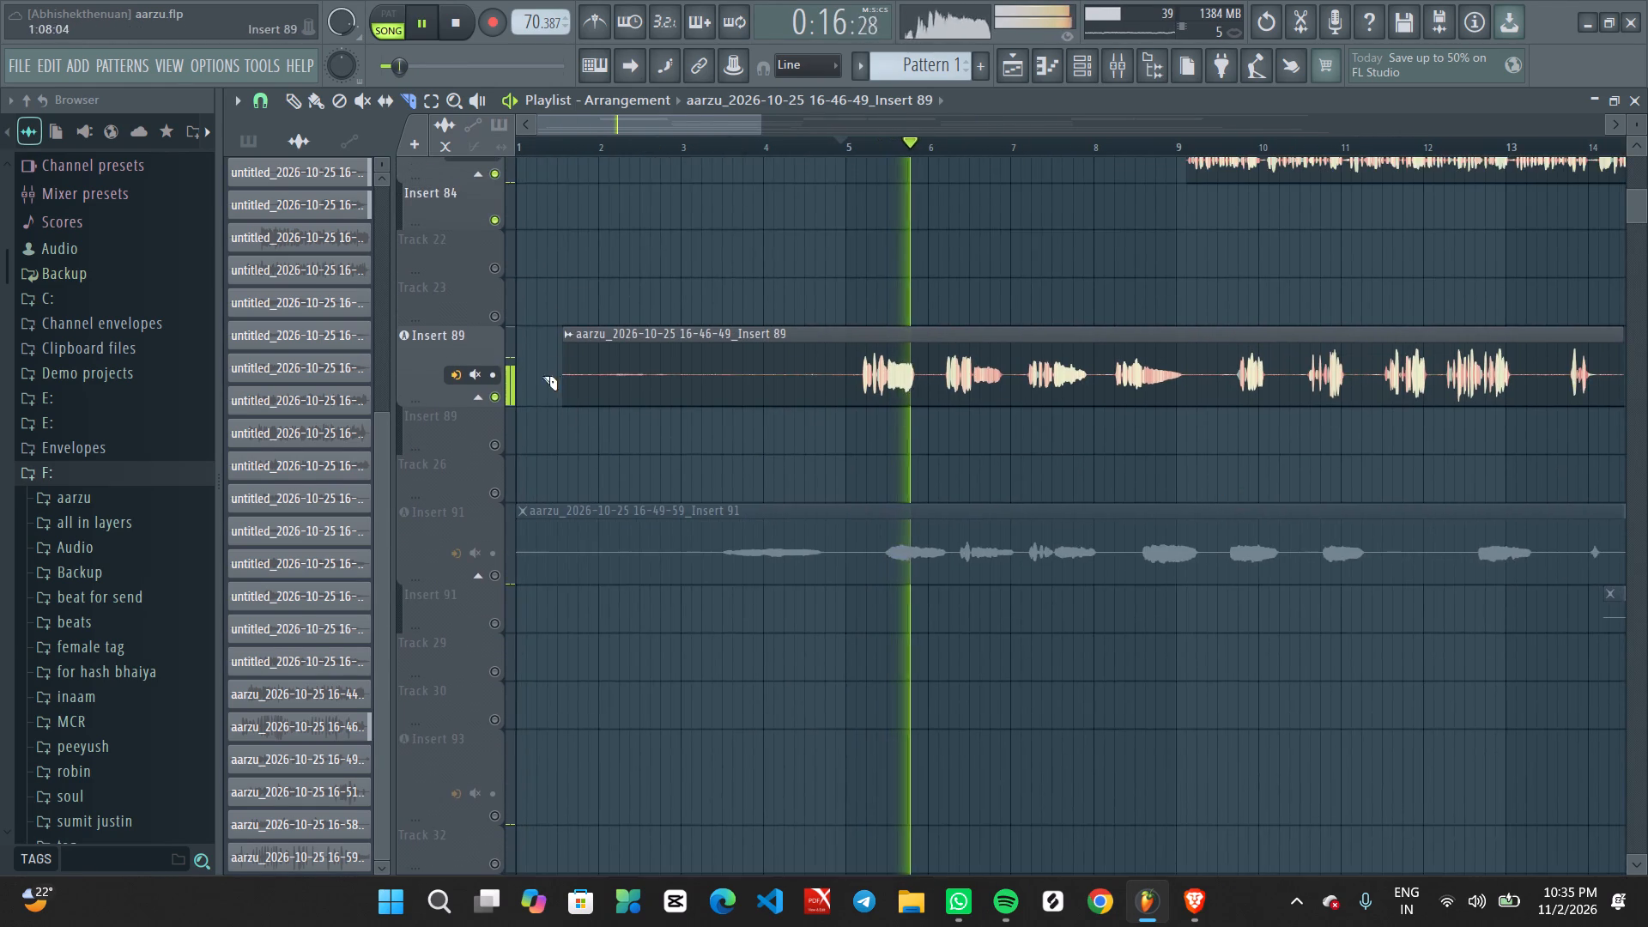
scroll(694, 230, "up", 1)
middle_click(696, 229)
right_click_drag(701, 230, 705, 239)
left_click(730, 279)
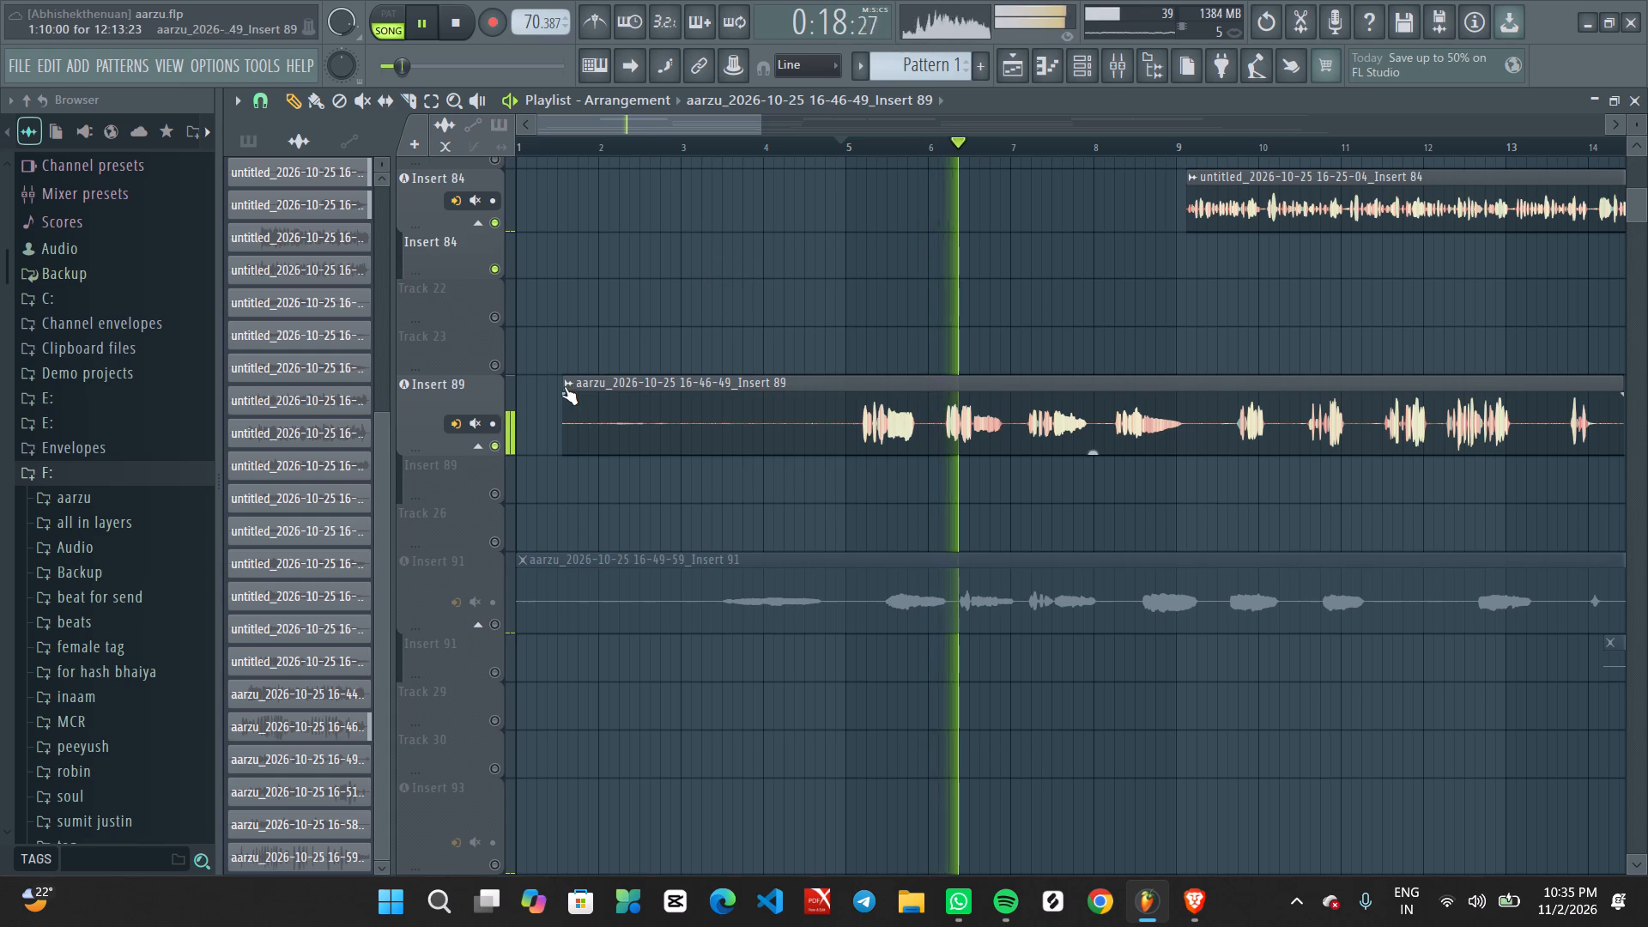
left_click(564, 386)
left_click(564, 359)
left_click_drag(563, 379, 810, 376)
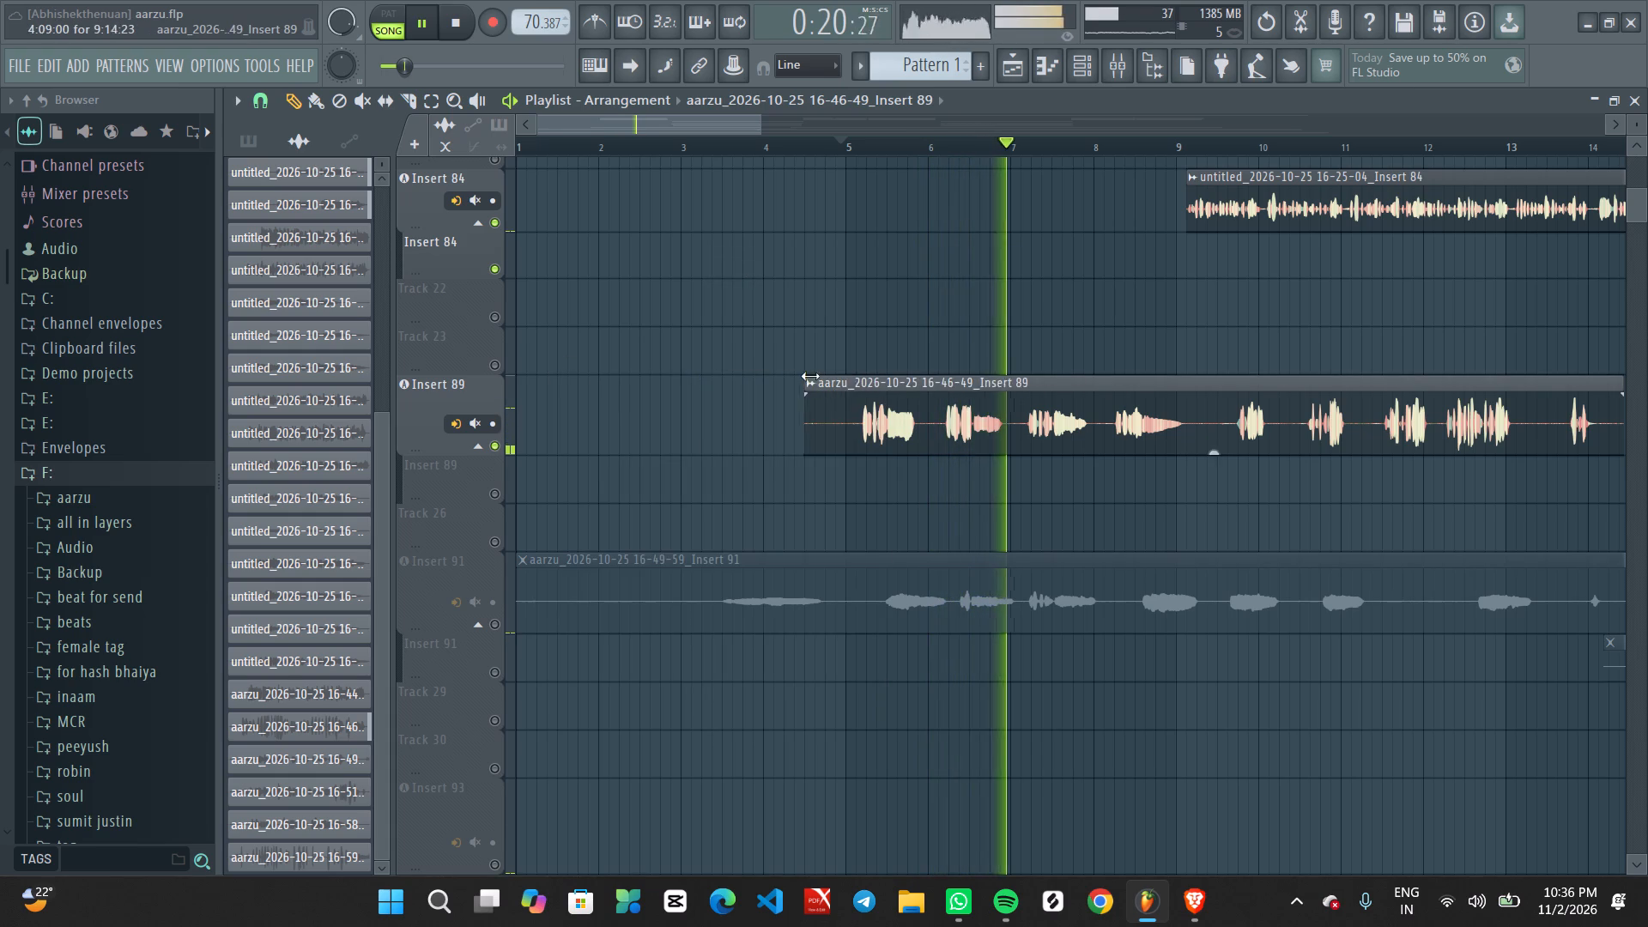
left_click_drag(810, 376, 851, 376)
Lower Insert 89's mixer fader slightly.
left_click(1112, 70)
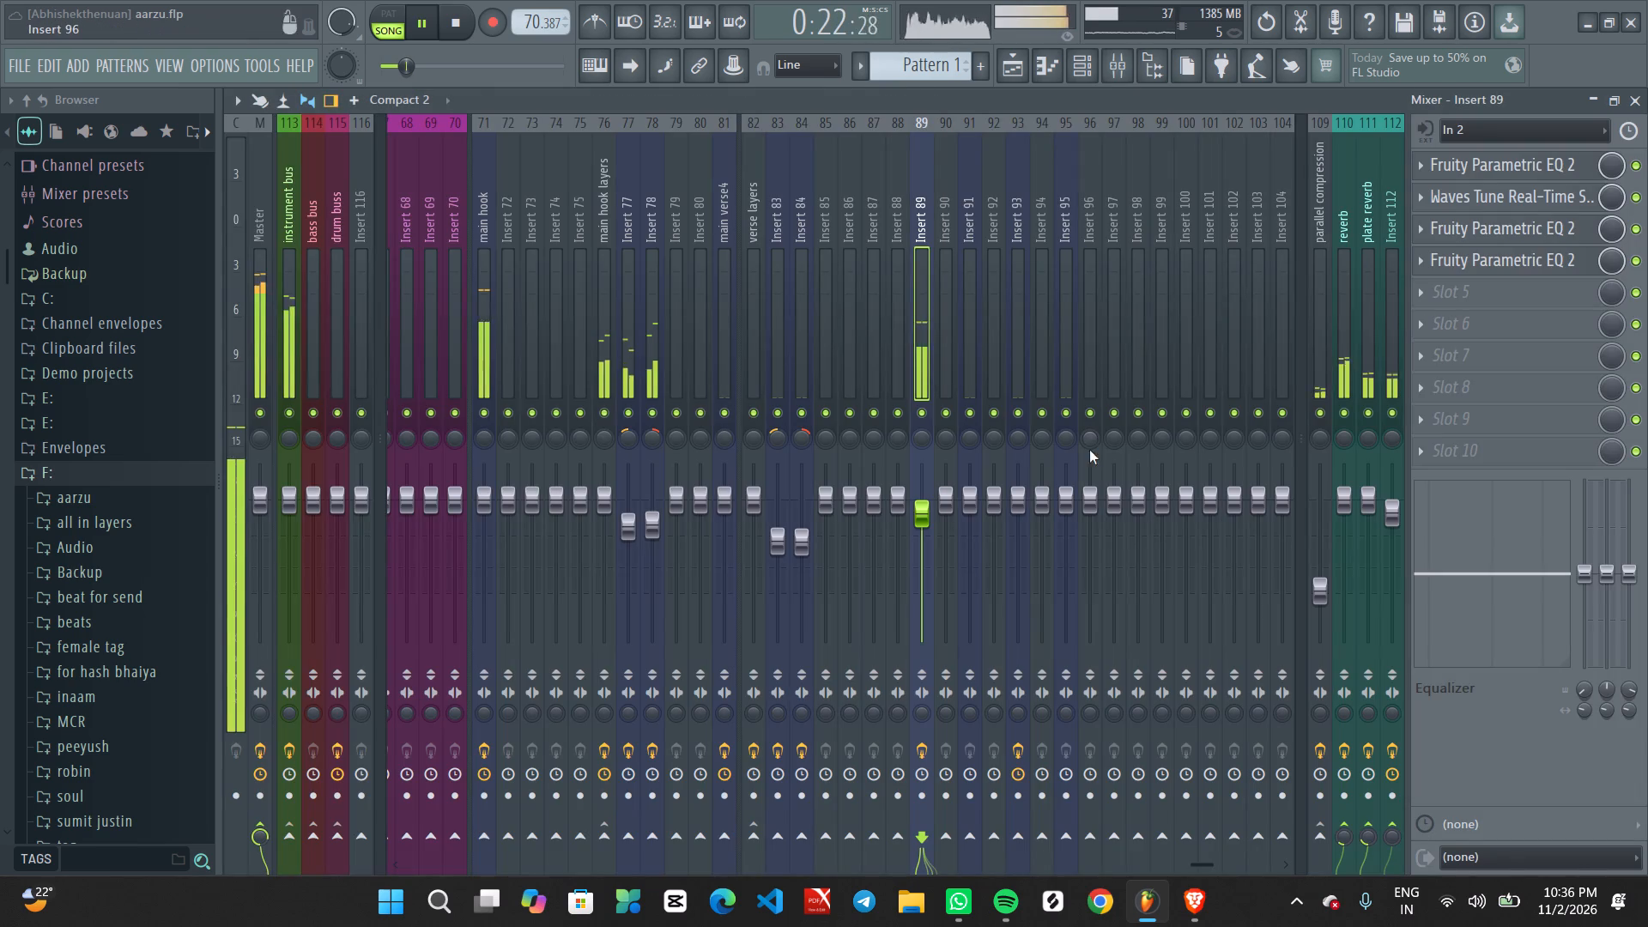
scroll(927, 527, "down", 3)
scroll(924, 529, "up", 1)
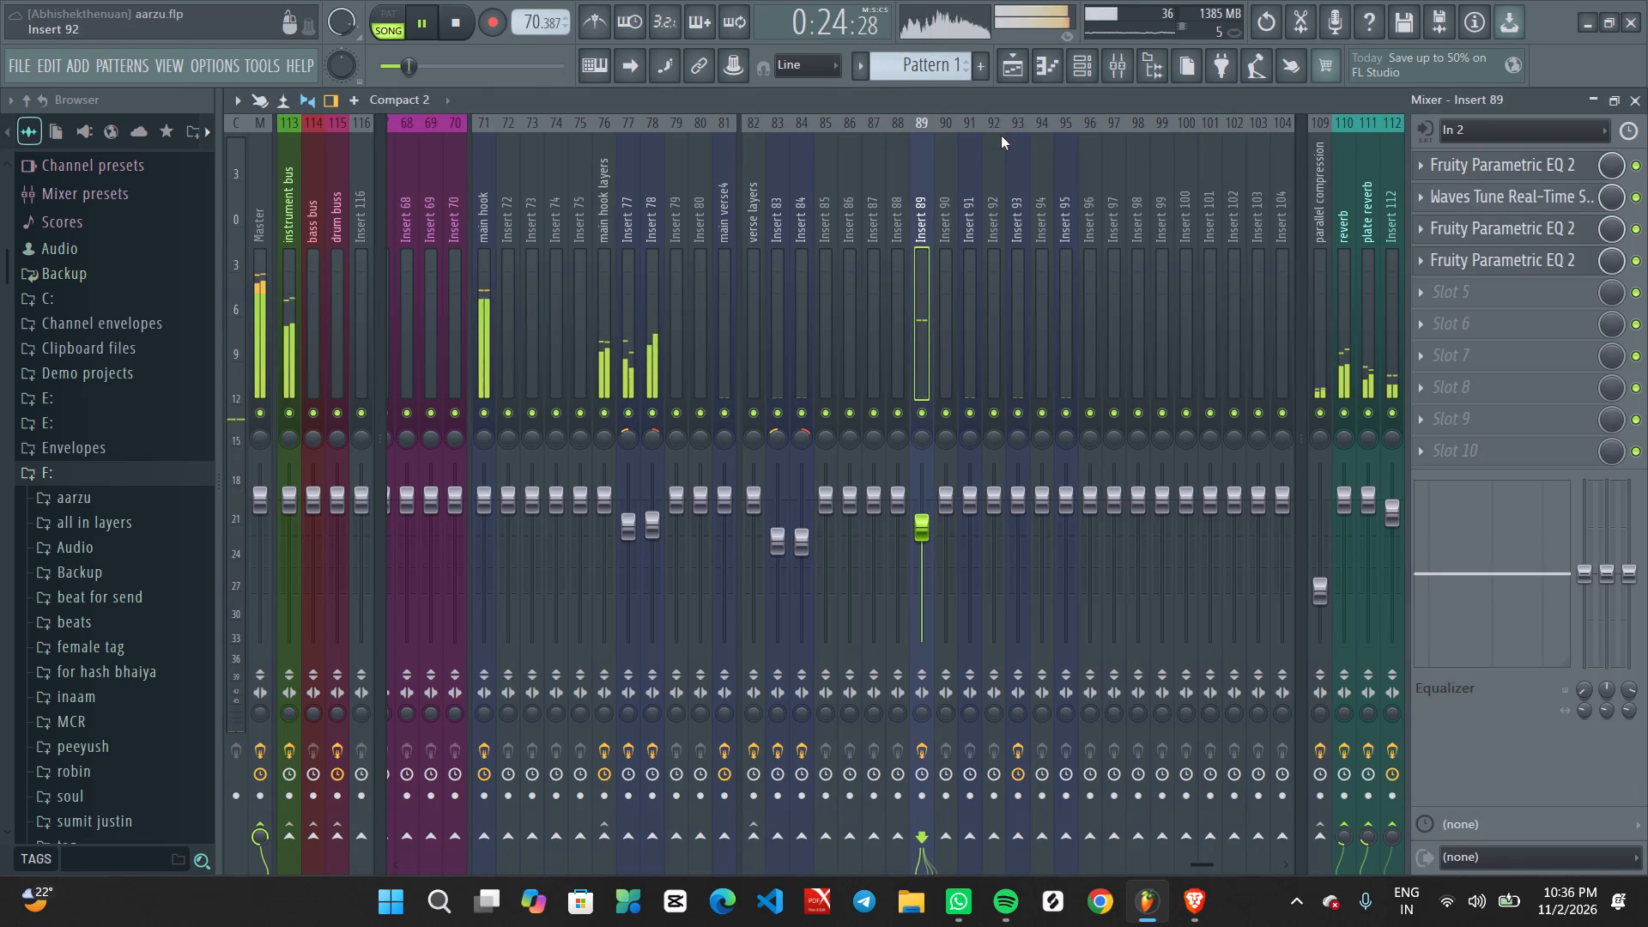
Slice the Insert 89 clip at about bars 9.3 and 10.2 to isolate the phrase between them.
left_click(1018, 62)
scroll(1037, 445, "down", 5, "ctrl")
scroll(1053, 487, "up", 8, "ctrl")
scroll(809, 548, "up", 1, "ctrl")
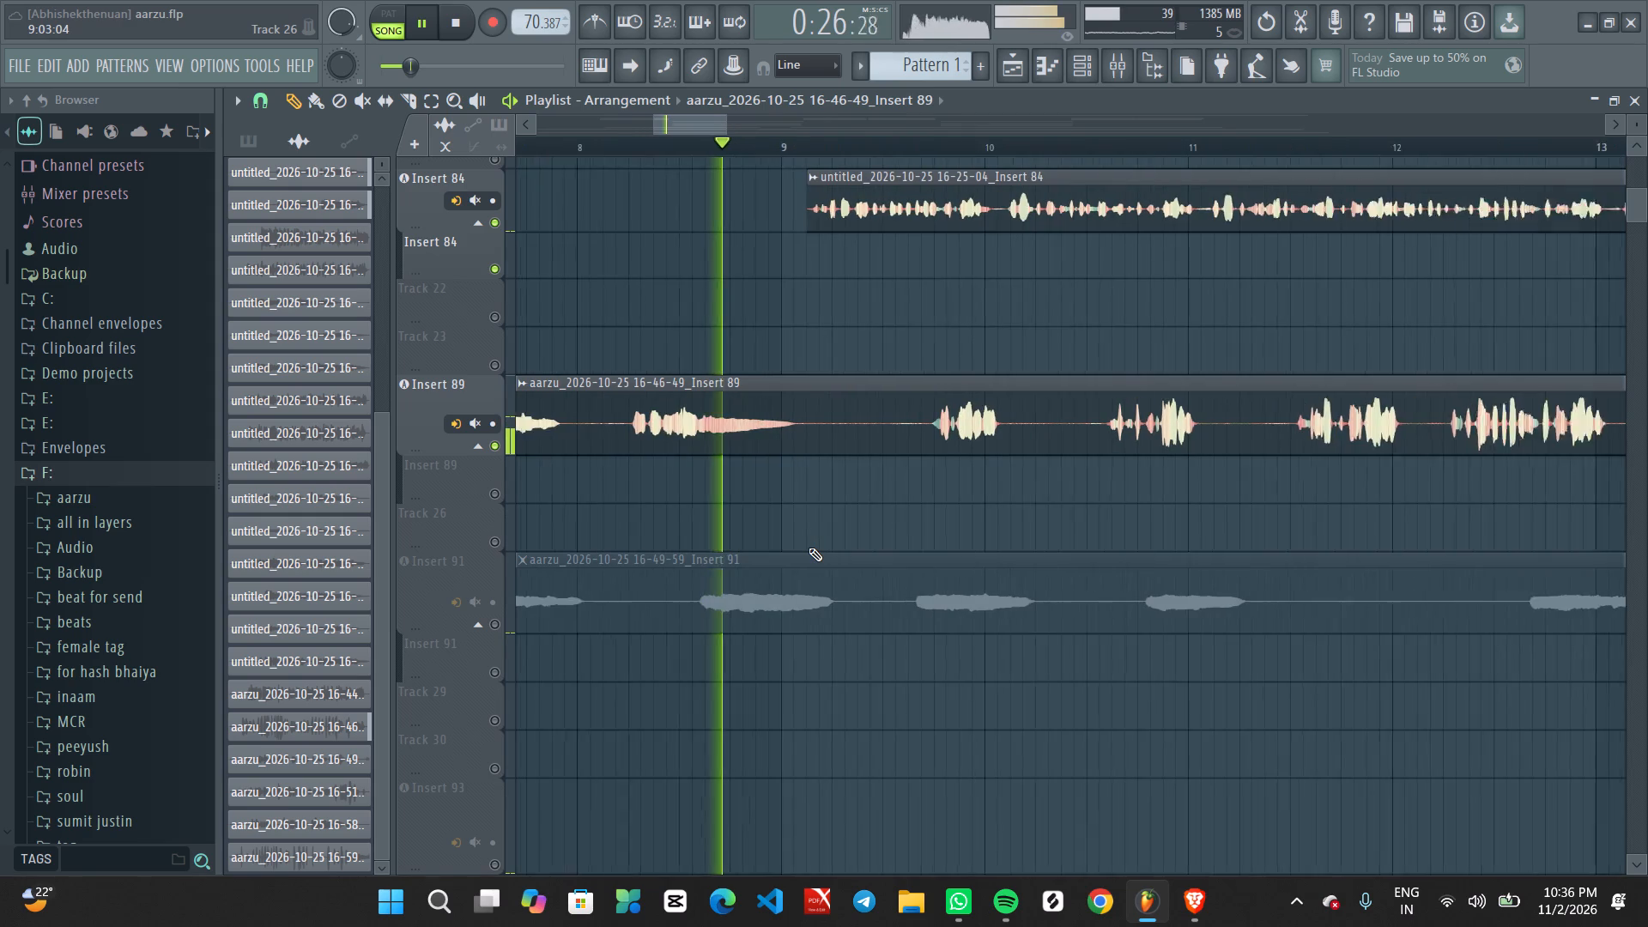
scroll(809, 548, "up", 1, "ctrl")
scroll(803, 535, "down", 8, "ctrl")
scroll(804, 534, "up", 5, "ctrl")
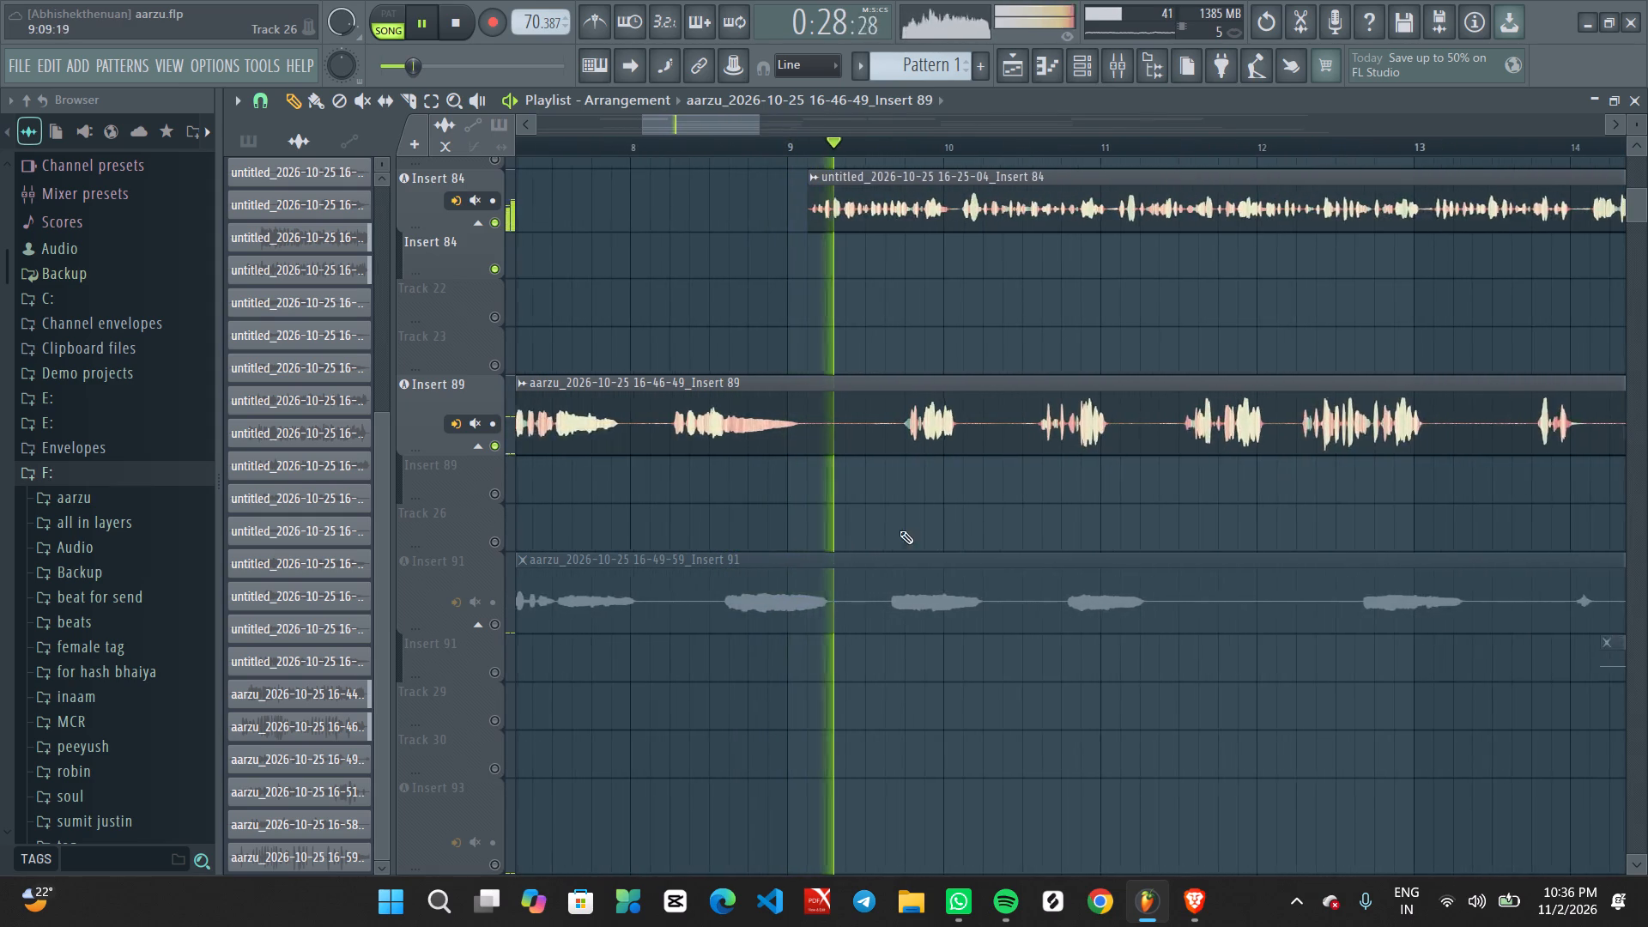
scroll(970, 528, "up", 3, "ctrl")
middle_click_drag(1003, 528, 960, 528)
scroll(924, 530, "up", 2, "ctrl")
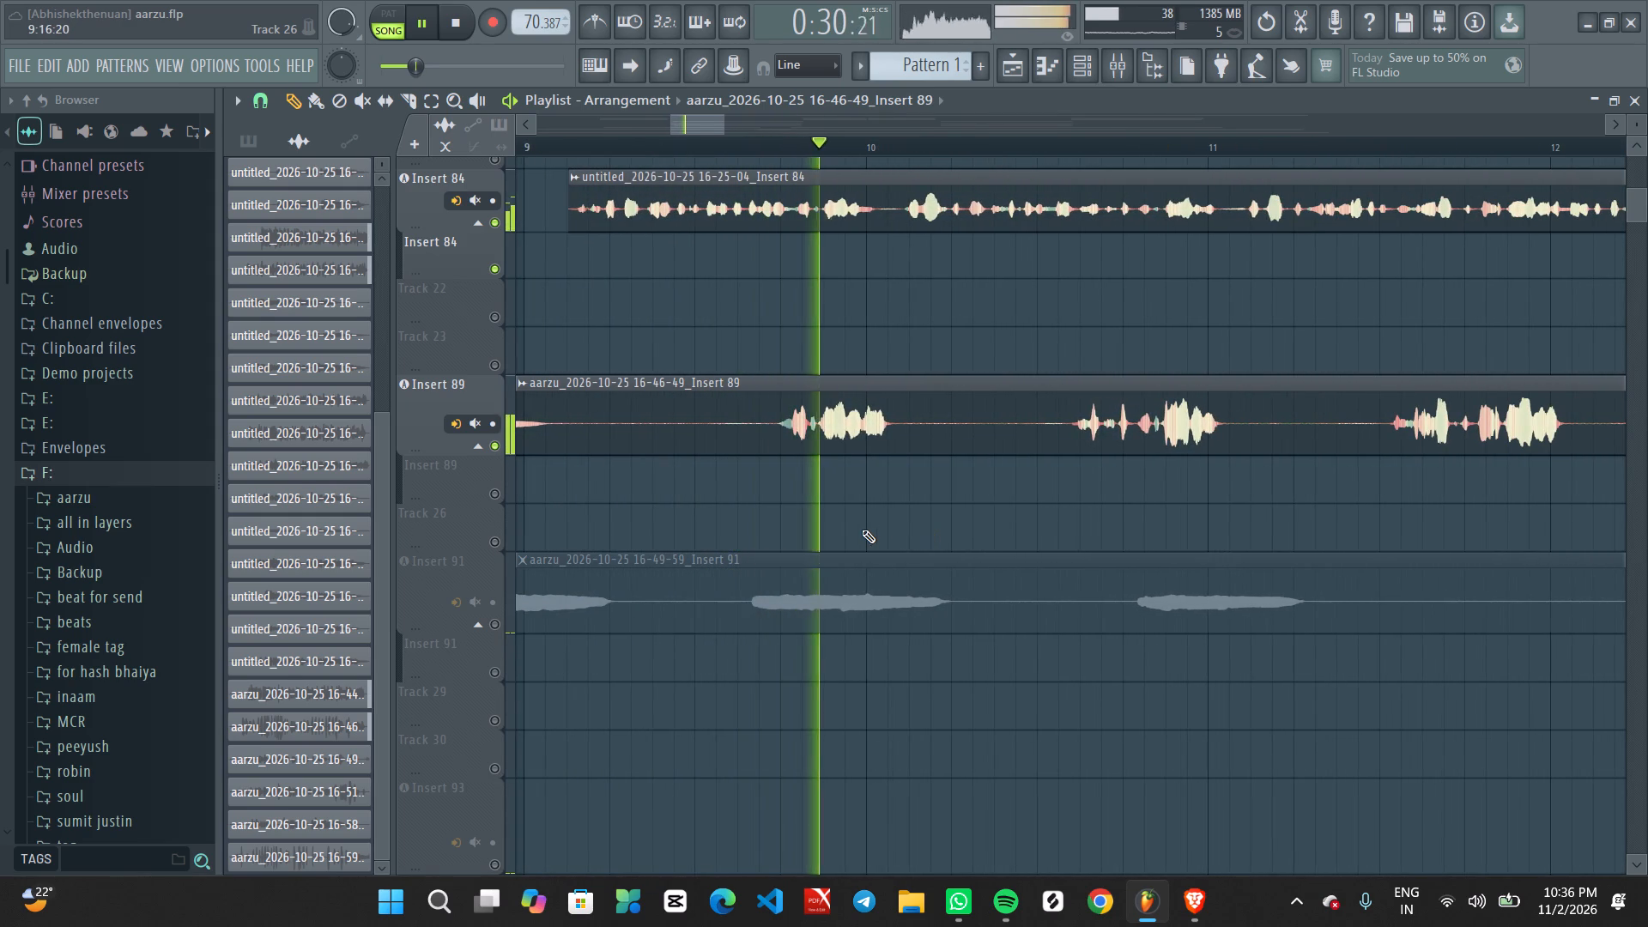
middle_click(757, 465)
right_click(756, 465)
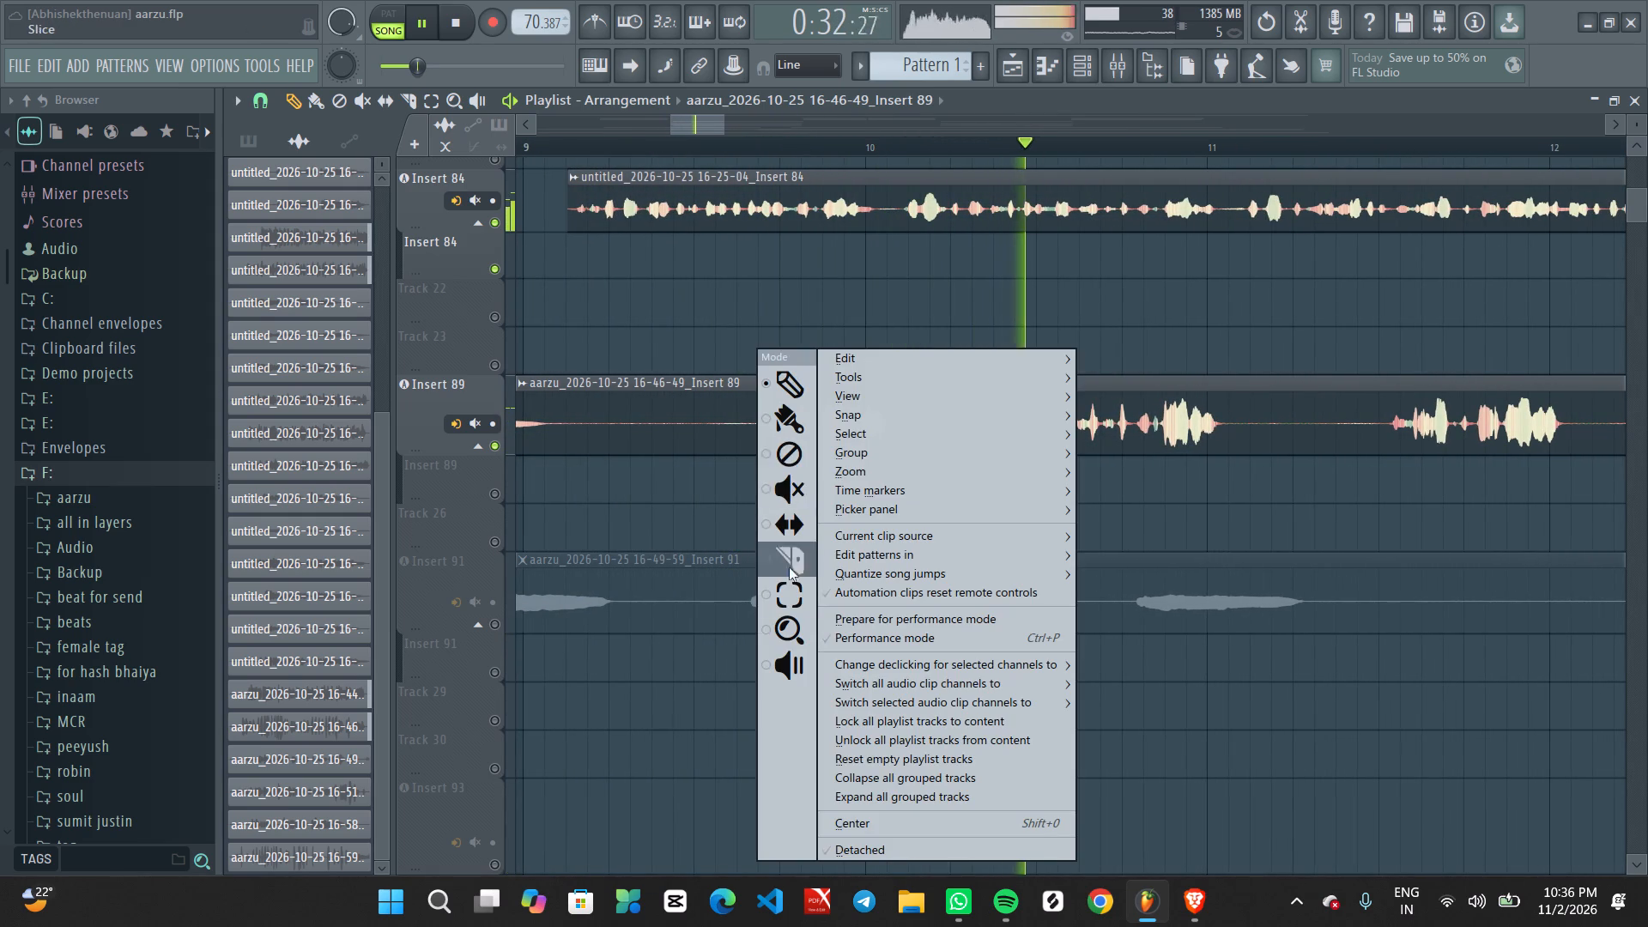
left_click(791, 561)
left_click(635, 391)
left_click(944, 412)
Set the gain of the Insert 89 piece between about bars 9.3 and 10.2 to -2.2 dB.
middle_click_drag(924, 301, 932, 301)
right_click(930, 301)
left_click(956, 337)
left_click_drag(798, 455, 800, 463)
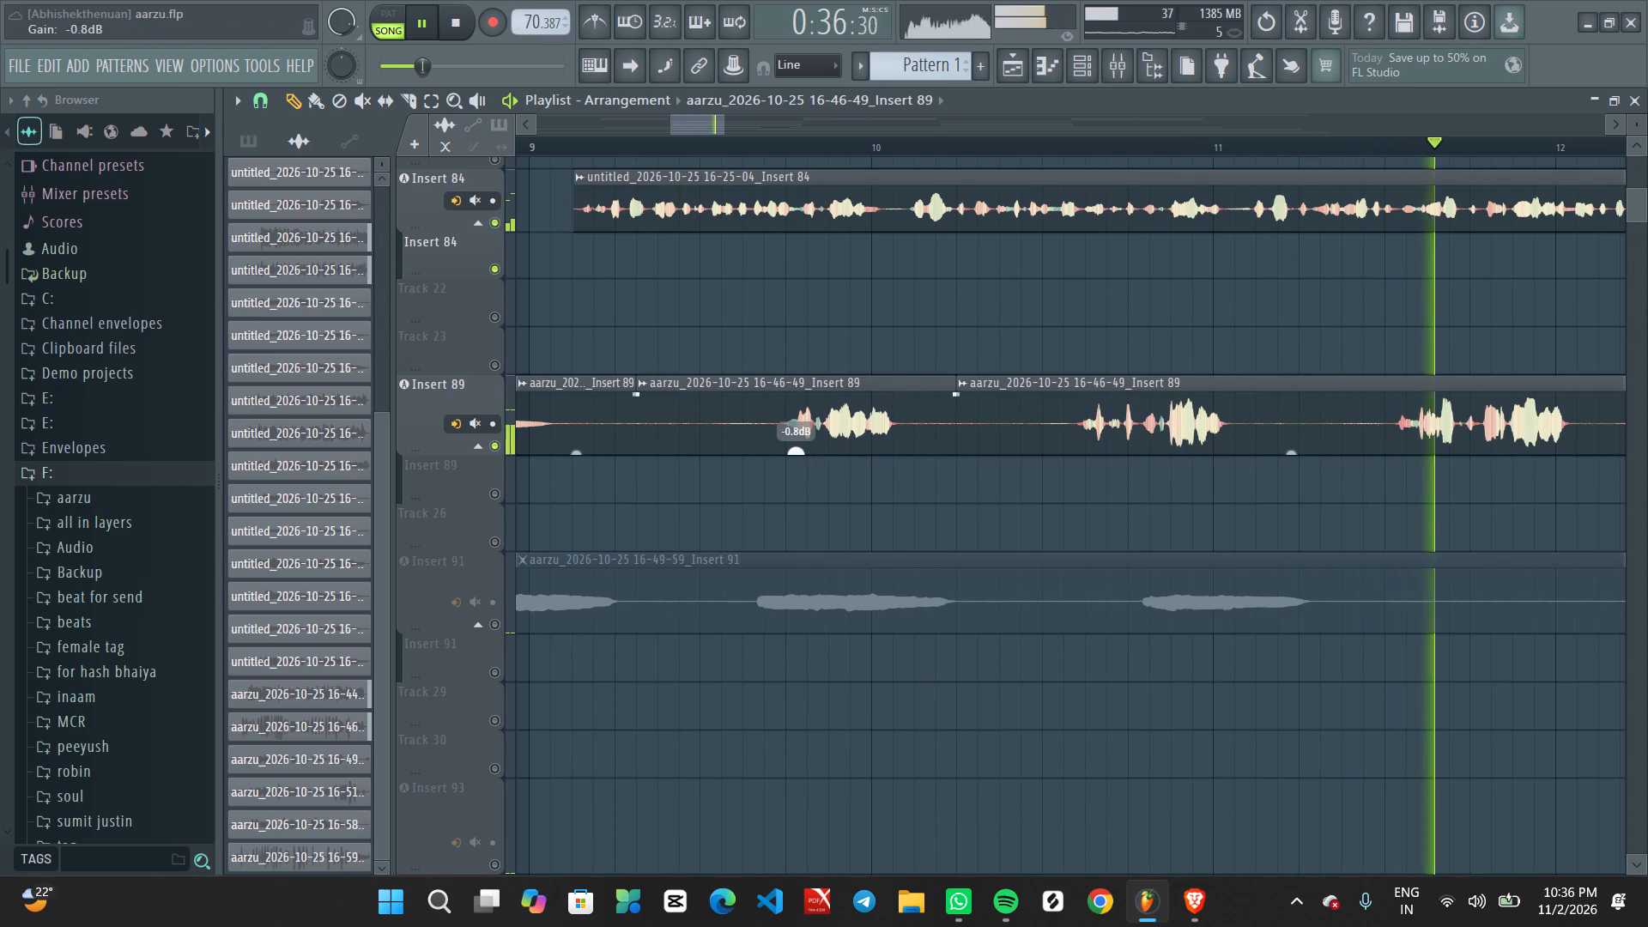
left_click_drag(800, 463, 804, 474)
Slice the Insert 89 clip at about bar 11.25 and set the gain of the piece before the cut to -3.4 dB.
scroll(1043, 500, "down", 1, "ctrl")
scroll(1050, 500, "up", 2, "ctrl")
middle_click_drag(1217, 494, 856, 484)
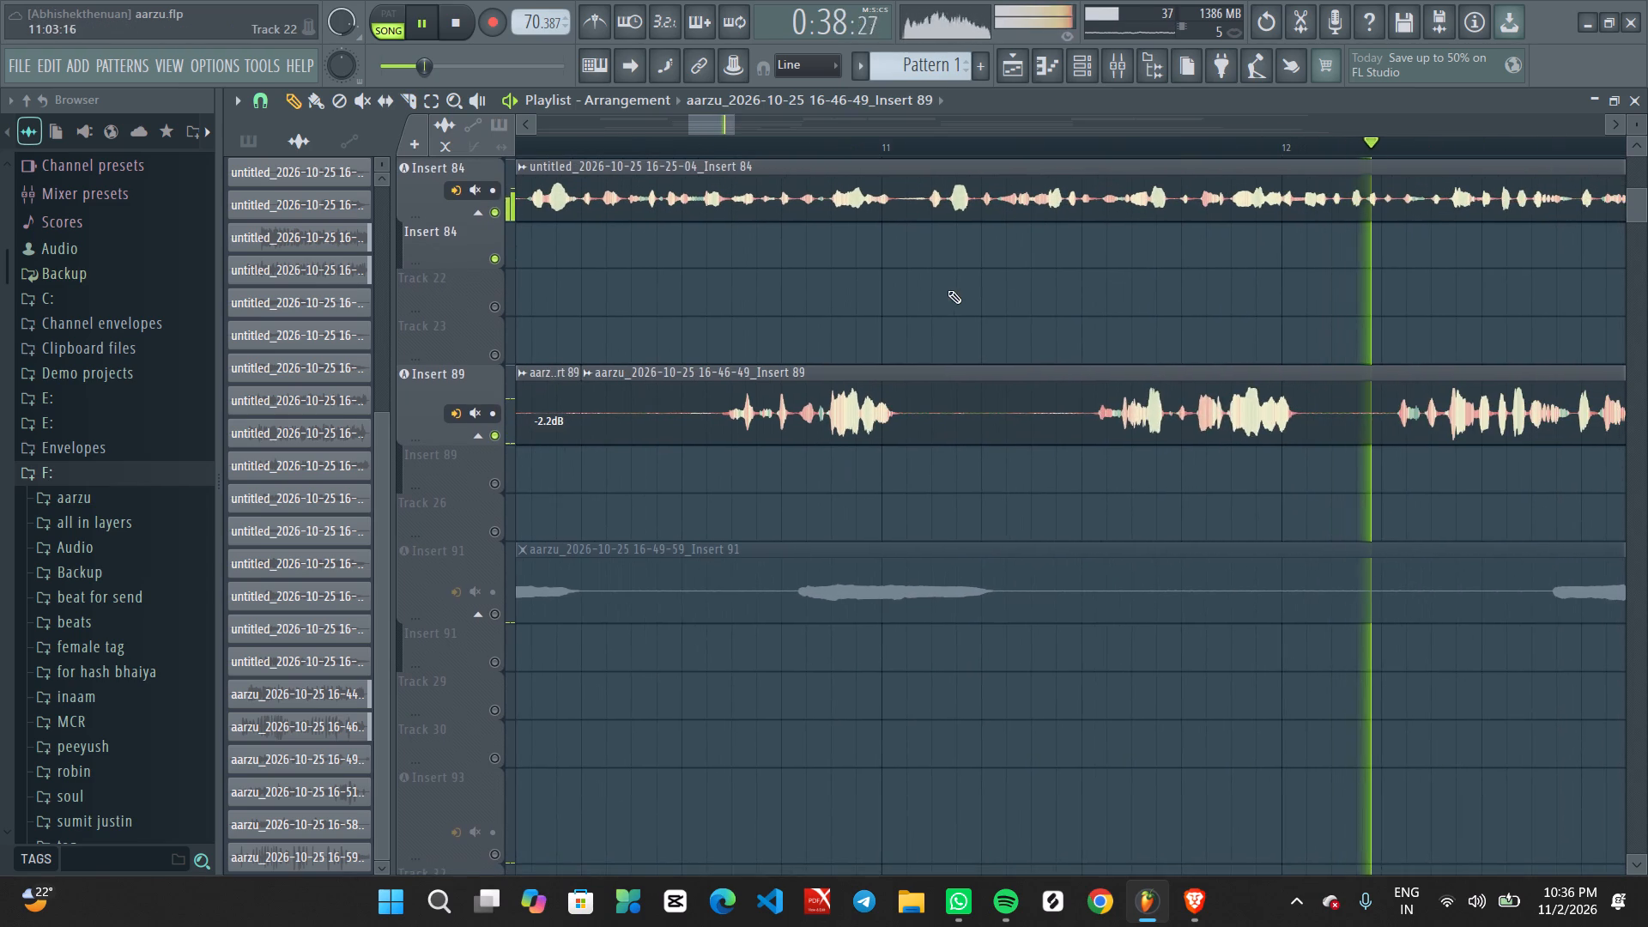
middle_click(944, 289)
right_click(943, 289)
left_click(969, 488)
left_click(971, 405)
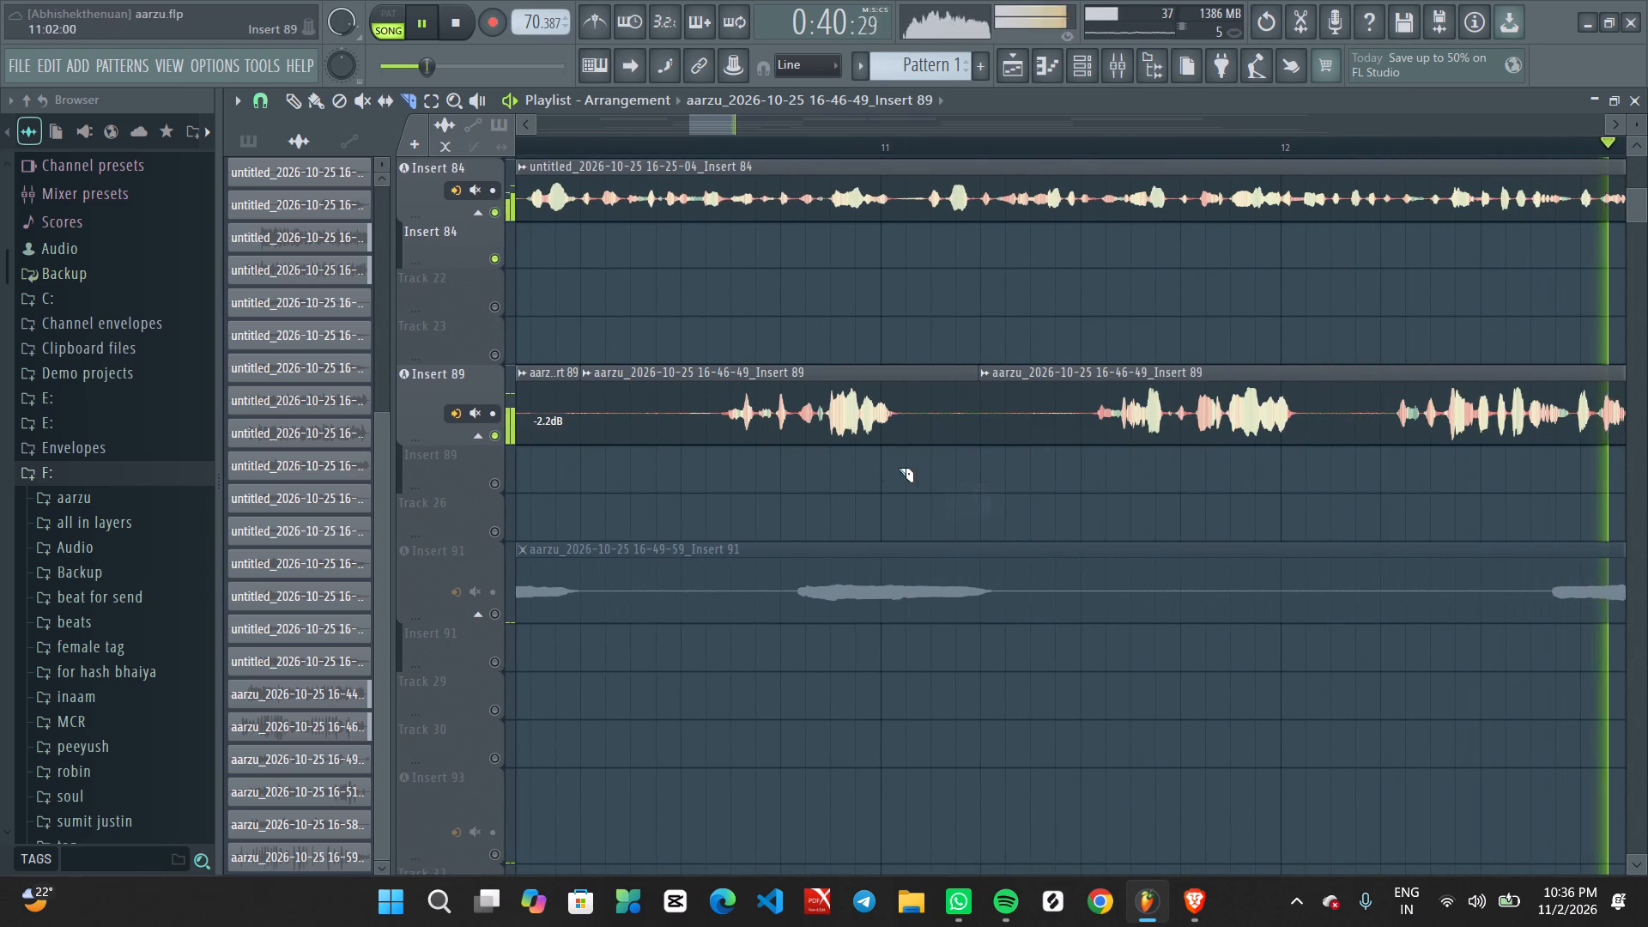
left_click_drag(779, 441, 799, 441)
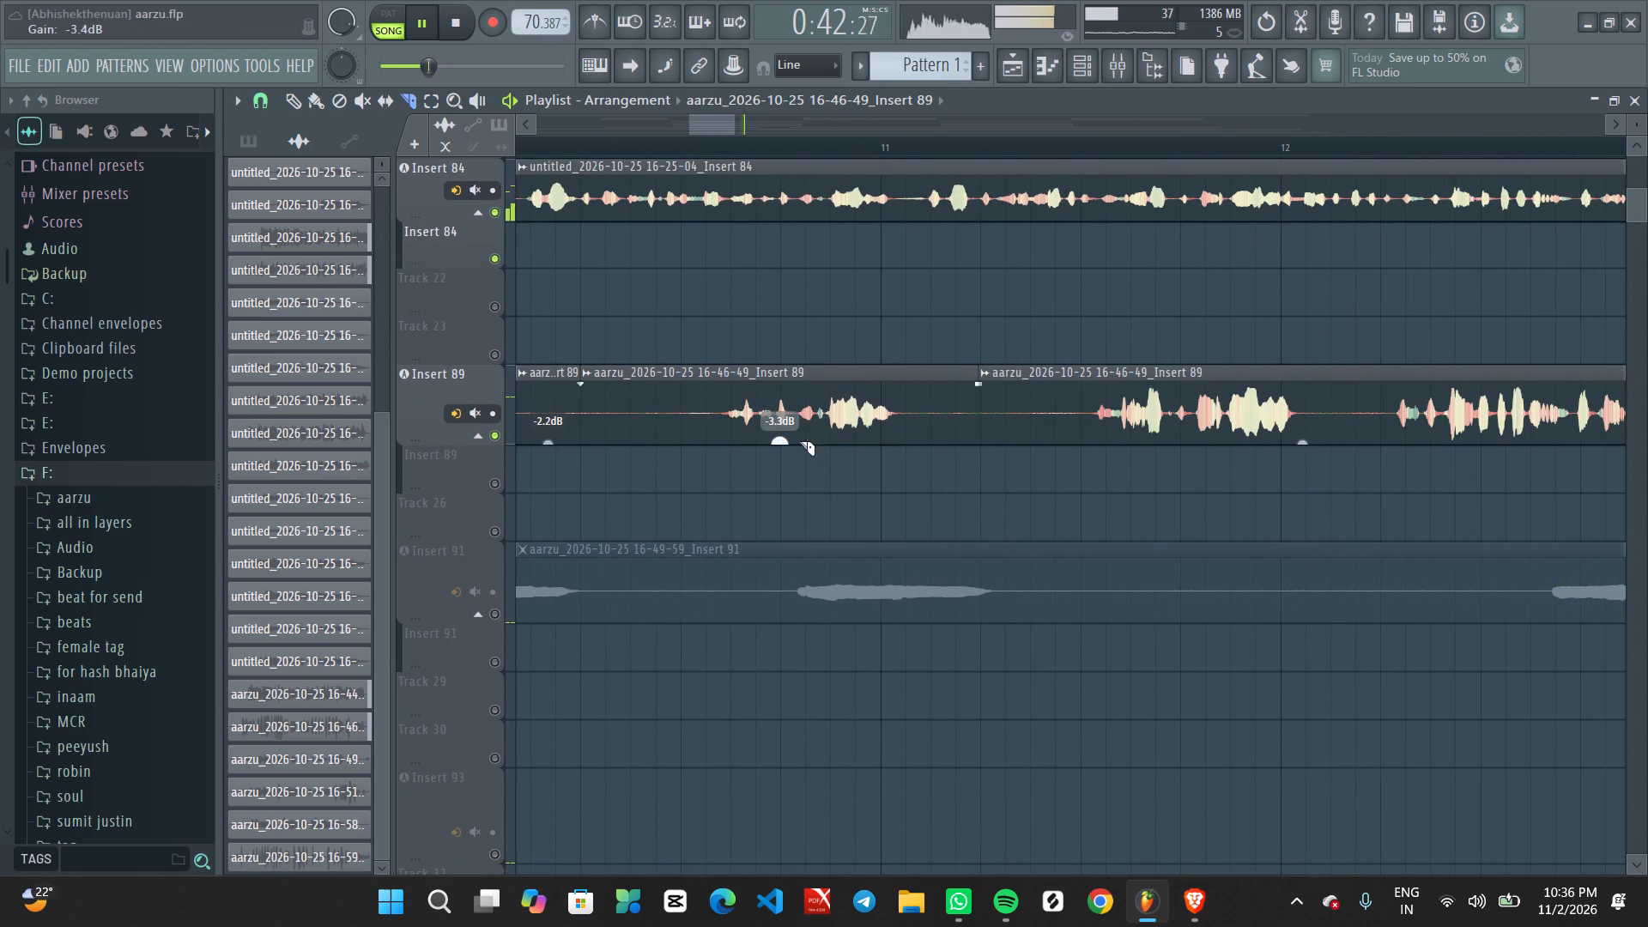
left_click_drag(799, 441, 789, 470)
Slice the Insert 89 clip at about bar 12.2 and set the gain of the piece before the cut to -2.2 dB.
left_click(1353, 427)
left_click_drag(1166, 439, 1169, 468)
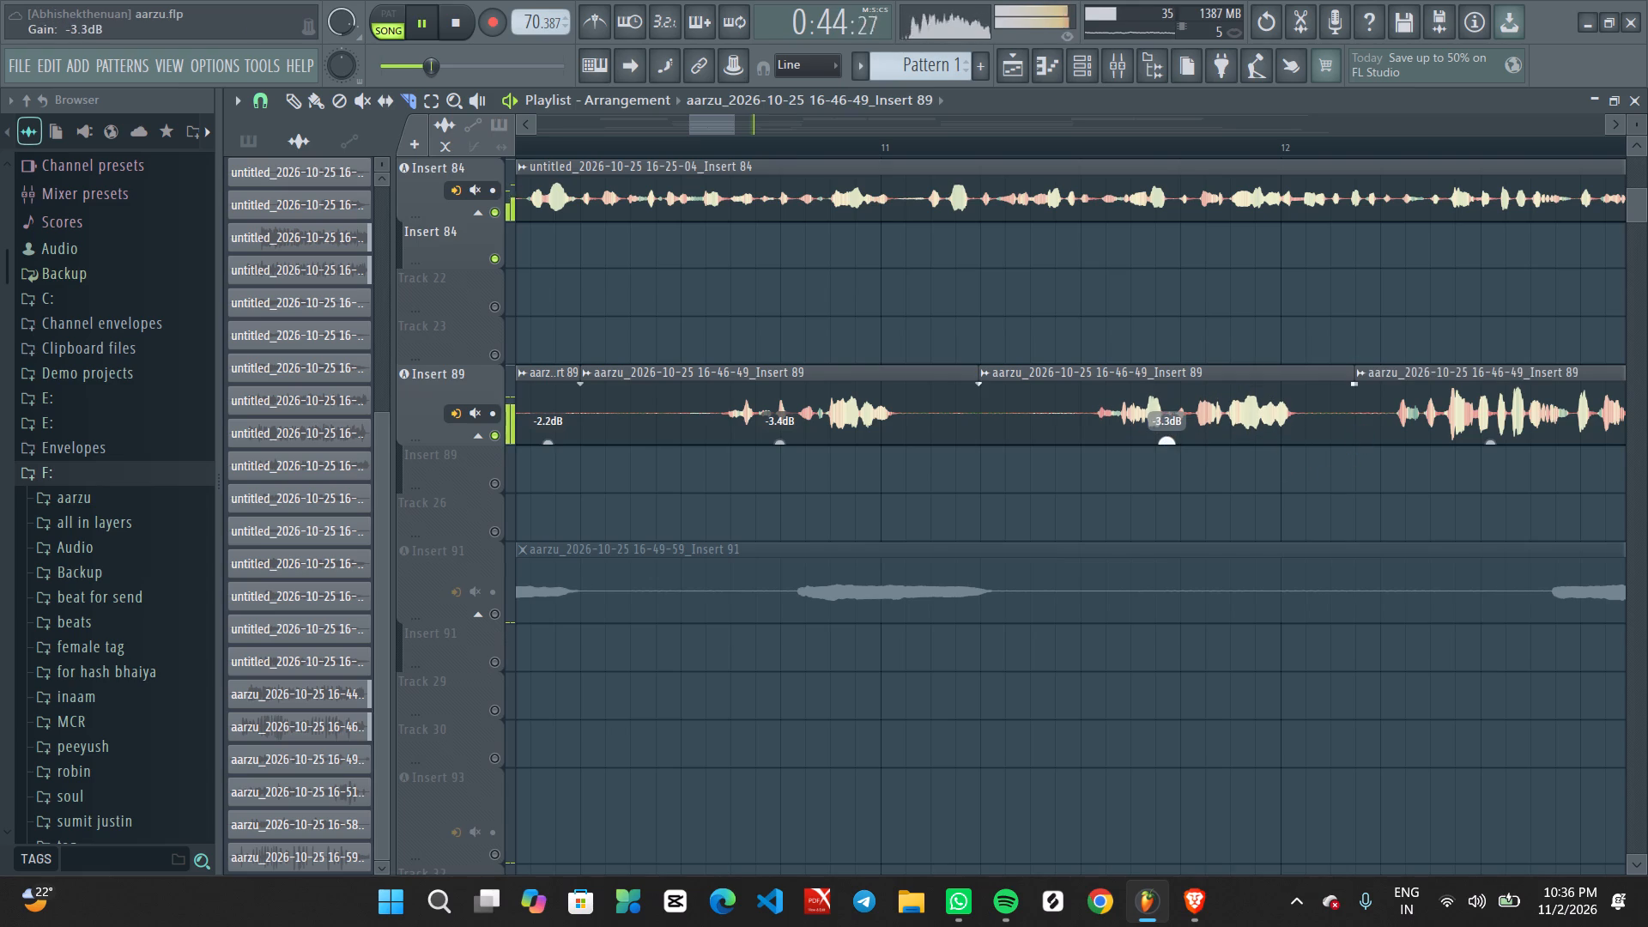
left_click_drag(1169, 468, 1172, 470)
left_click_drag(1166, 439, 1166, 427)
Slice Insert 89 at about bar 13.5, set the piece before it to -2.6 dB gain, and replay from just before bar 12.
scroll(1241, 467, "down", 2, "ctrl")
middle_click_drag(1341, 482, 930, 493)
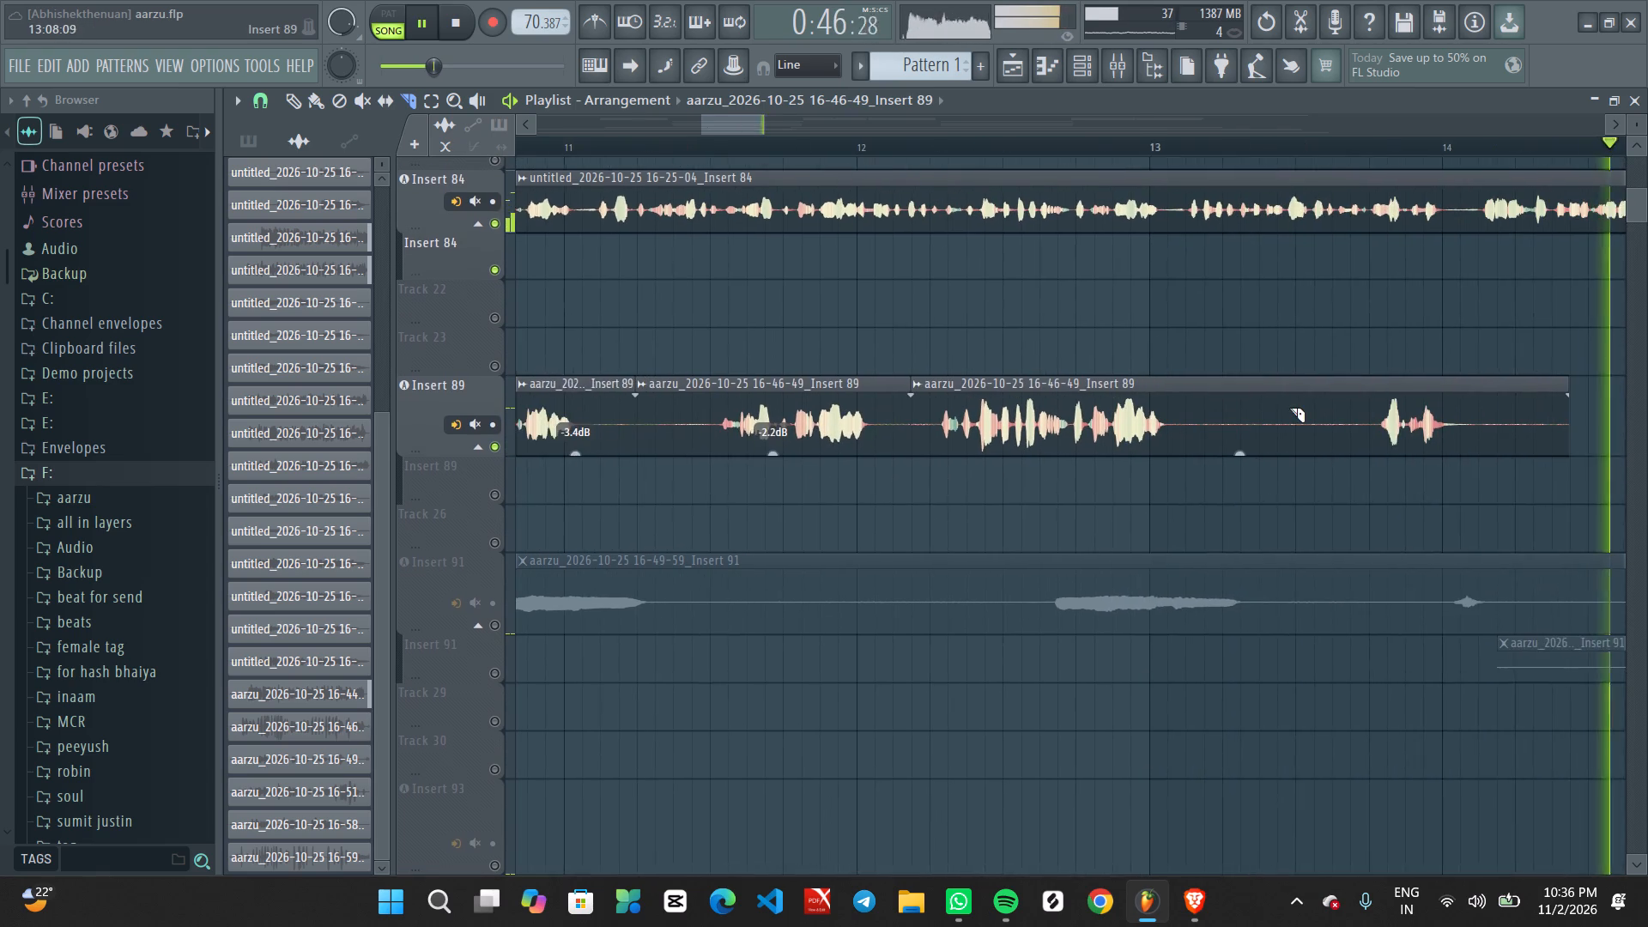
scroll(1289, 408, "up", 1, "ctrl")
left_click(1287, 420)
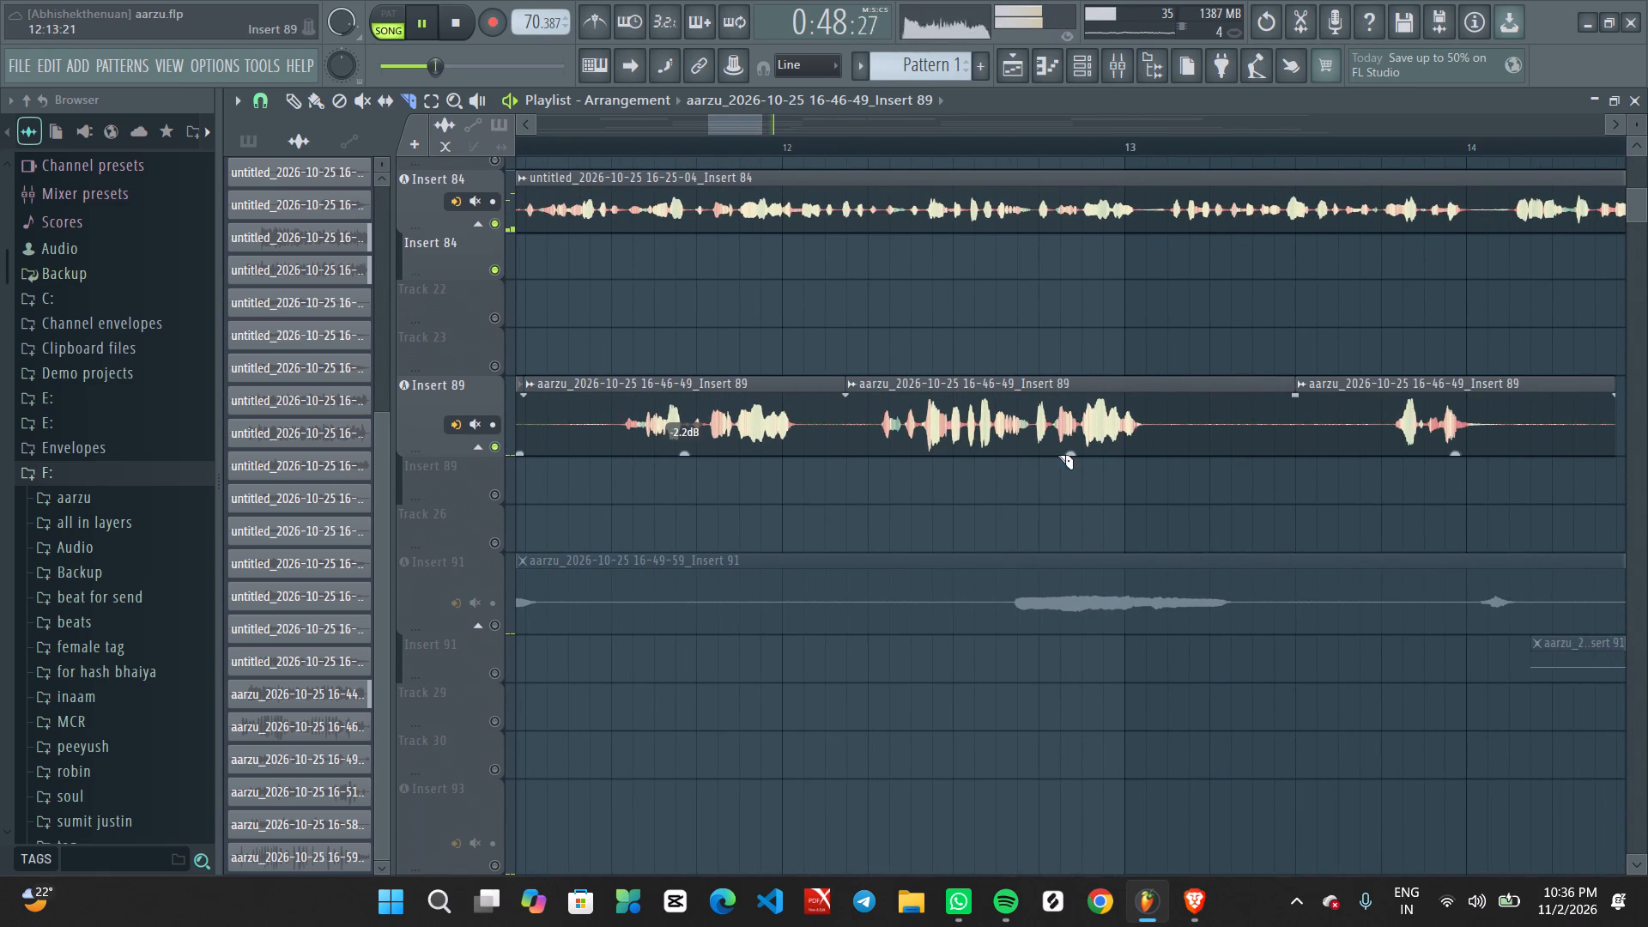
left_click_drag(1067, 453, 1074, 476)
left_click(728, 142)
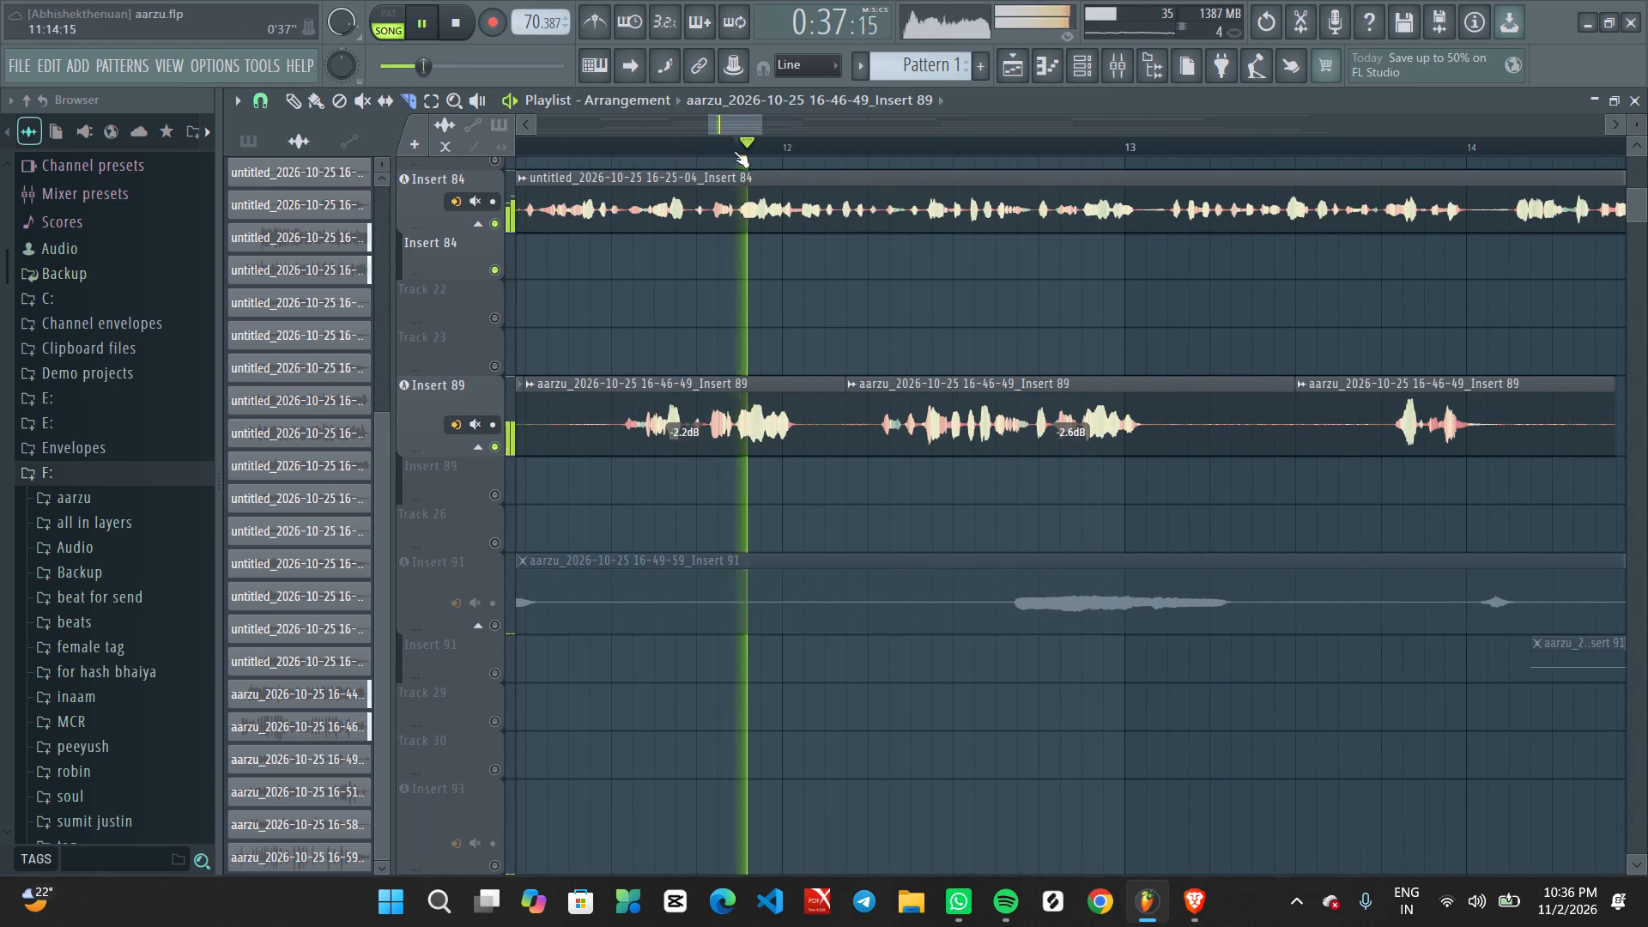
scroll(939, 386, "up", 2, "ctrl")
middle_click_drag(1079, 469, 1047, 450)
scroll(930, 460, "up", 2, "ctrl")
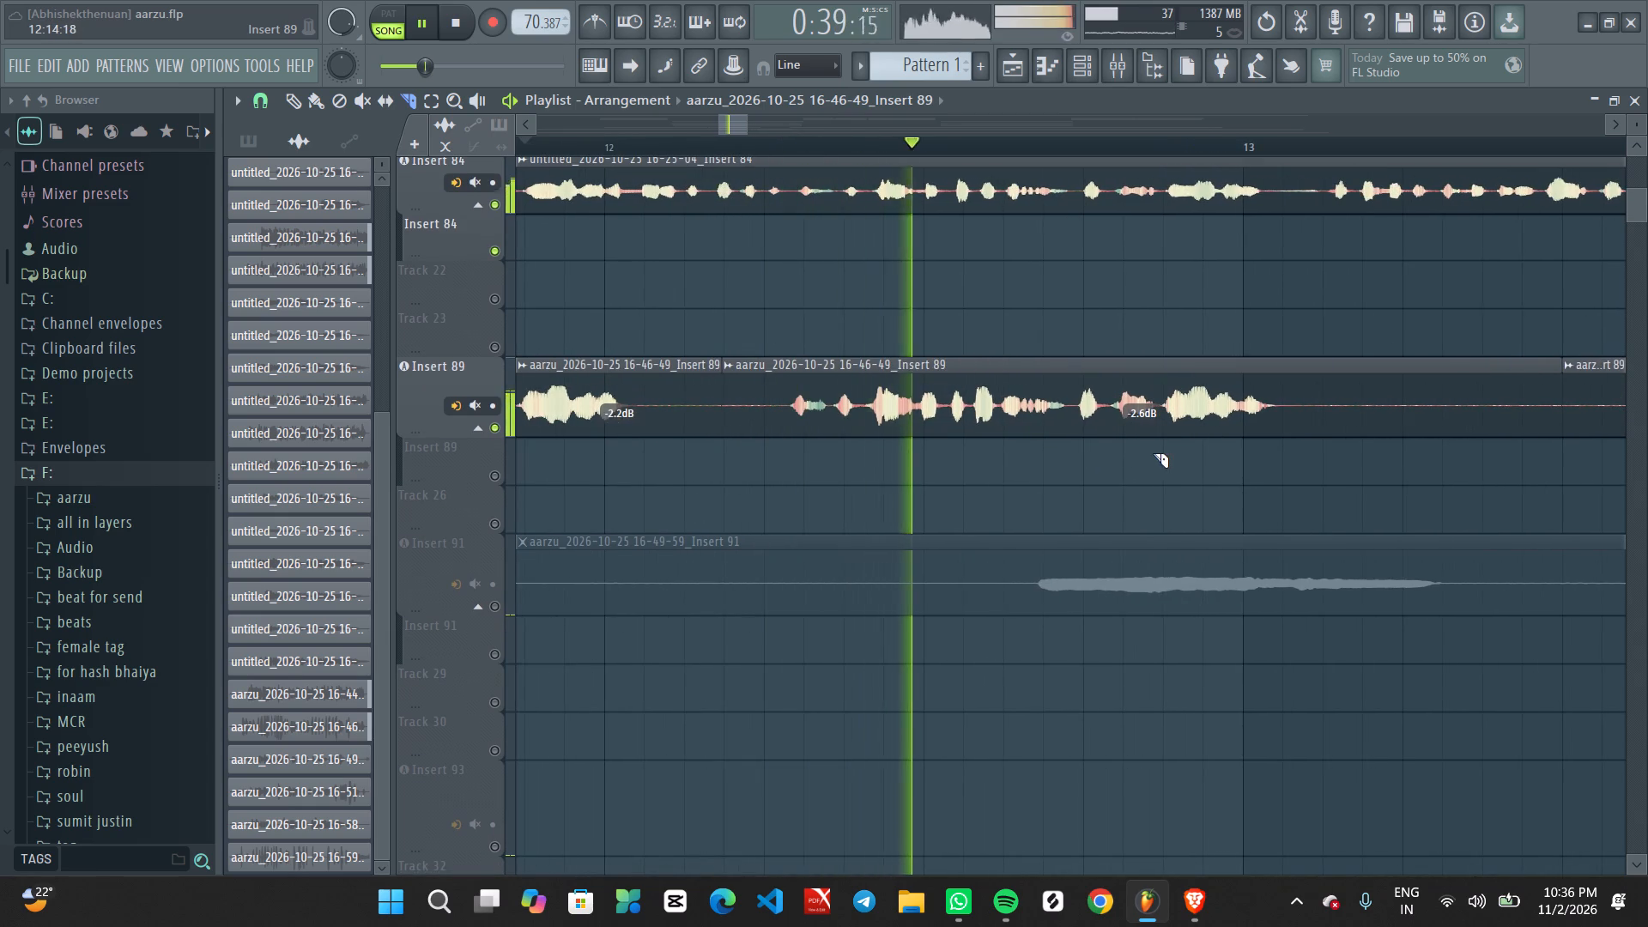
Trim the end of the last short Insert 89 clip before the gap back to about bar 14.1.
scroll(1153, 453, "down", 7, "ctrl")
scroll(1344, 433, "down", 5, "ctrl")
scroll(1509, 454, "up", 3, "ctrl")
middle_click_drag(1471, 454, 1125, 470)
scroll(1165, 390, "up", 3, "ctrl")
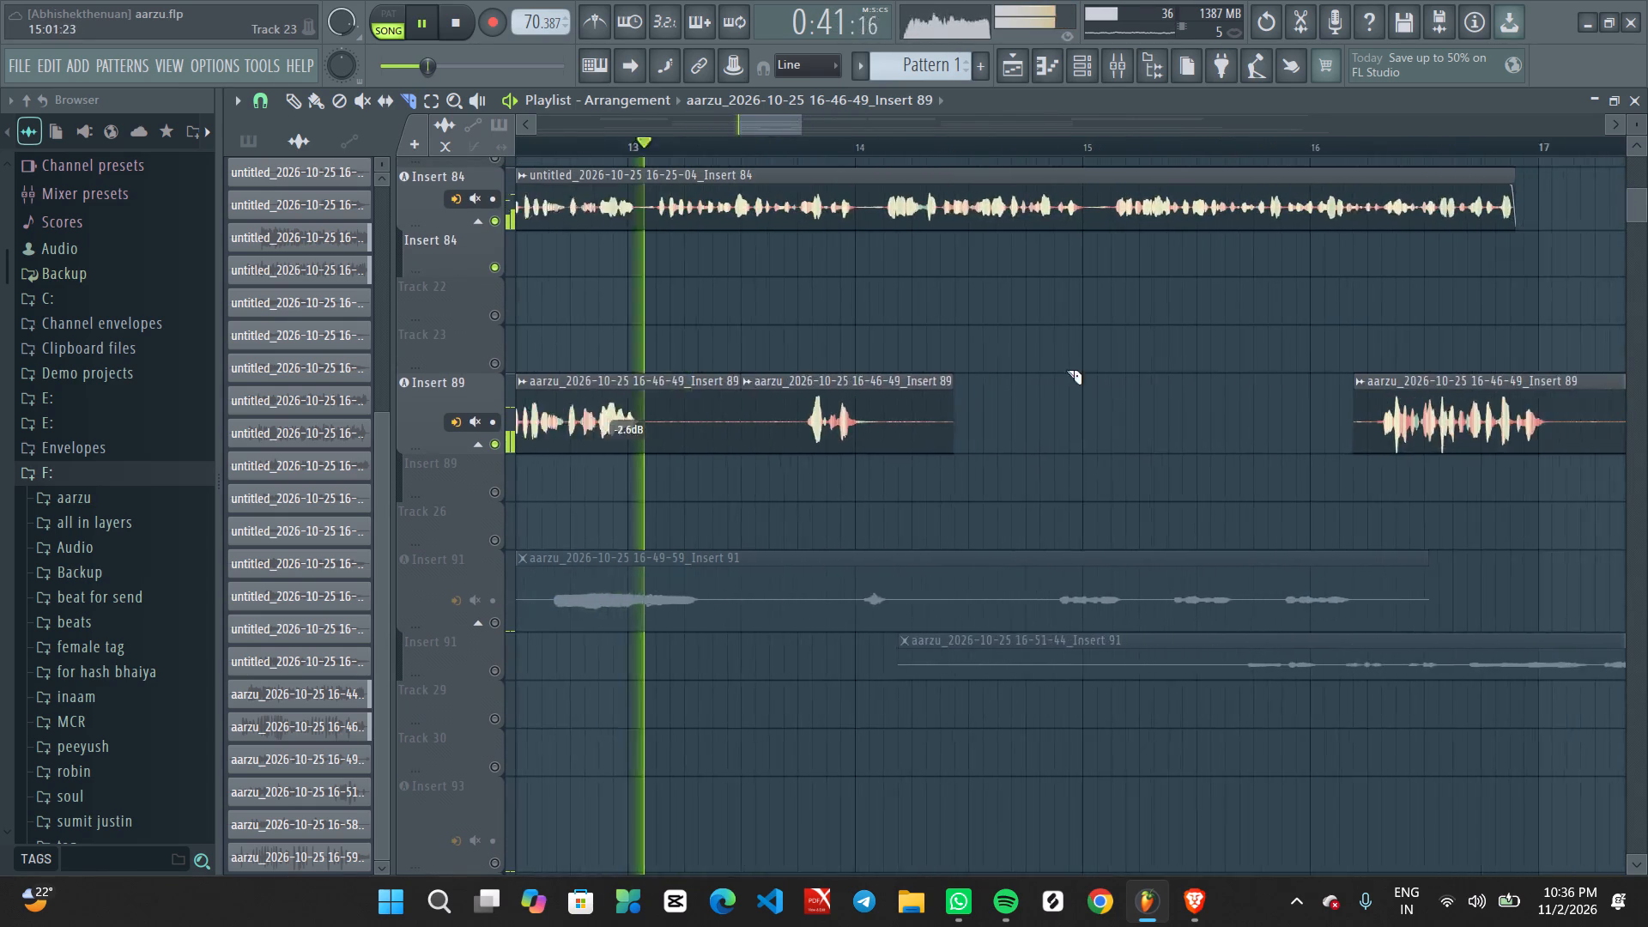
scroll(1066, 370, "up", 1, "ctrl")
middle_click(947, 321)
right_click(947, 321)
left_click(966, 342)
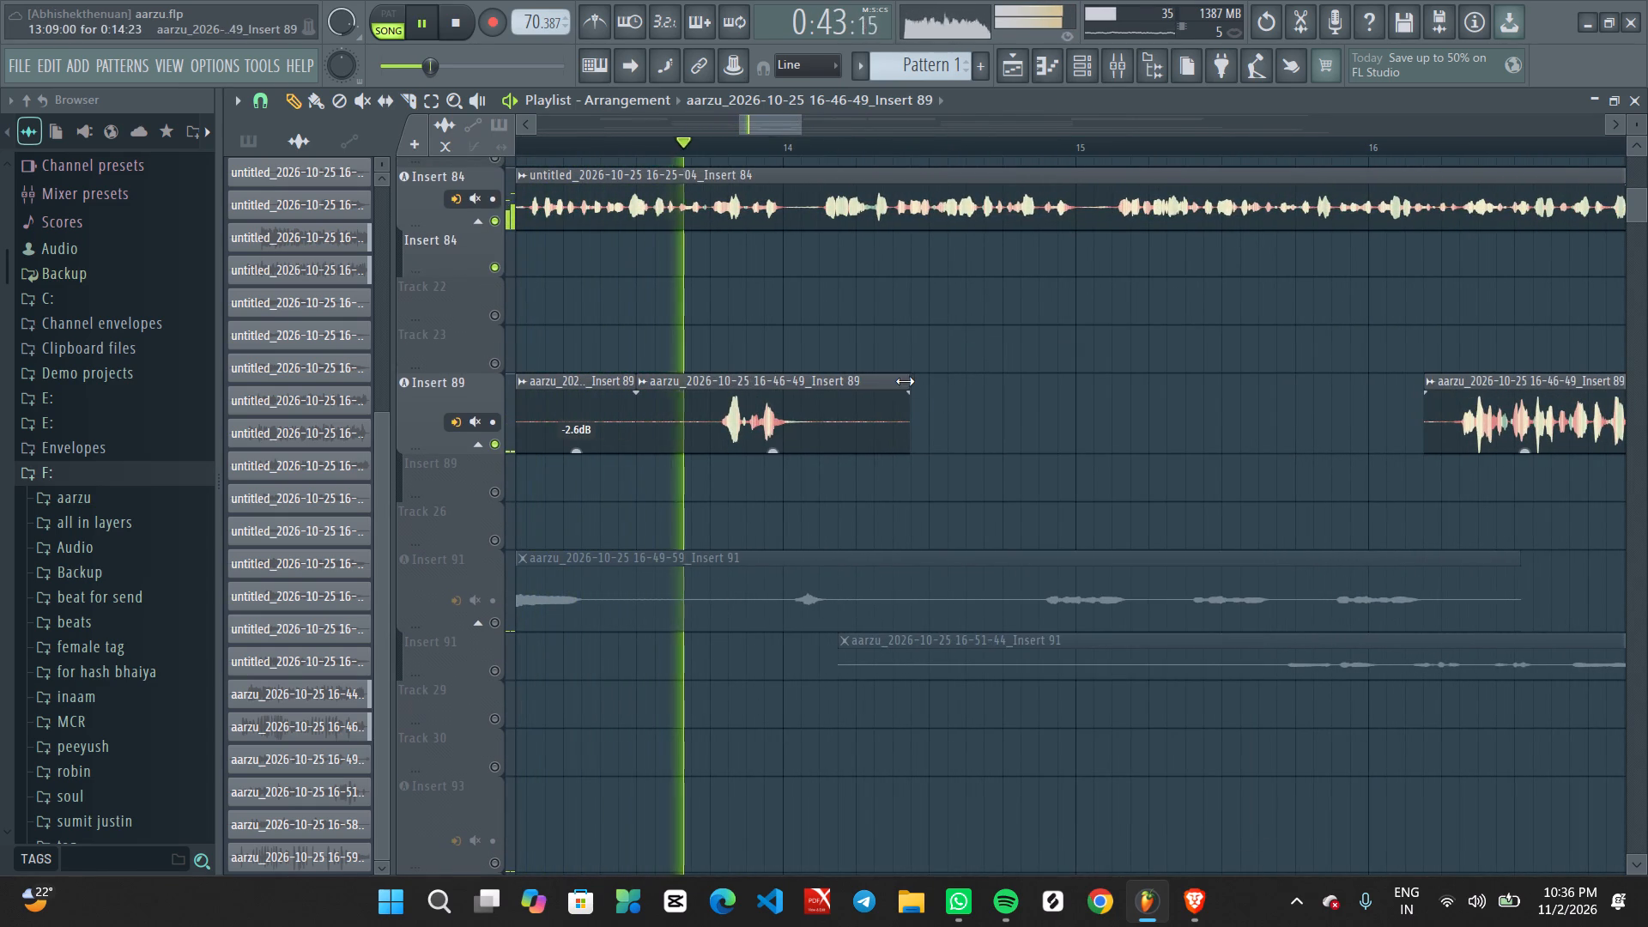
left_click_drag(905, 381, 816, 384)
Slice the Insert 89 clip after the gap at about bar 17.25 and trim the end of the piece before the cut to about bar 17.1.
scroll(925, 366, "down", 6, "ctrl")
scroll(1051, 401, "down", 5, "ctrl")
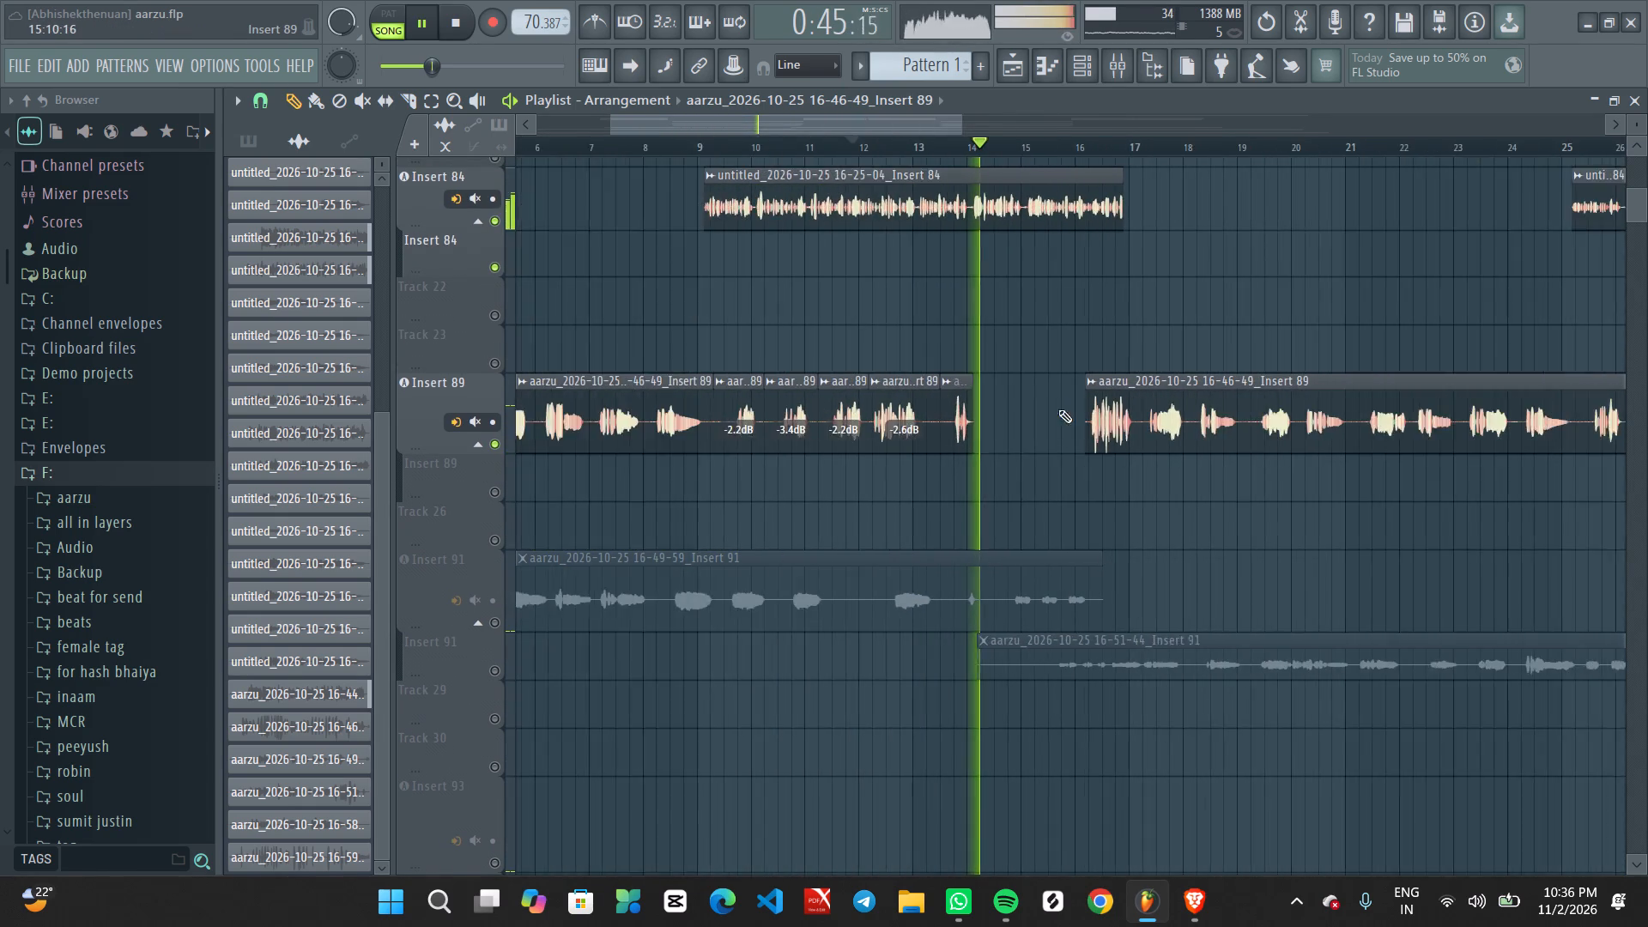
scroll(1094, 433, "up", 2, "ctrl")
middle_click_drag(1154, 328, 1112, 401)
scroll(1093, 410, "up", 8, "ctrl")
middle_click(1118, 282)
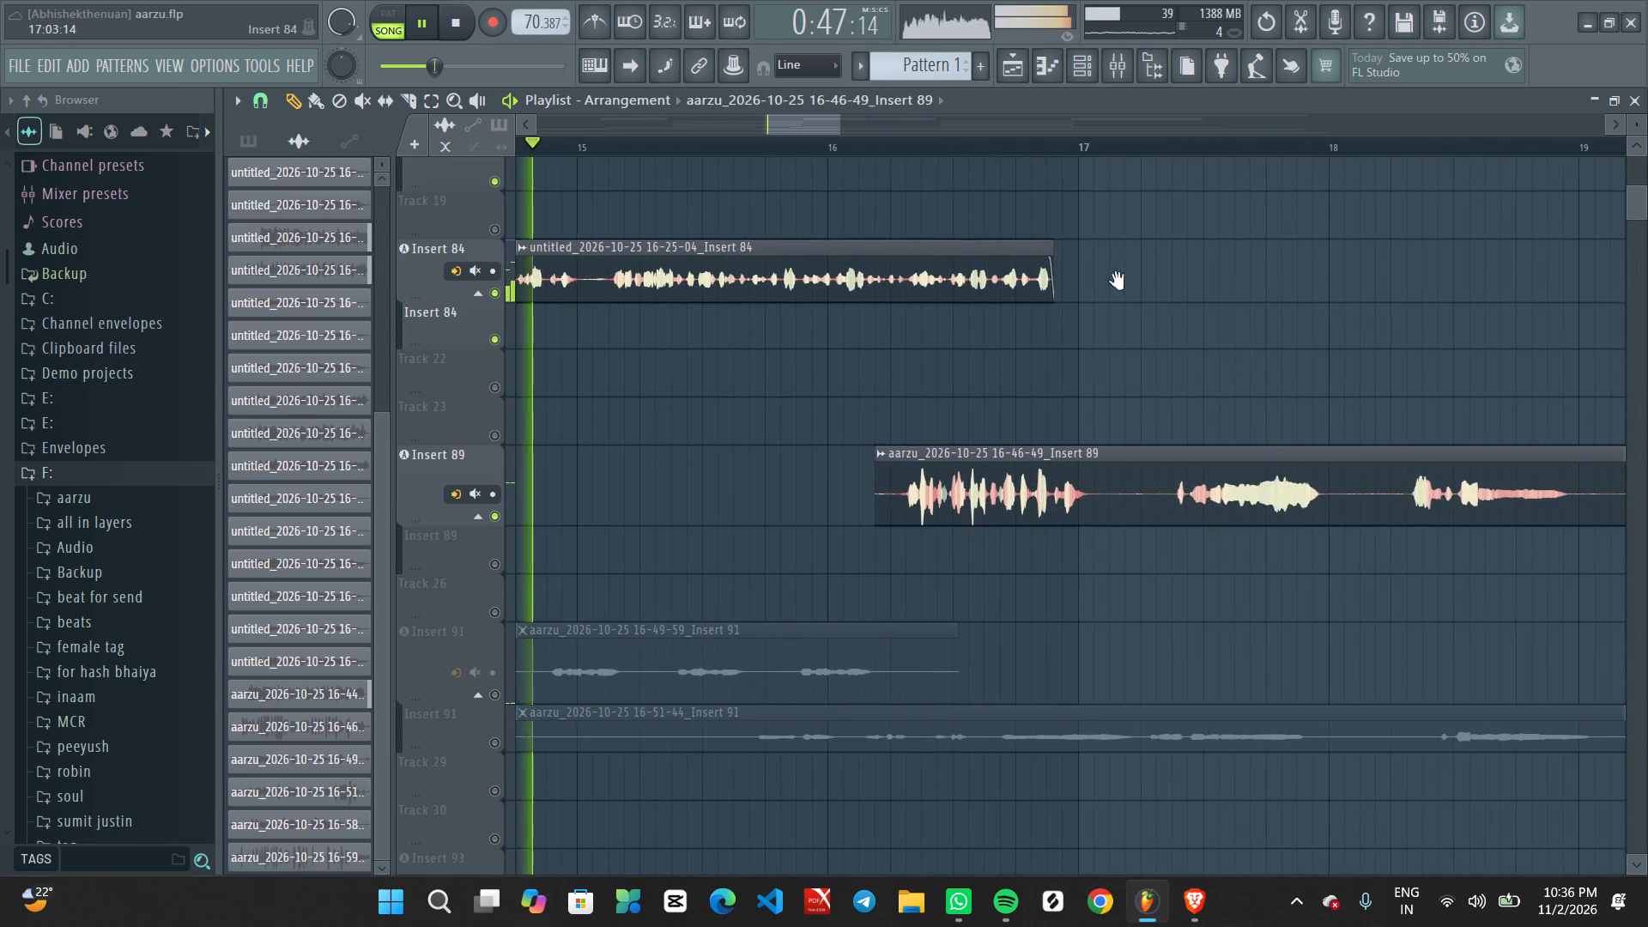
right_click(1118, 282)
left_click(1155, 491)
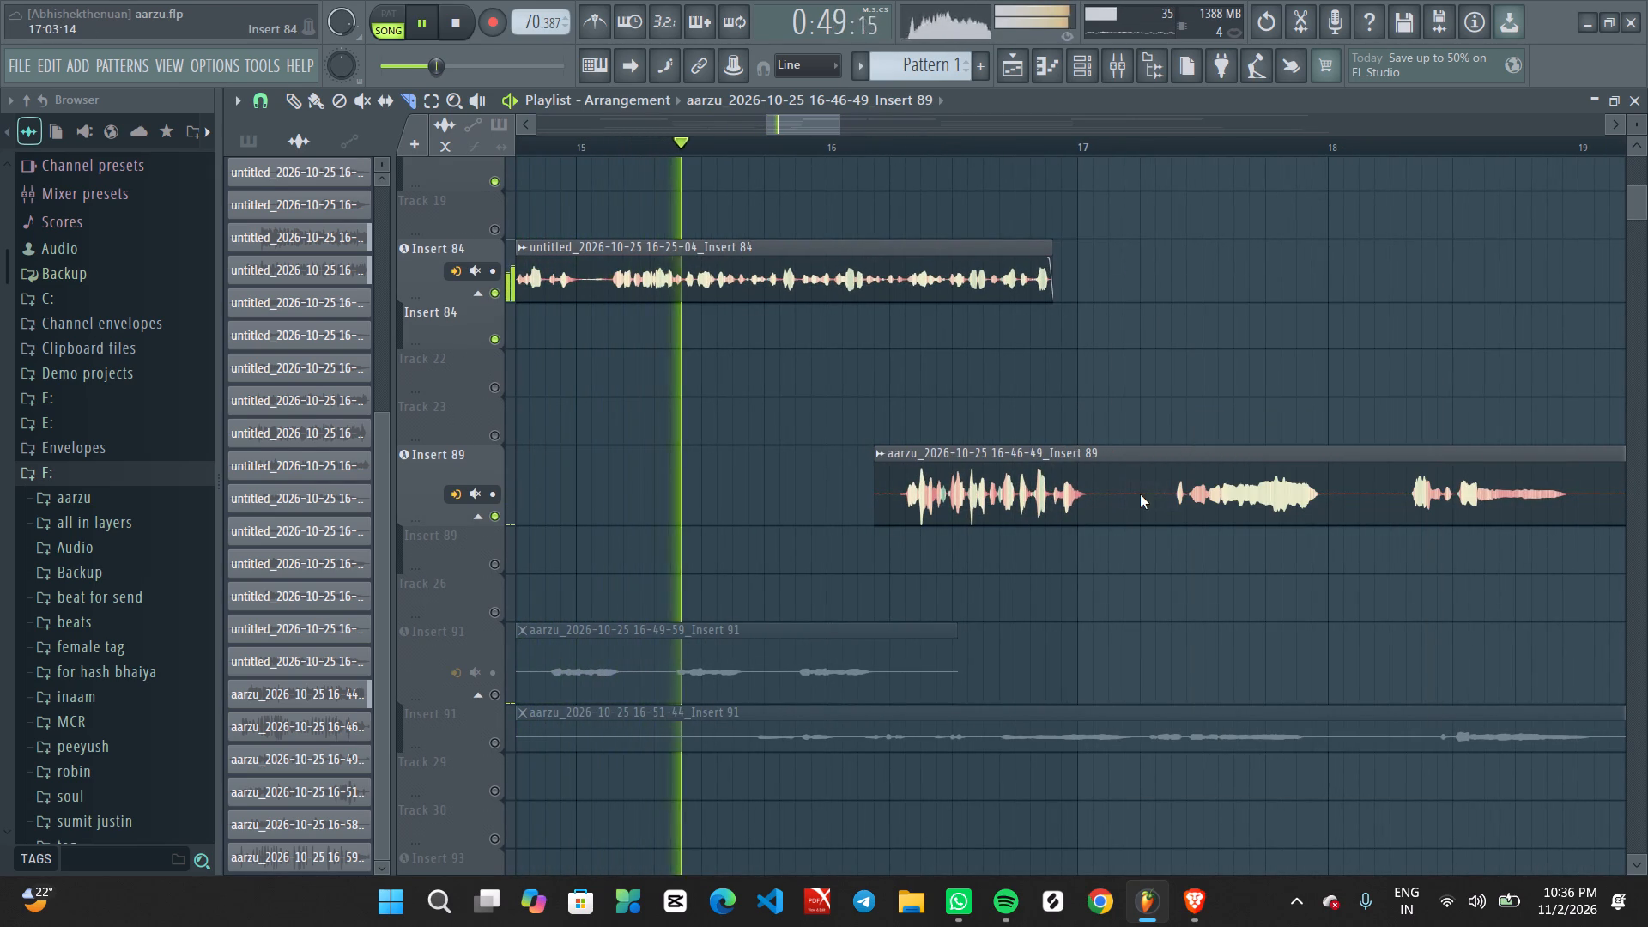
left_click(1142, 494)
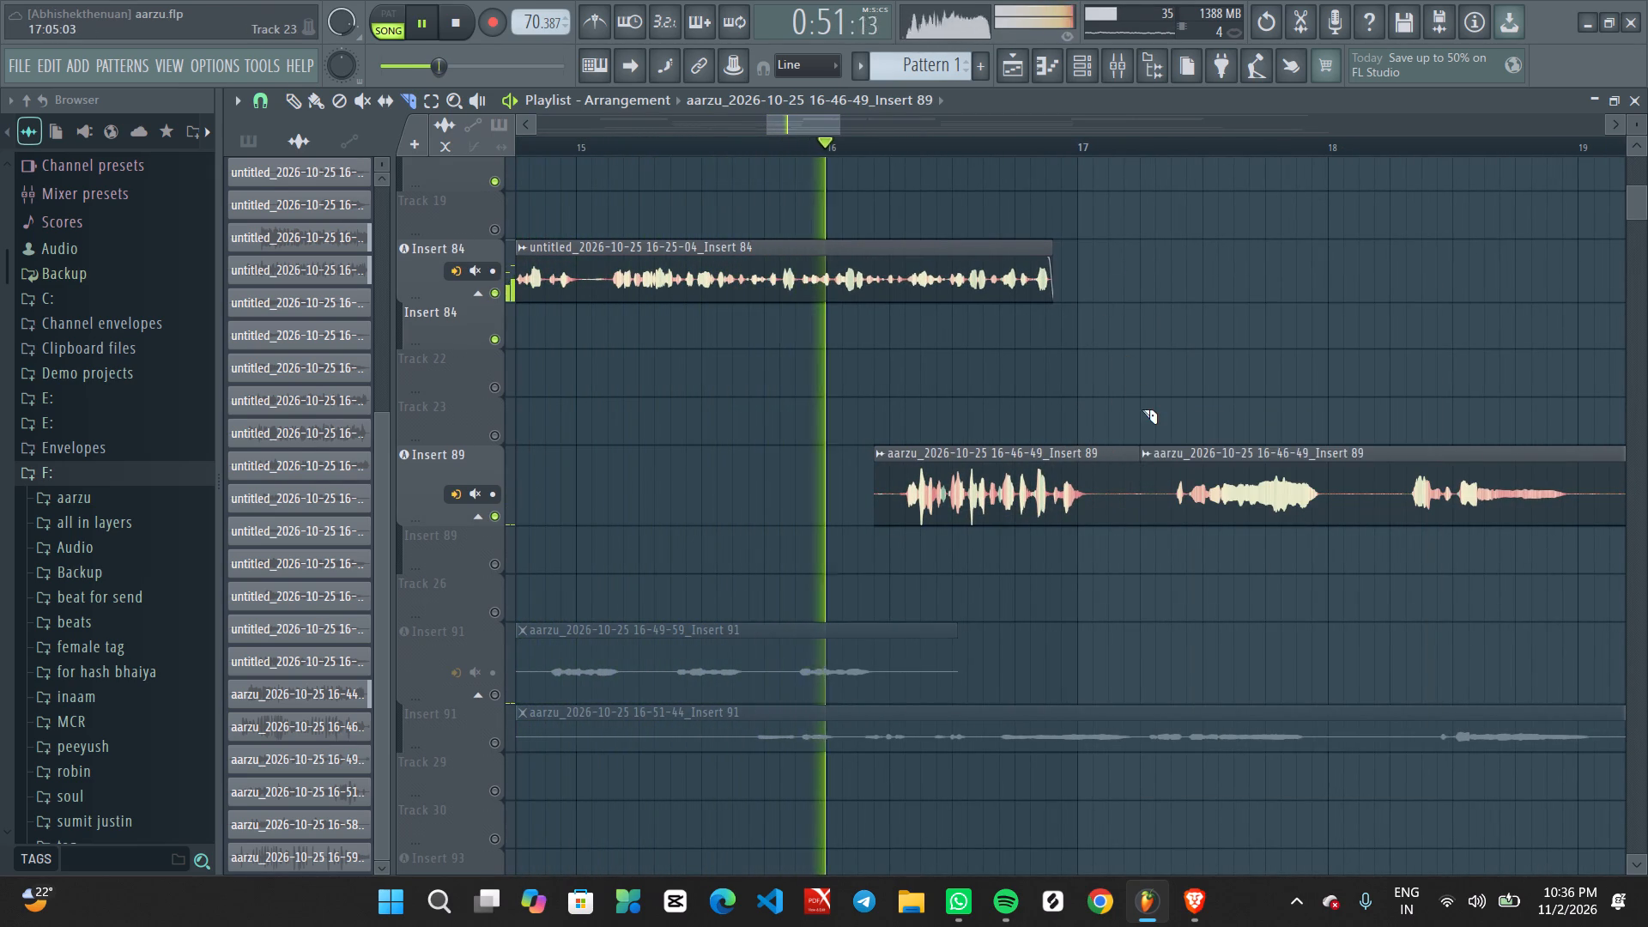
scroll(1142, 409, "up", 3, "ctrl")
middle_click(1135, 353)
right_click(1136, 352)
left_click(1162, 385)
left_click_drag(1140, 454, 1092, 453)
Replay the song and set the gain of the trimmed Insert 89 phrase before bar 17.1 to -2.1 dB.
scroll(1138, 421, "up", 2, "ctrl")
middle_click_drag(1191, 406, 1186, 354)
scroll(1095, 383, "up", 1)
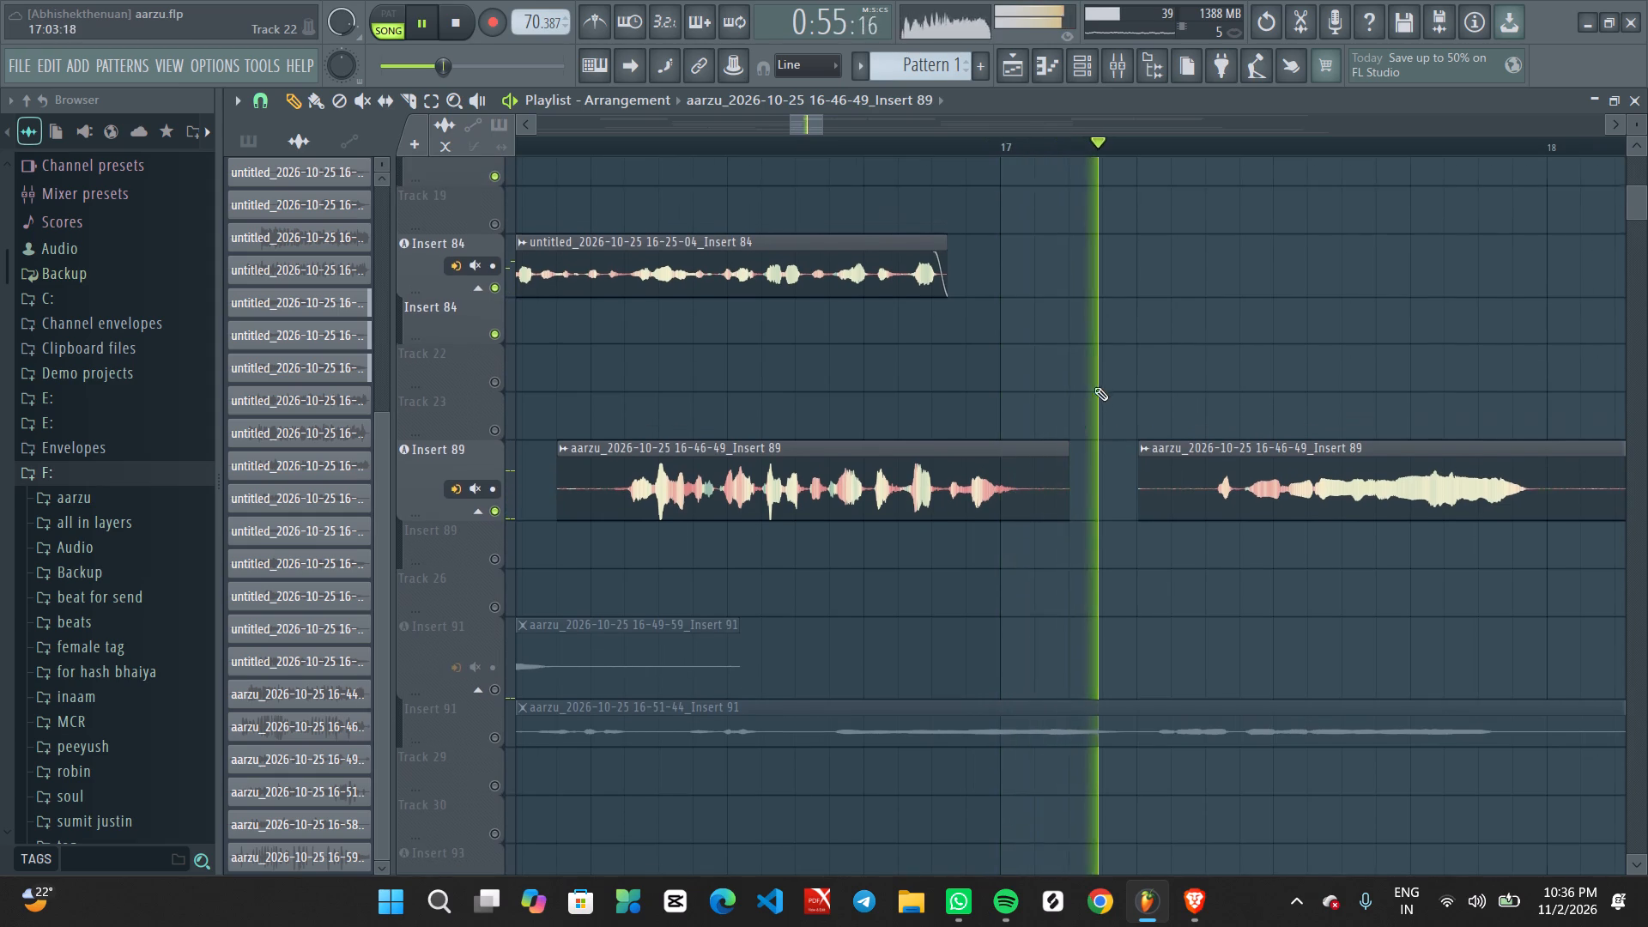
scroll(1094, 387, "up", 1)
key("space")
key("space")
left_click_drag(785, 518, 791, 533)
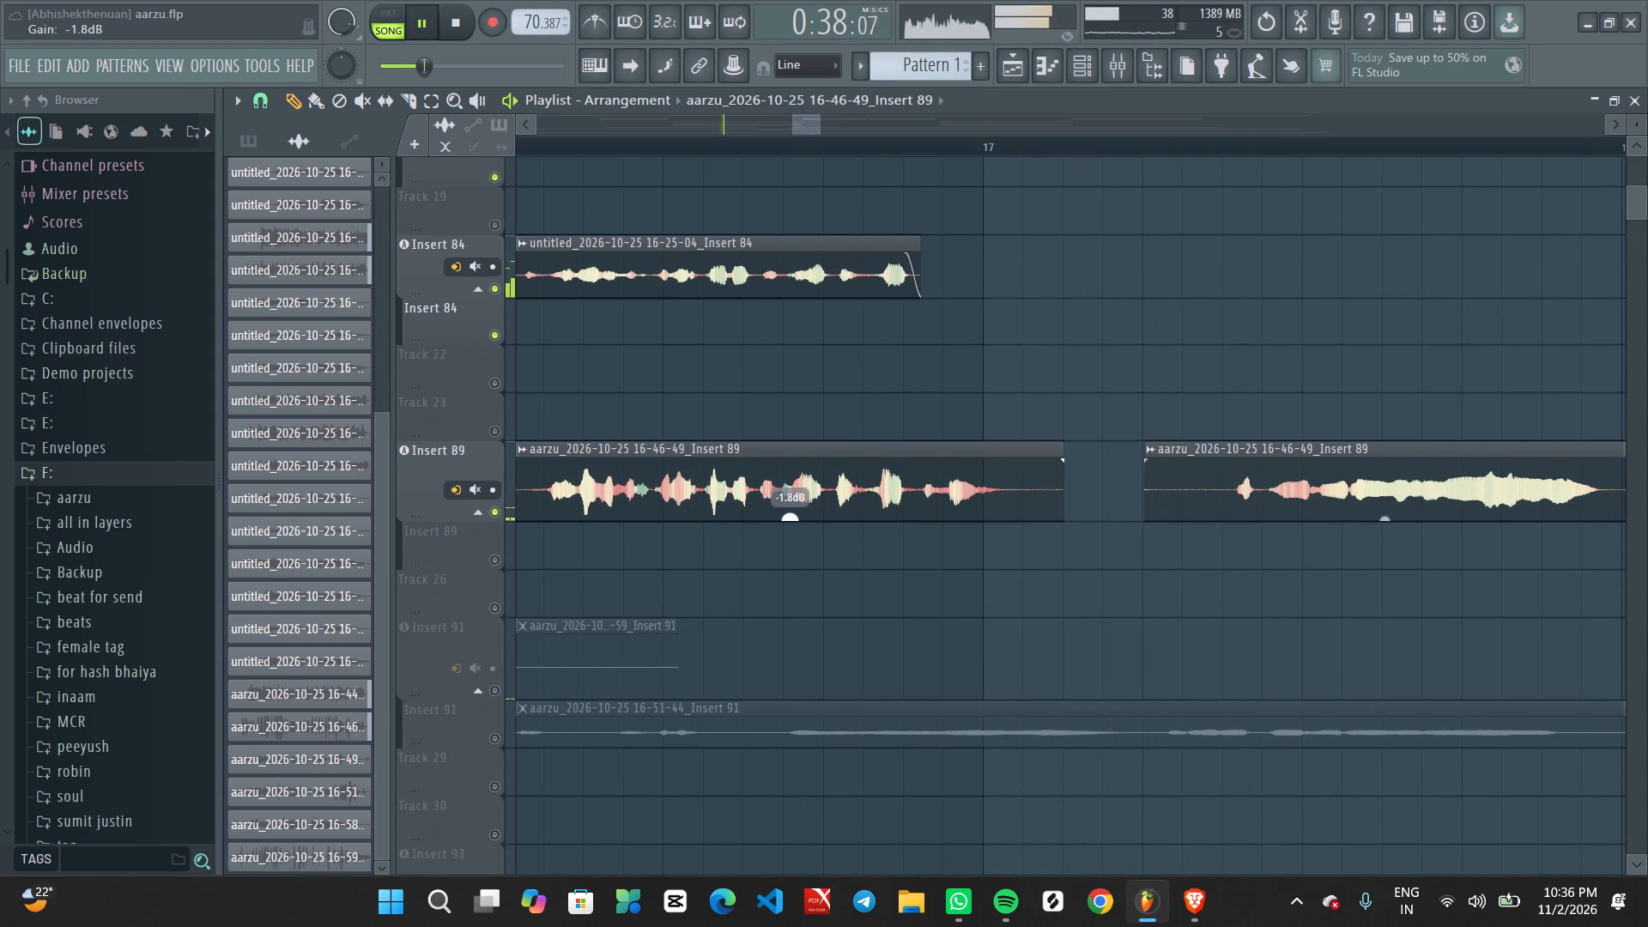
left_click_drag(791, 533, 807, 536)
Slice off the silent lead-in of the following Insert 89 clip at about bar 17.4 and delete it.
scroll(1038, 443, "down", 2, "ctrl")
scroll(1141, 430, "up", 3, "ctrl")
middle_click(1150, 336)
right_click(1150, 336)
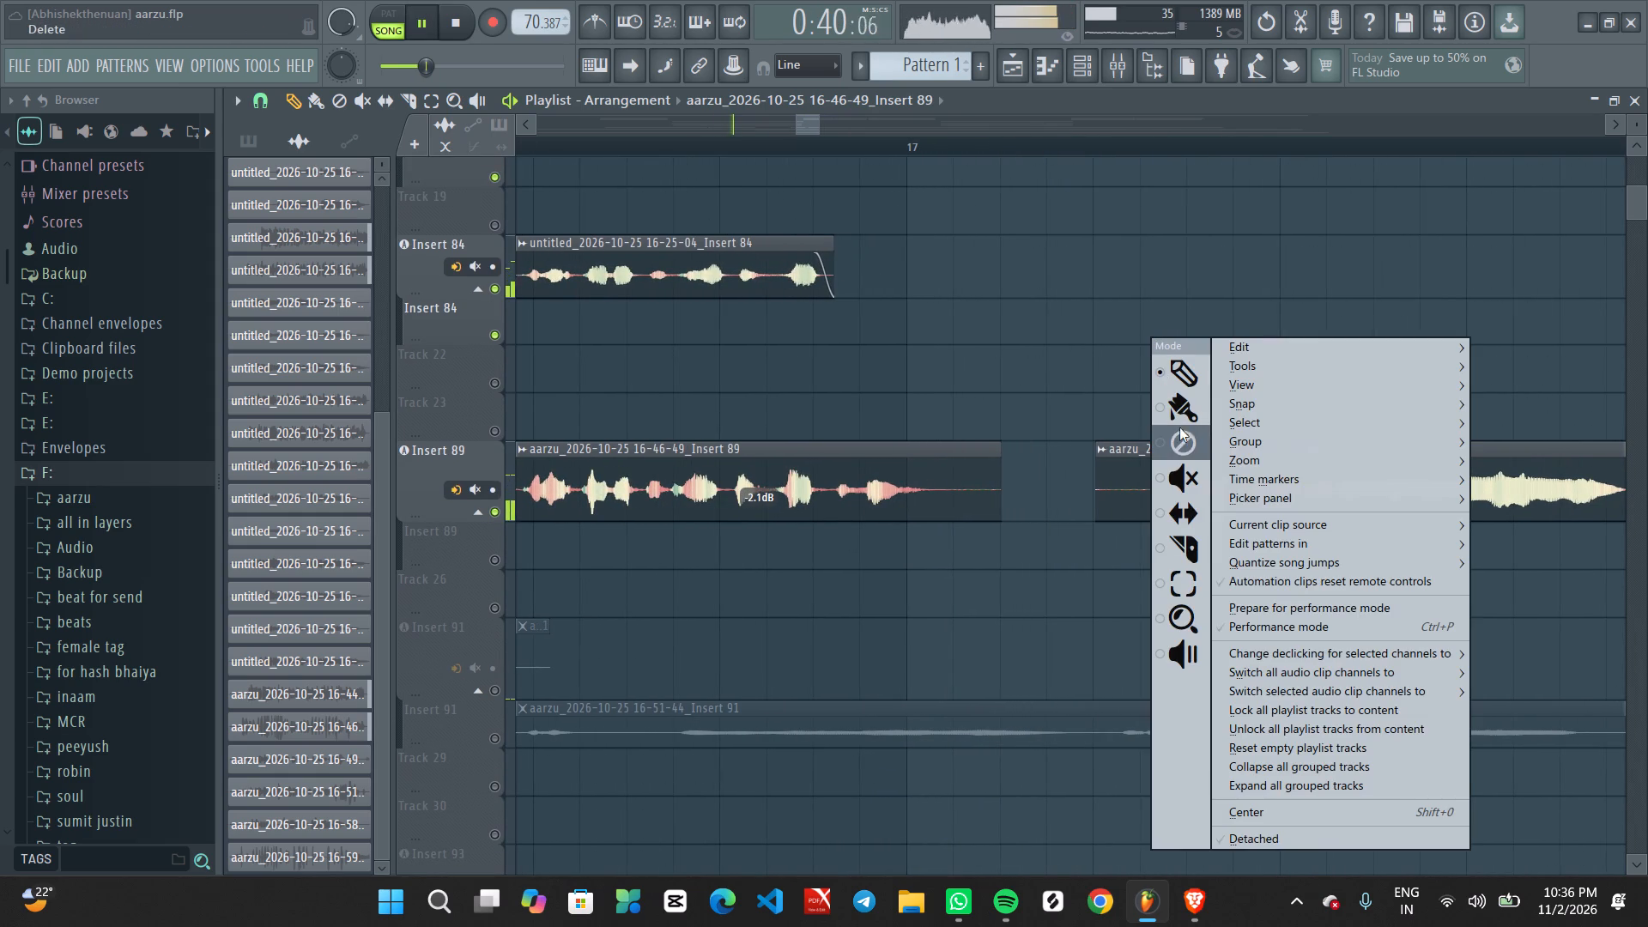
left_click(1180, 542)
left_click(1192, 491)
left_click_drag(1136, 379, 1160, 498, "ctrl")
key("Delete")
Slice Insert 89 at about bars 18 and 18.3 and delete the silent pieces between the two phrases.
scroll(1324, 575, "down", 4, "ctrl")
scroll(1348, 591, "up", 1, "ctrl")
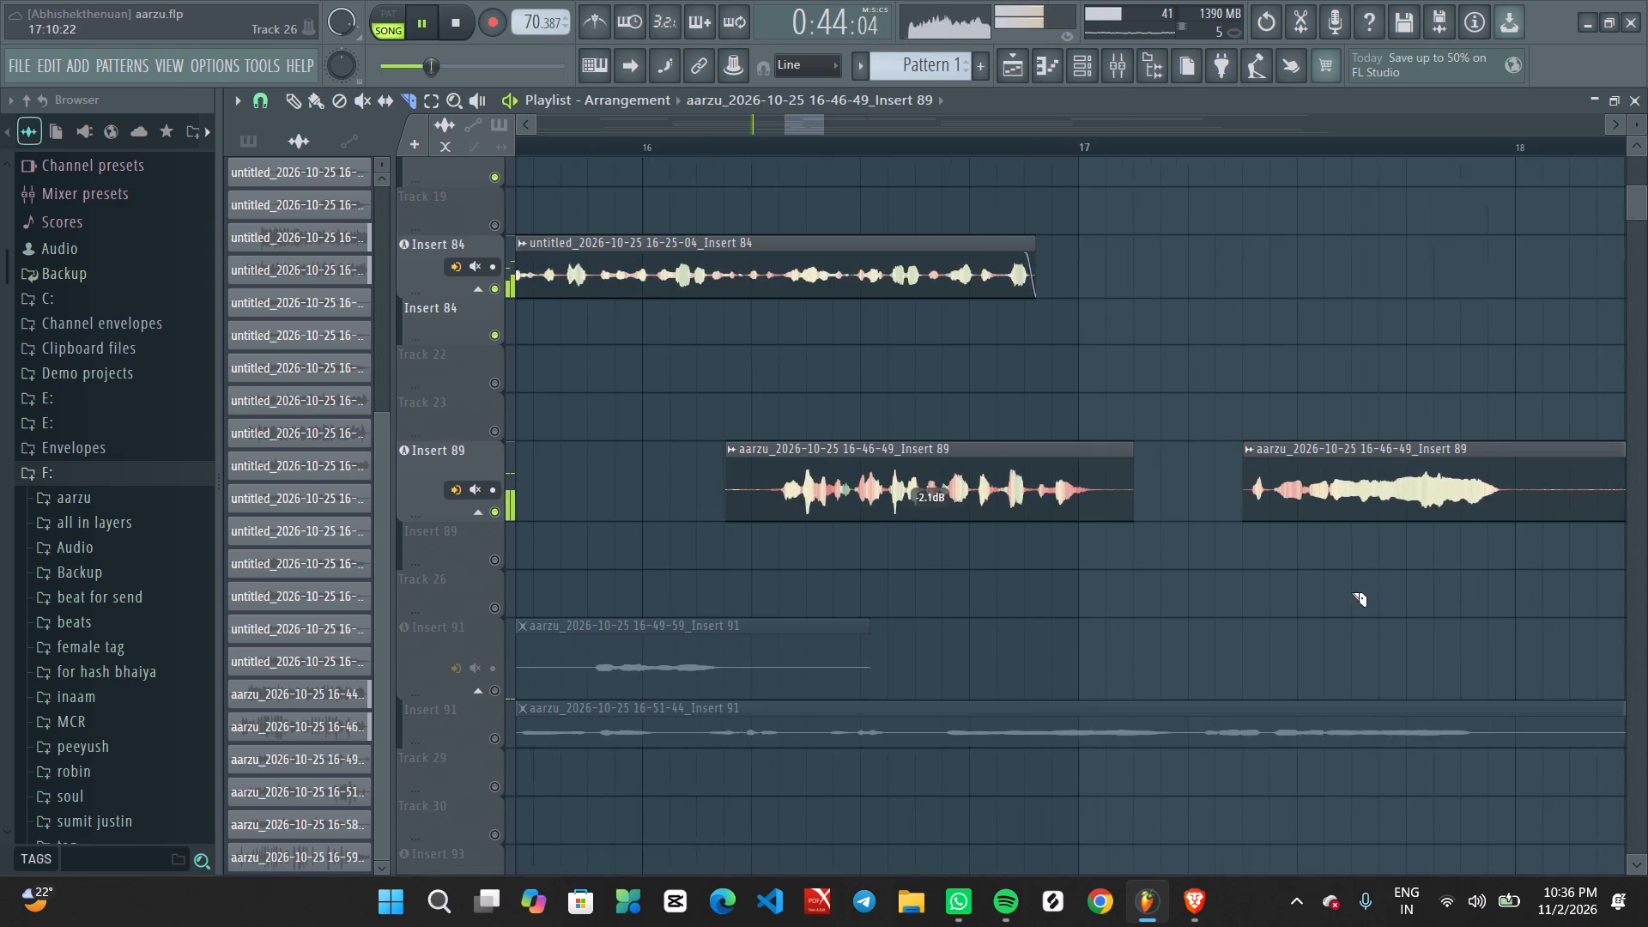
scroll(1351, 592, "up", 1, "ctrl")
middle_click_drag(1409, 610, 1227, 584)
scroll(1489, 550, "up", 1, "ctrl")
left_click(1433, 480)
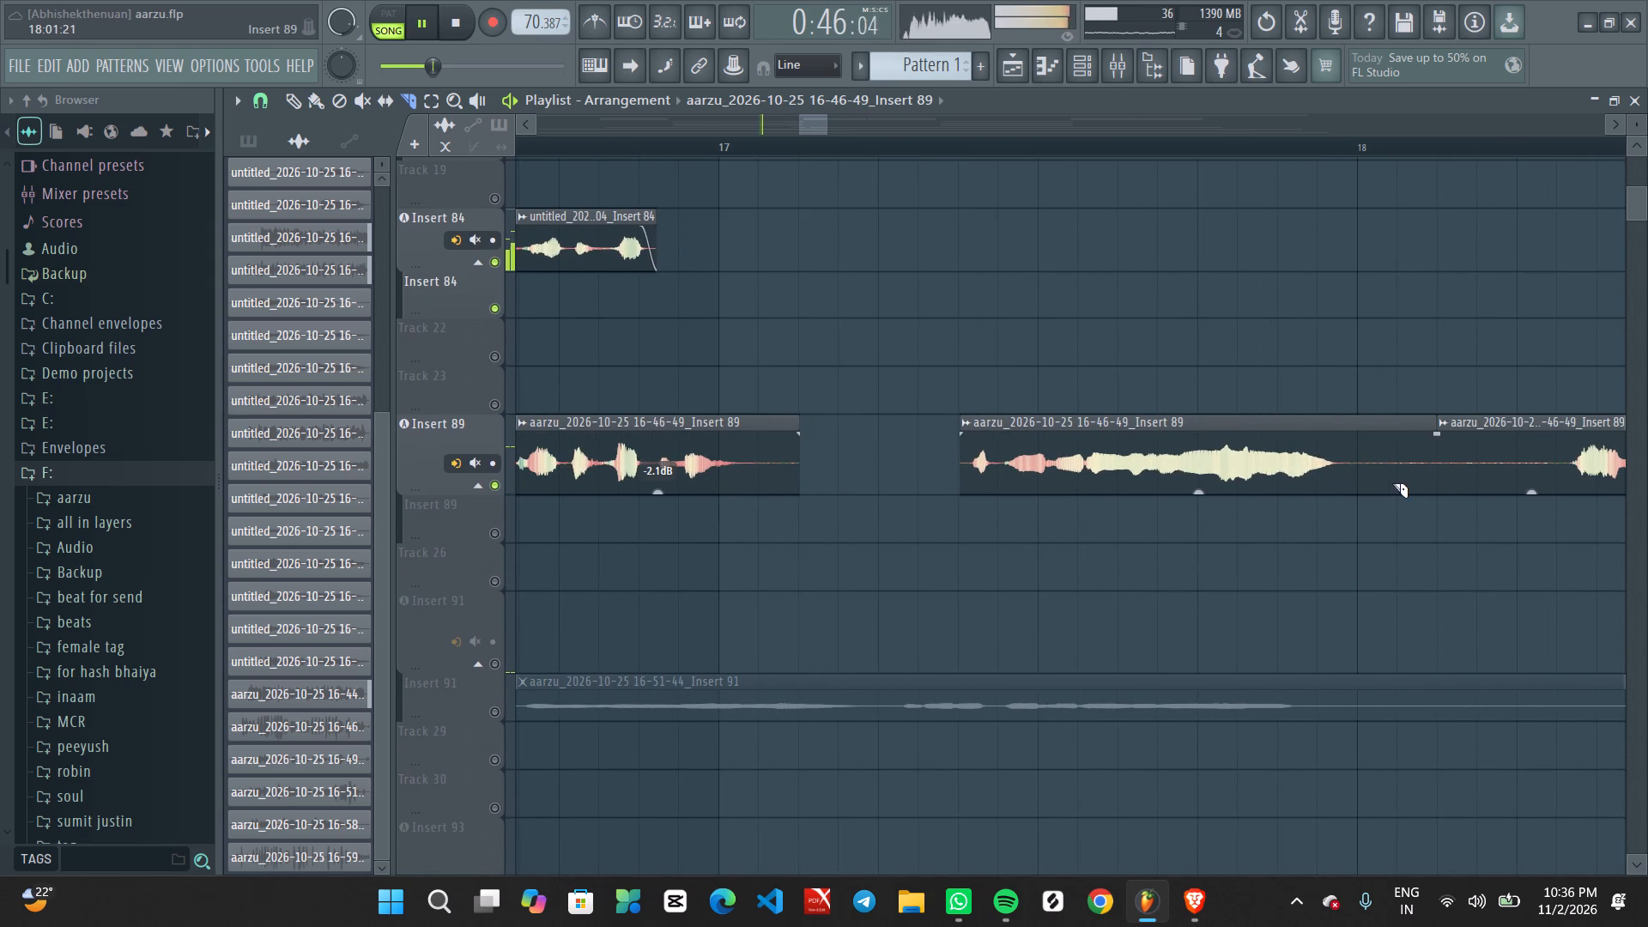
left_click(1357, 465, "ctrl")
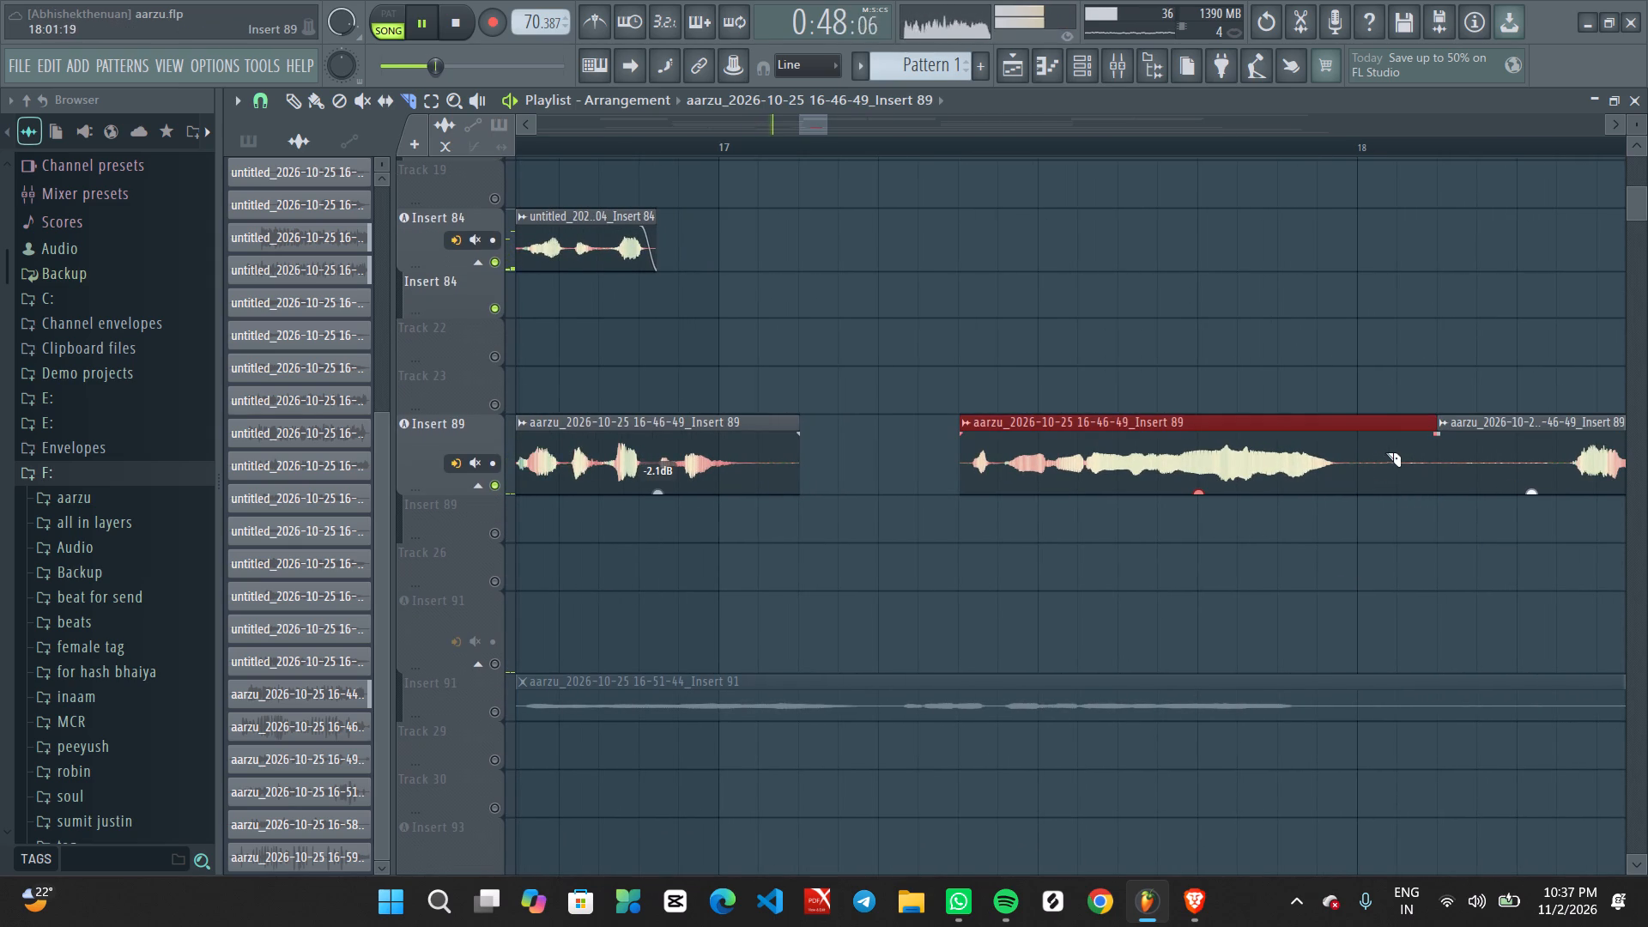
left_click_drag(1360, 463, 1354, 463)
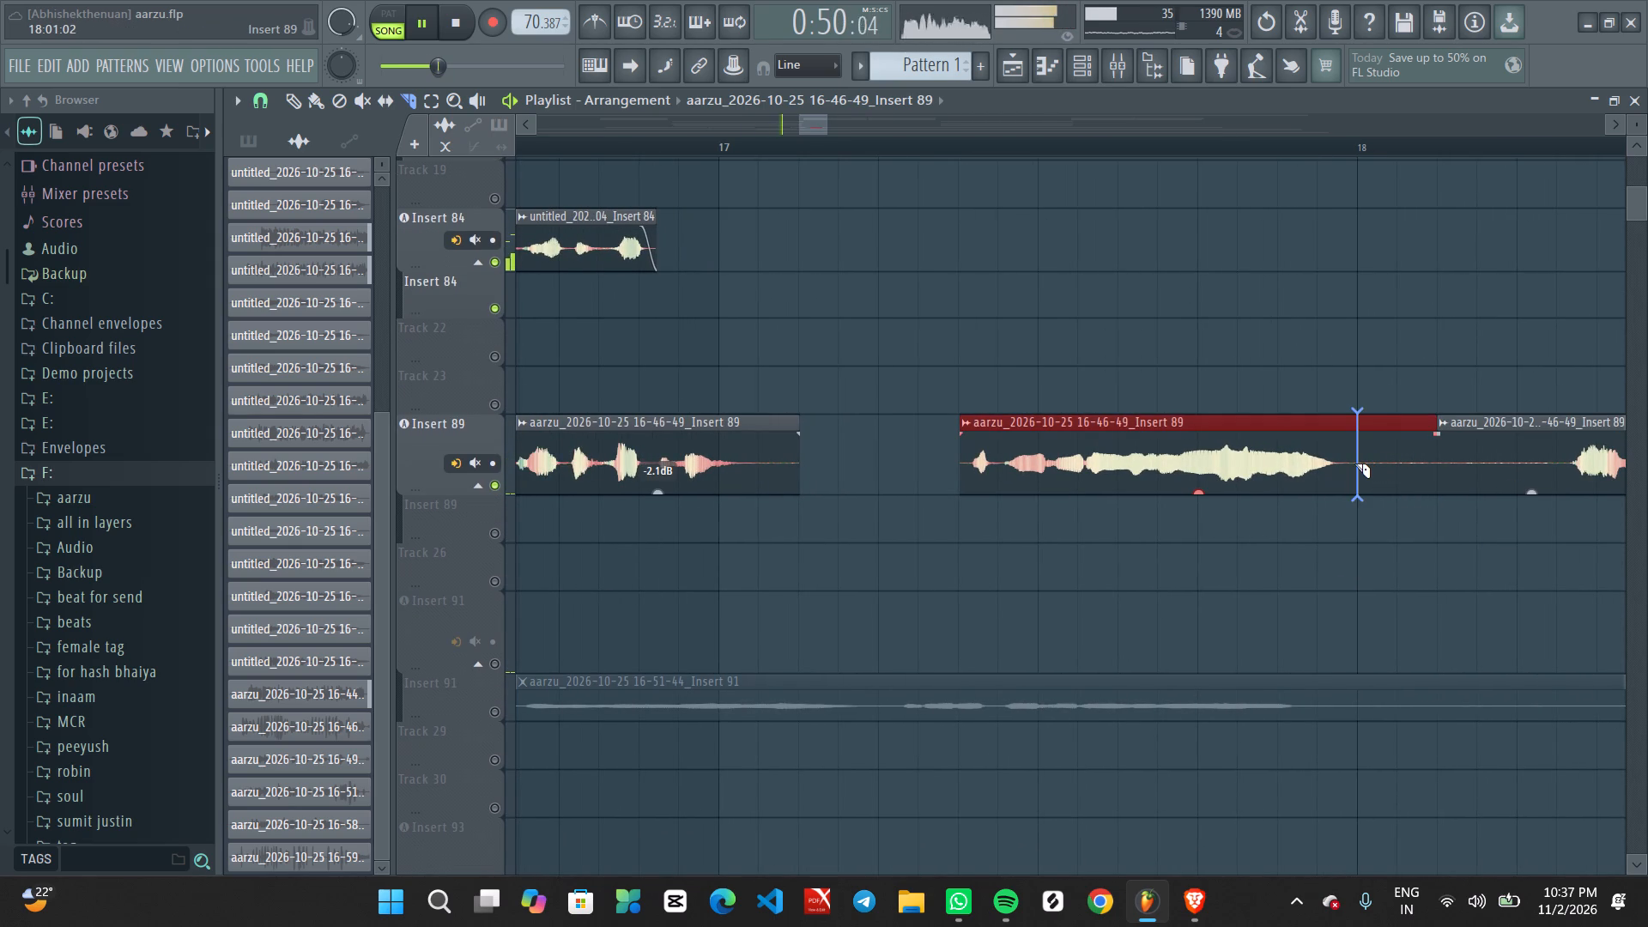
left_click_drag(1354, 463, 1350, 464)
left_click_drag(1477, 485, 1556, 476, "alt")
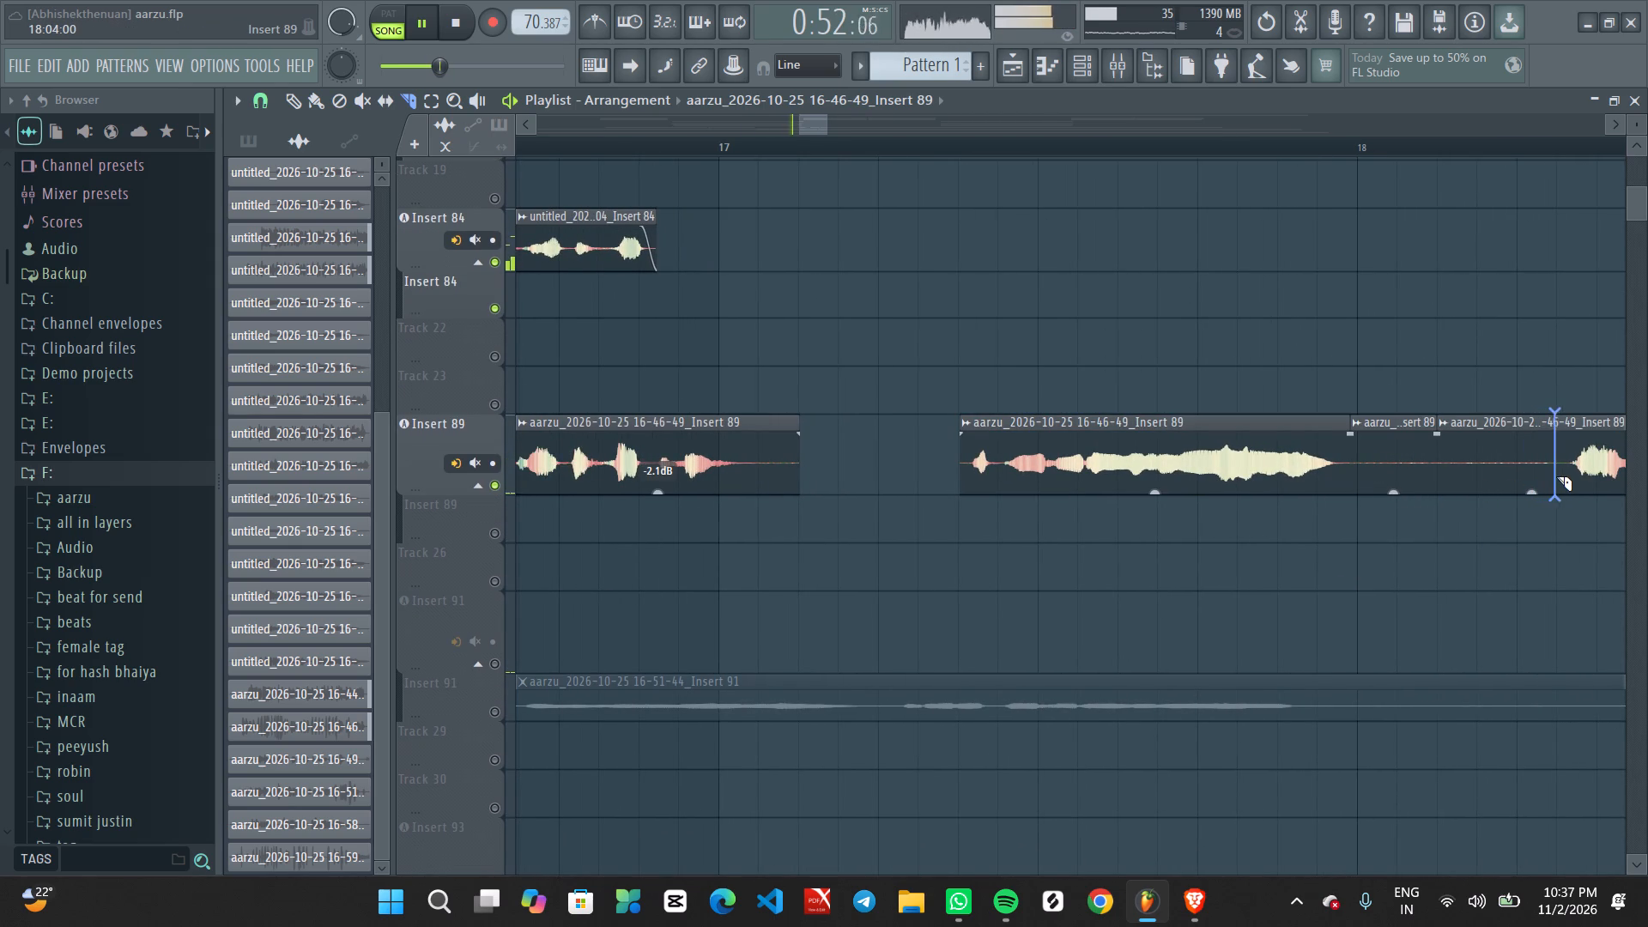
left_click_drag(1556, 476, 1566, 479, "alt")
left_click_drag(1381, 397, 1489, 491, "ctrl")
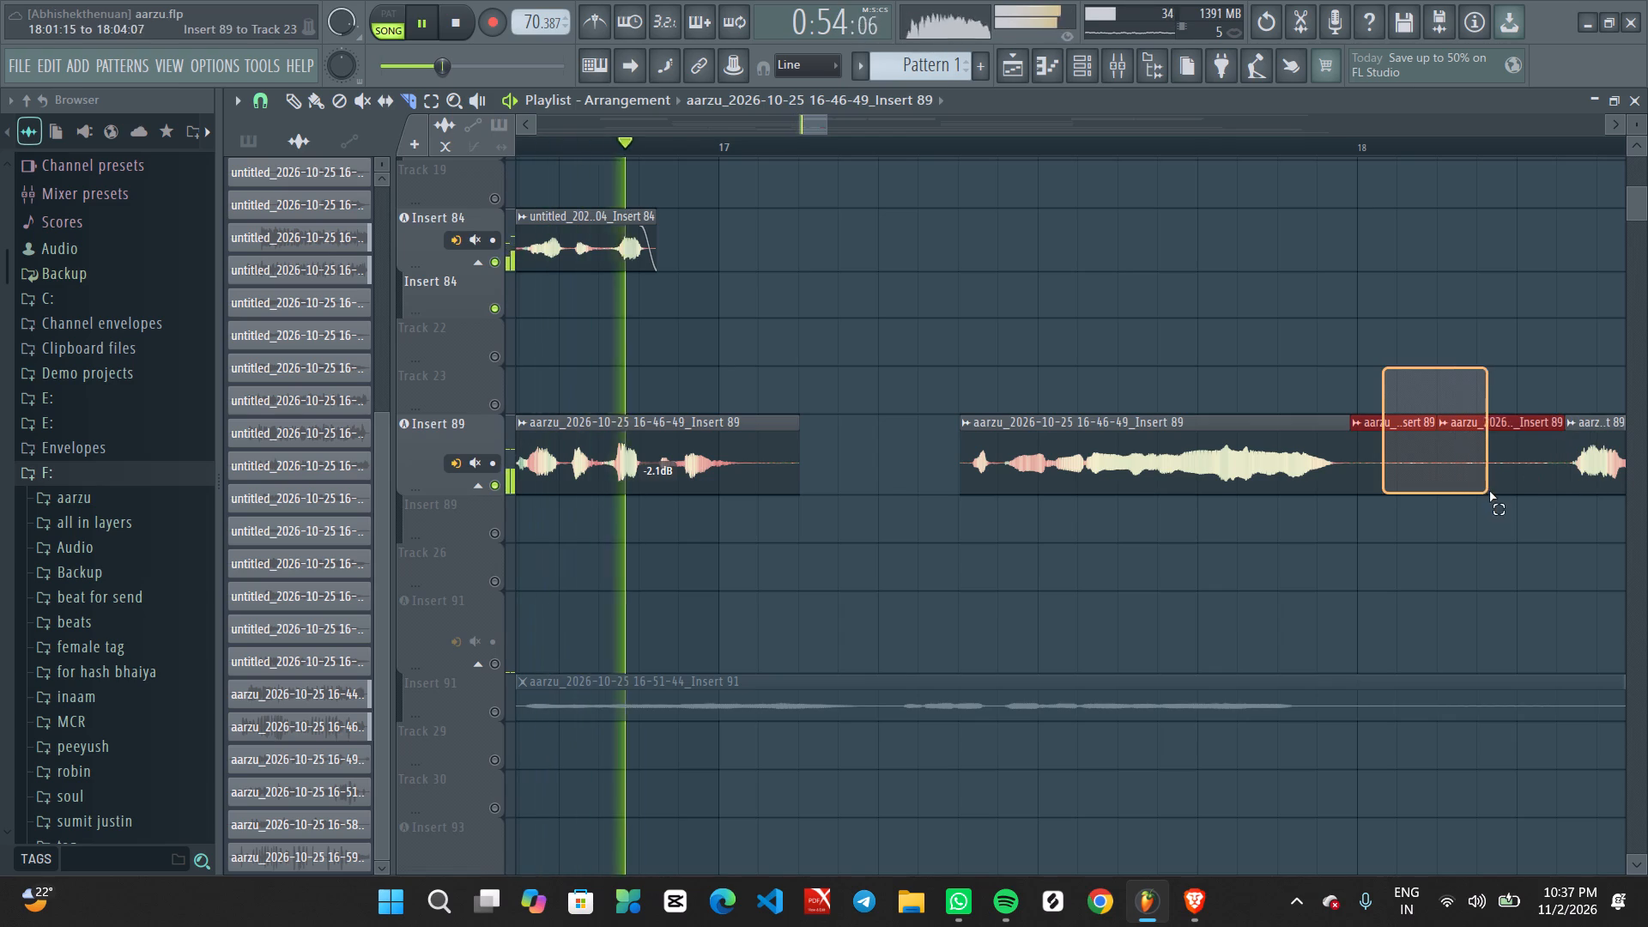
left_click_drag(1489, 491, 1503, 502, "ctrl")
key("Delete")
Set the gain of the Insert 89 phrase between about bars 17.4 and 18 to -2.3 dB.
scroll(1250, 491, "down", 2, "ctrl")
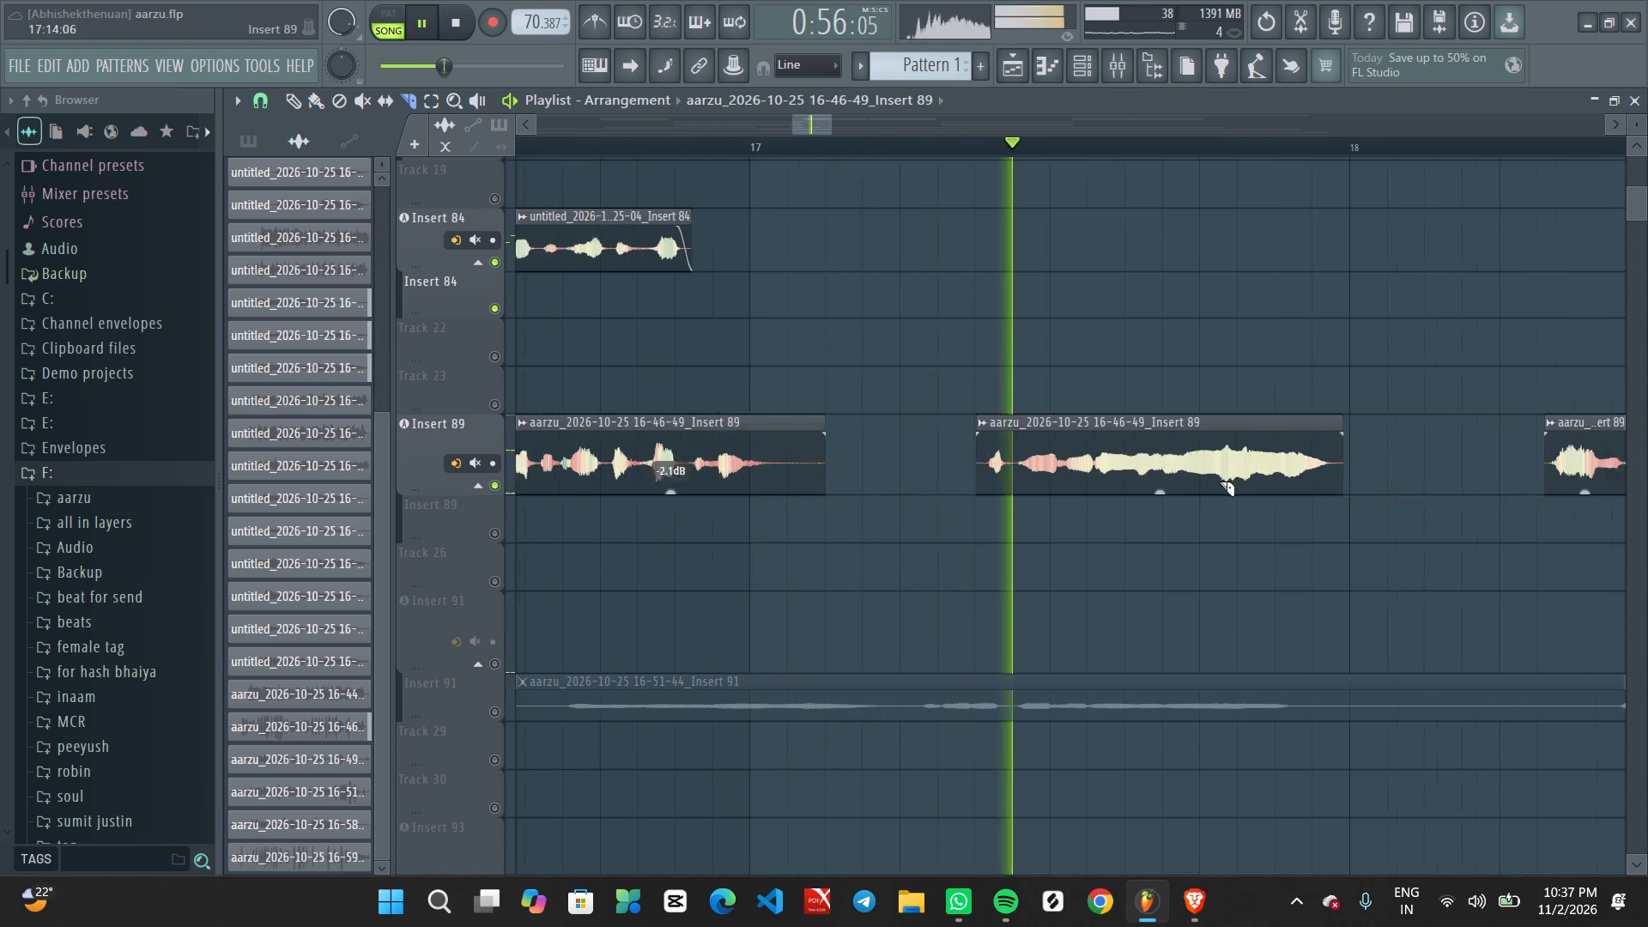
scroll(1219, 482, "down", 5, "ctrl")
scroll(1178, 455, "up", 6, "ctrl")
middle_click(1160, 326)
right_click(1162, 326)
left_click(1184, 361)
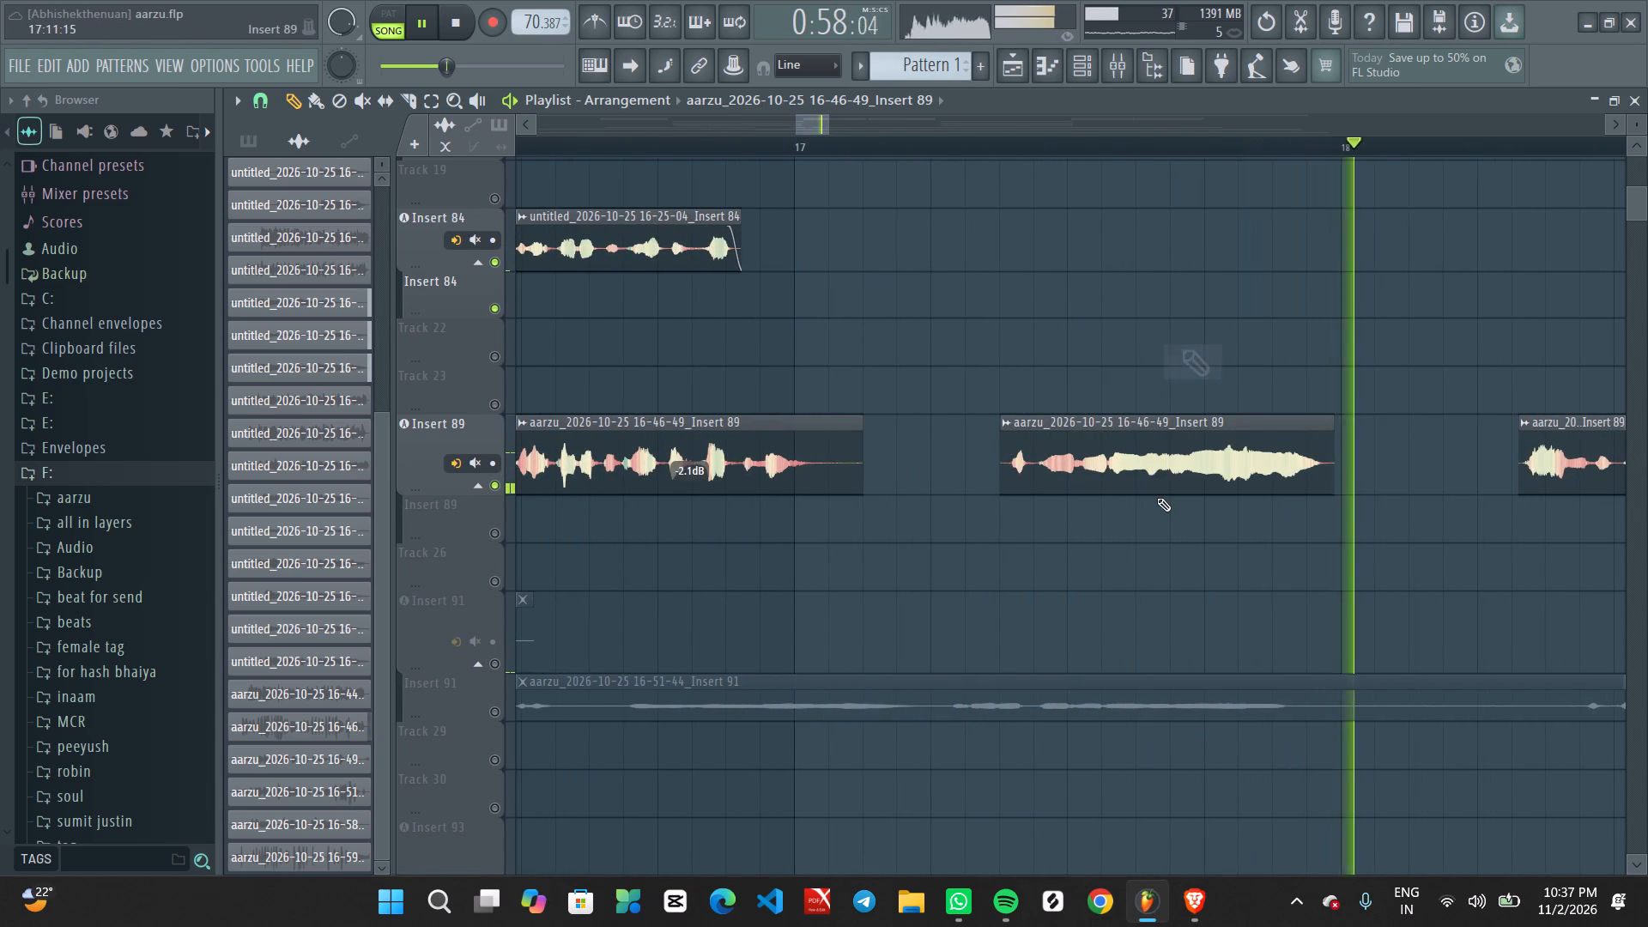
left_click_drag(1163, 489, 1182, 509)
Slice the Insert 89 clip at about bar 19.1 and set the gain of the piece before the cut to -3.0 dB.
scroll(1294, 526, "down", 3, "ctrl")
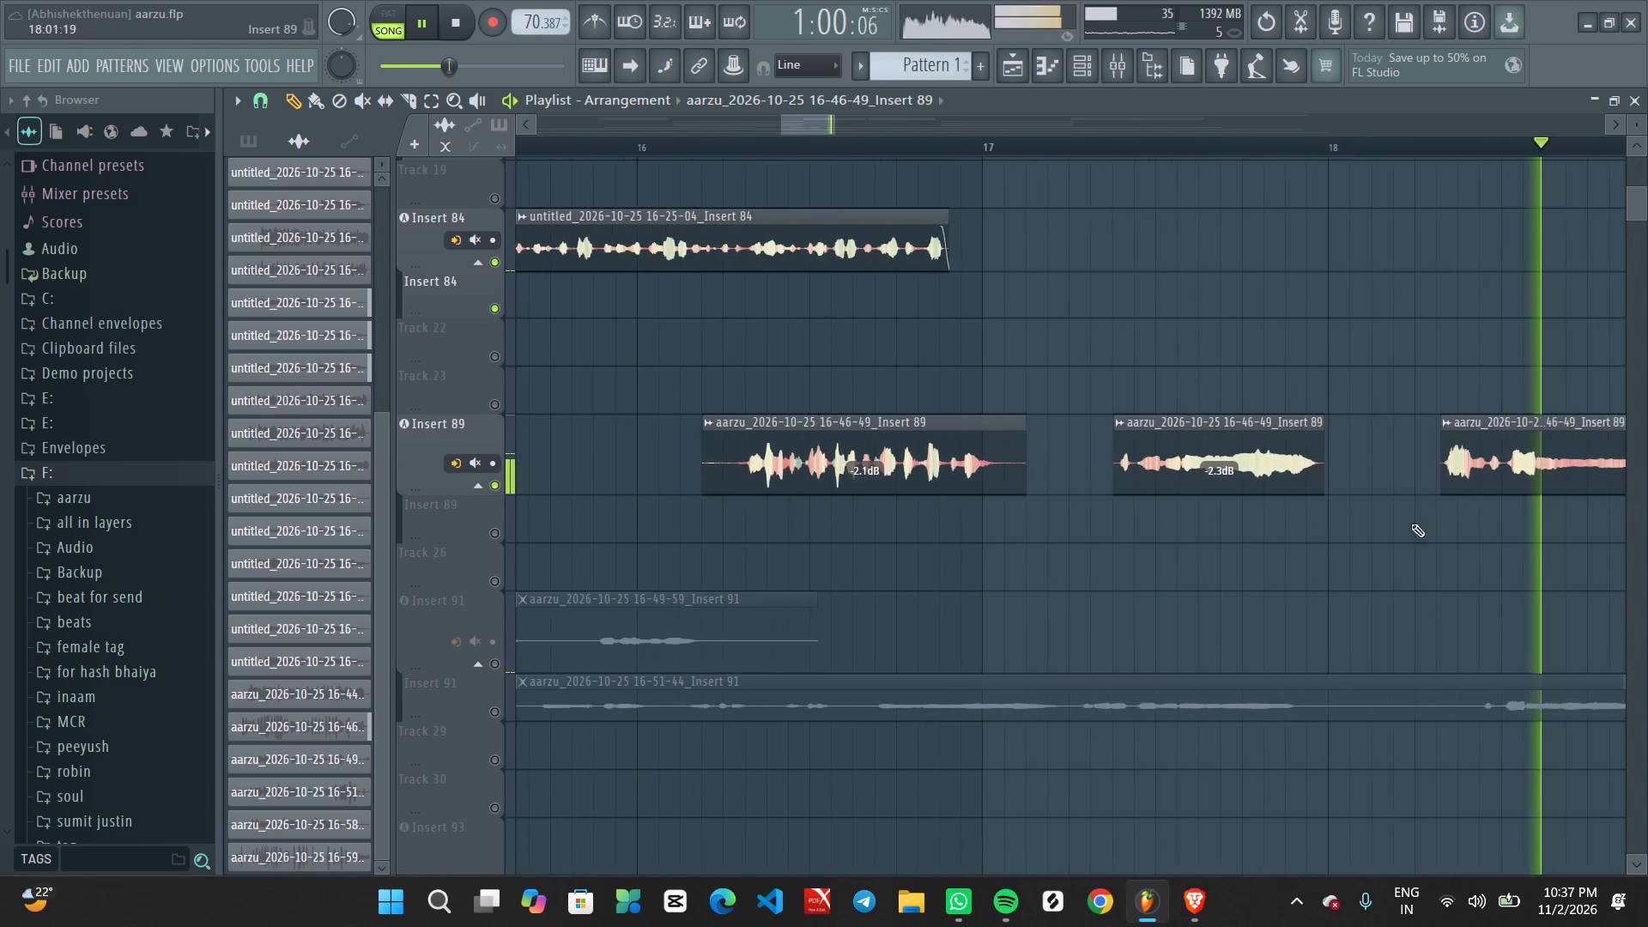
middle_click_drag(1504, 506, 1078, 491)
scroll(1171, 491, "up", 1, "ctrl")
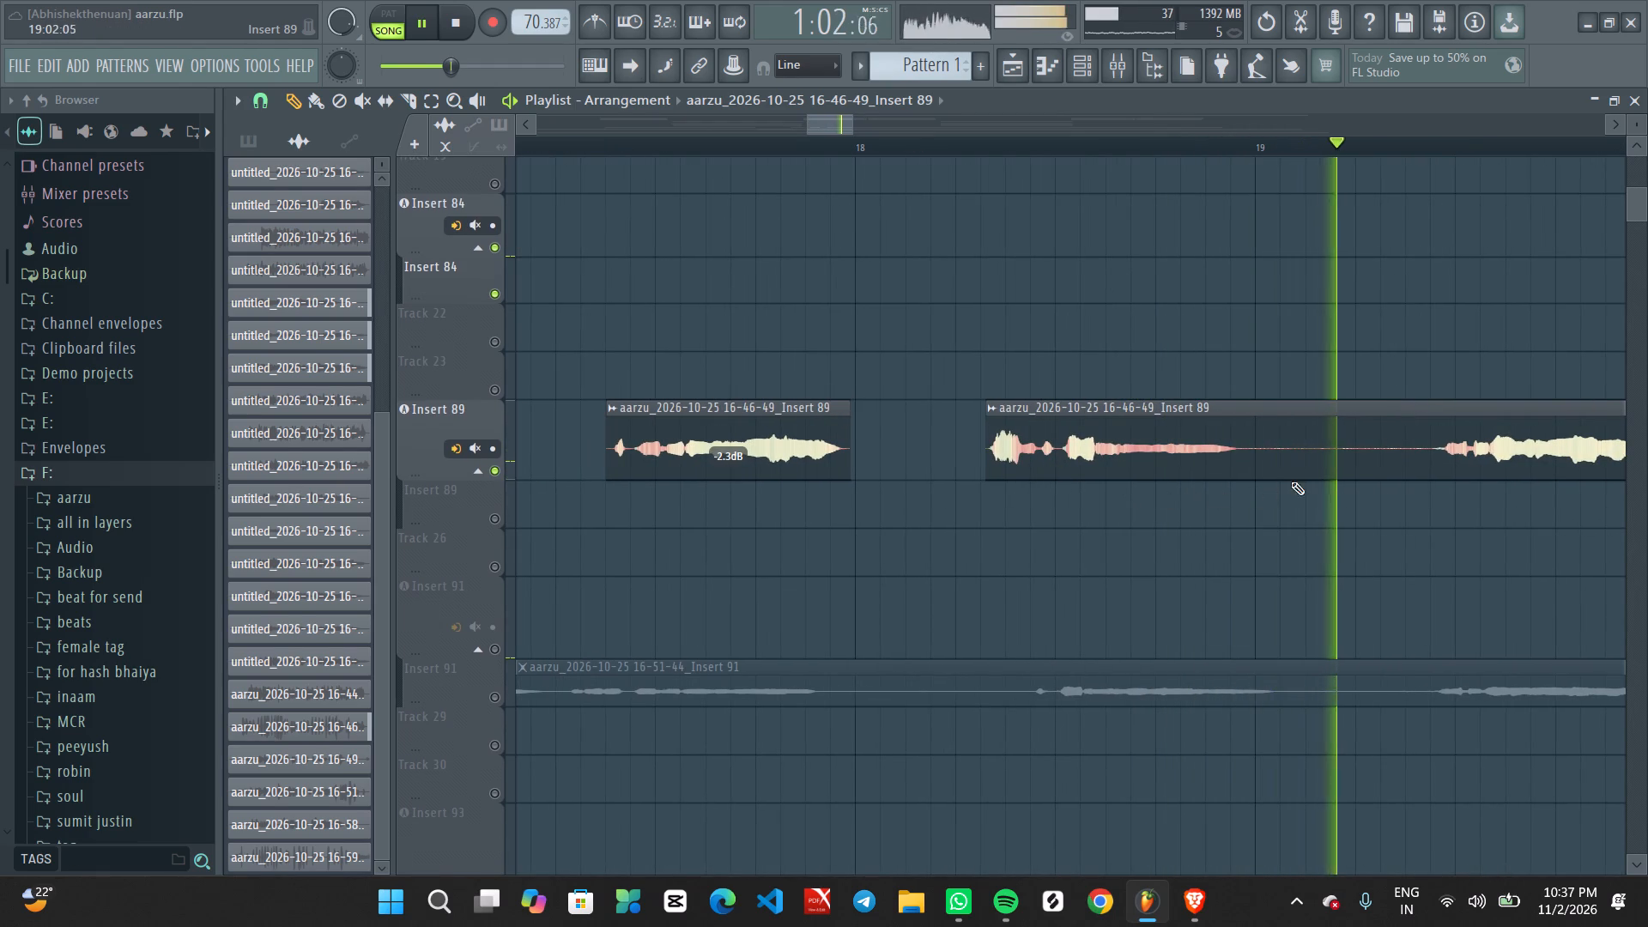
middle_click(1318, 285)
right_click_drag(1317, 285, 1316, 296)
left_click(1352, 488)
left_click(1301, 439)
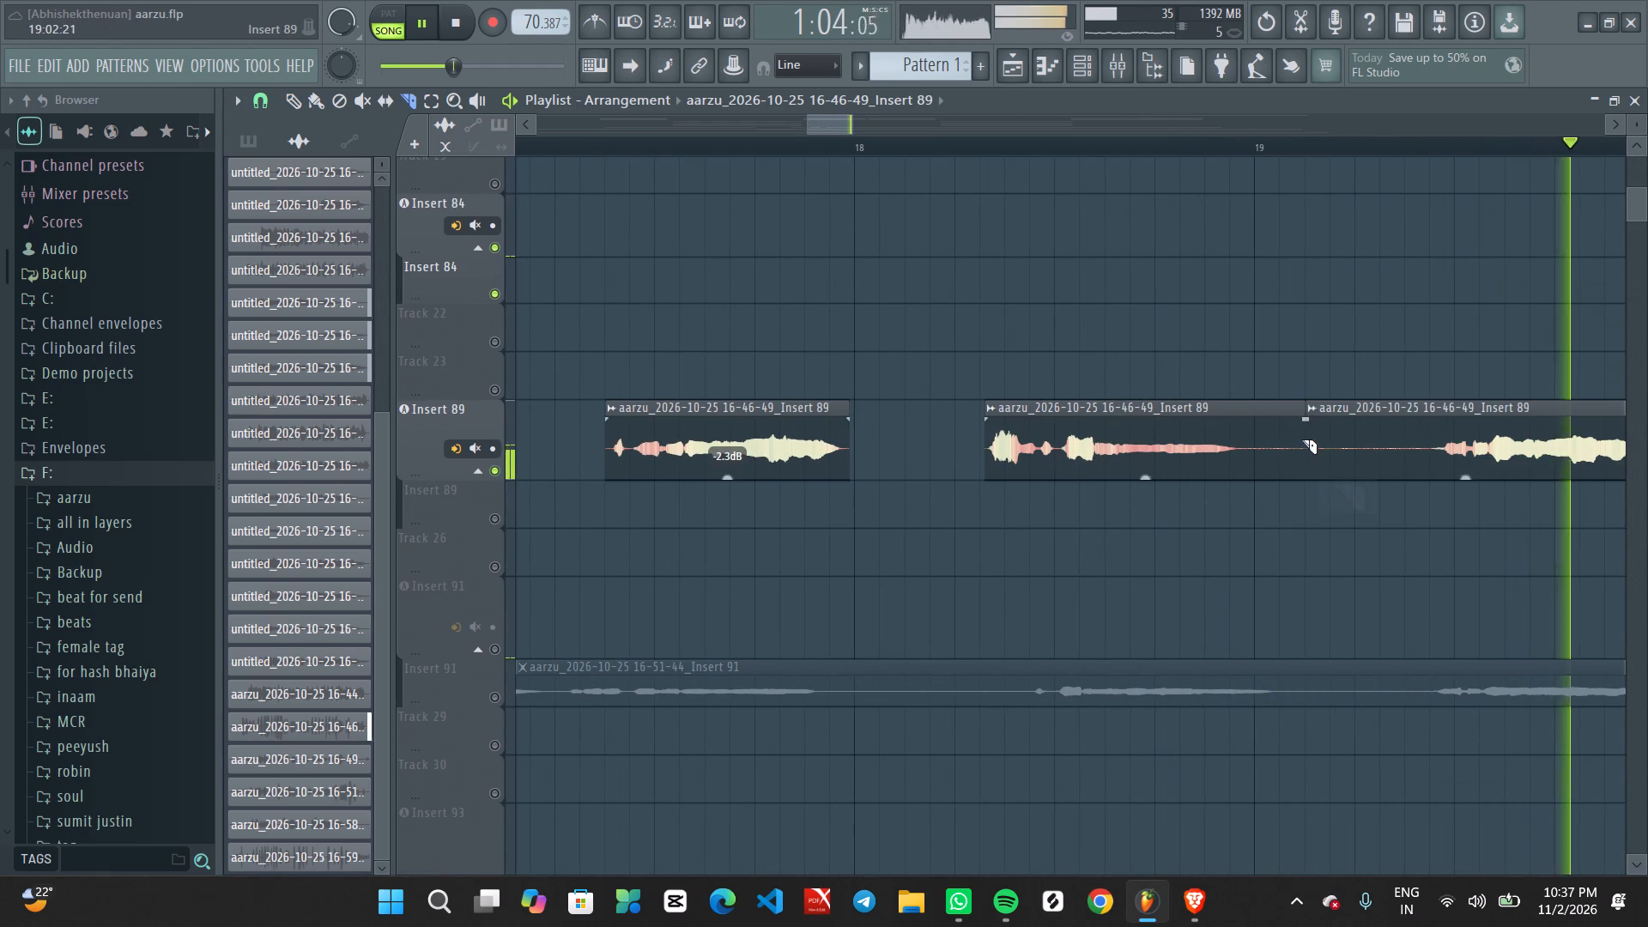
left_click_drag(1145, 477, 1144, 503)
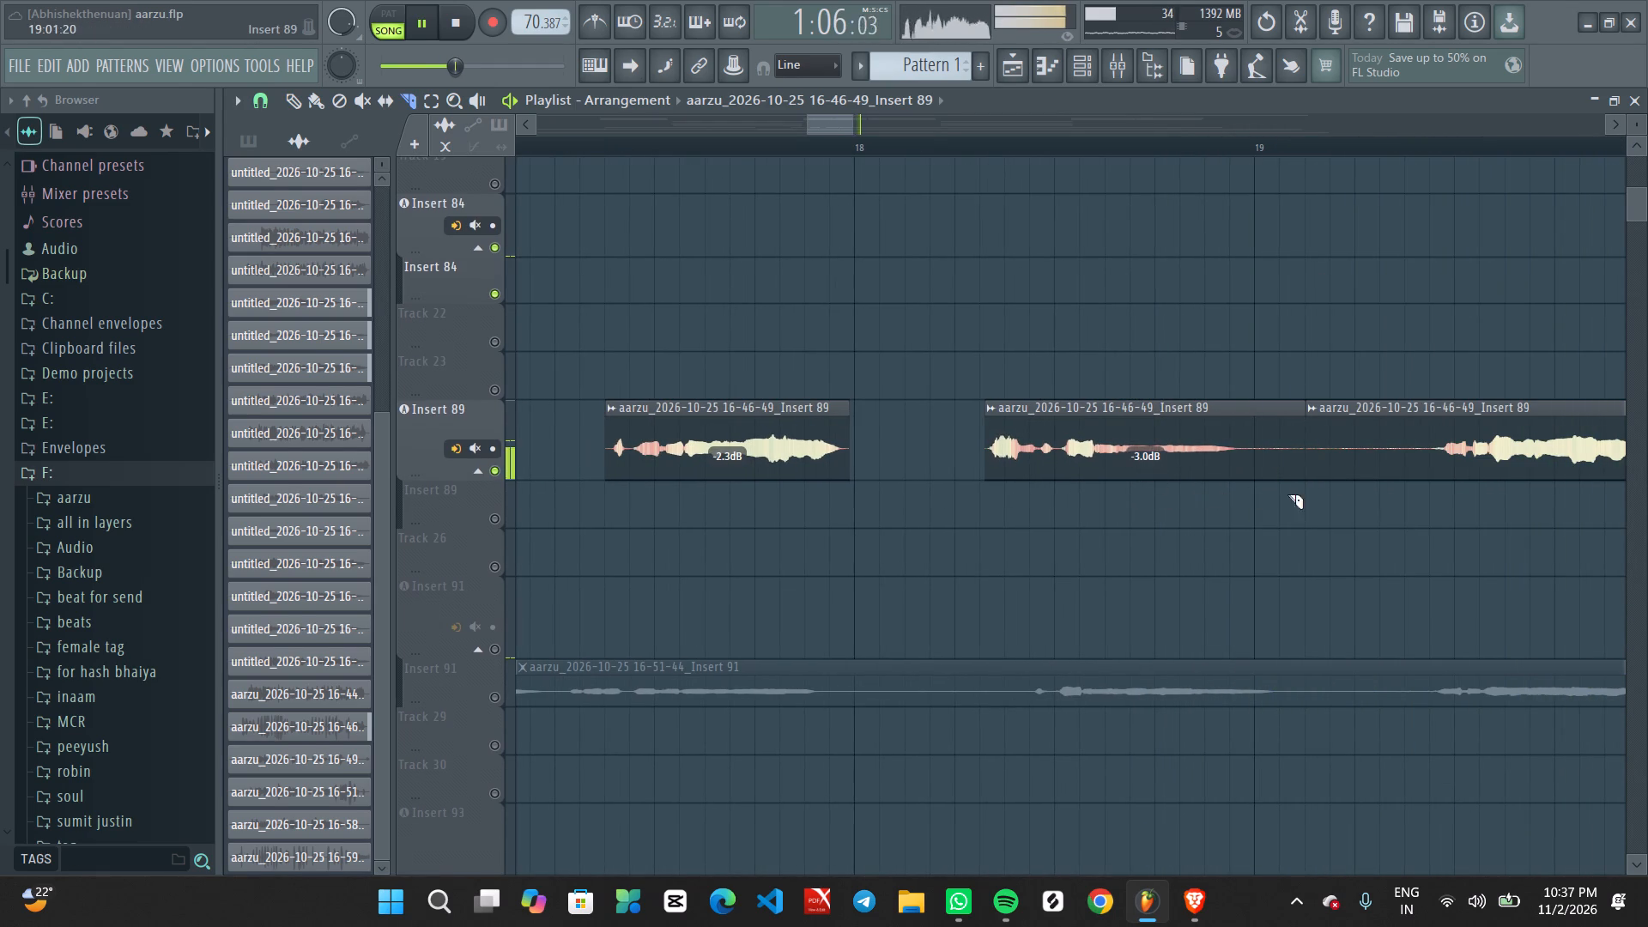
Slice the Insert 89 clip at about bar 20.1 and set the gain of the piece before the cut to -2.8 dB.
scroll(1318, 510, "up", 2, "ctrl")
middle_click_drag(1439, 534, 788, 514)
scroll(1193, 481, "down", 3, "ctrl")
left_click(1195, 429)
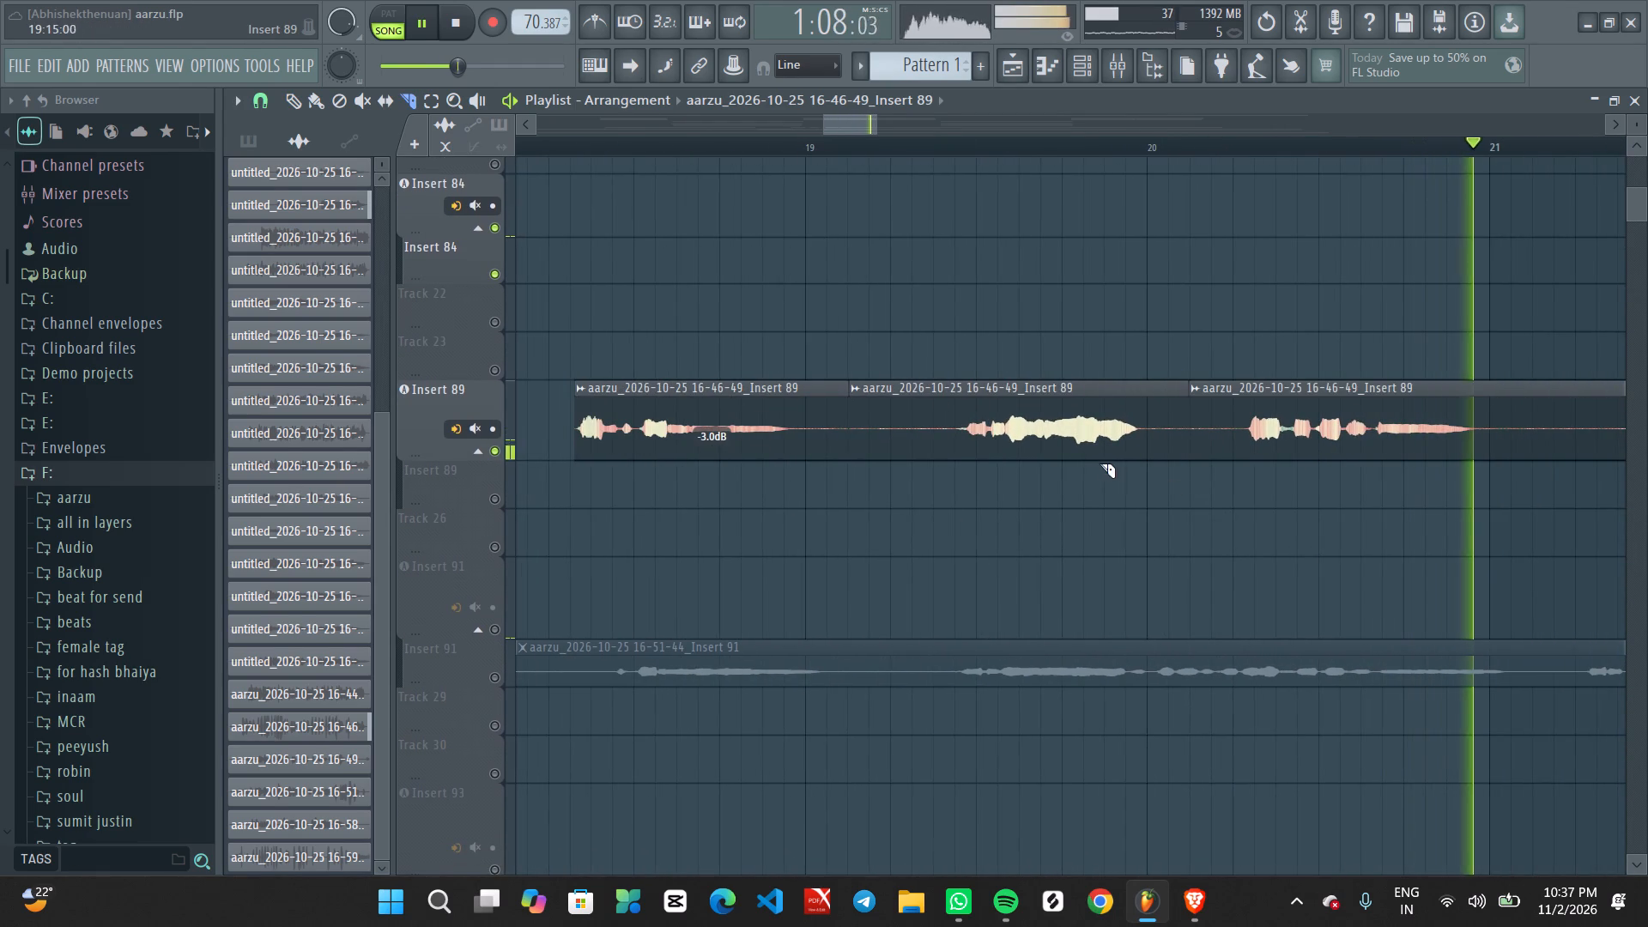
left_click_drag(1020, 457, 1020, 482)
Slice Insert 89 at about bar 21.25, restart playback, and set the piece before the cut to -2.1 dB gain.
scroll(1242, 500, "up", 1, "ctrl")
middle_click_drag(1336, 515, 802, 509)
scroll(1233, 433, "down", 3, "ctrl")
left_click(1142, 427)
key("space")
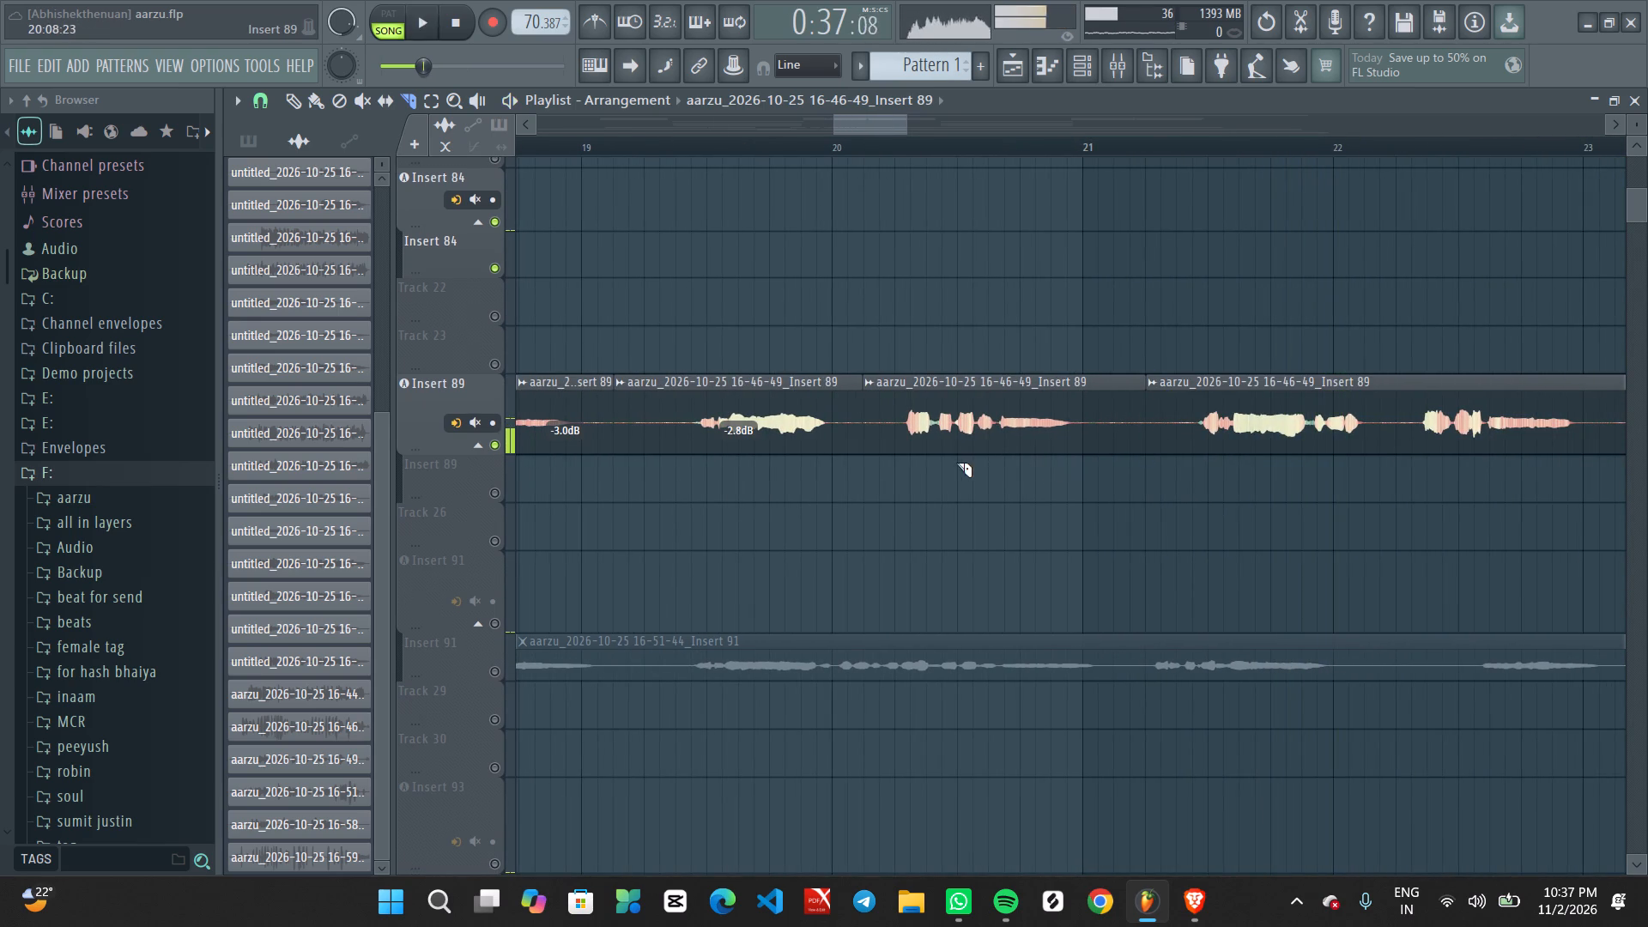
key("space")
left_click_drag(1001, 451, 1009, 469)
Slice the Insert 89 clip at about bar 22.2 and set the gain of the piece before the cut to -2.1 dB.
scroll(1194, 490, "down", 2, "ctrl")
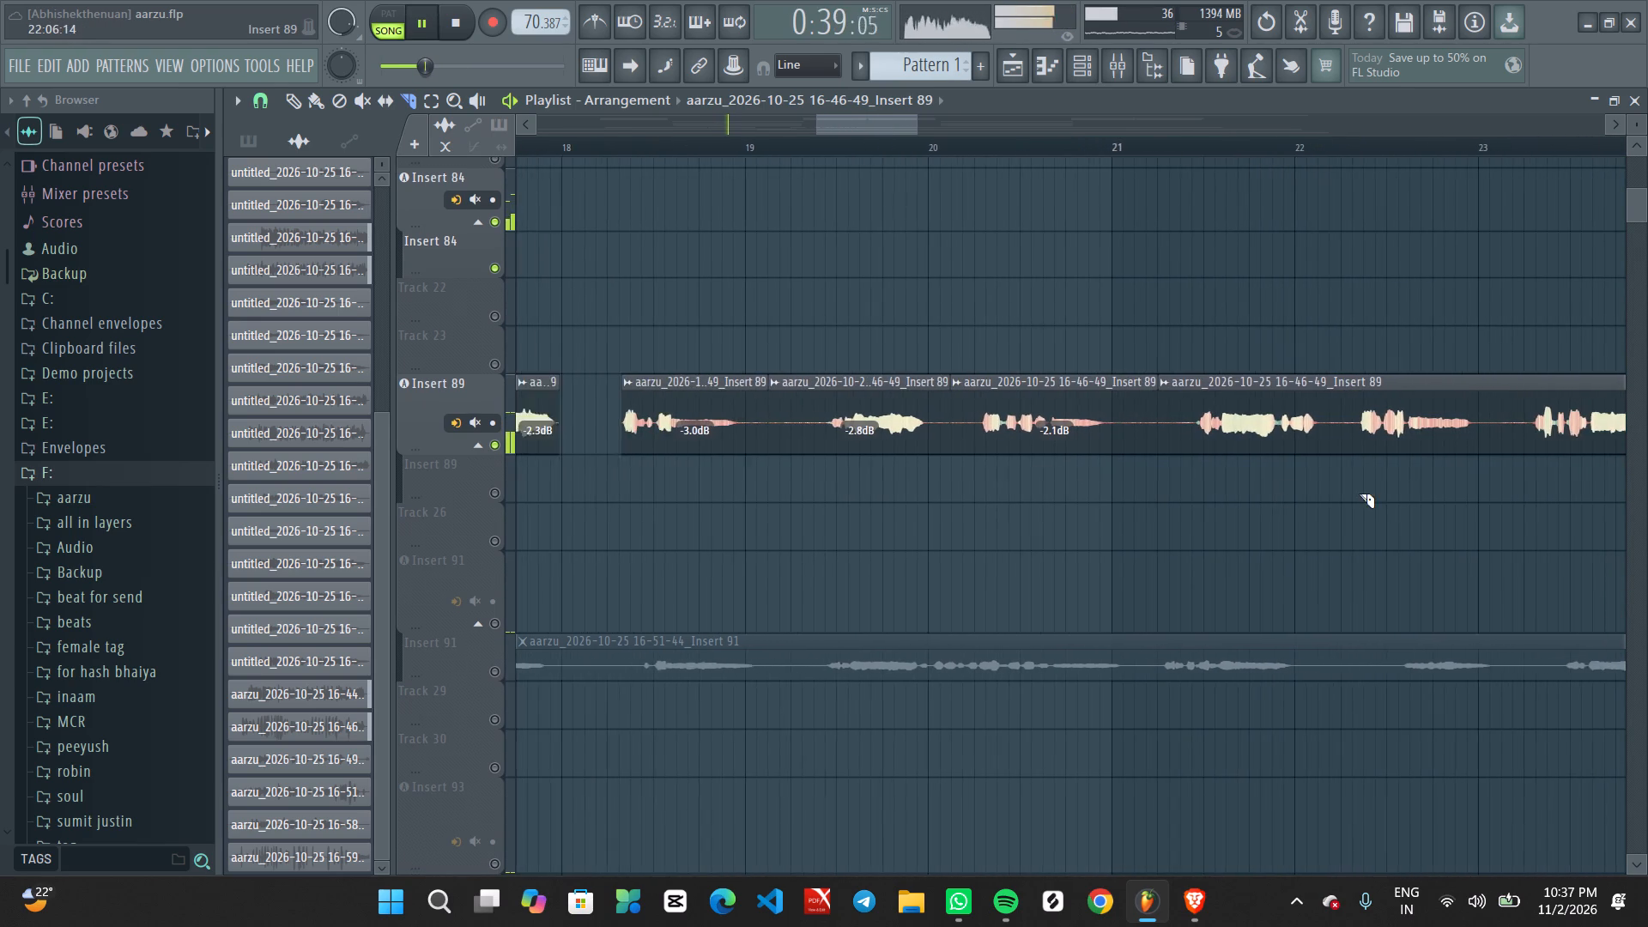
middle_click_drag(1354, 494, 1197, 500)
scroll(1191, 499, "up", 5, "ctrl")
left_click(1163, 429)
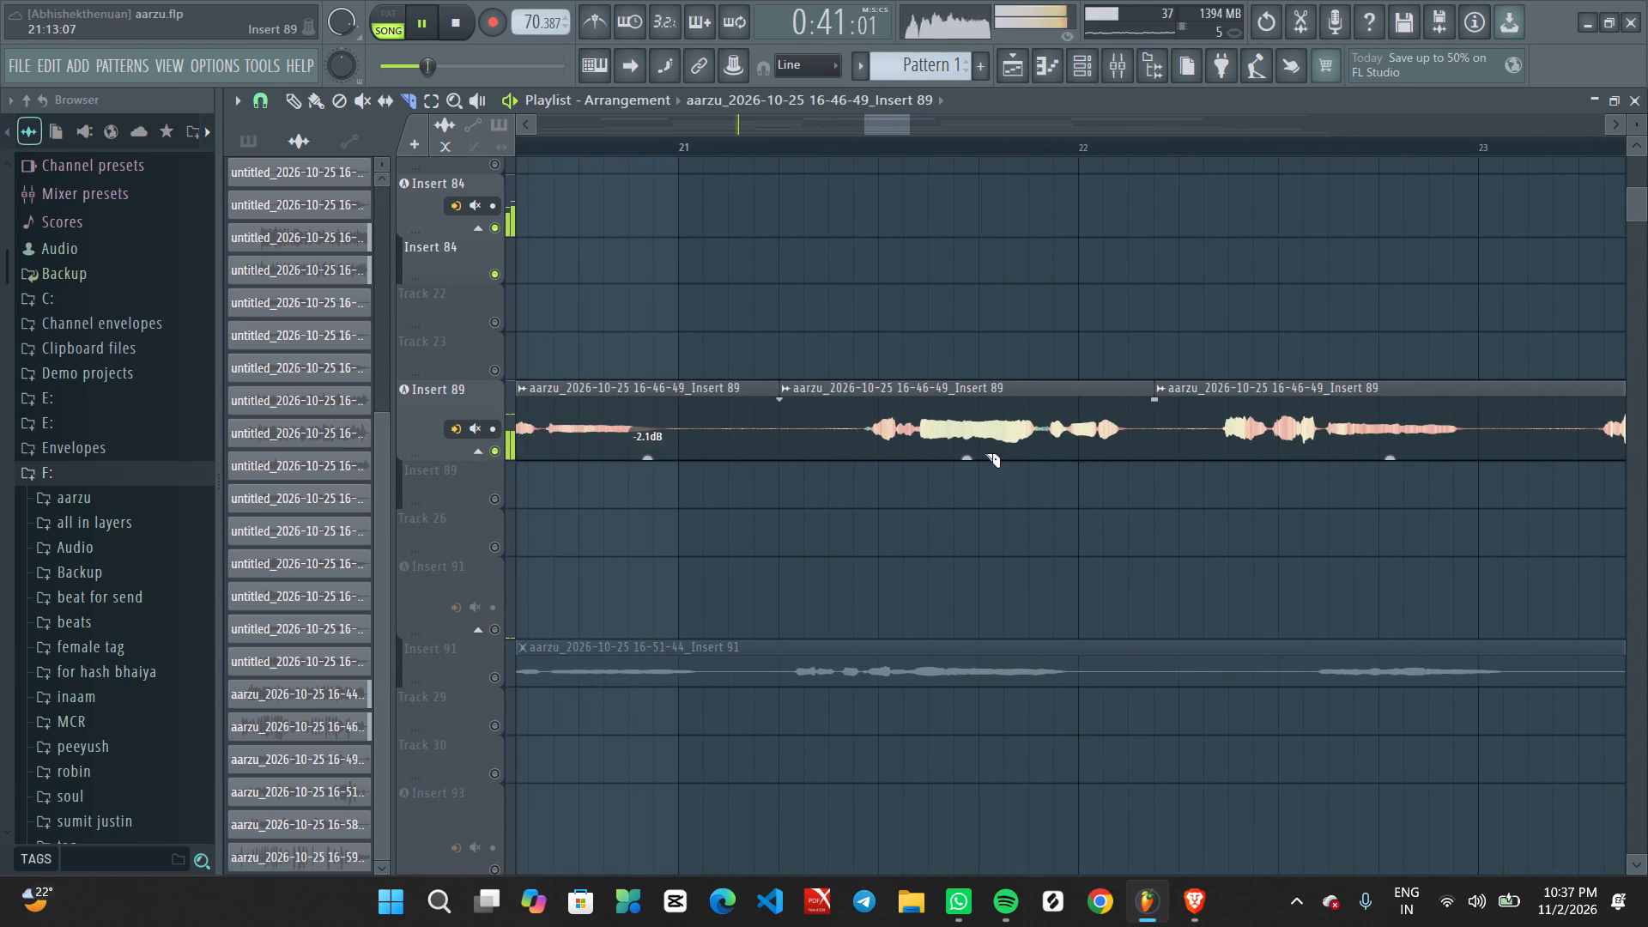
left_click_drag(968, 453, 967, 471)
Slice the Insert 89 clip at about bar 23.1 and set the gain of the piece before the cut to -1.2 dB.
scroll(1137, 489, "down", 3, "ctrl")
middle_click_drag(1443, 480, 1268, 464)
scroll(1229, 439, "up", 3, "ctrl")
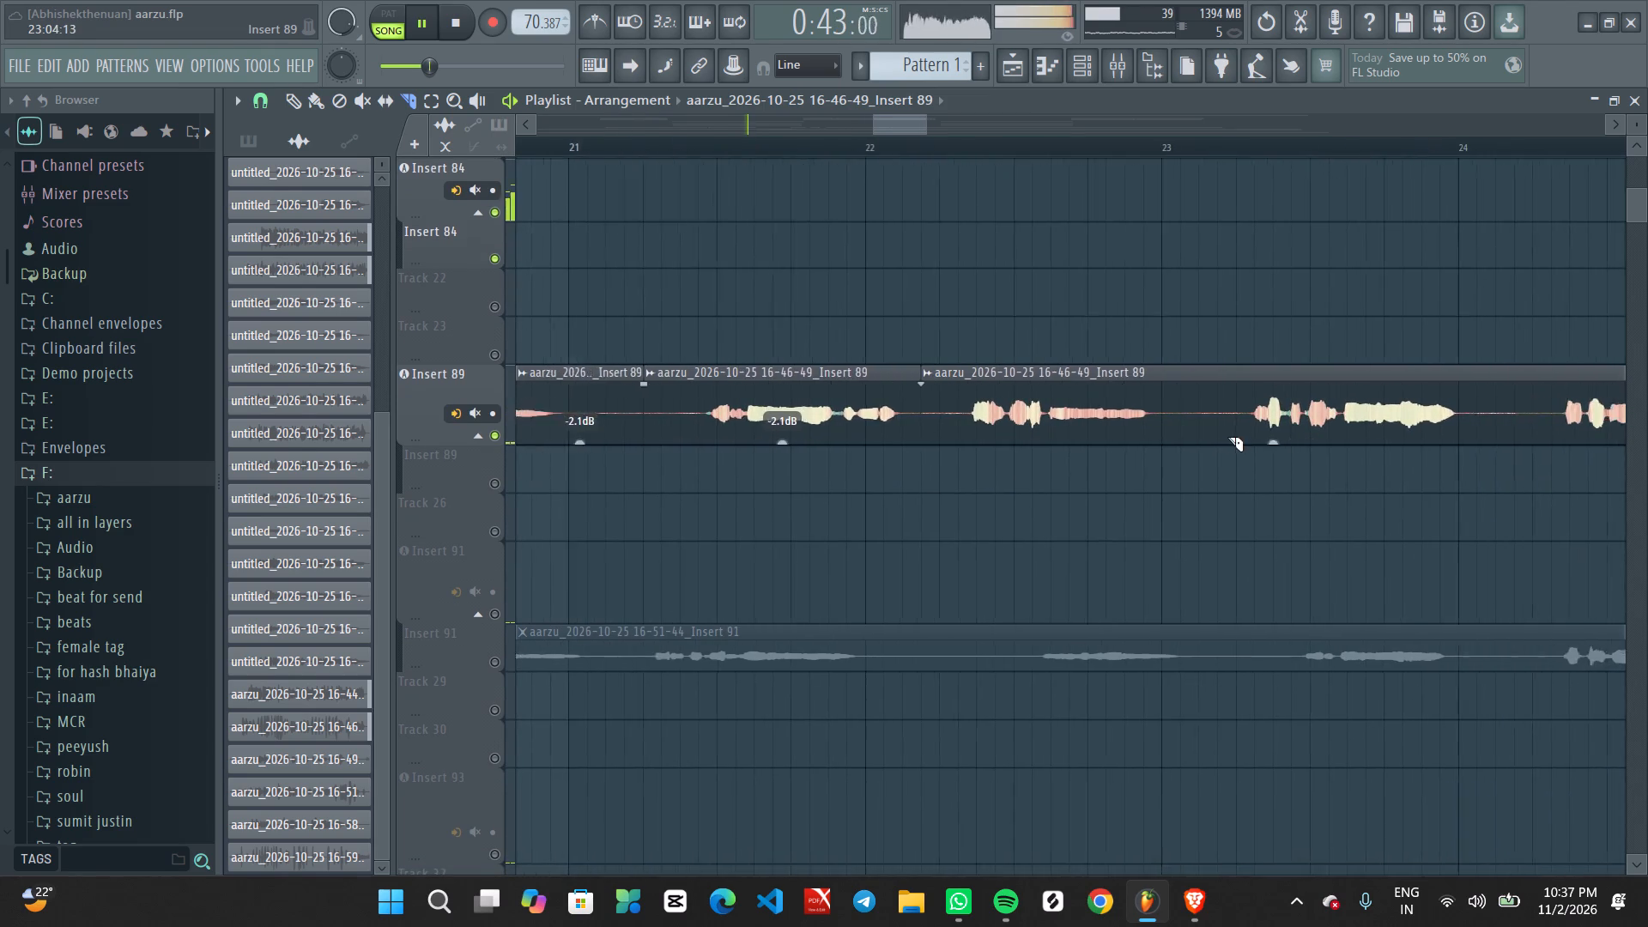
left_click(1176, 415)
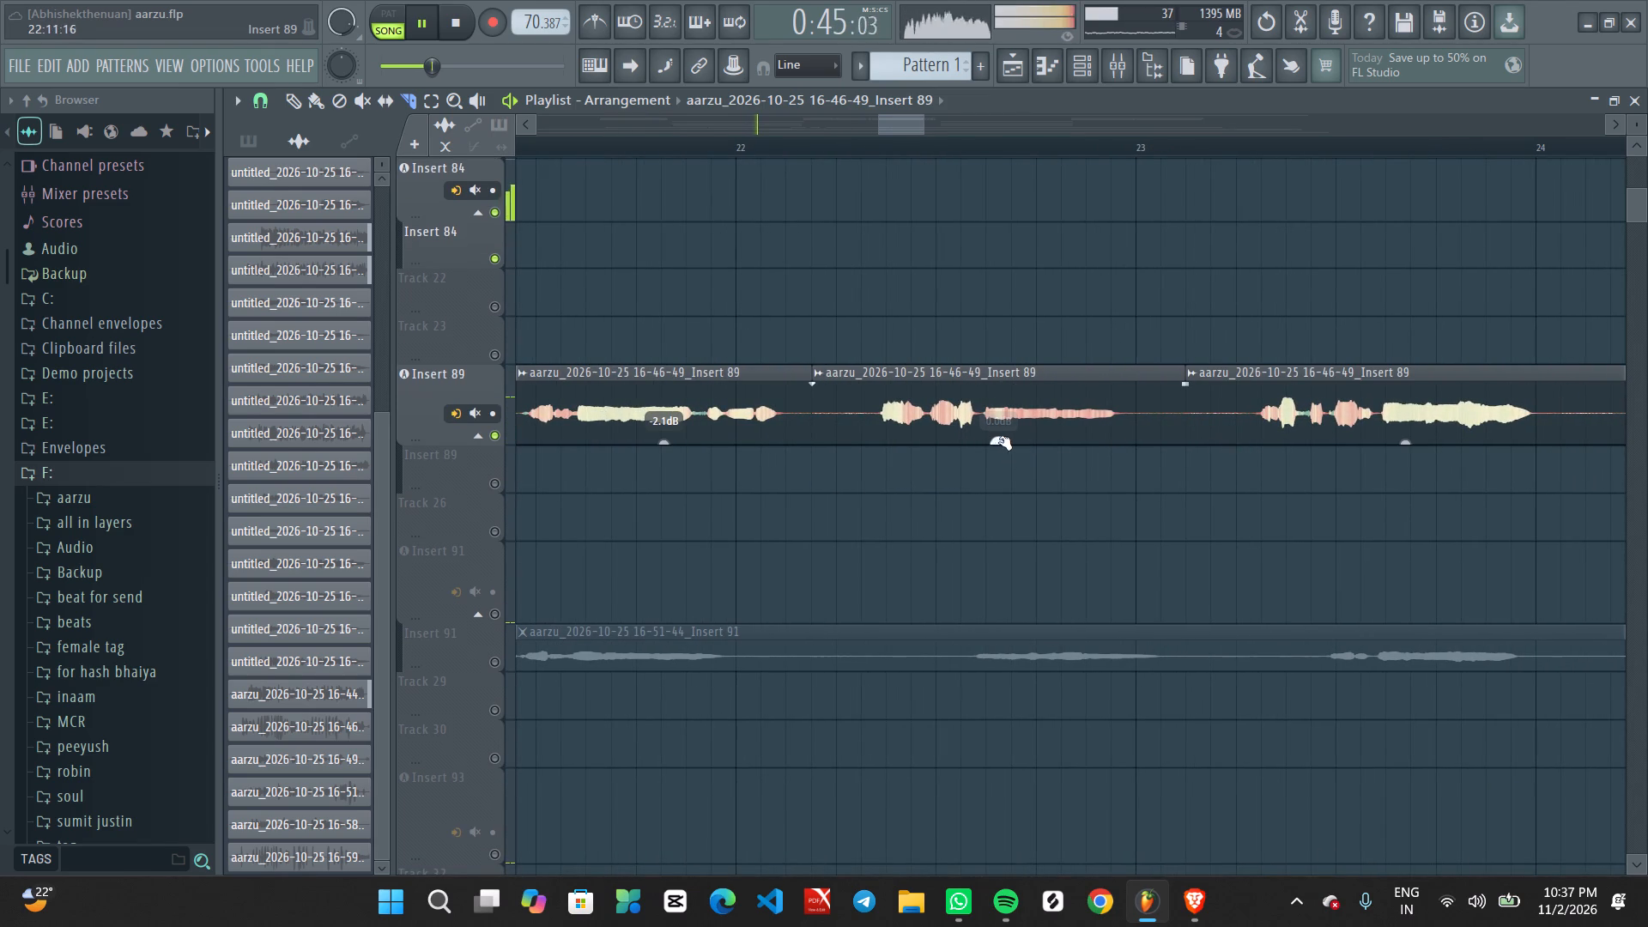
left_click_drag(997, 440, 998, 451)
Slice the Insert 89 clip at about bar 24.1 and set the gain of the piece before the cut to -2.0 dB.
scroll(1387, 469, "up", 1, "ctrl")
middle_click_drag(1457, 490, 1216, 477)
scroll(1403, 435, "down", 2, "ctrl")
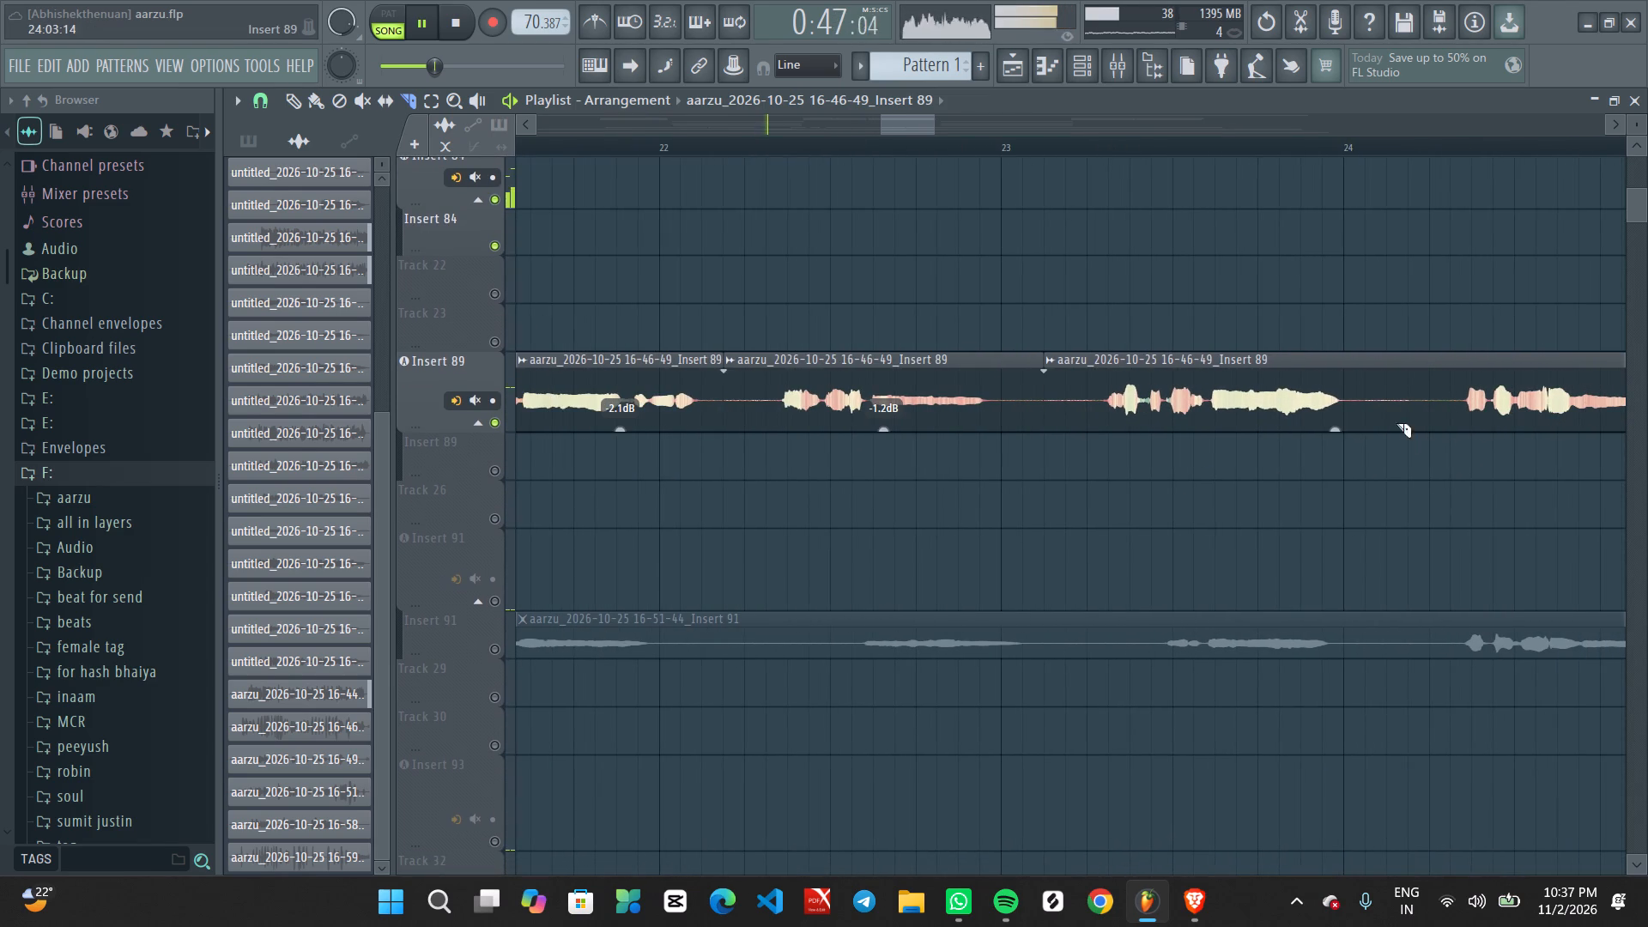
left_click(1393, 398)
left_click_drag(1215, 426, 1217, 443)
Slice the Insert 89 clip at about bar 25.3 and set the gain of the piece before the cut to -1.9 dB.
scroll(1356, 454, "up", 1, "ctrl")
middle_click_drag(1435, 464, 997, 456)
scroll(1297, 390, "down", 1, "ctrl")
left_click(1409, 415)
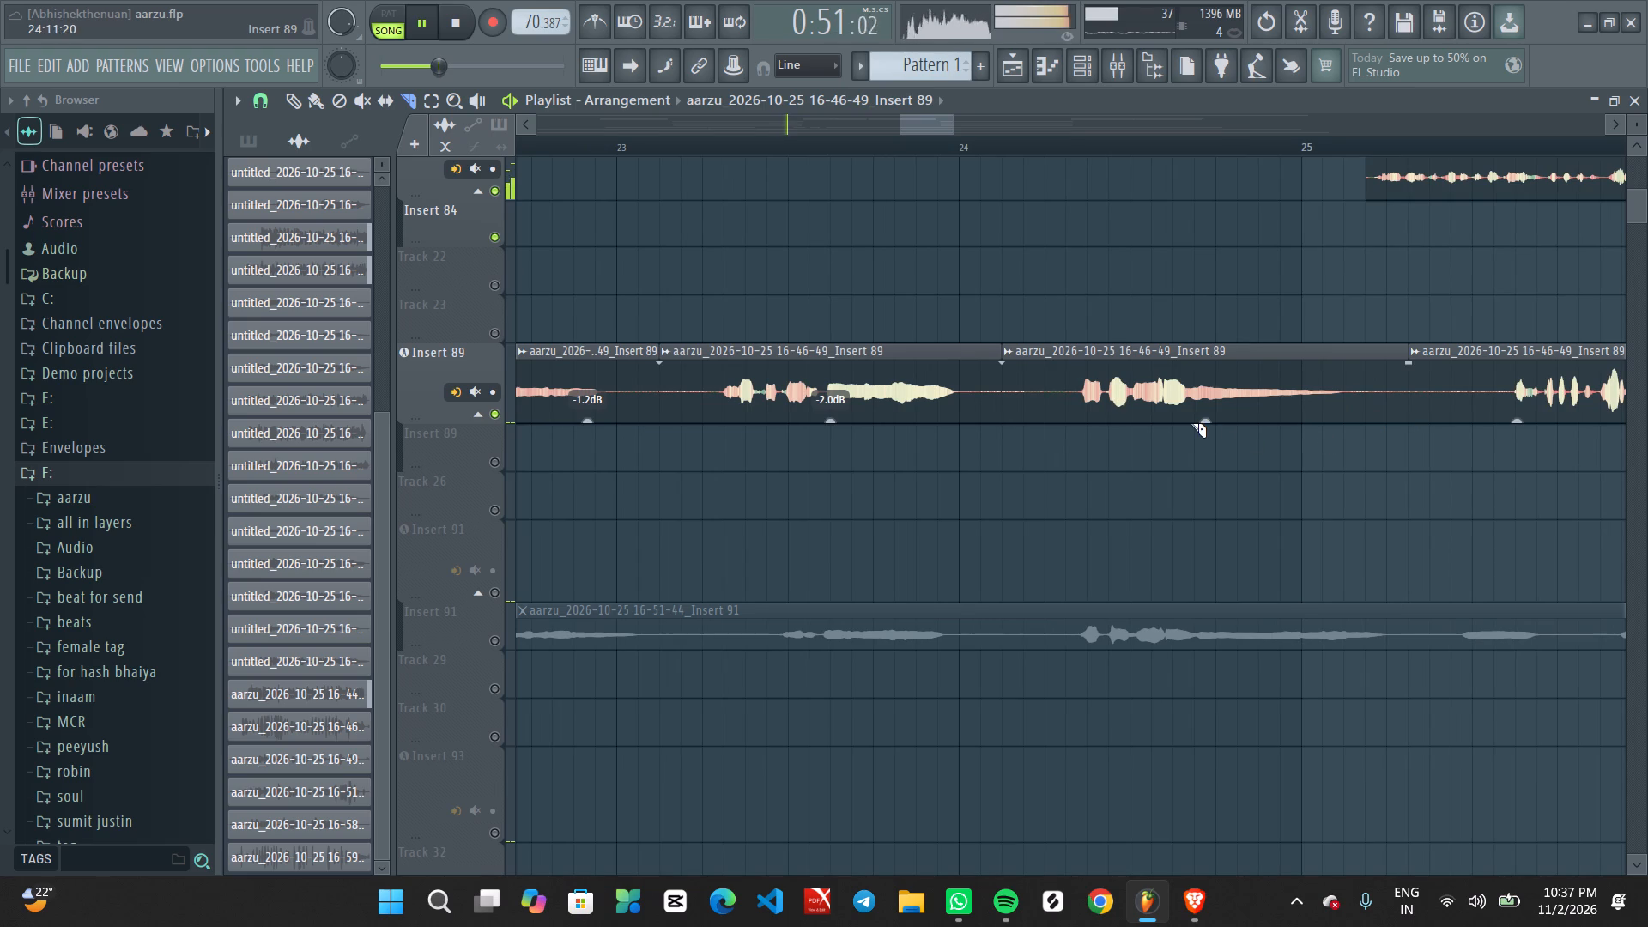
left_click_drag(1205, 420, 1210, 436)
Slice the Insert 89 clip at about bar 26.3 and set the gain of the piece before the cut to -2.8 dB.
scroll(1340, 438, "down", 3, "ctrl")
middle_click_drag(1491, 439, 1121, 440)
scroll(1203, 433, "up", 2, "ctrl")
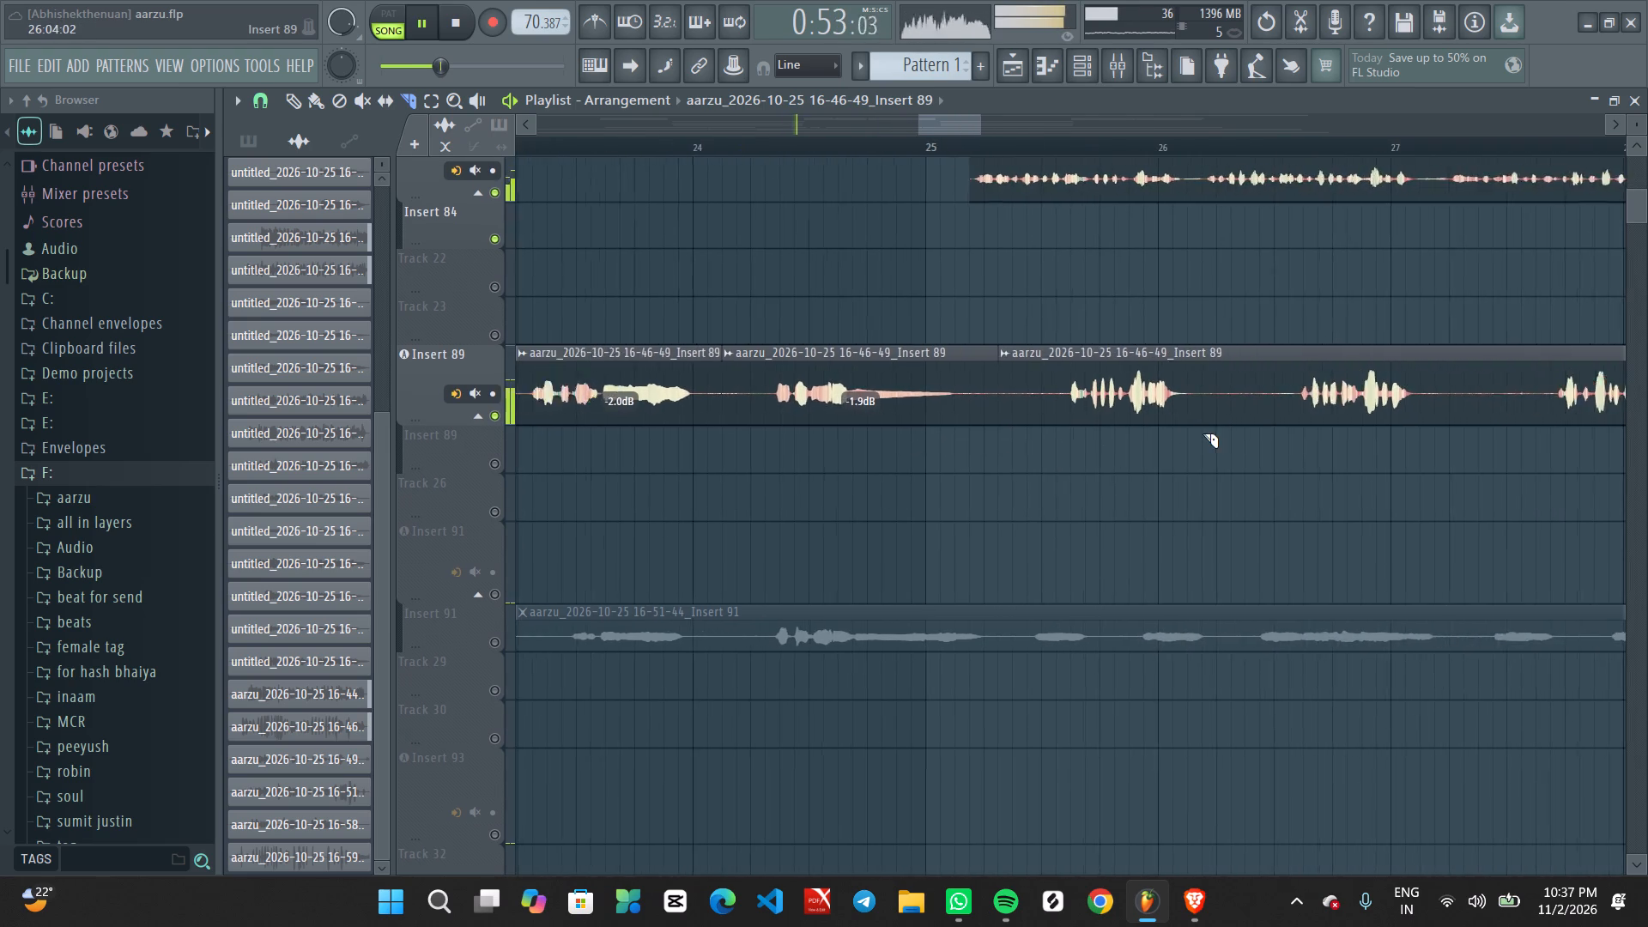
scroll(1203, 433, "up", 2, "ctrl")
left_click(1247, 412)
left_click_drag(1052, 424, 1058, 446)
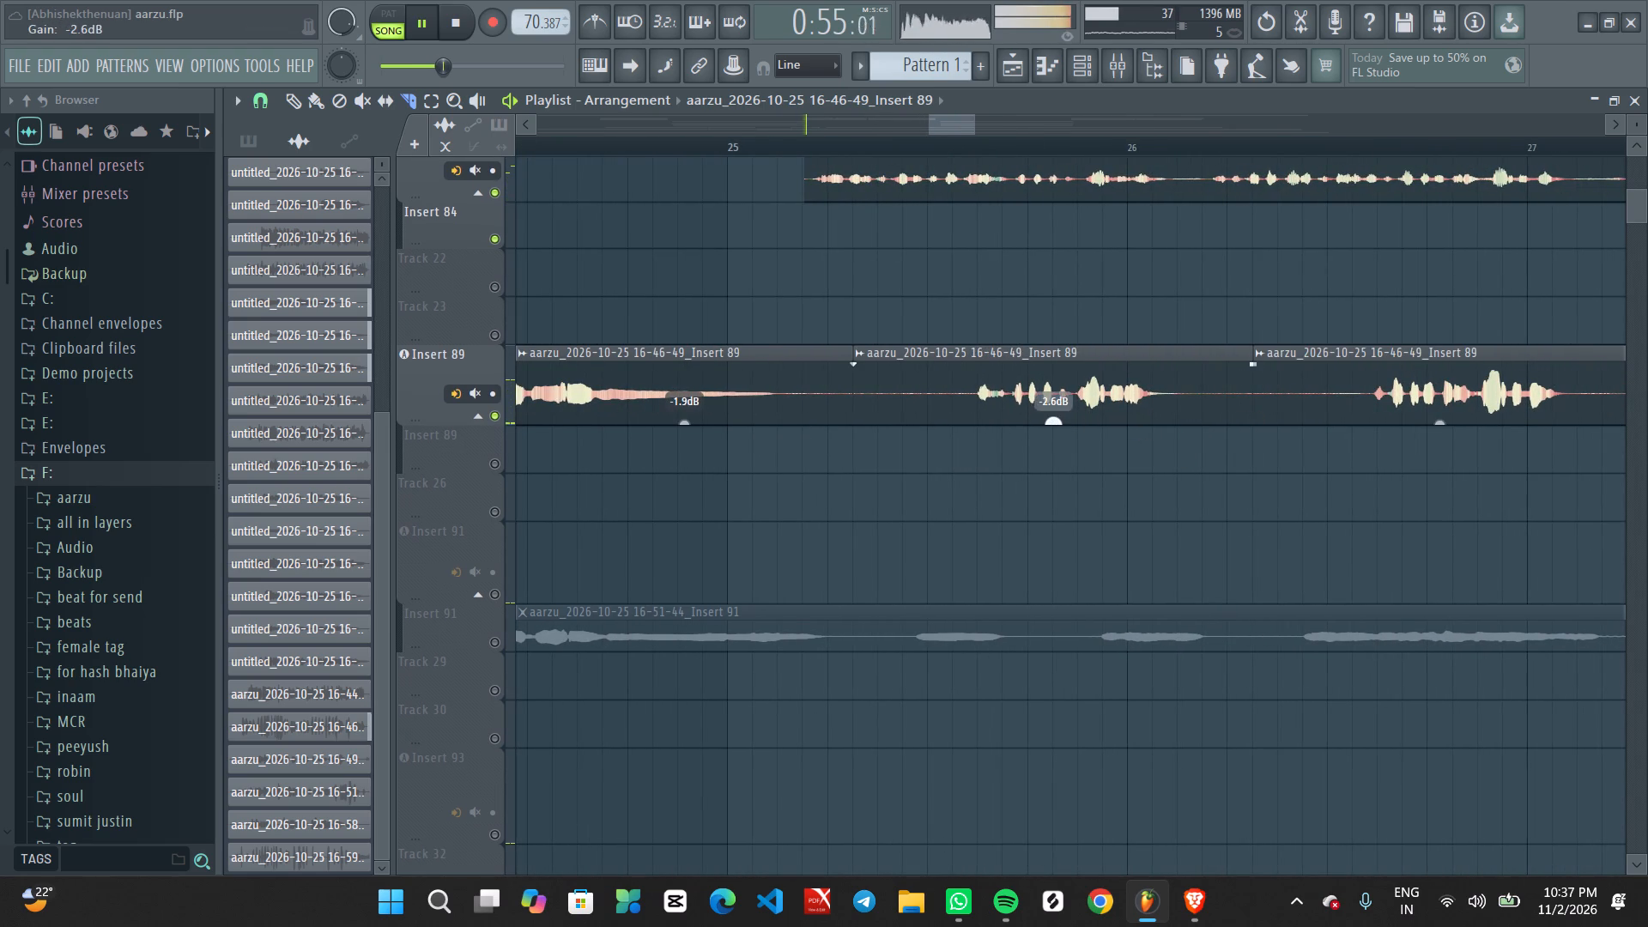
left_click_drag(1058, 446, 1058, 448)
Slice the Insert 89 clip at about bar 27.3 and set the gain of the piece before the cut to -1.7 dB.
scroll(1184, 445, "down", 3, "ctrl")
middle_click_drag(1344, 457, 892, 458)
left_click(1021, 396)
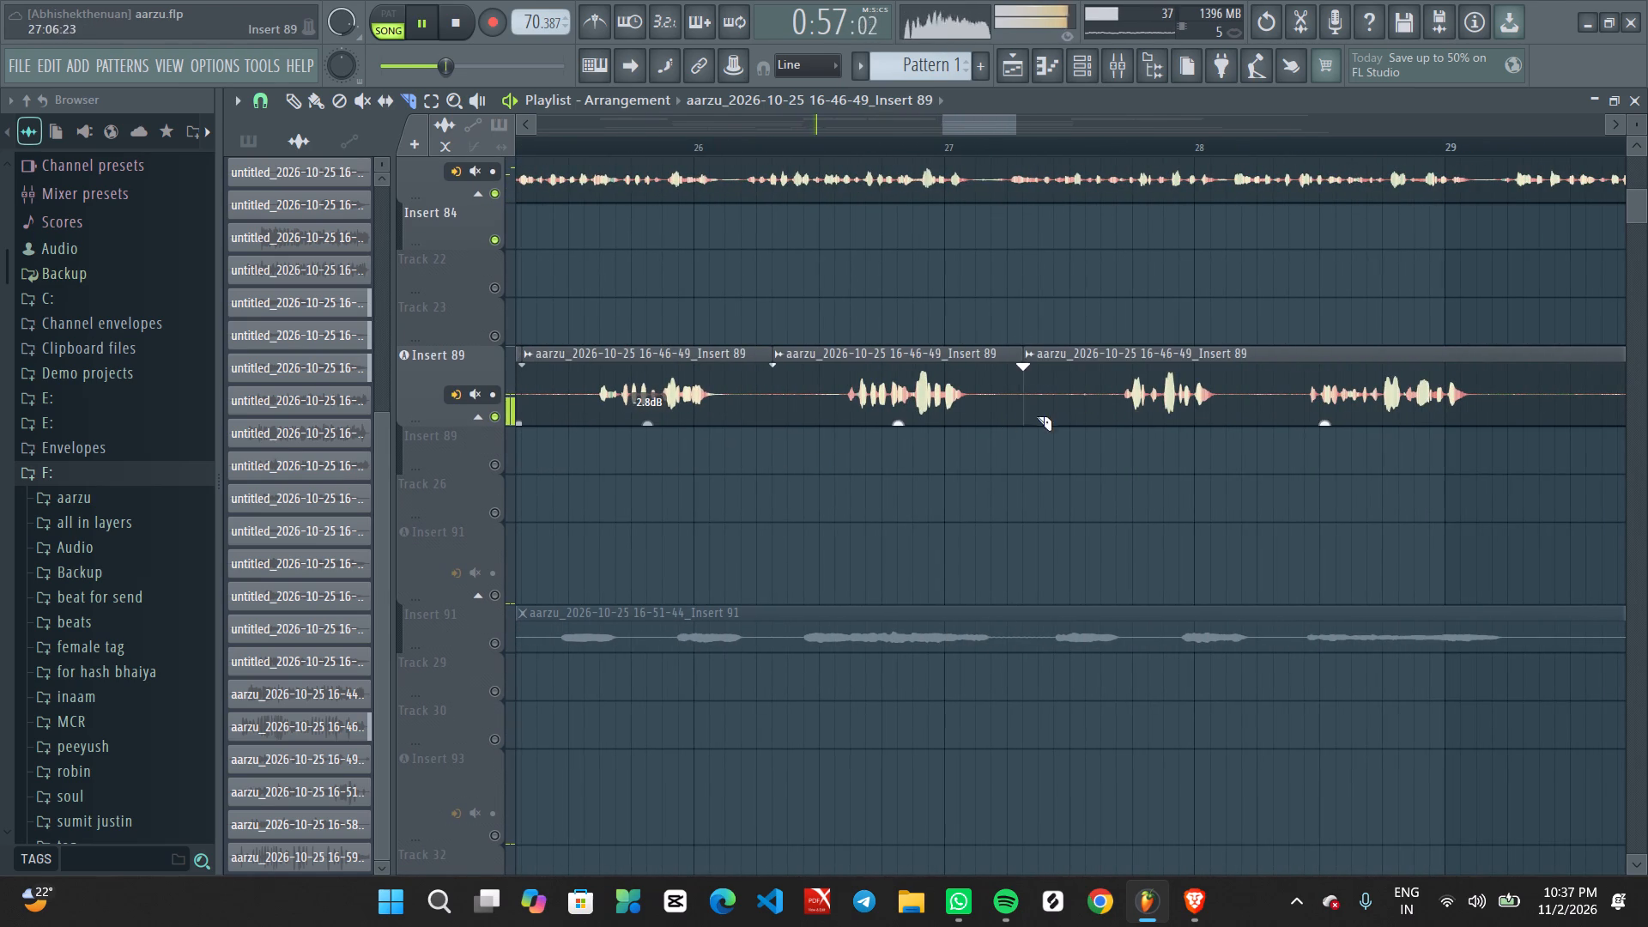
left_click_drag(903, 423, 906, 438)
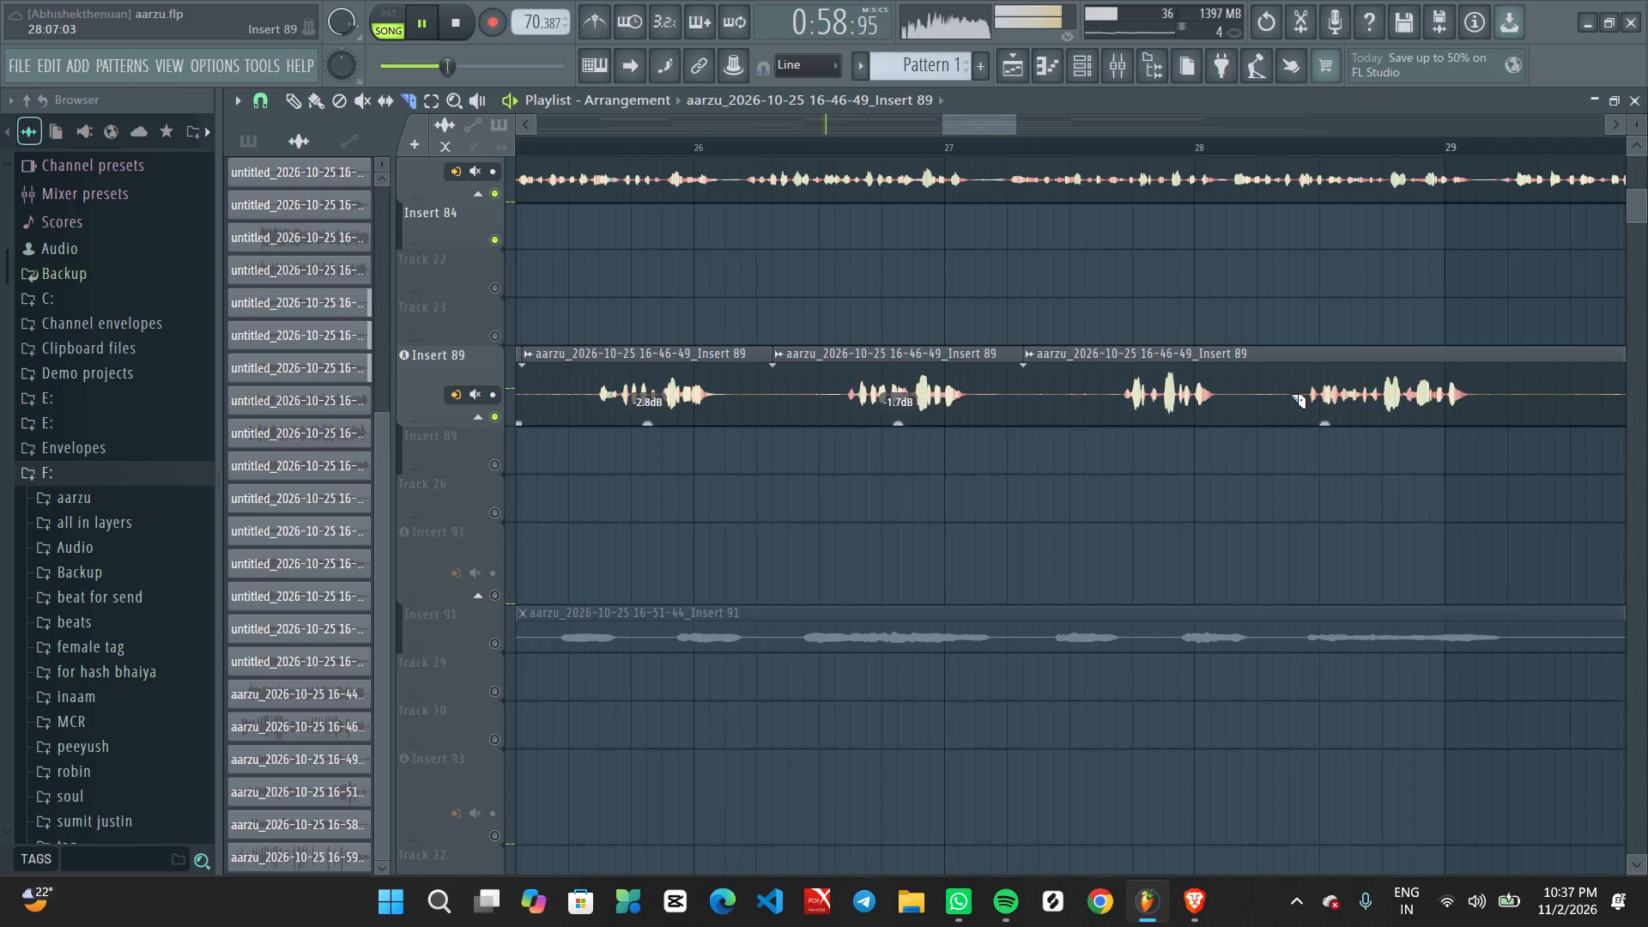
Slice the Insert 89 clip at about bar 28.3 and set the gain of the piece before the cut to -2.4 dB.
left_click(1267, 409)
left_click_drag(1150, 421, 1157, 442)
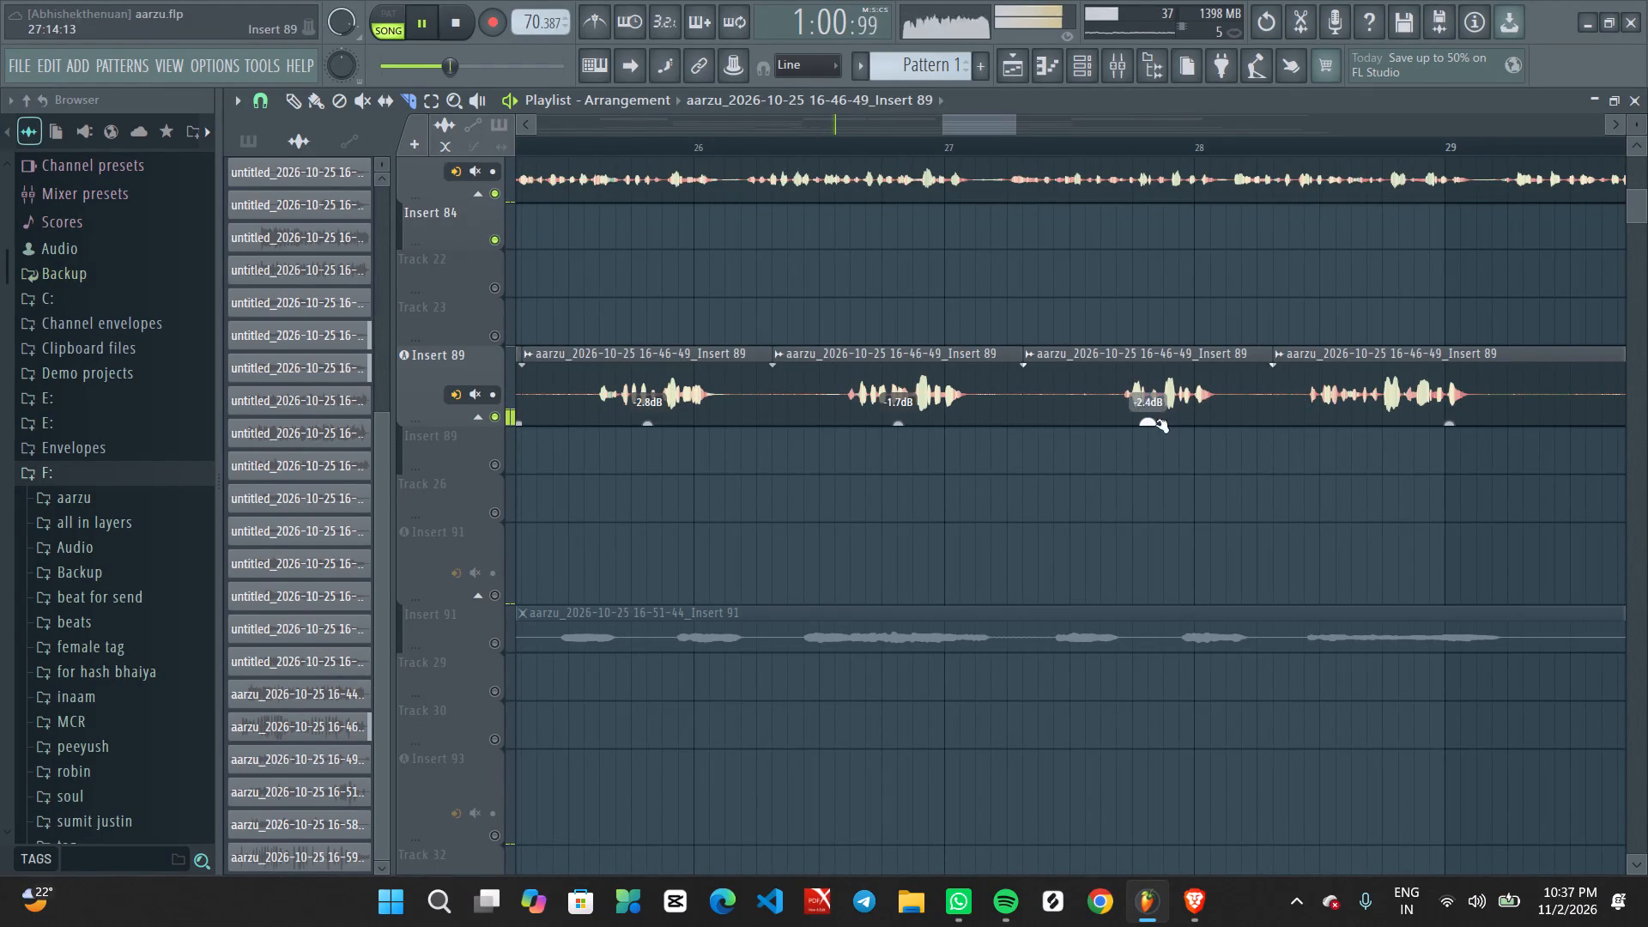
Slice the Insert 89 clip at about bar 29.4 and set the gain of the piece before the cut to -1.1 dB.
scroll(1269, 434, "down", 4, "ctrl")
middle_click_drag(1463, 481, 1130, 504)
scroll(1099, 497, "up", 4, "ctrl")
left_click(1067, 433)
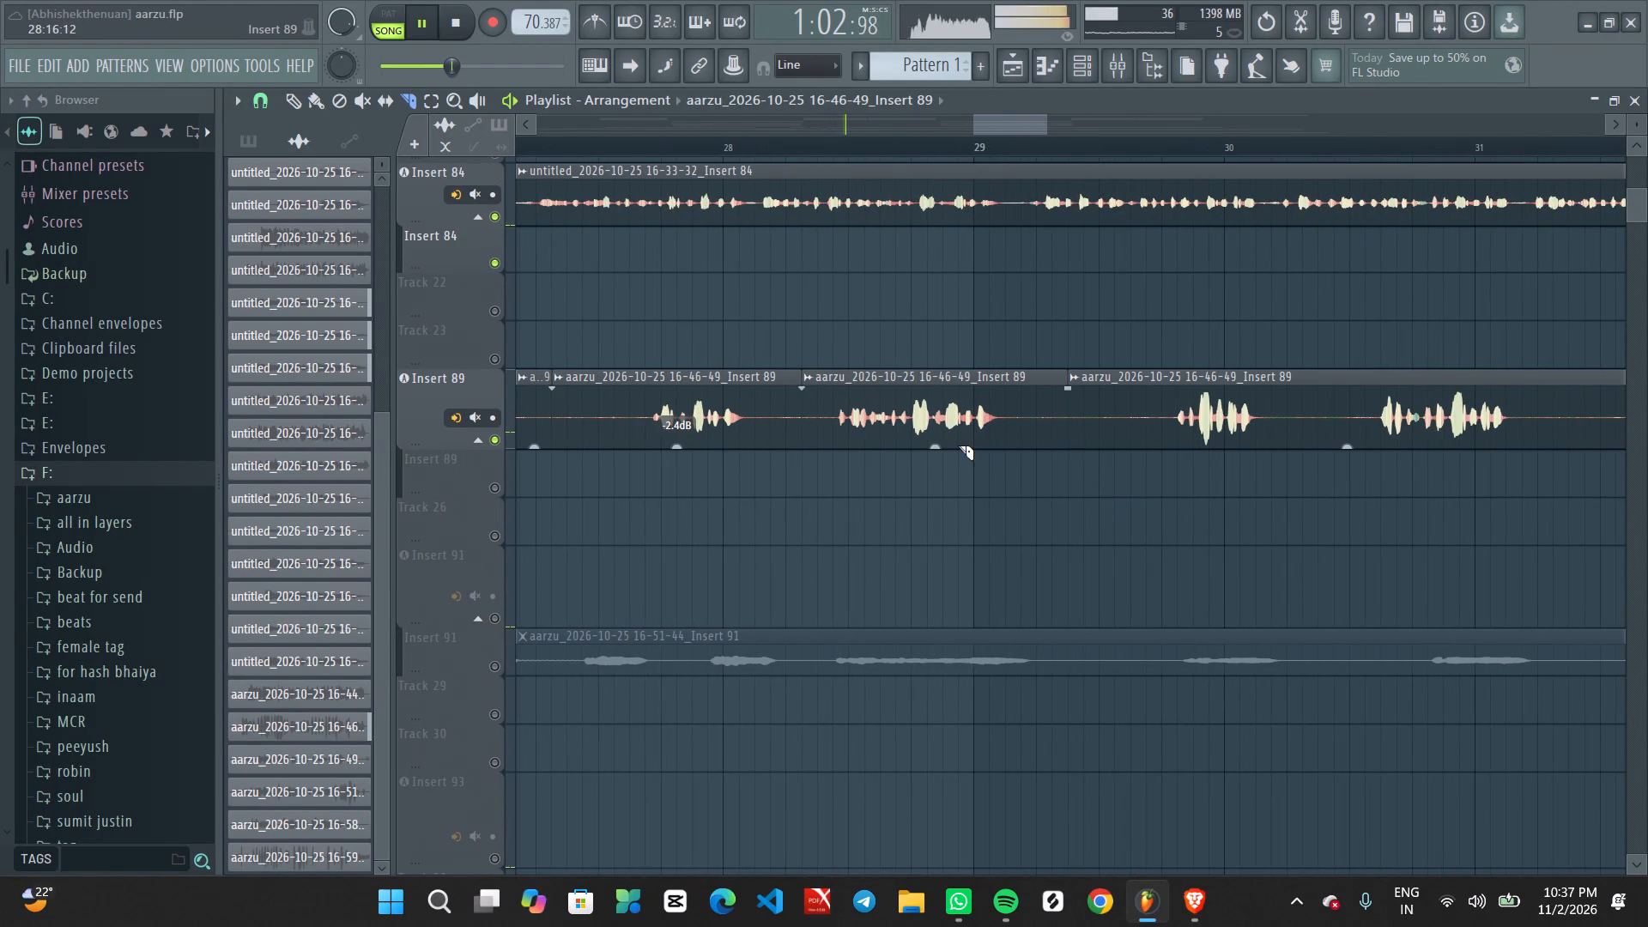
left_click_drag(943, 448, 942, 457)
Slice the Insert 89 clip at about bar 30.4 and set the gain of the piece before the cut to -2.4 dB.
scroll(1203, 492, "up", 2, "ctrl")
middle_click_drag(1320, 494, 1027, 468)
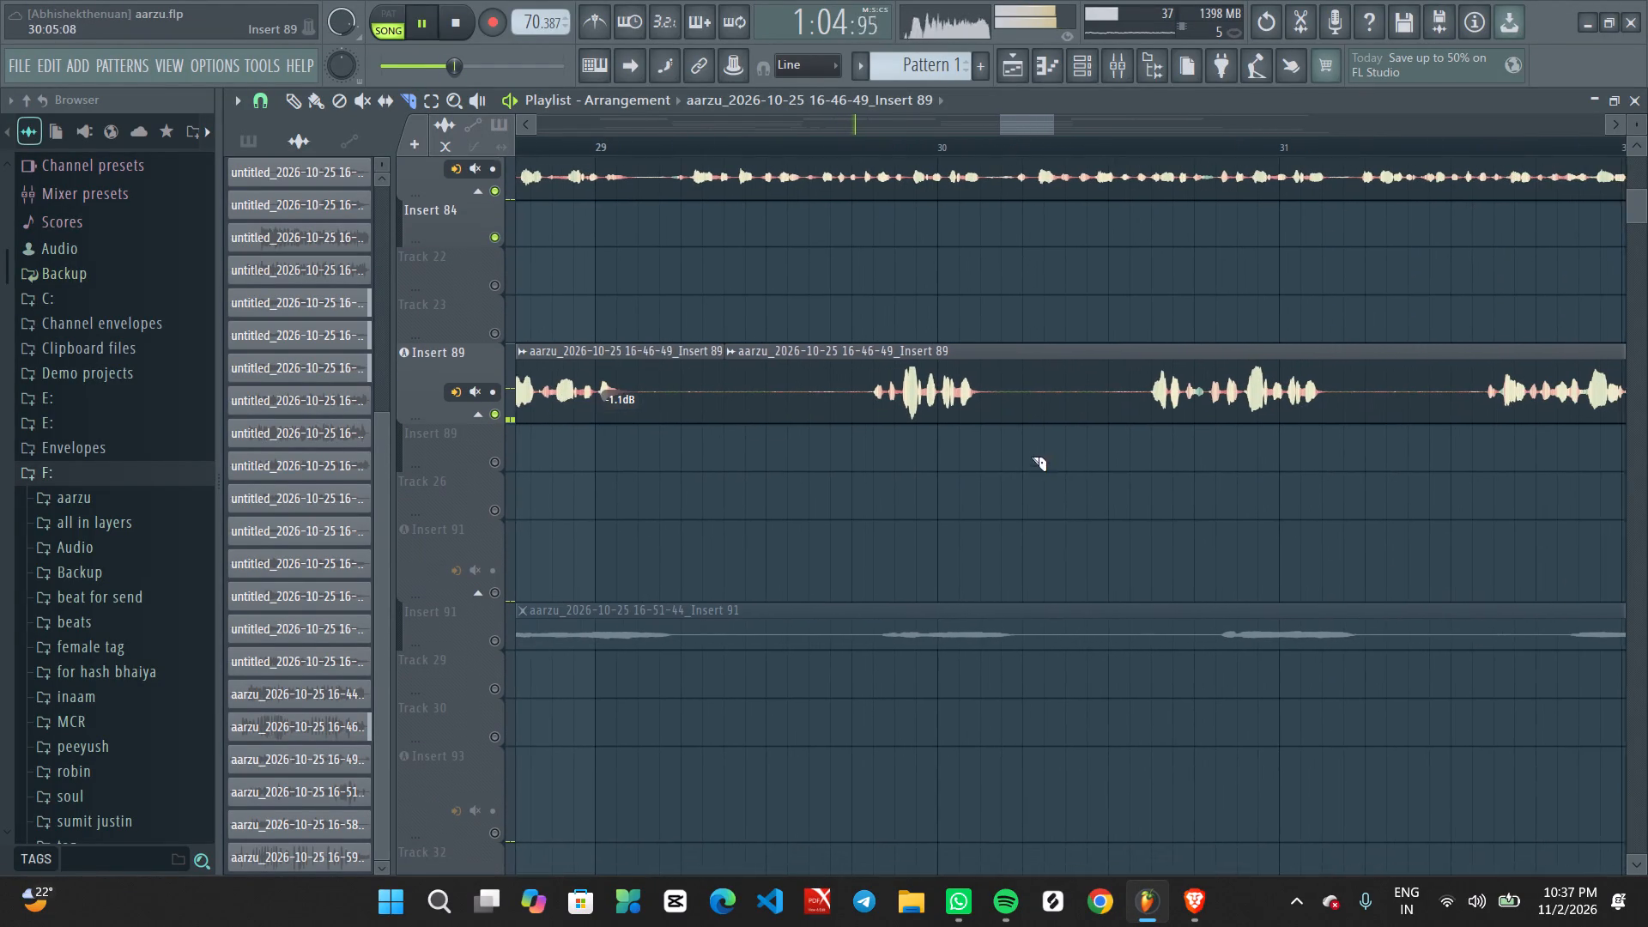
left_click(1054, 409)
left_click_drag(888, 419, 893, 439)
Slice the Insert 89 clip at about bar 31.3 and set the gain of the piece before the cut to -1.7 dB.
left_click(1386, 394)
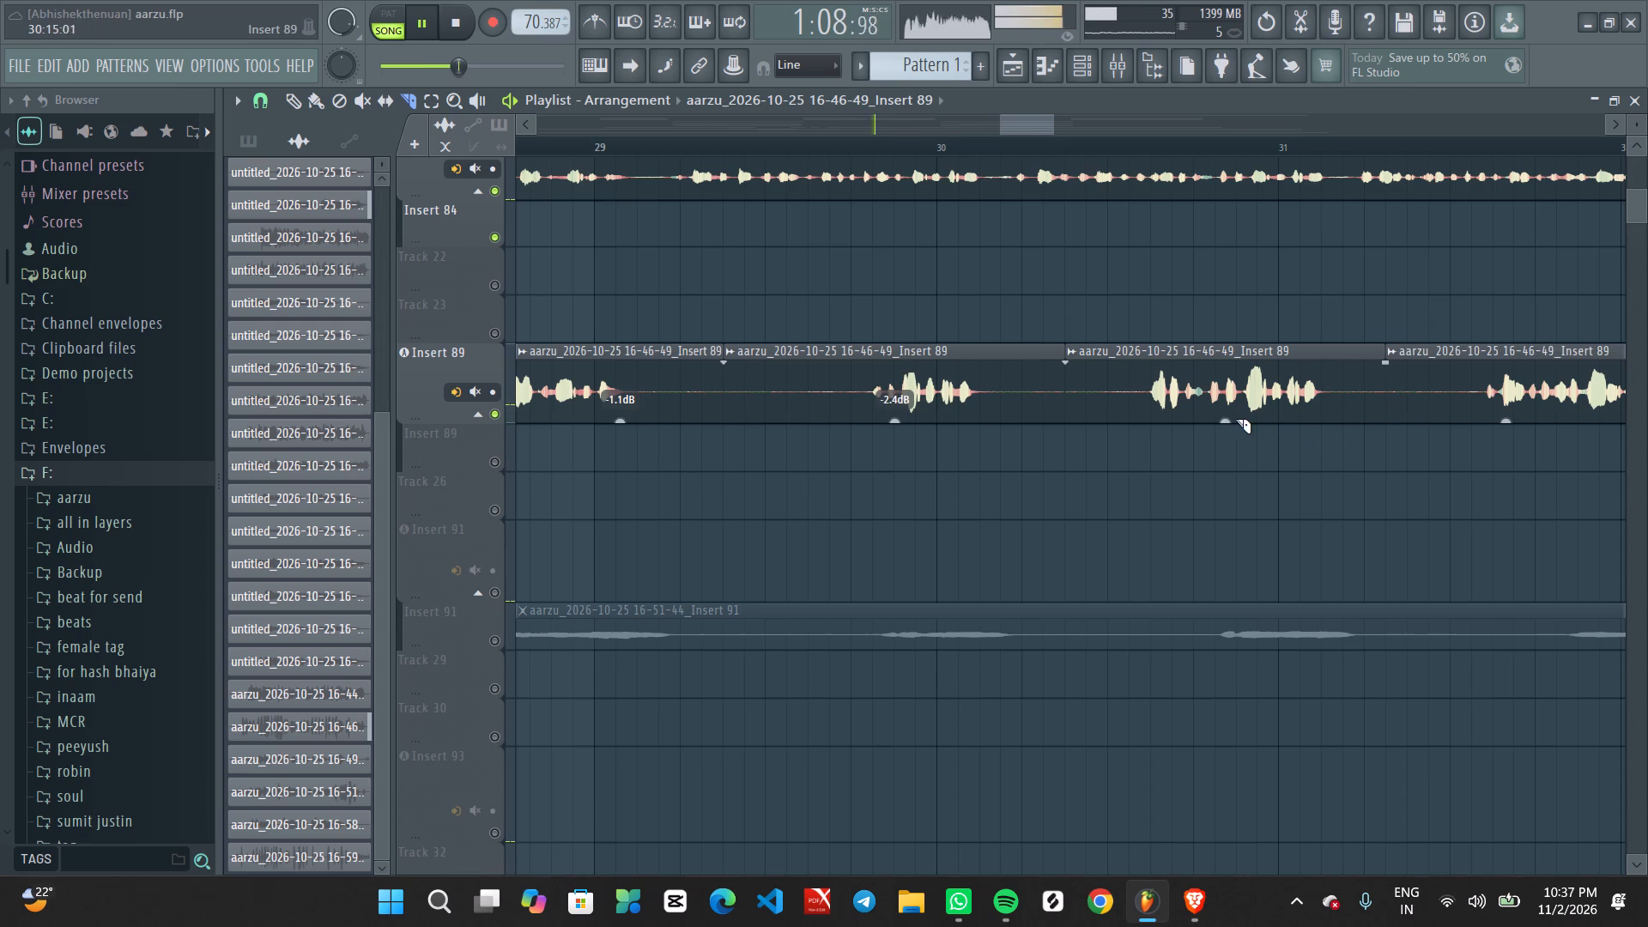
left_click_drag(1228, 419, 1227, 433)
Slice the Insert 89 clip at about bar 32.2 and set the gain of the piece before the cut to -3.7 dB.
scroll(1331, 447, "down", 2, "ctrl")
scroll(1331, 447, "up", 1, "ctrl")
scroll(1331, 447, "down", 2, "ctrl")
middle_click_drag(1584, 437, 1068, 437)
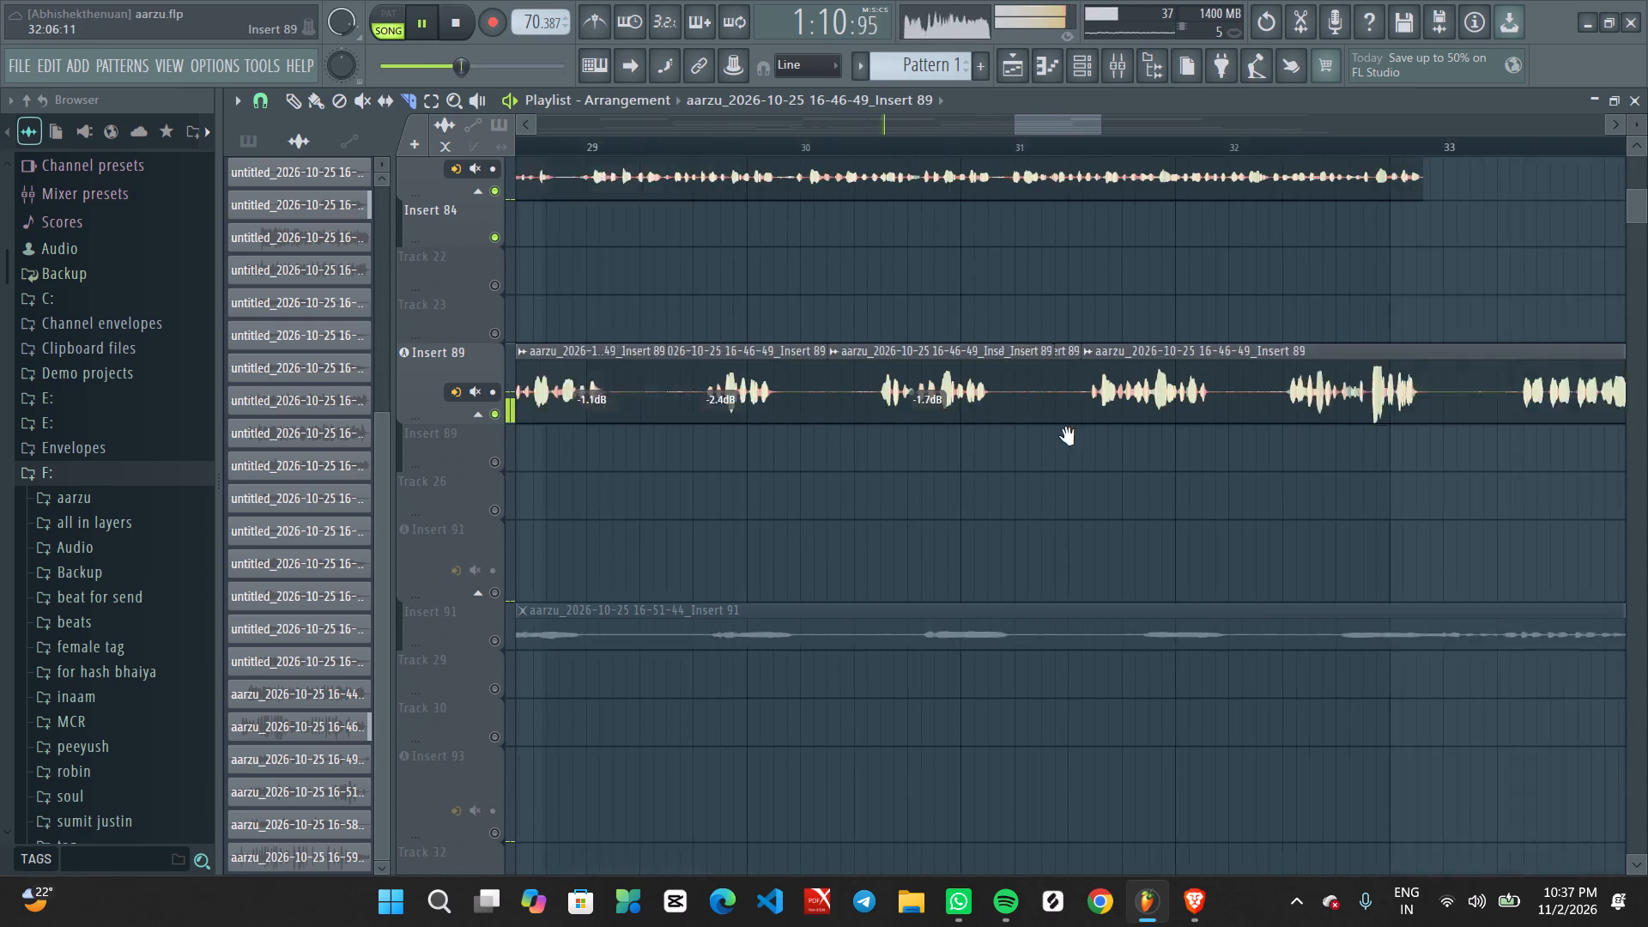
middle_click_drag(1068, 437, 1064, 436)
scroll(1068, 433, "up", 3, "ctrl")
left_click(1039, 392)
left_click_drag(874, 421, 874, 446)
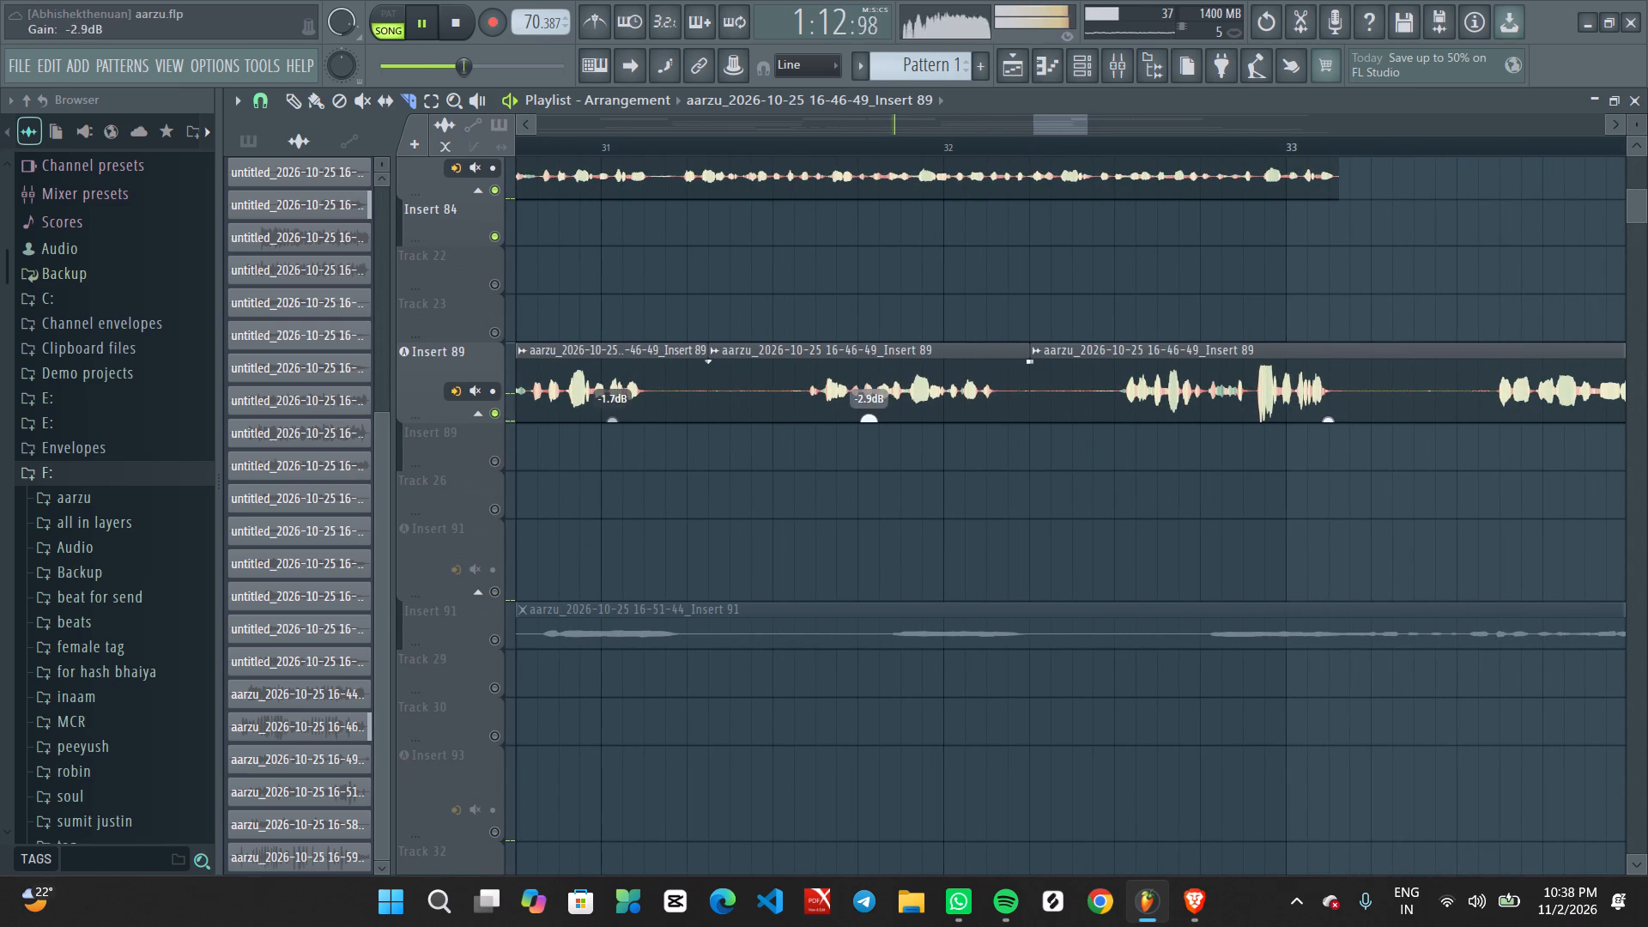
left_click_drag(874, 446, 888, 453)
Slice the Insert 89 clip at about bar 33.3 and set the gain of the piece before the cut to -2.6 dB.
left_click(1390, 410)
left_click_drag(1211, 420, 1211, 427)
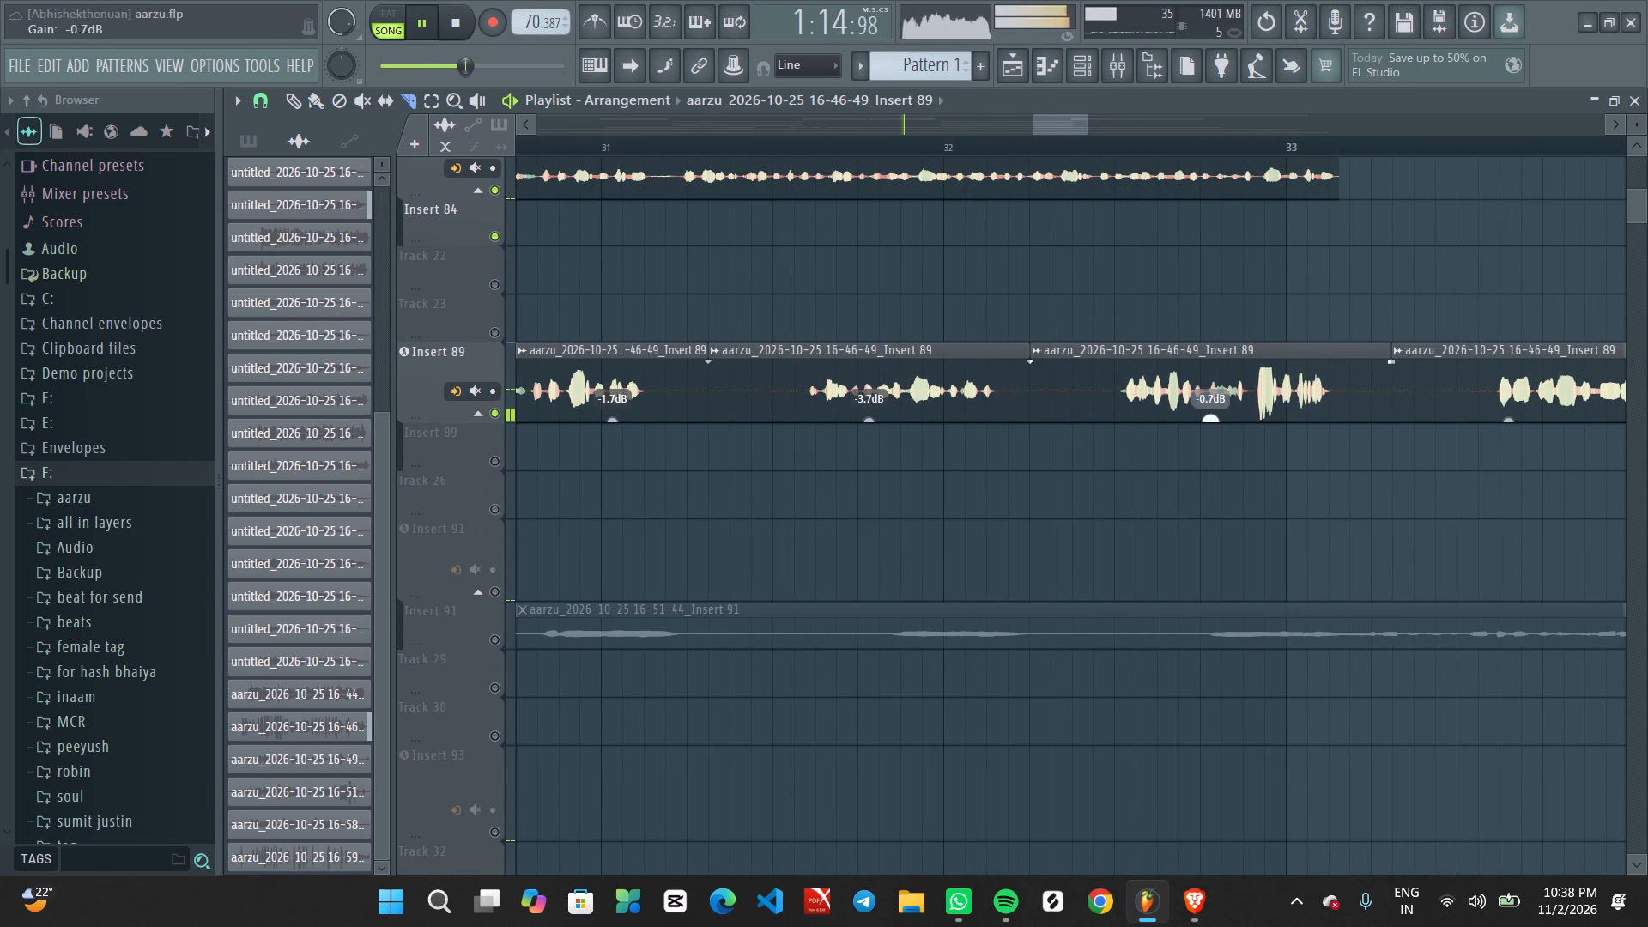
left_click_drag(1211, 427, 1211, 442)
Switch the Playlist from the Slice tool to the Draw tool.
scroll(867, 397, "down", 14, "ctrl")
scroll(680, 451, "up", 2, "ctrl")
middle_click_drag(700, 453, 1084, 463)
scroll(966, 472, "up", 2, "ctrl")
middle_click(927, 217)
middle_click(933, 251)
right_click(936, 251)
left_click(962, 280)
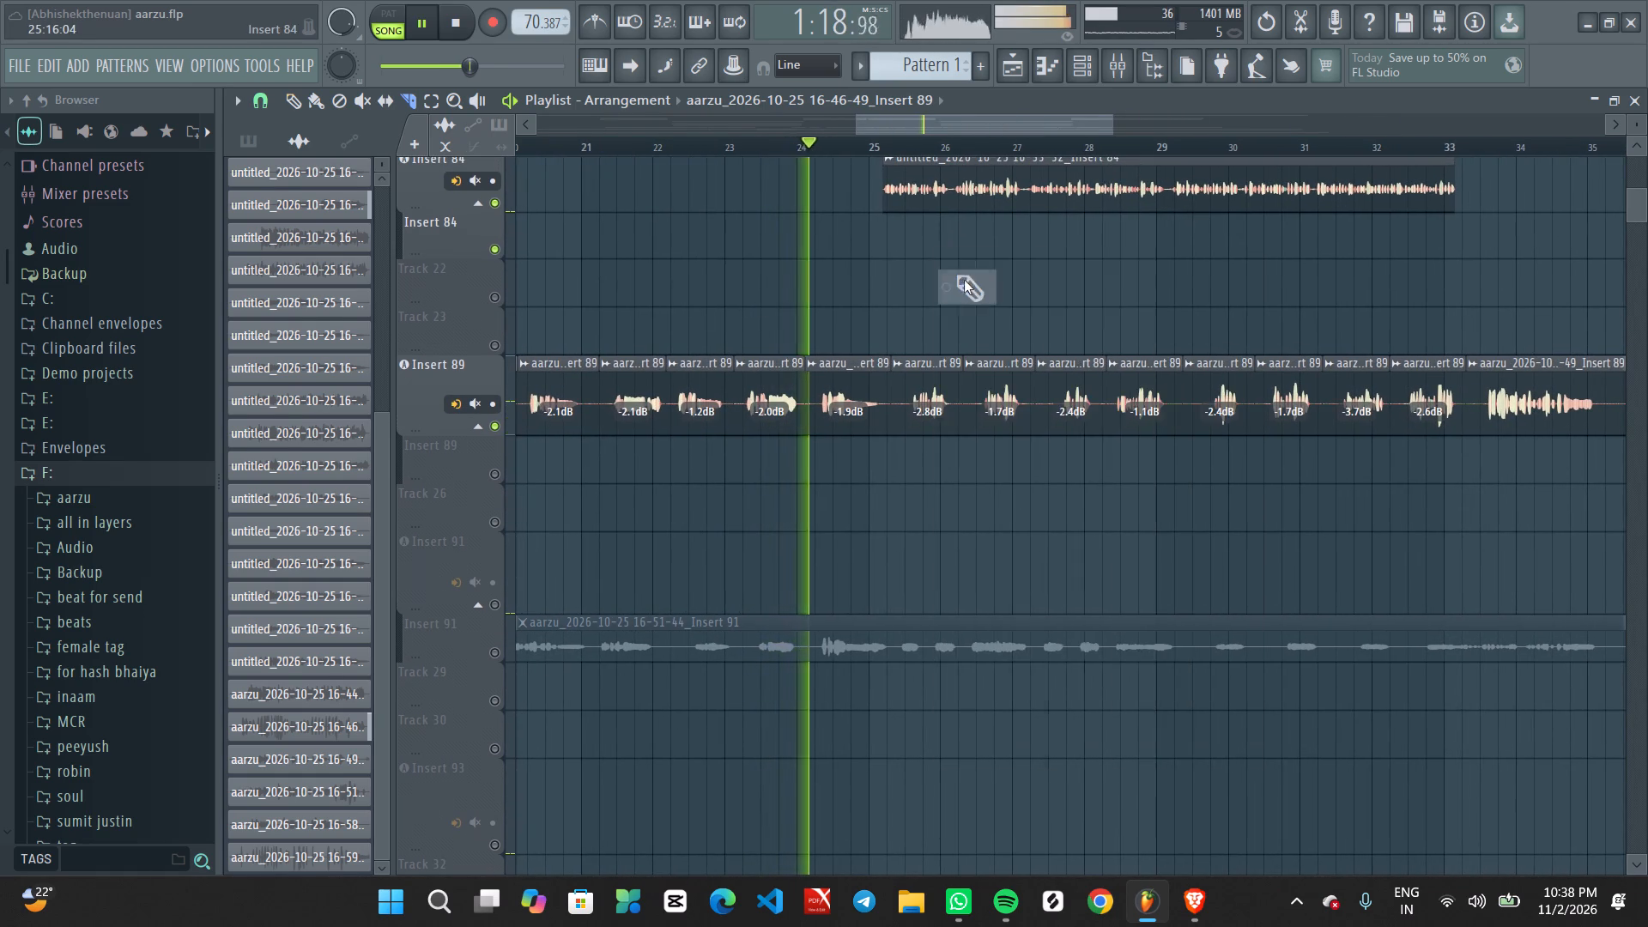
Review the levelled Insert 89 phrases during playback, comparing them with the neighbouring vocal tracks across the arrangement.
scroll(898, 475, "up", 6, "ctrl")
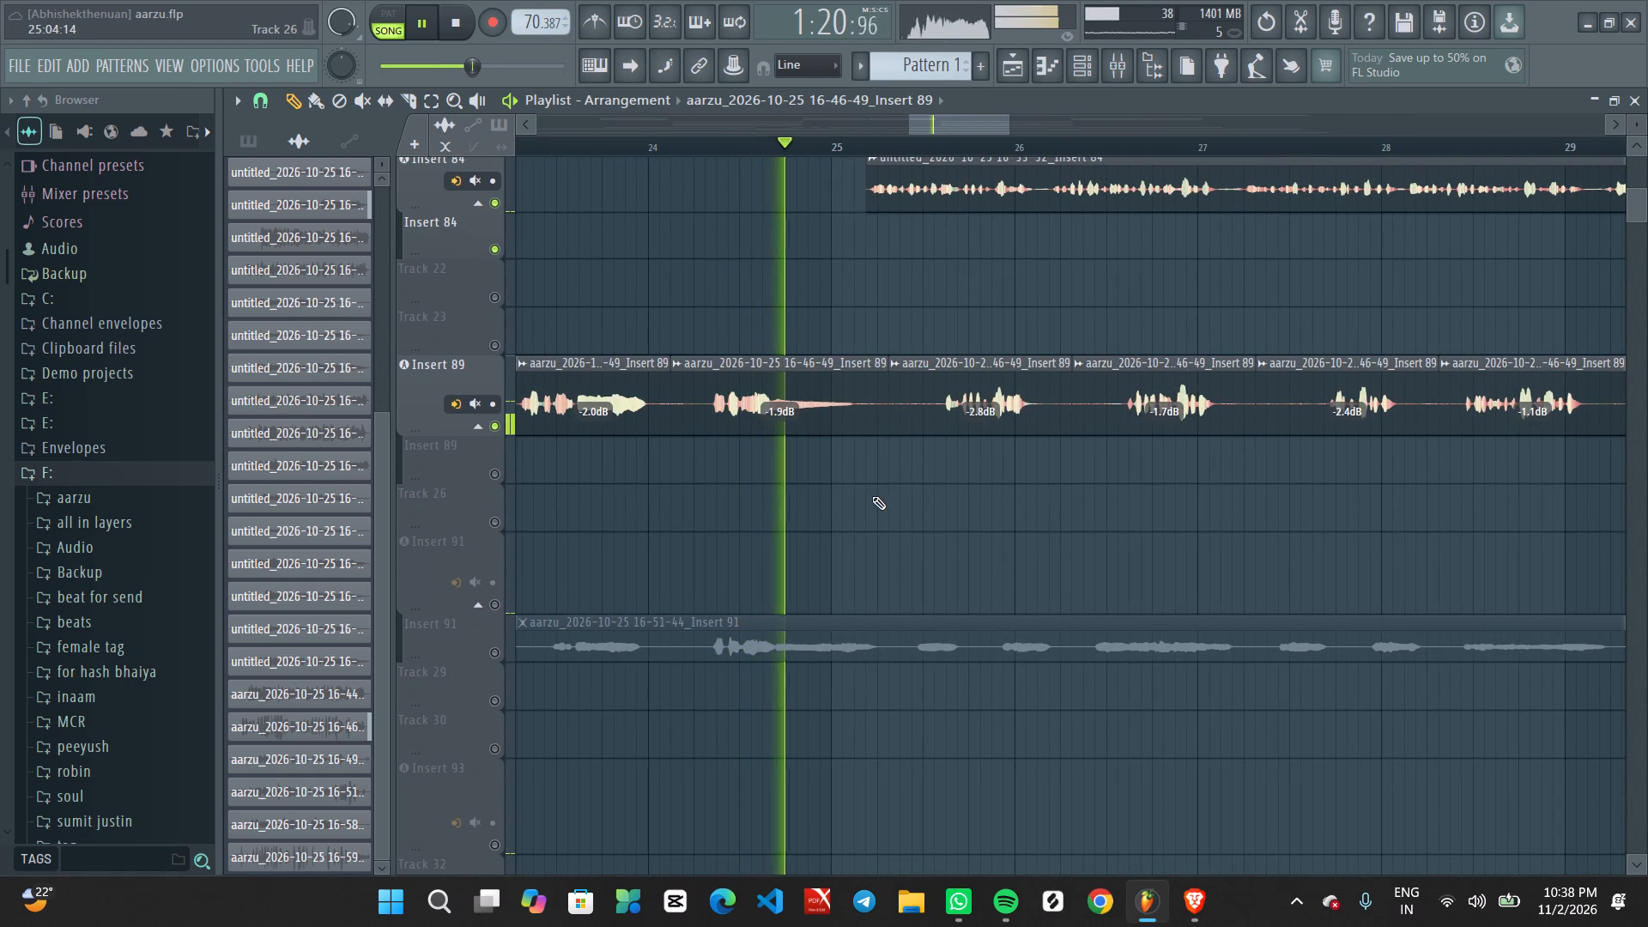
scroll(885, 496, "up", 1, "ctrl")
middle_click_drag(1263, 480, 1132, 449)
scroll(1081, 449, "up", 1)
scroll(985, 436, "down", 8, "ctrl")
scroll(897, 538, "down", 7, "ctrl")
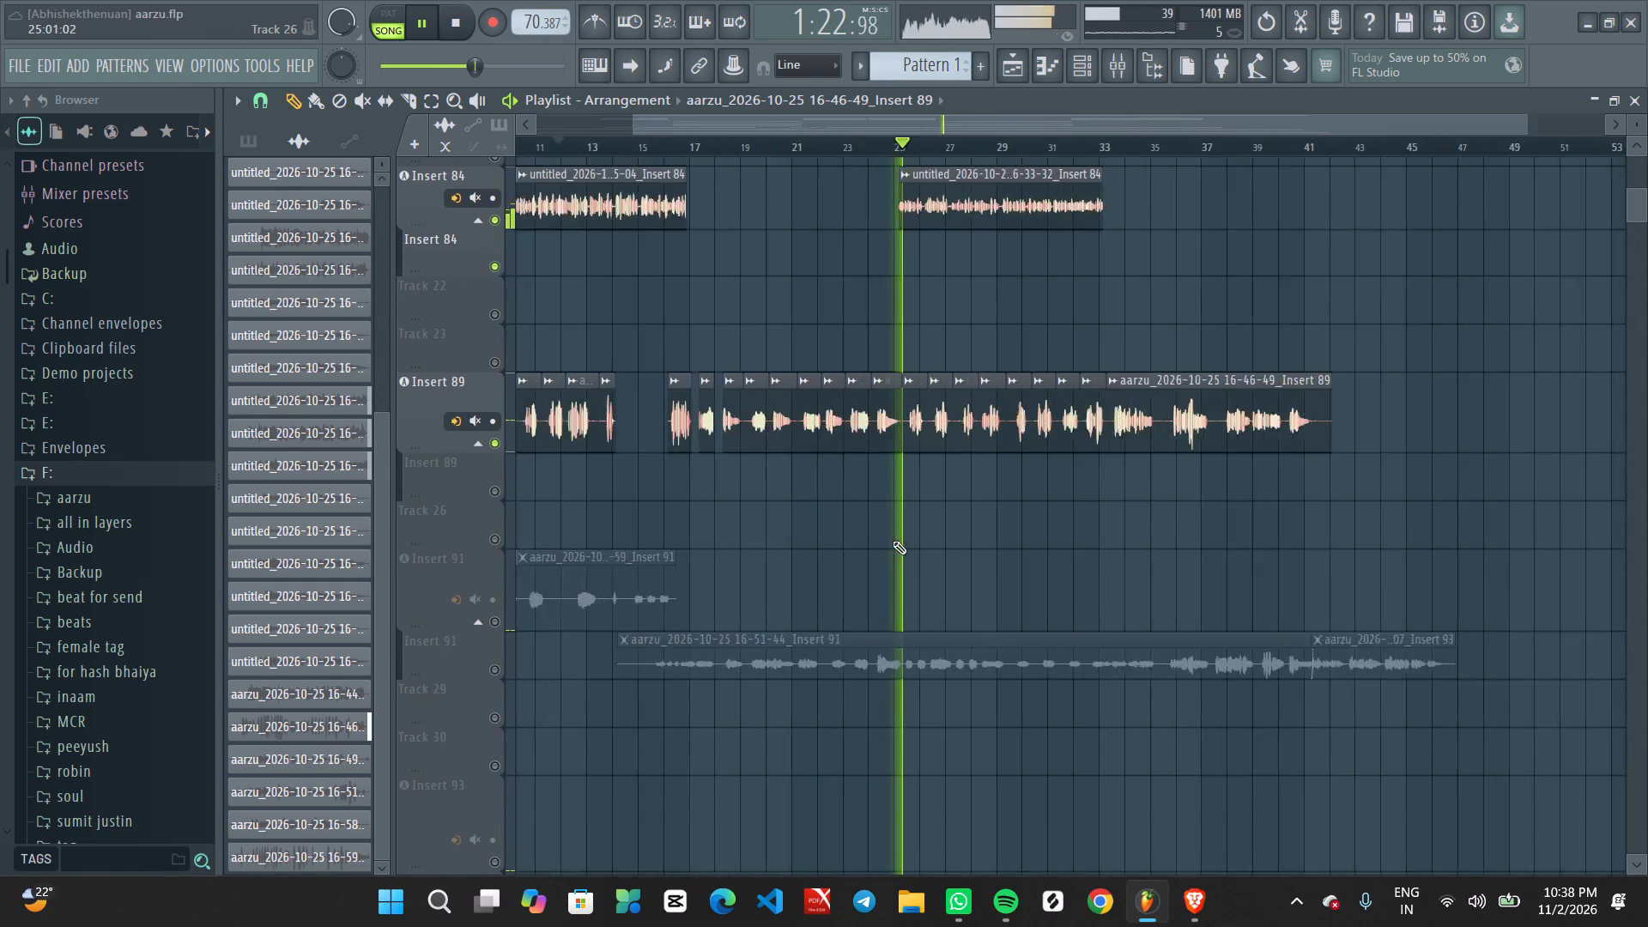
scroll(893, 541, "down", 1, "ctrl")
scroll(900, 554, "down", 7)
scroll(897, 549, "up", 2, "ctrl")
middle_click_drag(900, 565, 1313, 744)
scroll(860, 563, "up", 2, "ctrl")
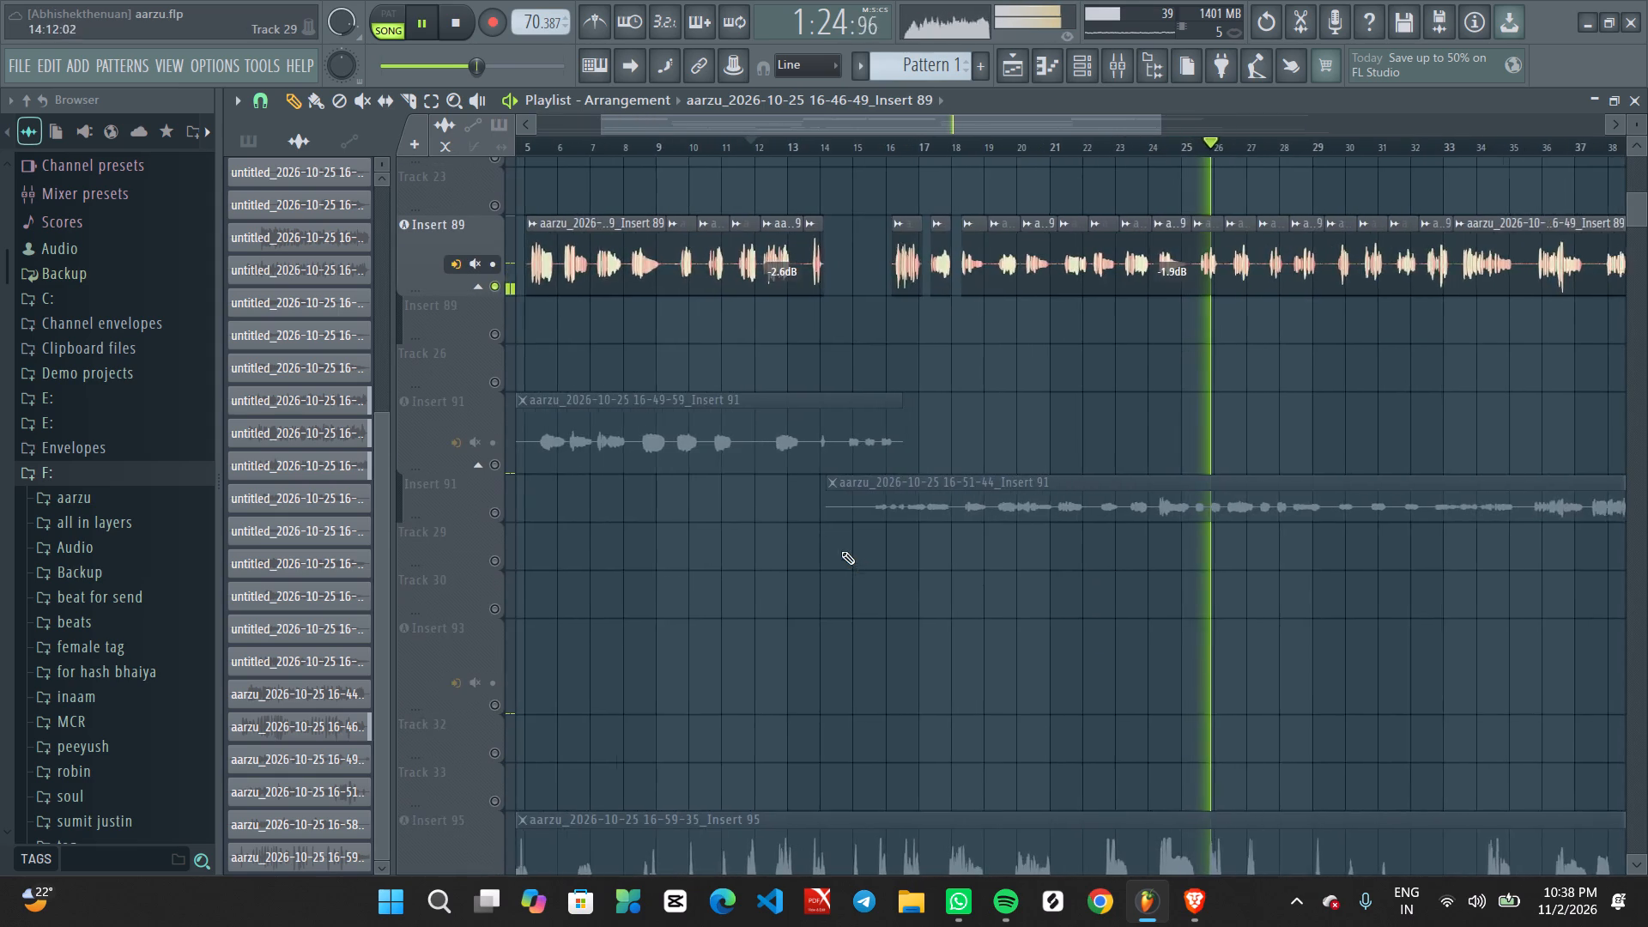
middle_click_drag(851, 554, 1291, 612)
scroll(1207, 507, "down", 6, "ctrl")
scroll(1063, 492, "up", 2, "ctrl")
middle_click_drag(994, 488, 1283, 518)
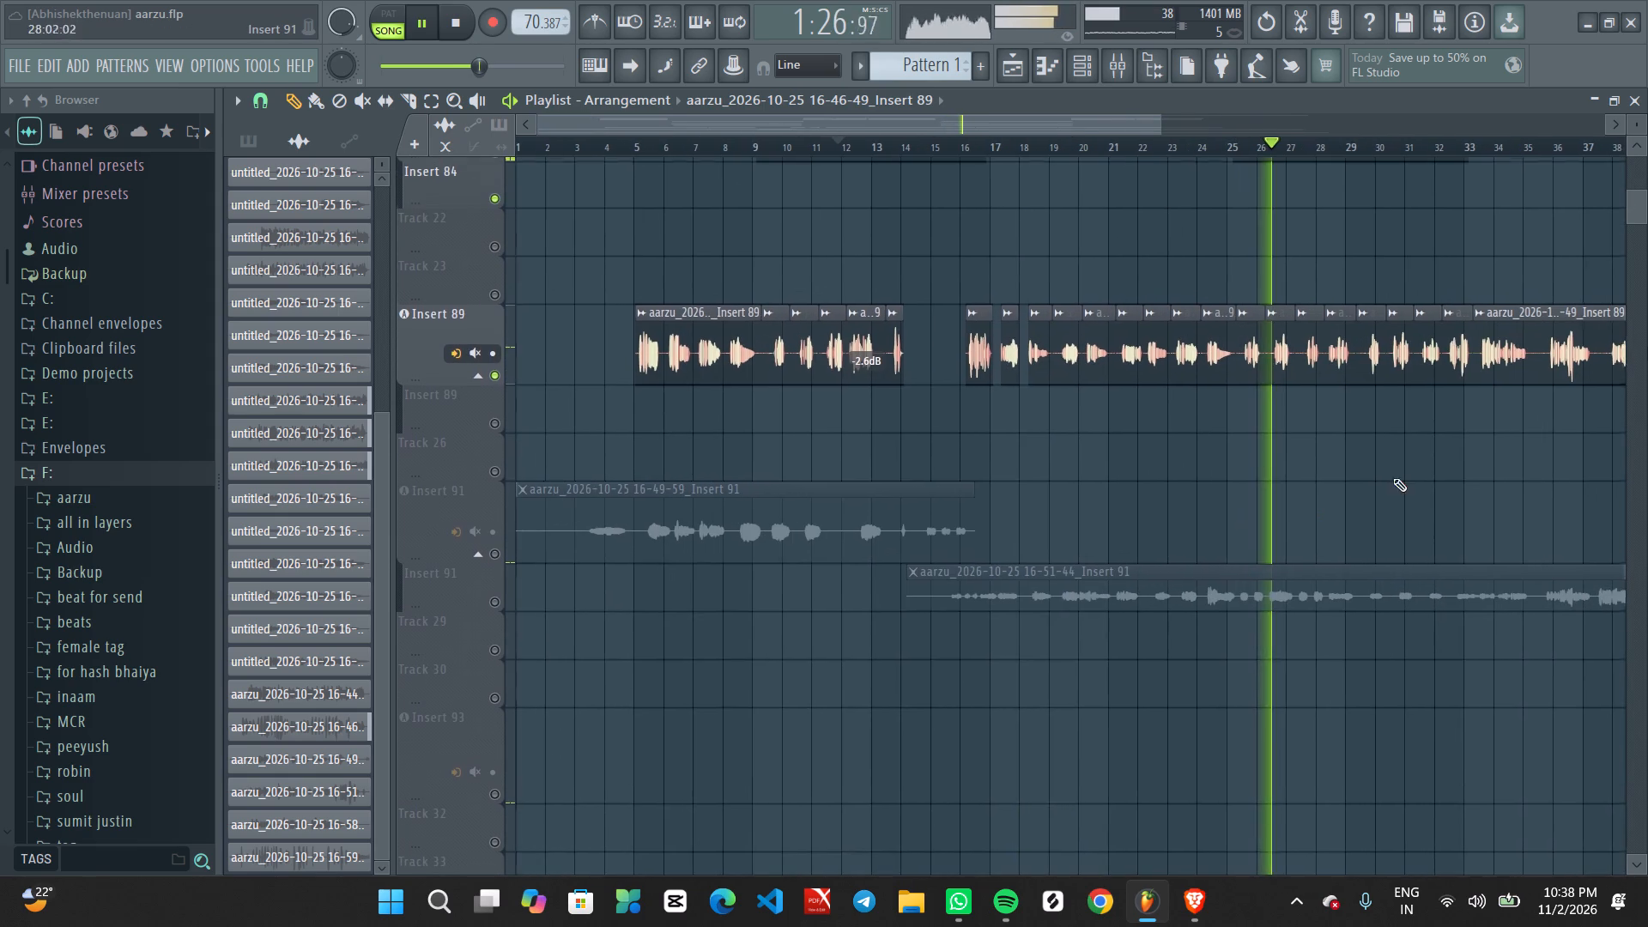
scroll(1203, 663, "up", 2, "ctrl")
middle_click_drag(1300, 524, 666, 594)
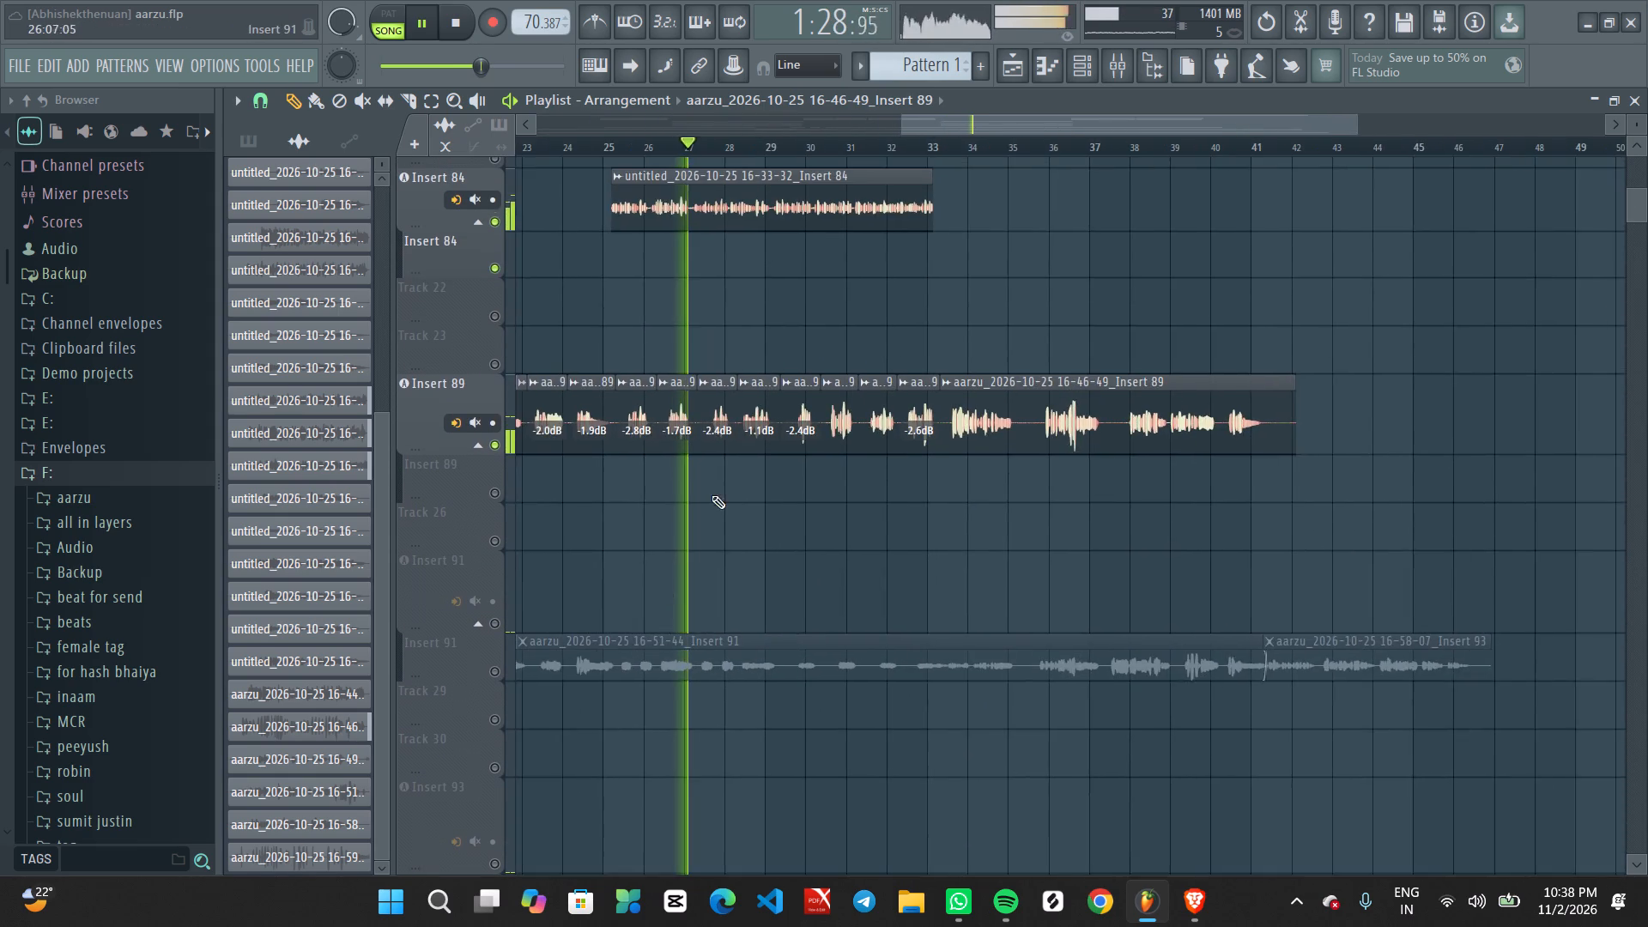
scroll(854, 353, "up", 2, "ctrl")
scroll(706, 591, "up", 3, "ctrl")
middle_click_drag(662, 587, 1043, 594)
Restart playback from bar 25 and delete the two Insert 89 pieces between about bars 25.3 and 27.3.
key("space")
key("space")
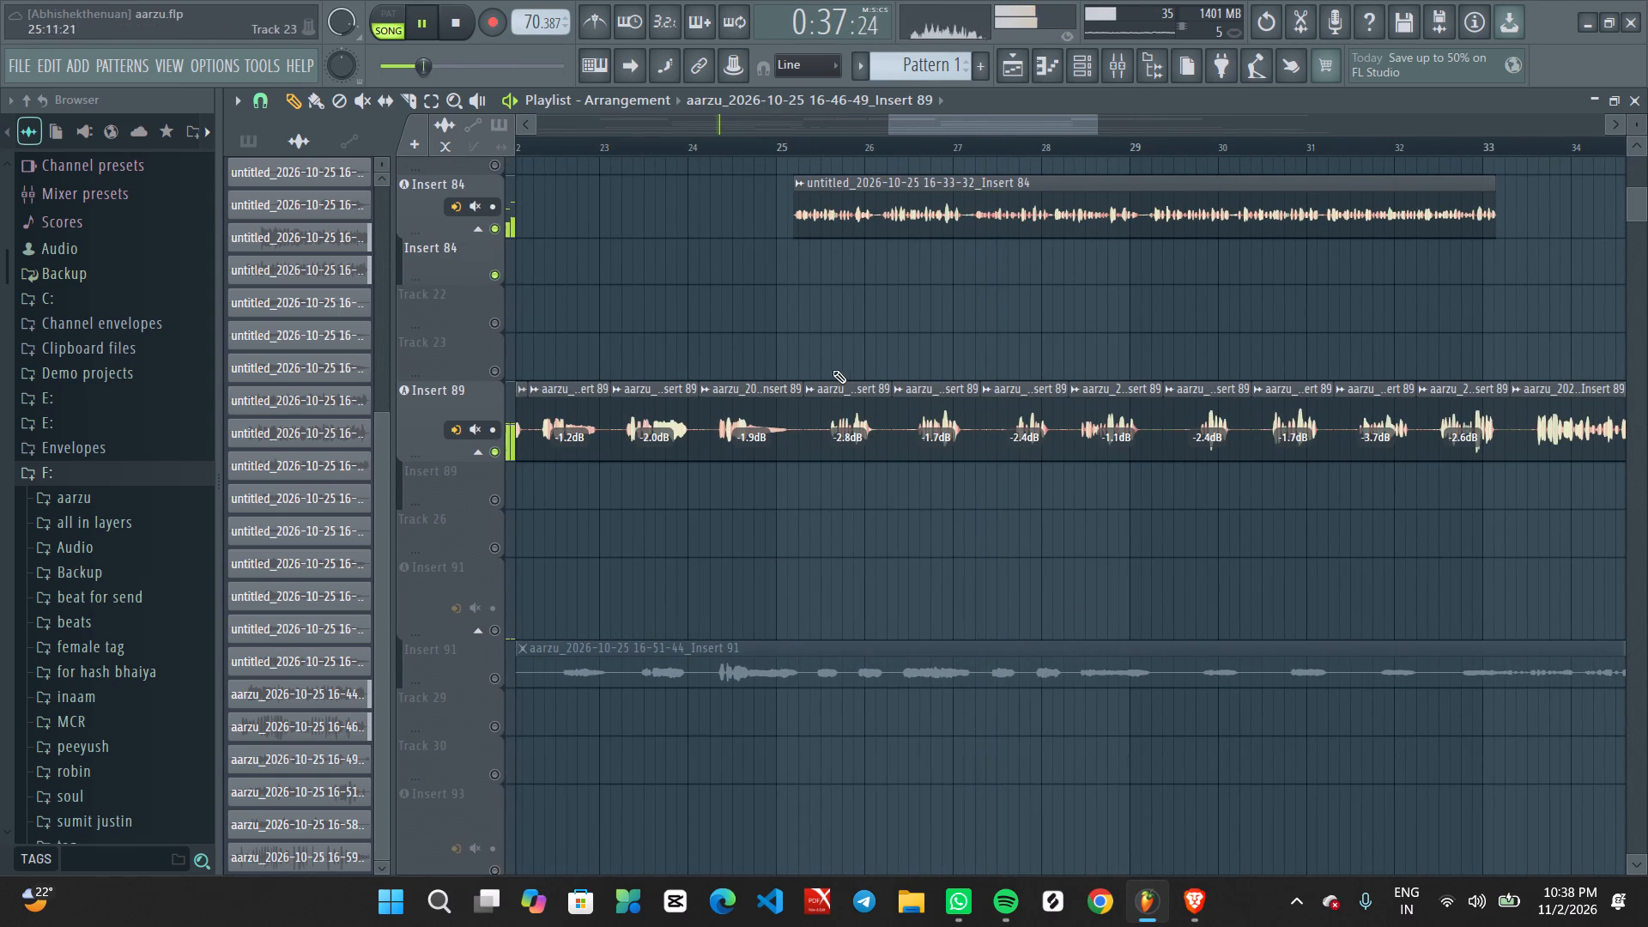
left_click(775, 146)
right_click(840, 420)
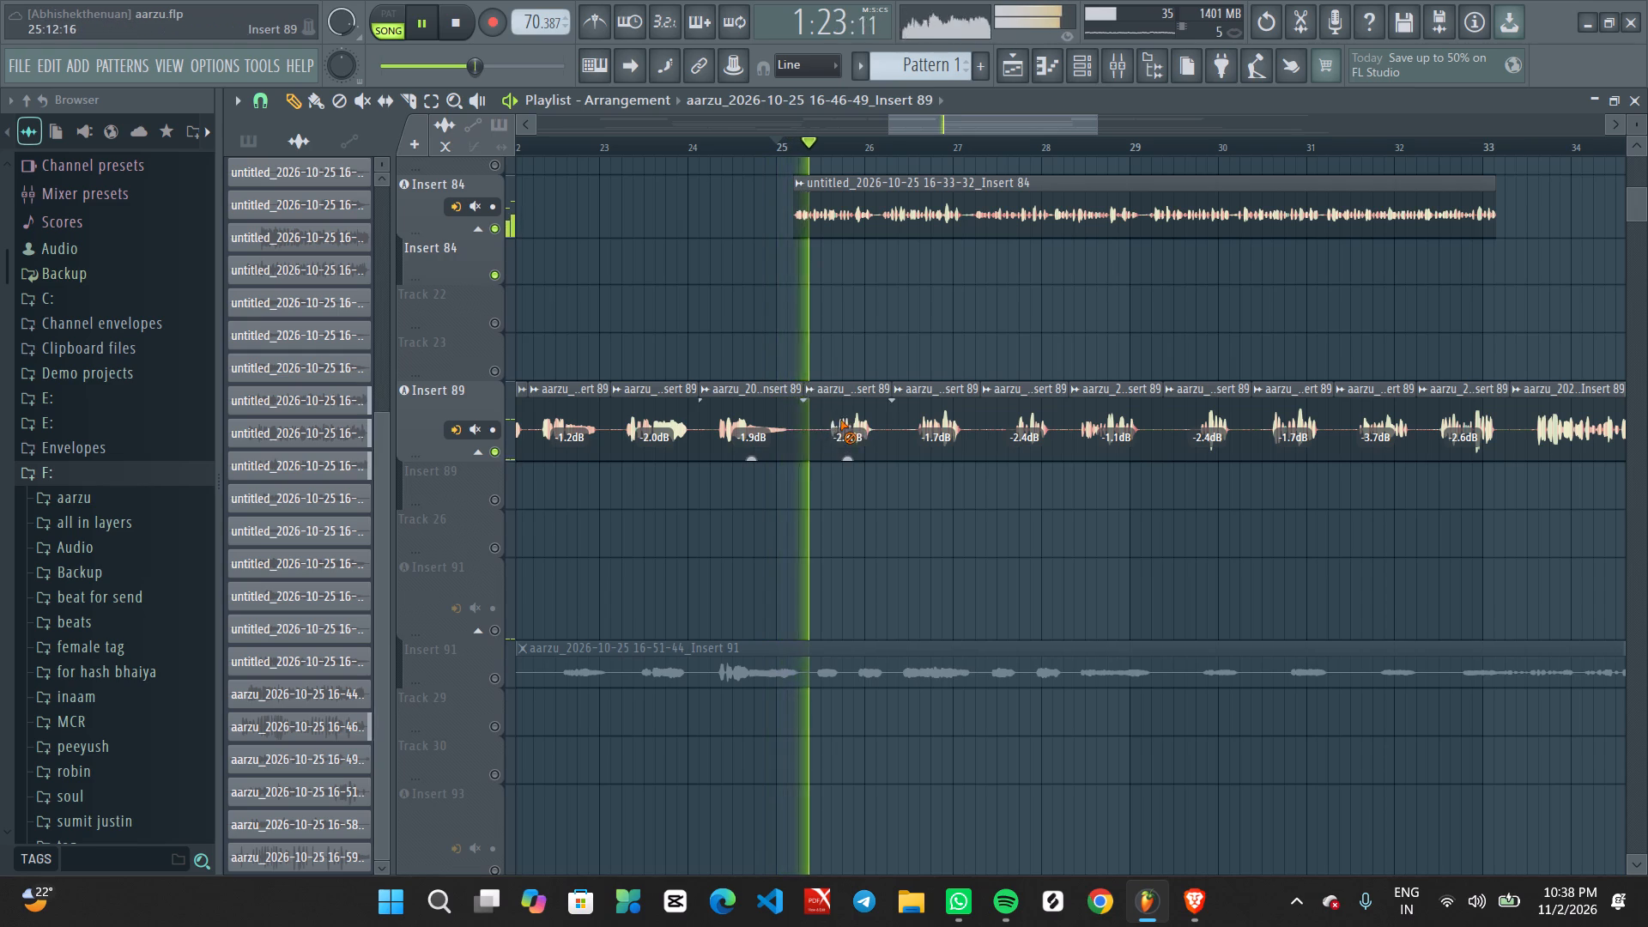
scroll(969, 496, "up", 2, "ctrl")
right_click(949, 421)
Listen through the phrases after the gap and set the gain of the Insert 89 piece between about bars 28.3 and 29.4 to -2.3 dB.
scroll(1013, 523, "up", 2, "ctrl")
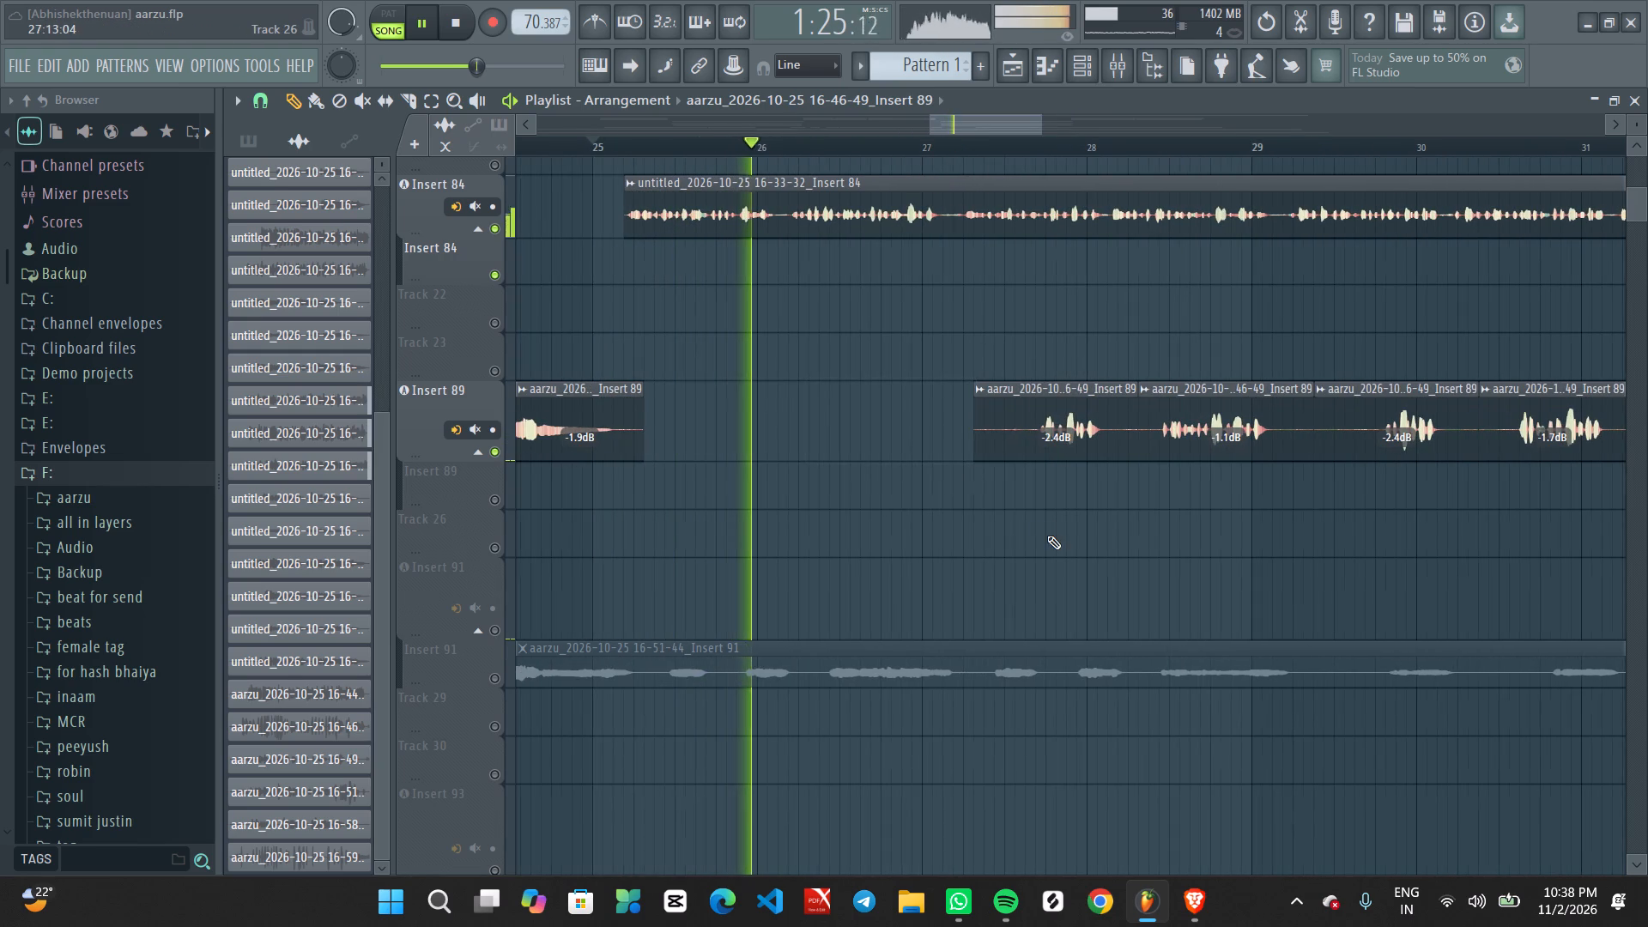
middle_click(1046, 536)
scroll(1045, 536, "up", 1, "ctrl")
middle_click_drag(1057, 541, 1030, 534)
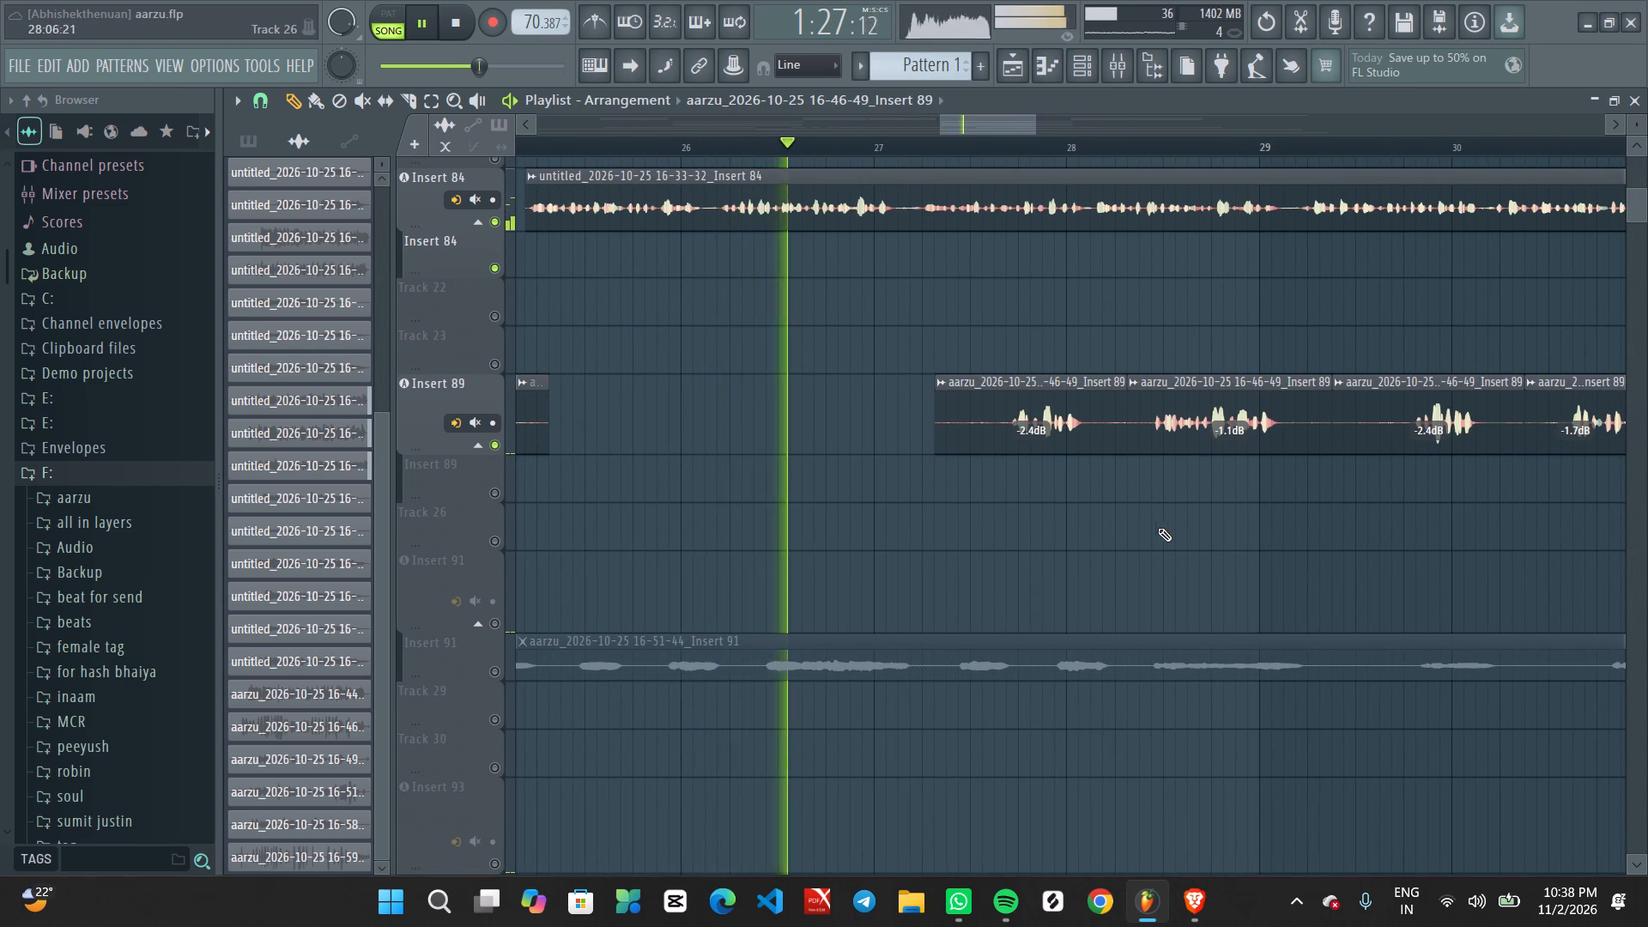
scroll(1124, 525, "down", 4, "ctrl")
scroll(1037, 553, "up", 6)
middle_click_drag(1080, 560, 950, 392)
scroll(981, 542, "up", 3, "ctrl")
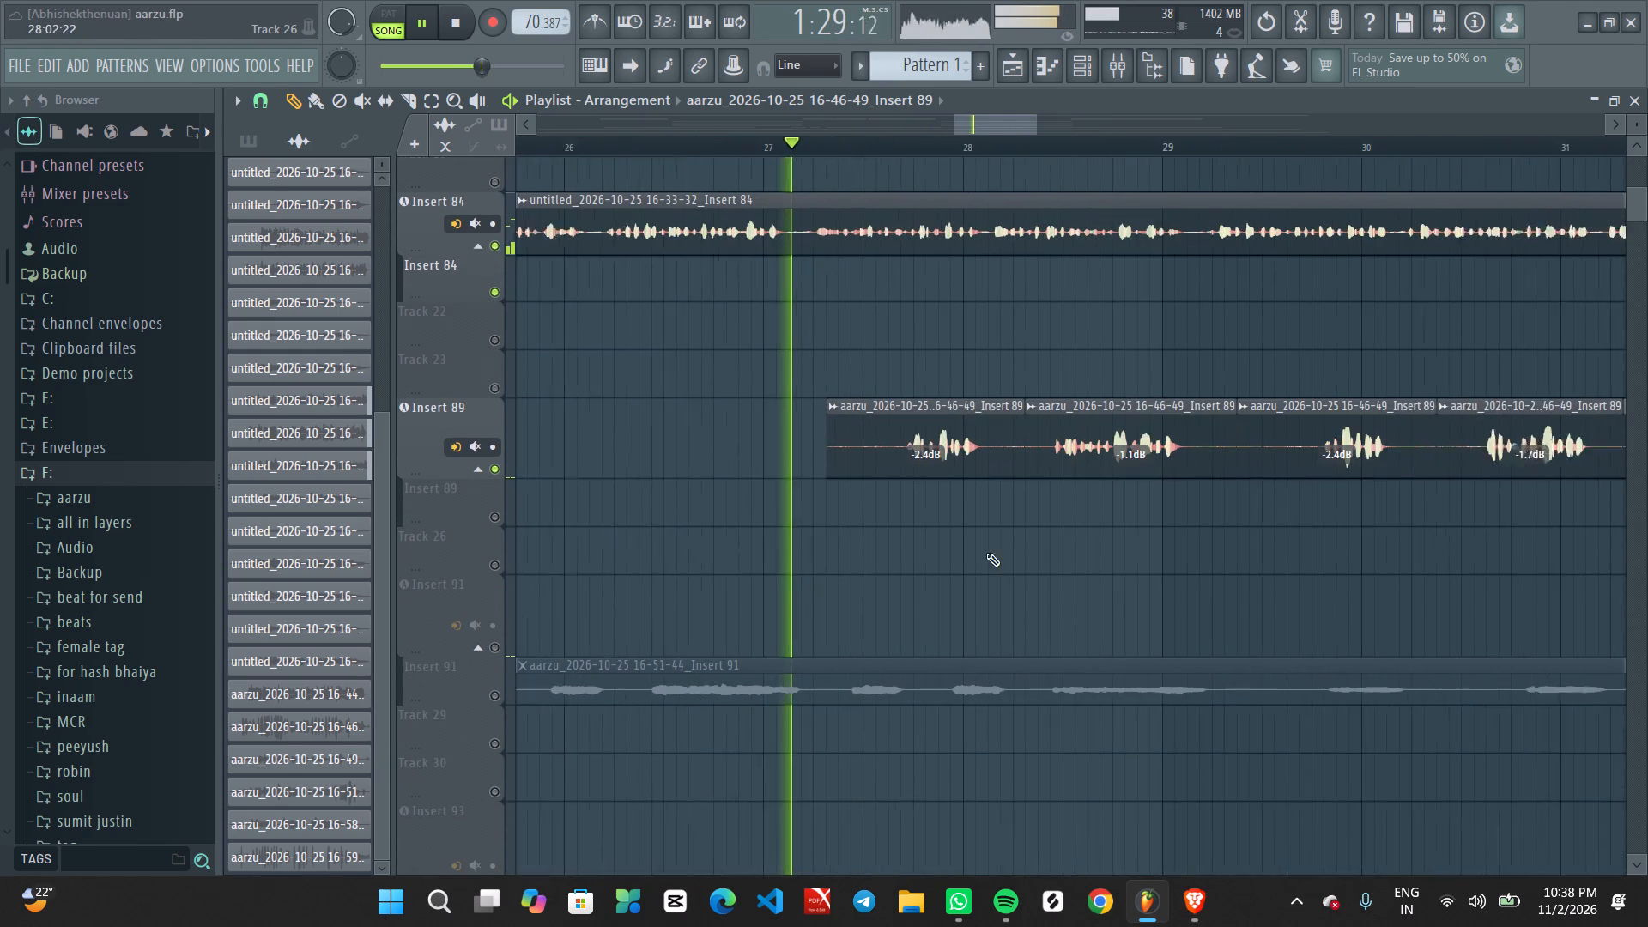
scroll(948, 528, "up", 2, "ctrl")
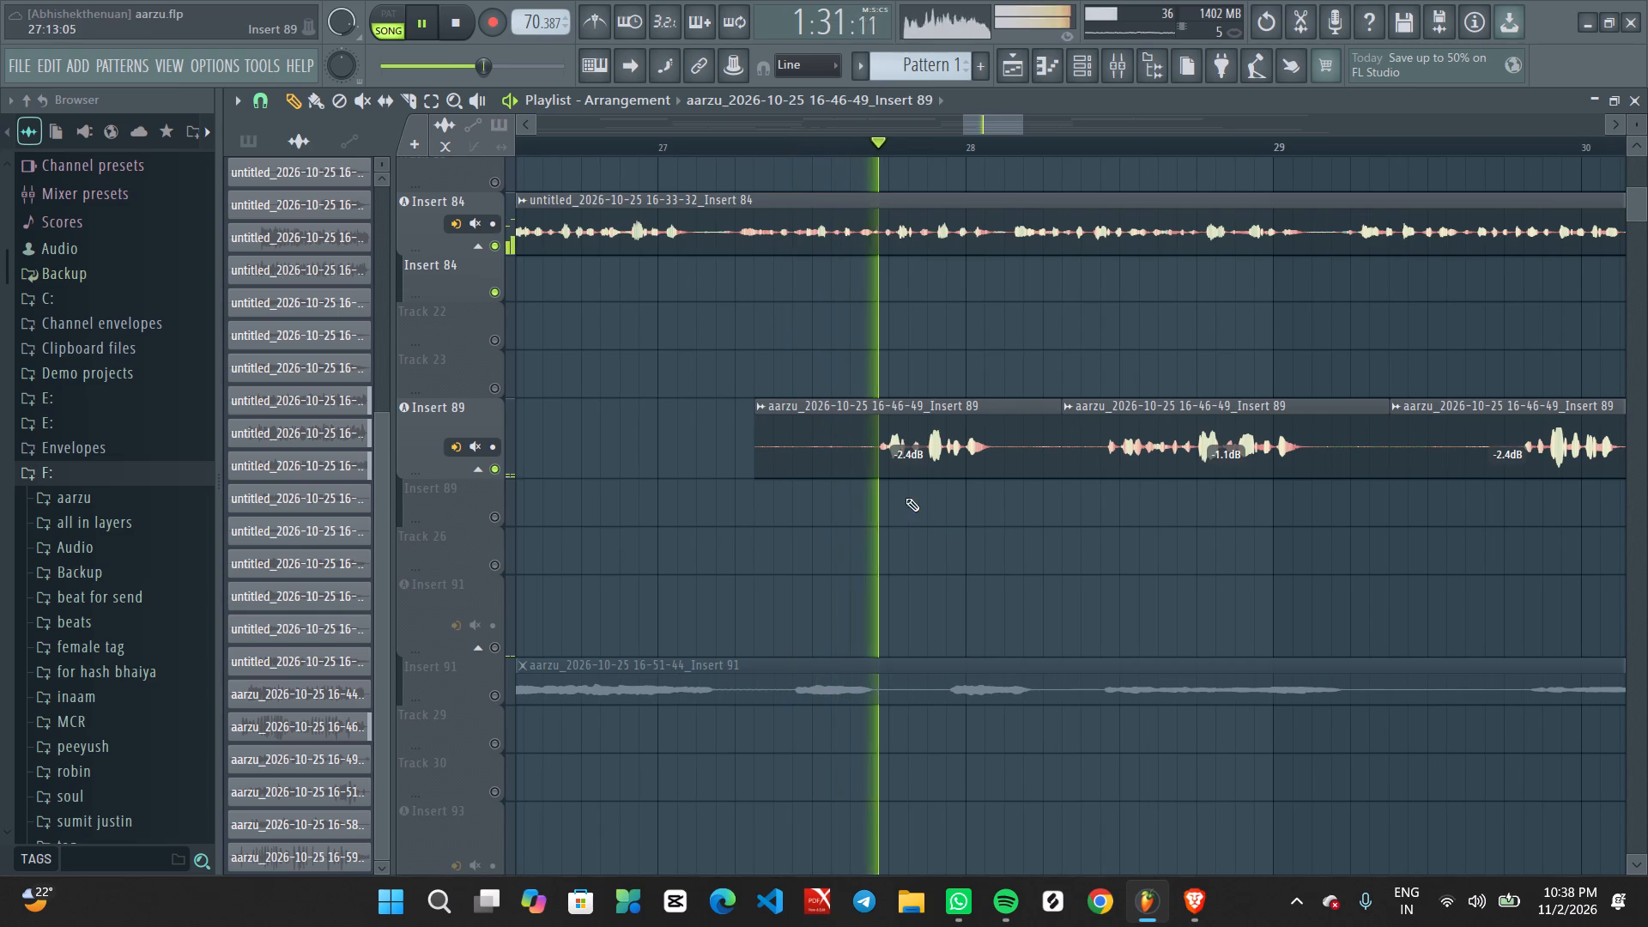
scroll(1129, 518, "down", 4, "ctrl")
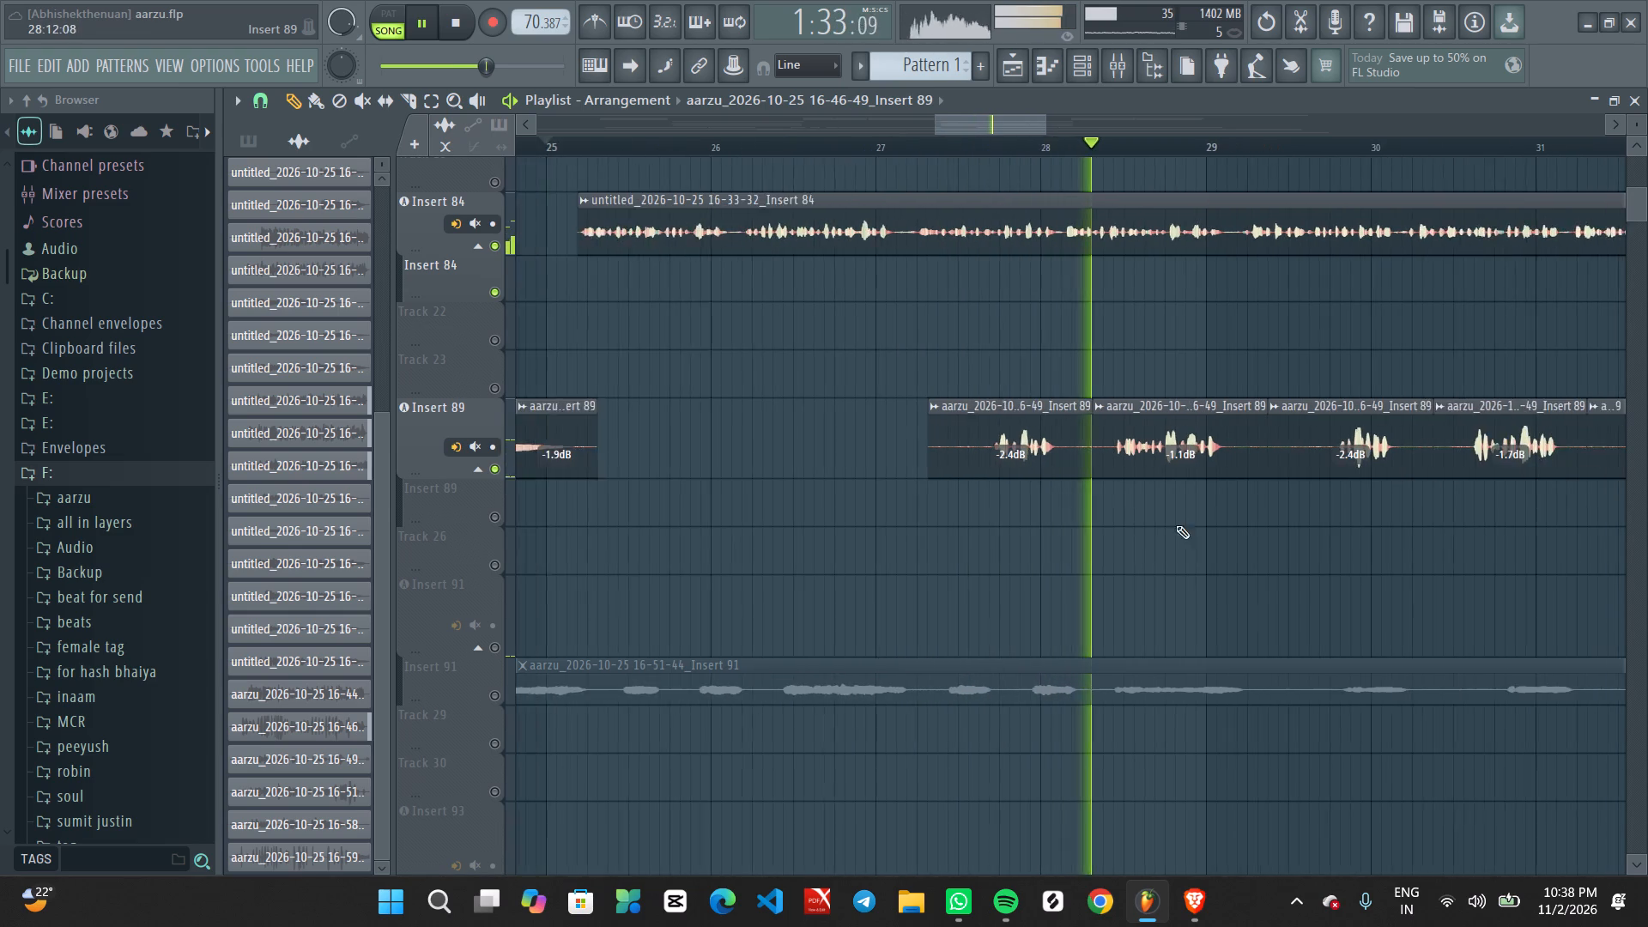
scroll(1181, 526, "up", 2, "ctrl")
middle_click_drag(1286, 543, 1228, 540)
scroll(1205, 540, "up", 3, "ctrl")
middle_click_drag(1271, 558, 1082, 548)
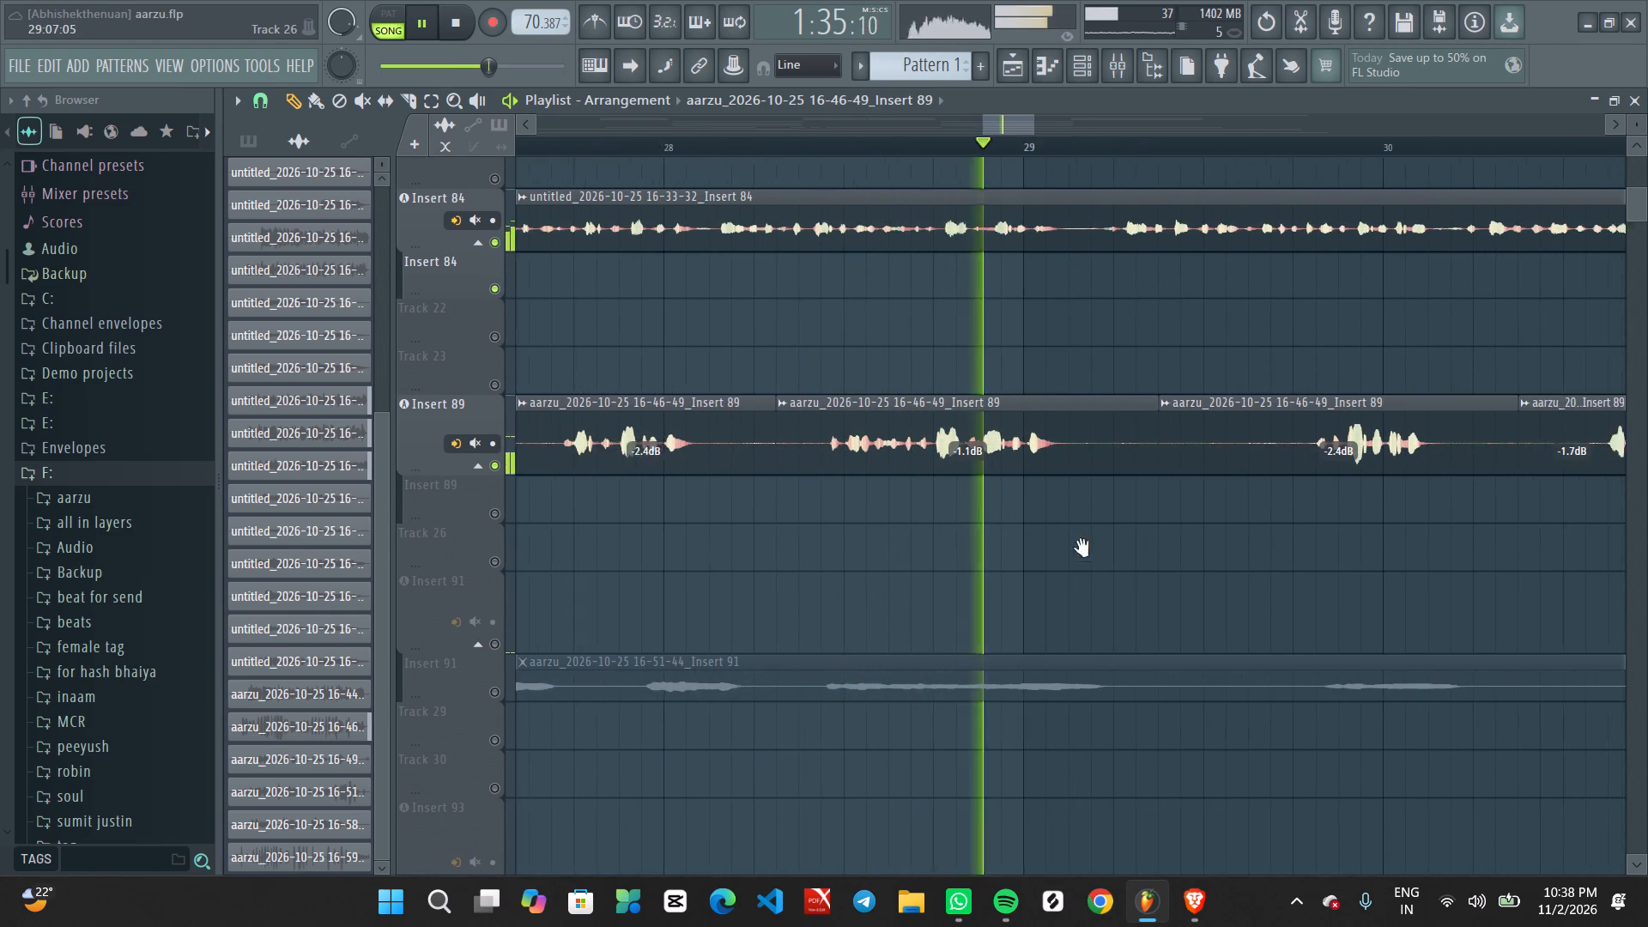
middle_click_drag(1082, 548, 1031, 537)
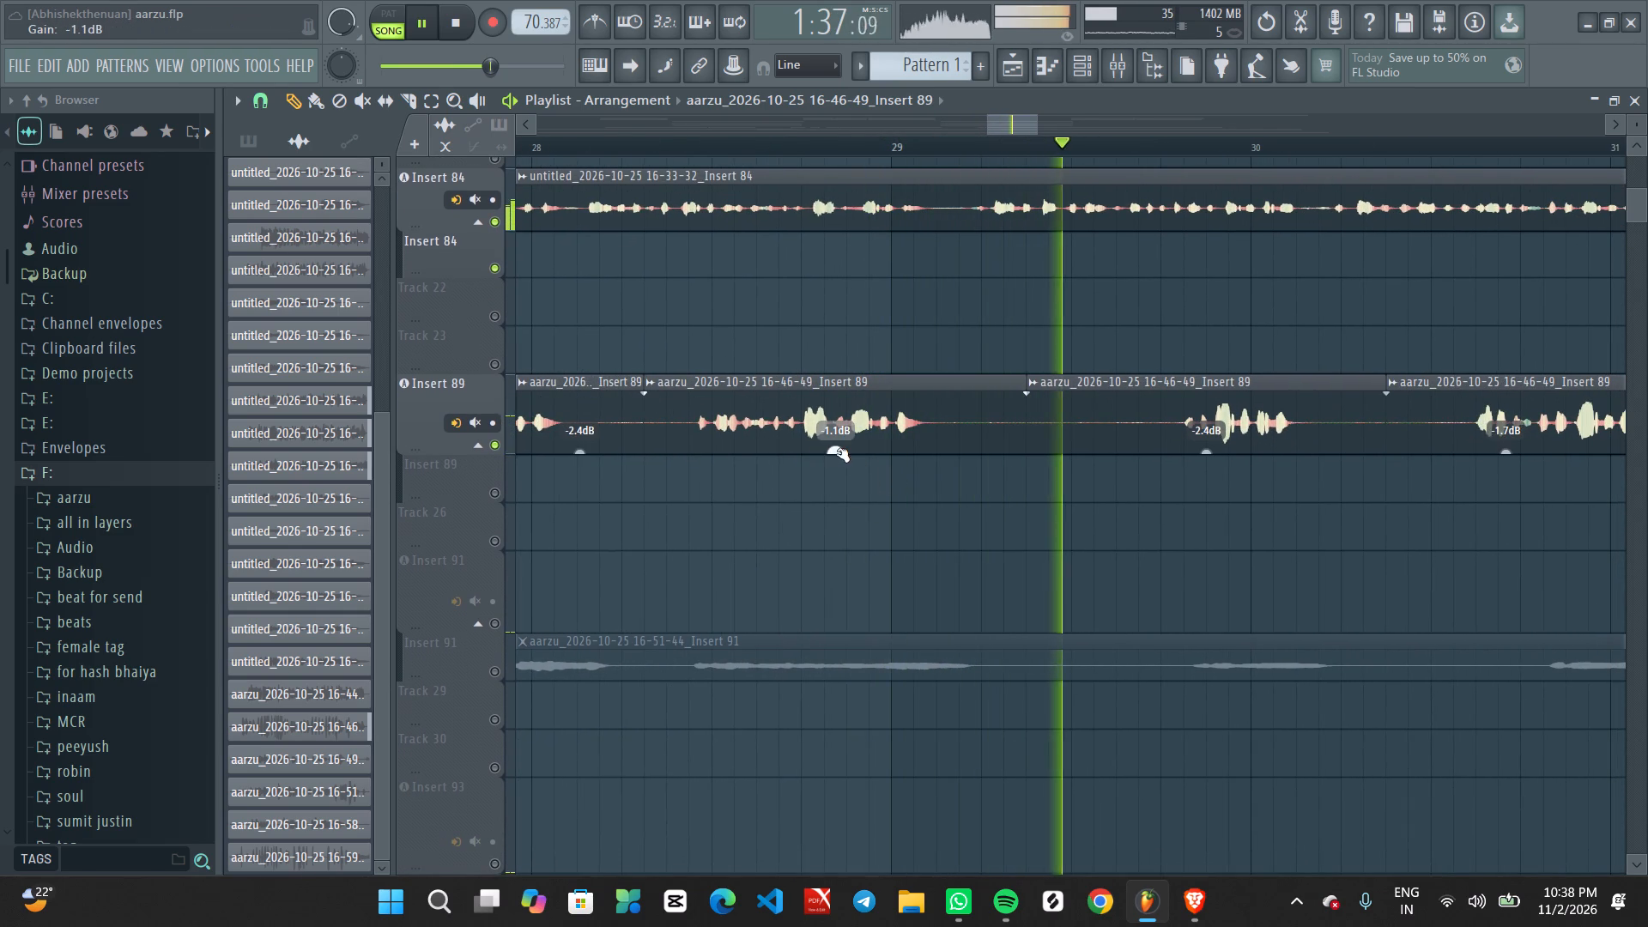
left_click_drag(838, 452, 842, 463)
Set the Insert 89 mixer volume to about -4.5 dB by ear and return to the Playlist.
scroll(996, 518, "down", 4, "ctrl")
scroll(1160, 542, "up", 3, "ctrl")
middle_click_drag(1220, 536, 1112, 523)
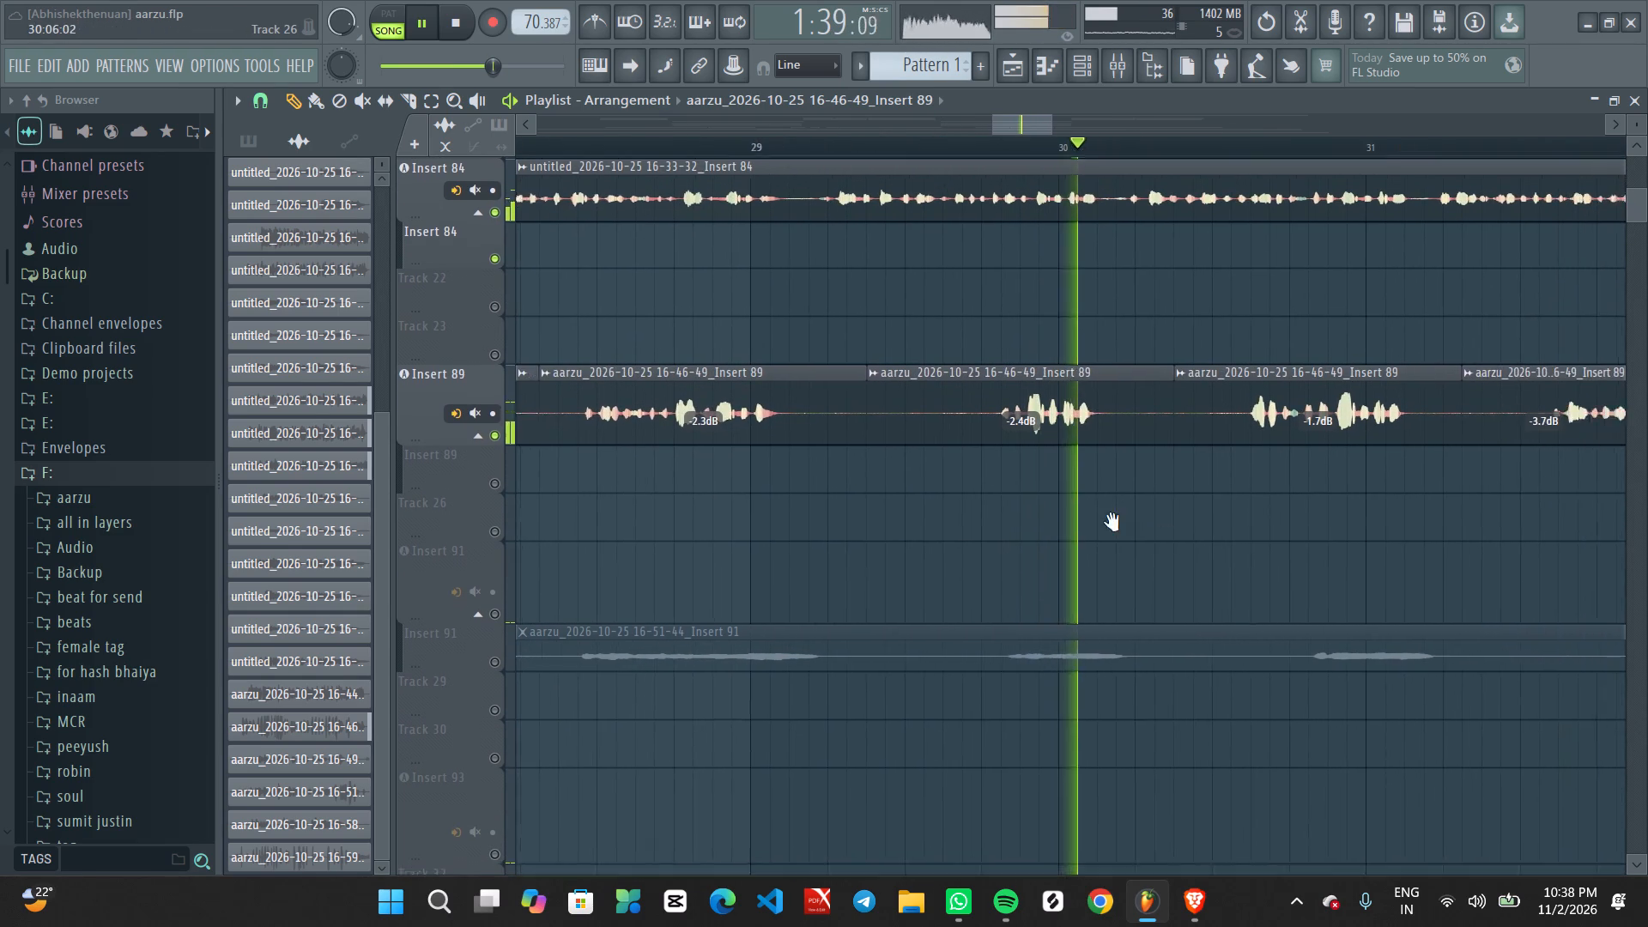
middle_click_drag(1112, 523, 1066, 523)
scroll(1117, 502, "up", 1, "ctrl")
middle_click_drag(1330, 542, 1201, 524)
scroll(1073, 373, "down", 1, "ctrl")
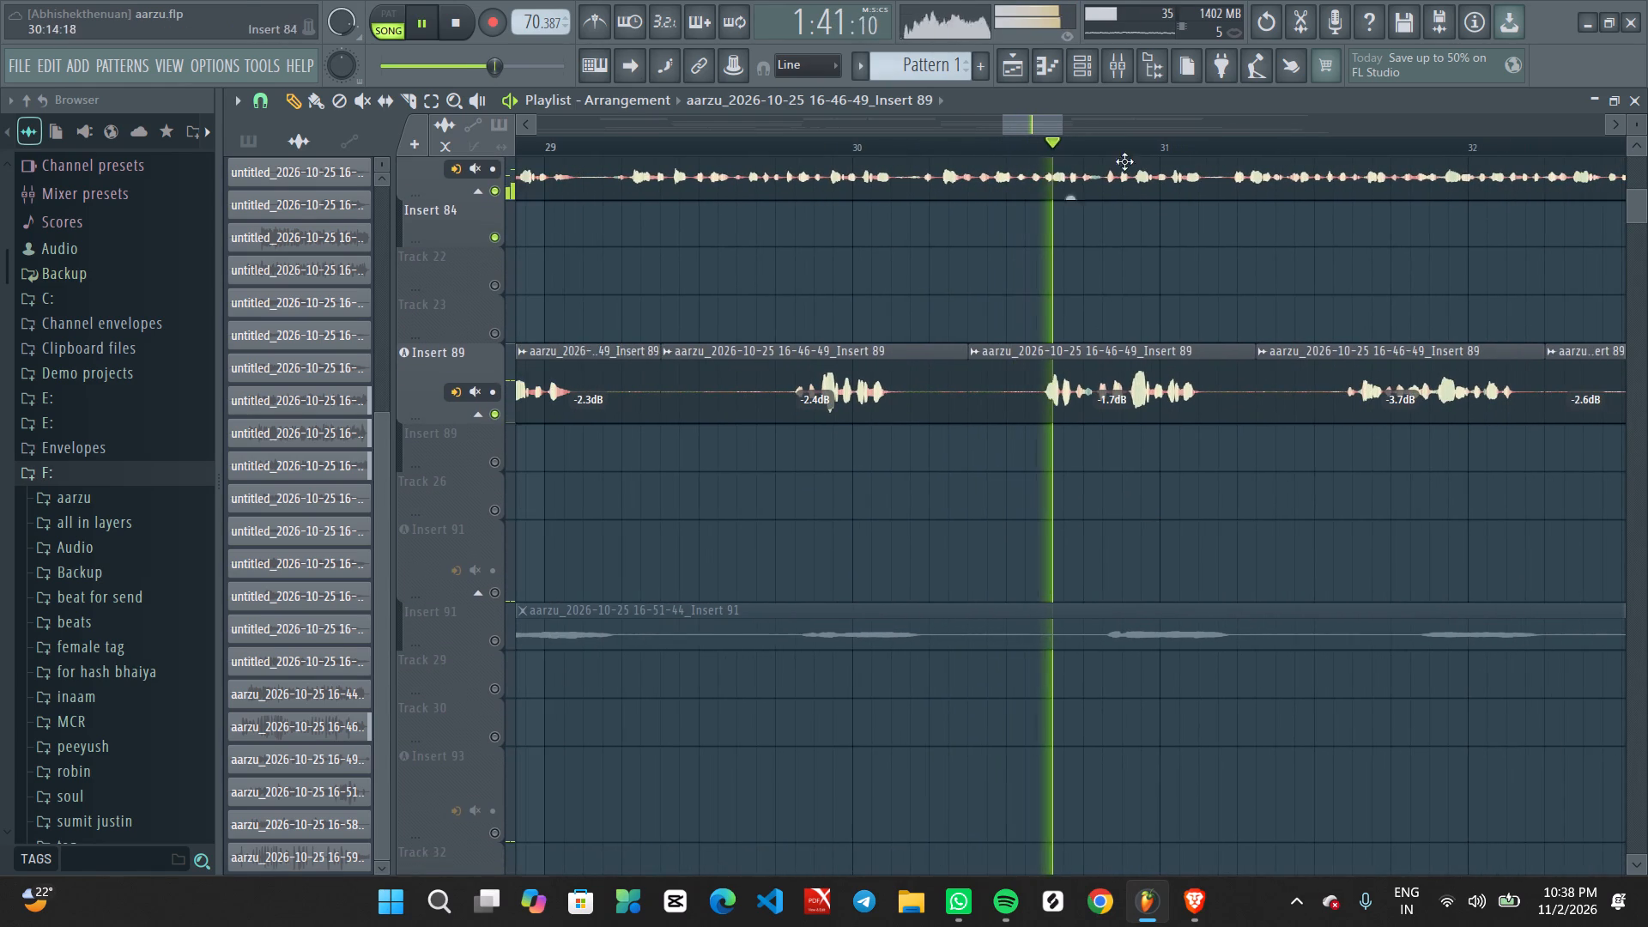
left_click(1121, 78)
scroll(924, 521, "down", 2)
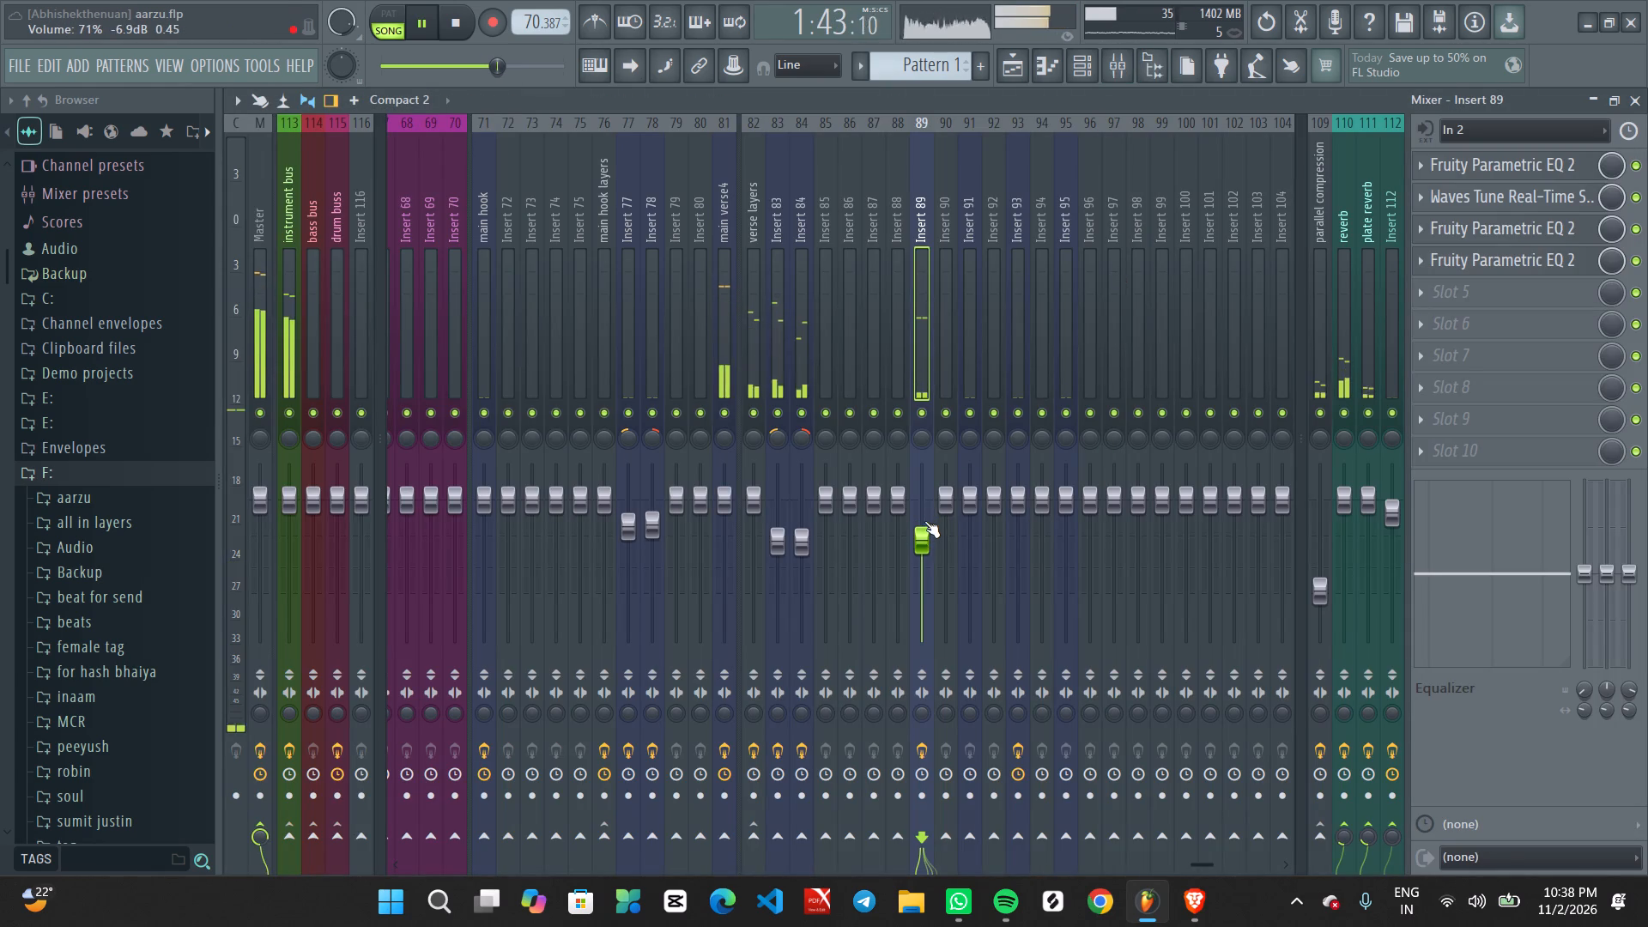
scroll(924, 521, "up", 1)
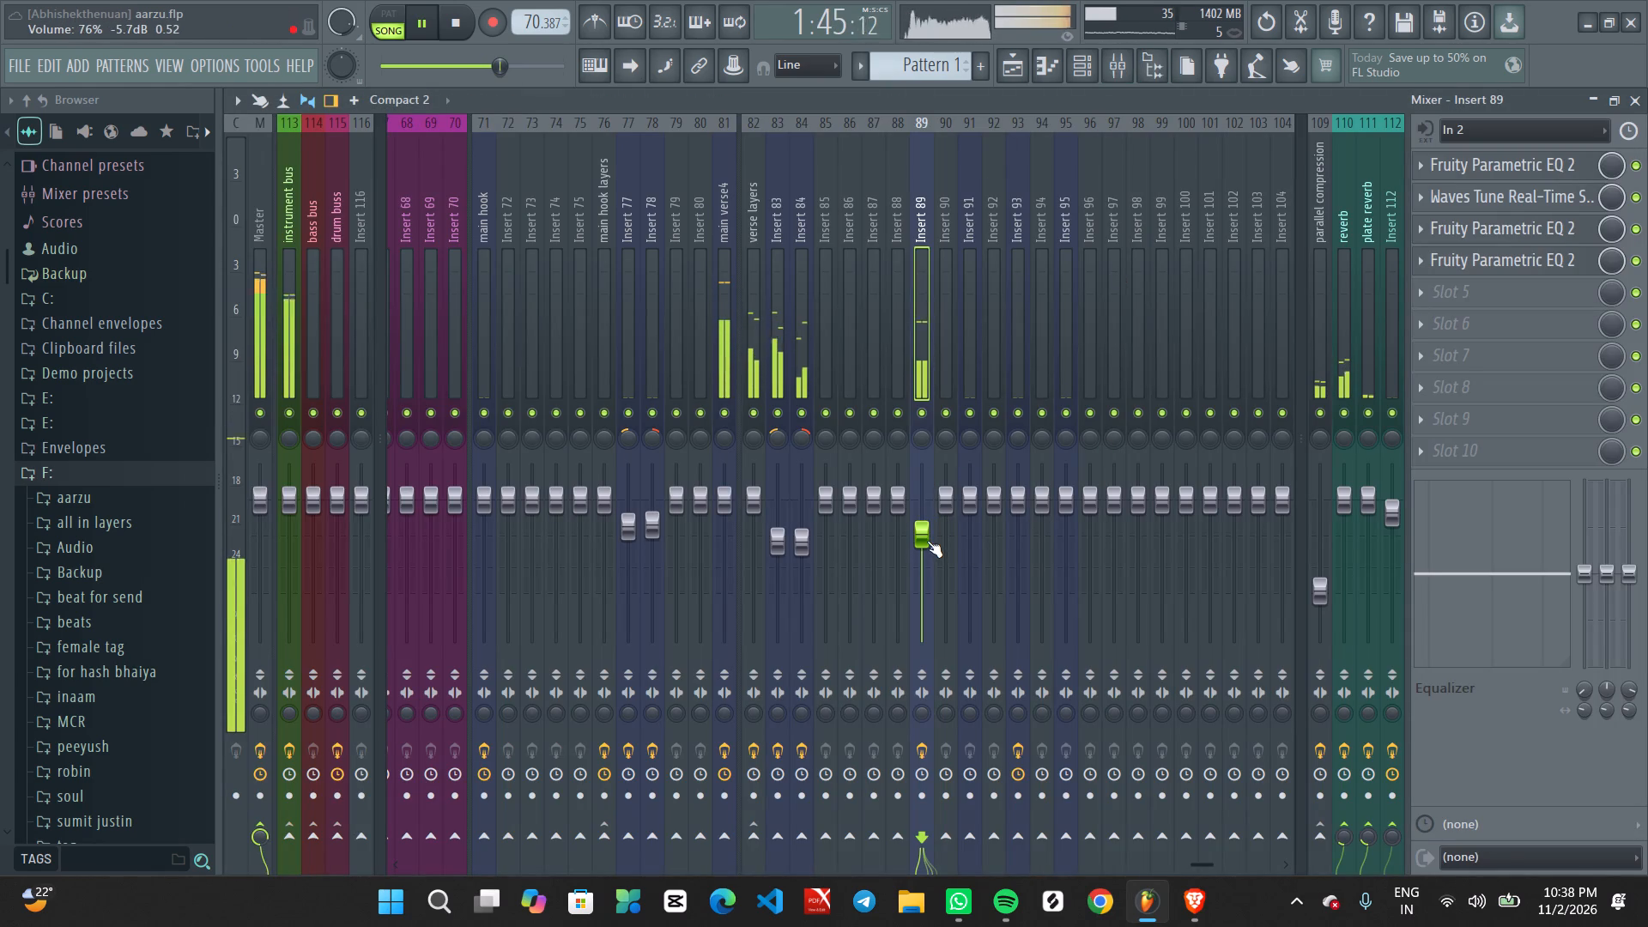
scroll(927, 541, "up", 1)
scroll(926, 541, "down", 1)
scroll(926, 541, "up", 1)
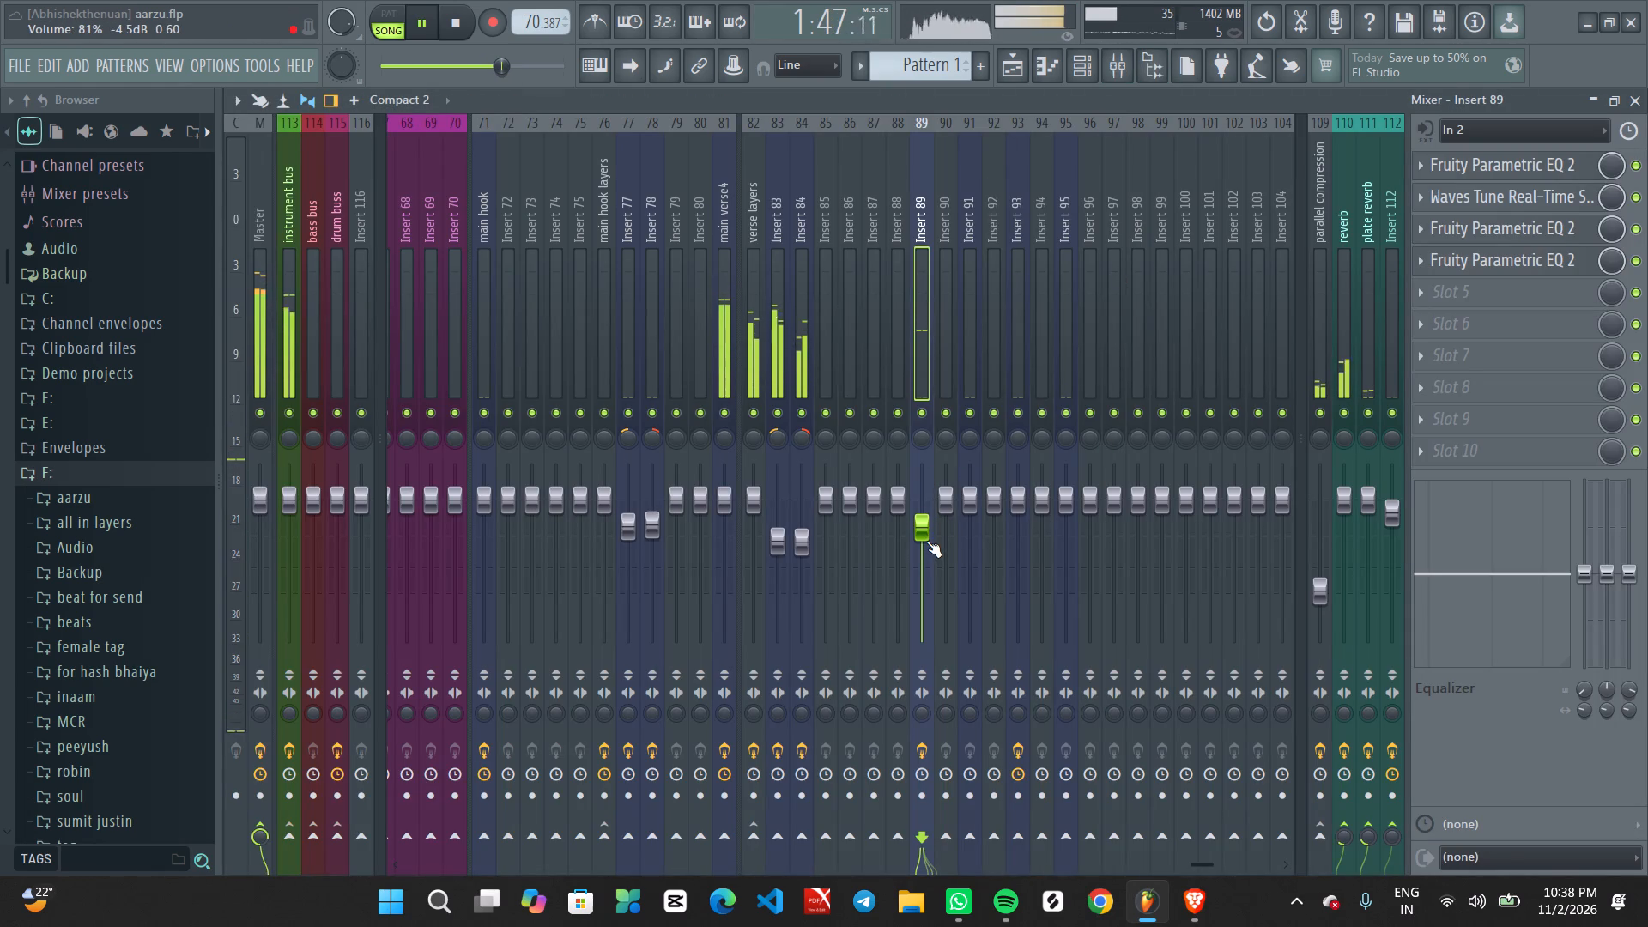
scroll(926, 541, "down", 1)
scroll(926, 541, "up", 1)
left_click(1021, 66)
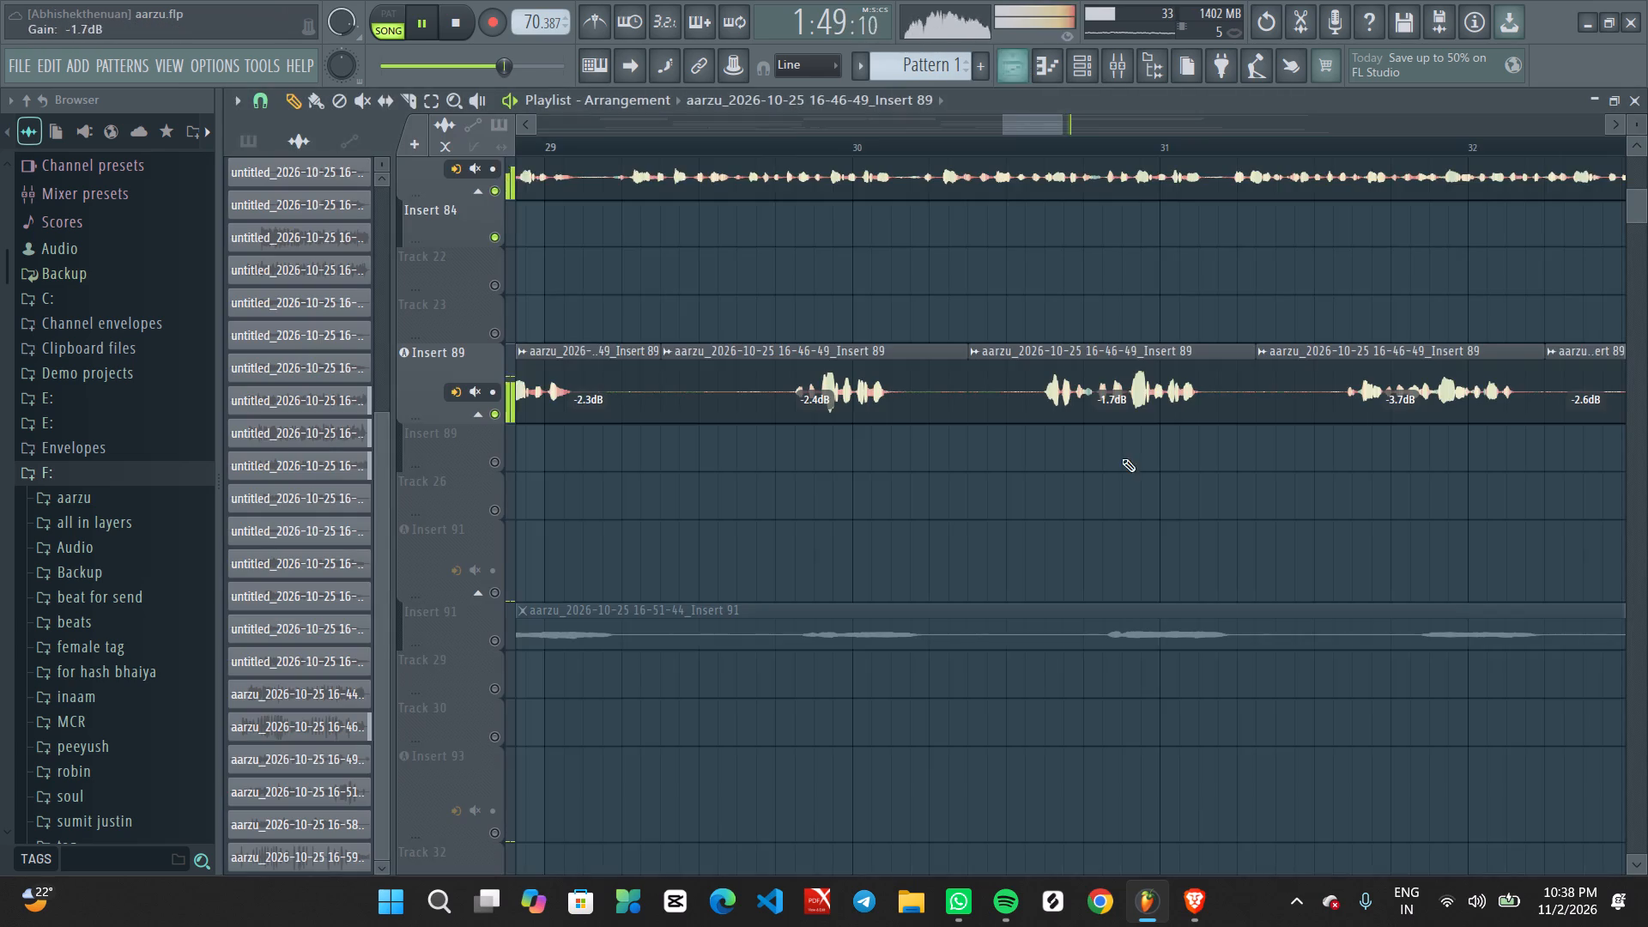
Set the gain of the Insert 89 piece between about bars 32.2 and 33.3 to -0.1 dB and audition it from bar 32.
scroll(1214, 593, "up", 2, "ctrl")
middle_click_drag(1340, 578, 475, 577)
scroll(1088, 489, "down", 5, "ctrl")
scroll(1073, 474, "up", 4, "ctrl")
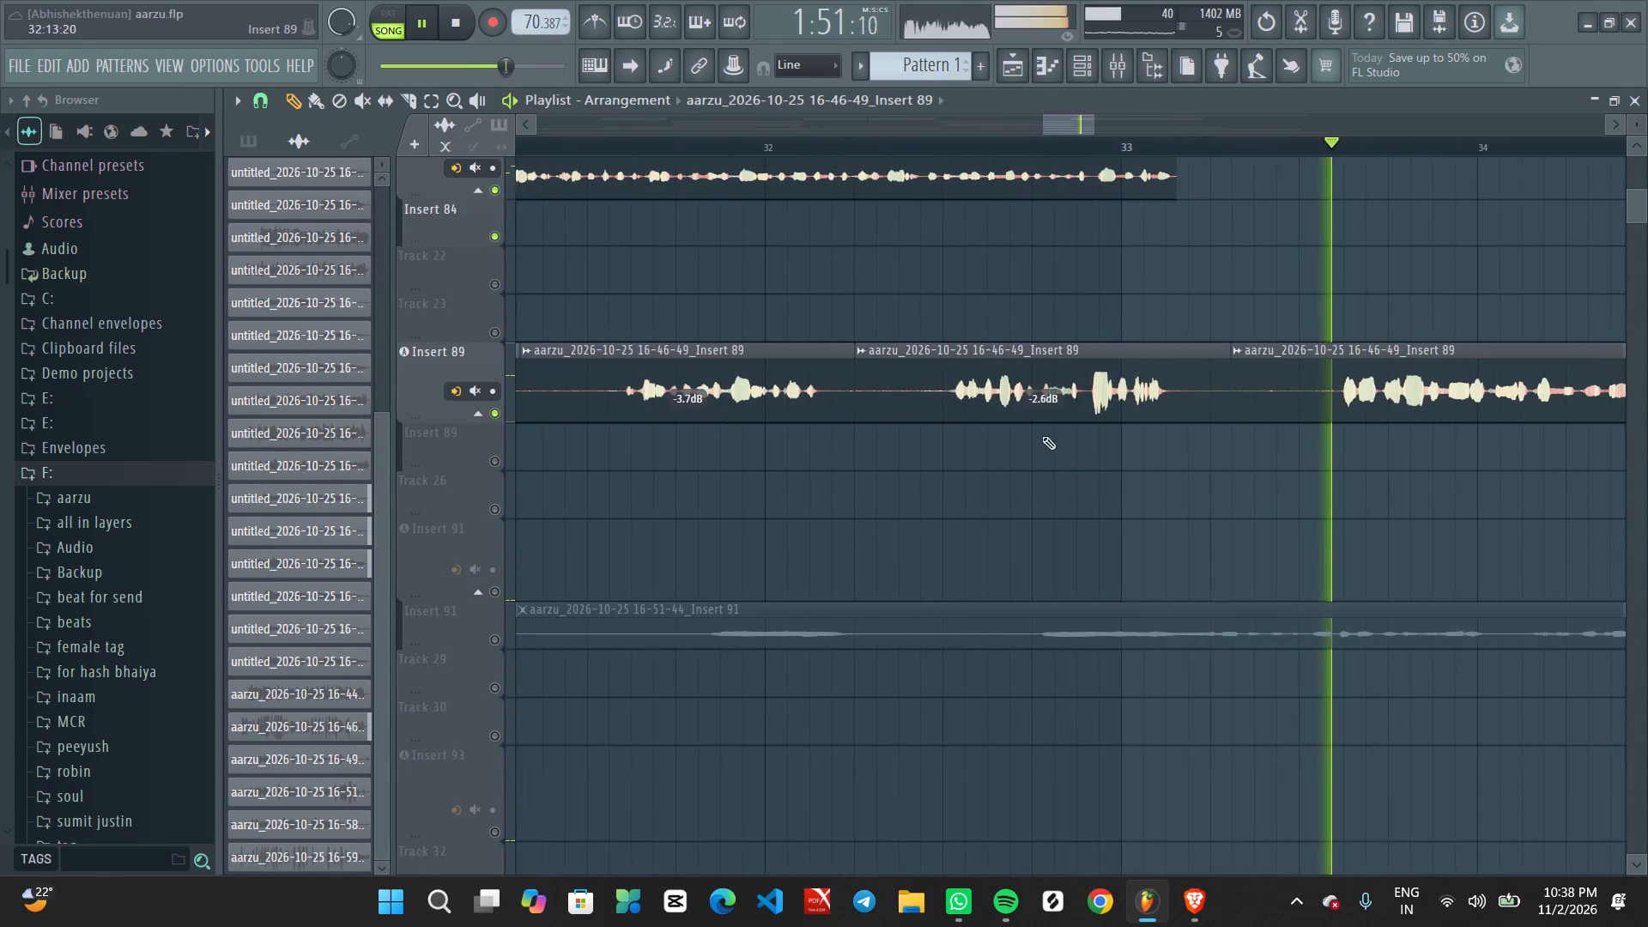
key("space")
key("space")
left_click_drag(1041, 417, 1048, 396)
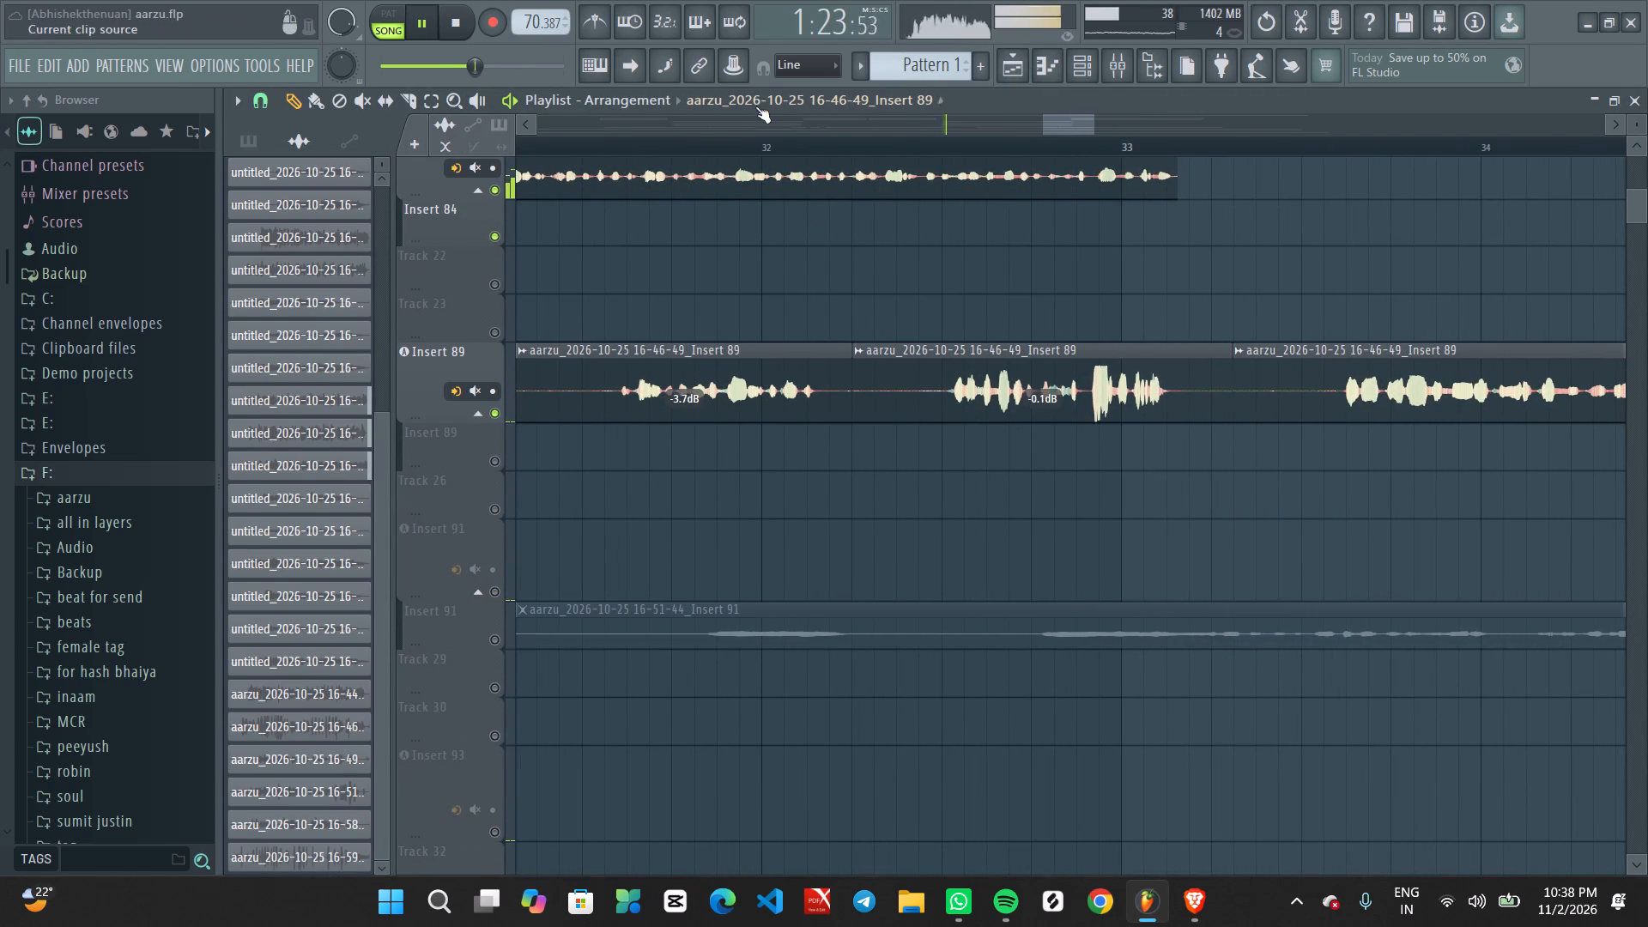
left_click(756, 141)
scroll(900, 518, "up", 3, "ctrl")
middle_click_drag(1161, 567, 1059, 563)
scroll(1059, 563, "up", 2, "ctrl")
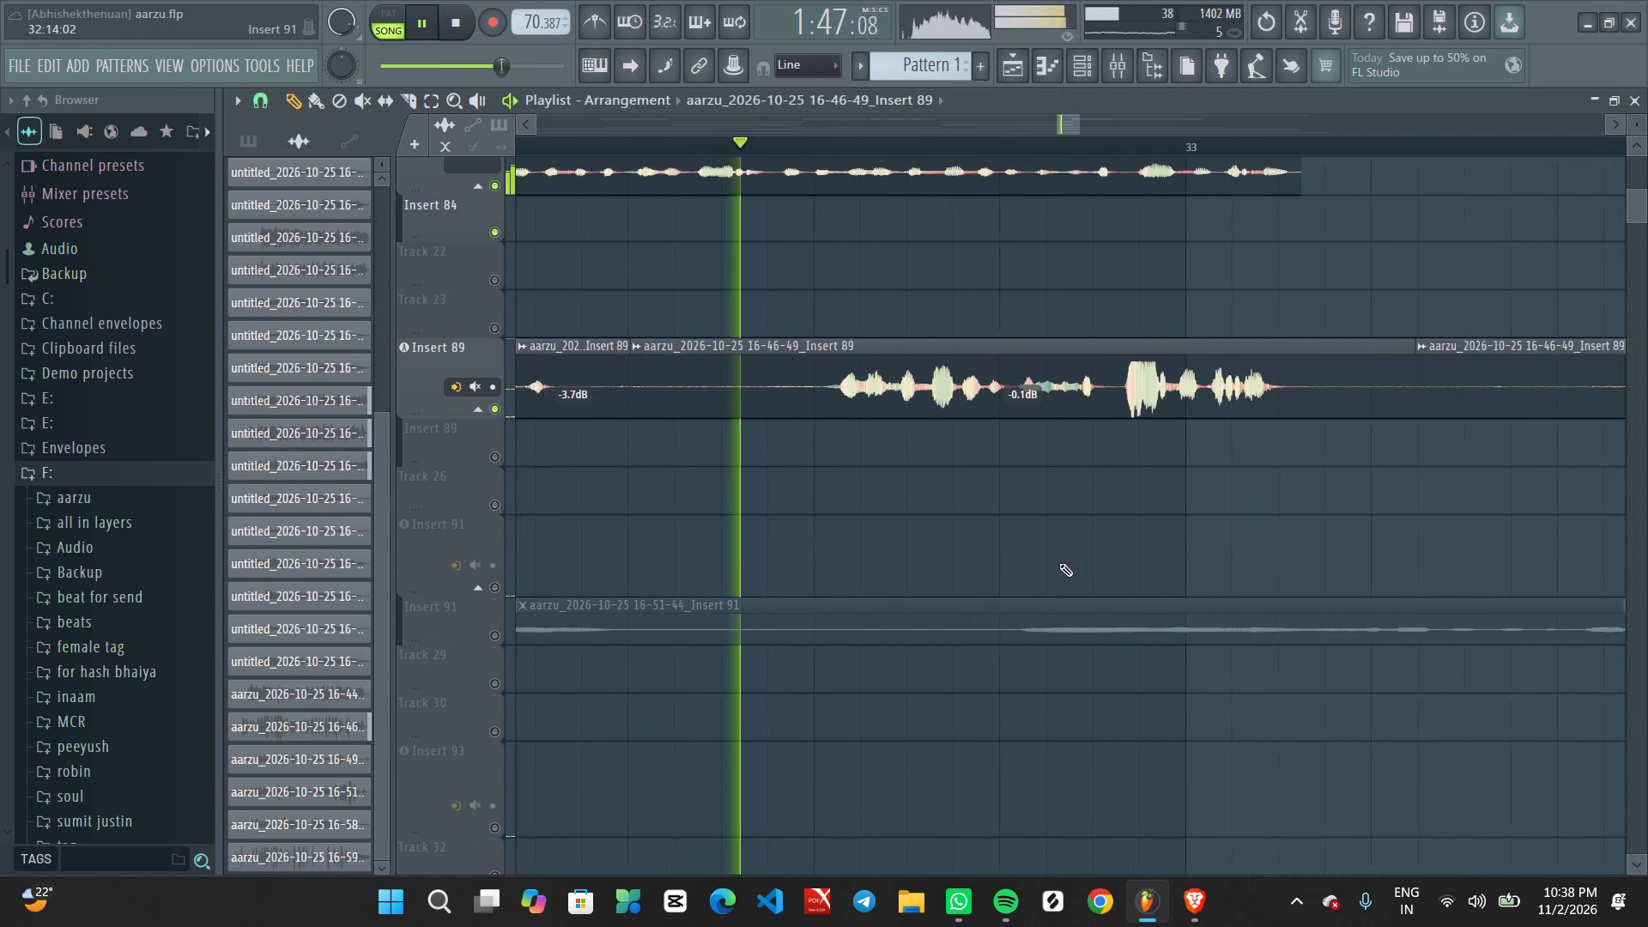
left_click(1027, 414)
Slice the Insert 89 piece at bar 33 and about bar 32.9, and set the short middle piece's gain to about -2.6 dB.
scroll(1201, 459, "up", 3, "ctrl")
middle_click(1156, 317)
right_click_drag(1160, 316, 1164, 342)
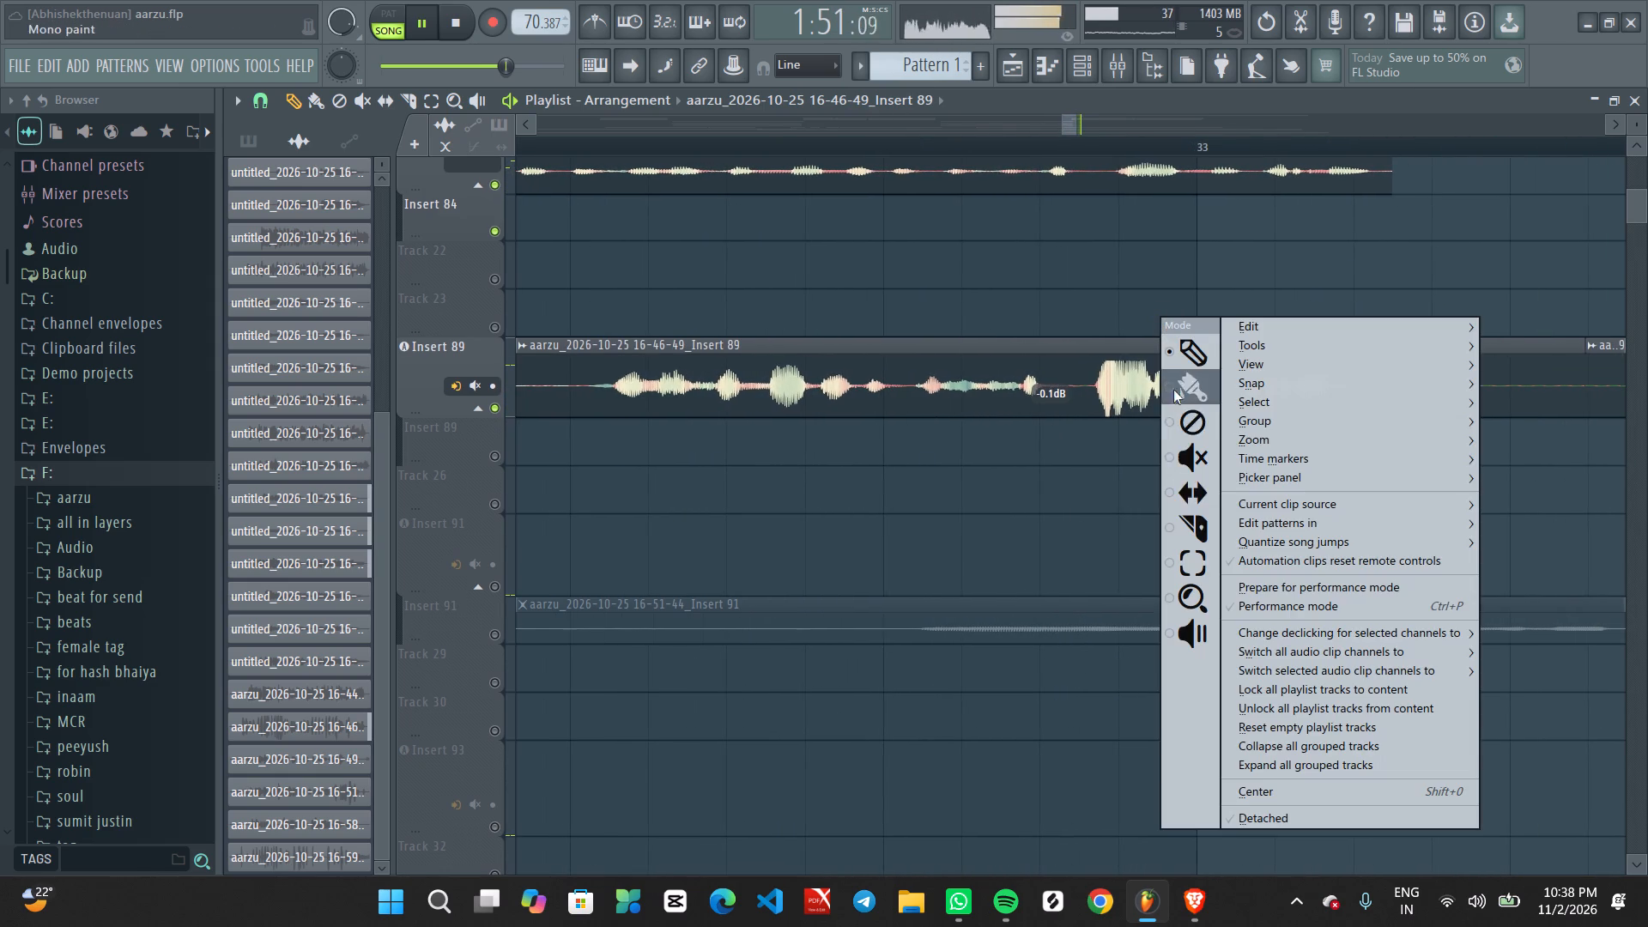
left_click(1199, 518)
left_click(1178, 390)
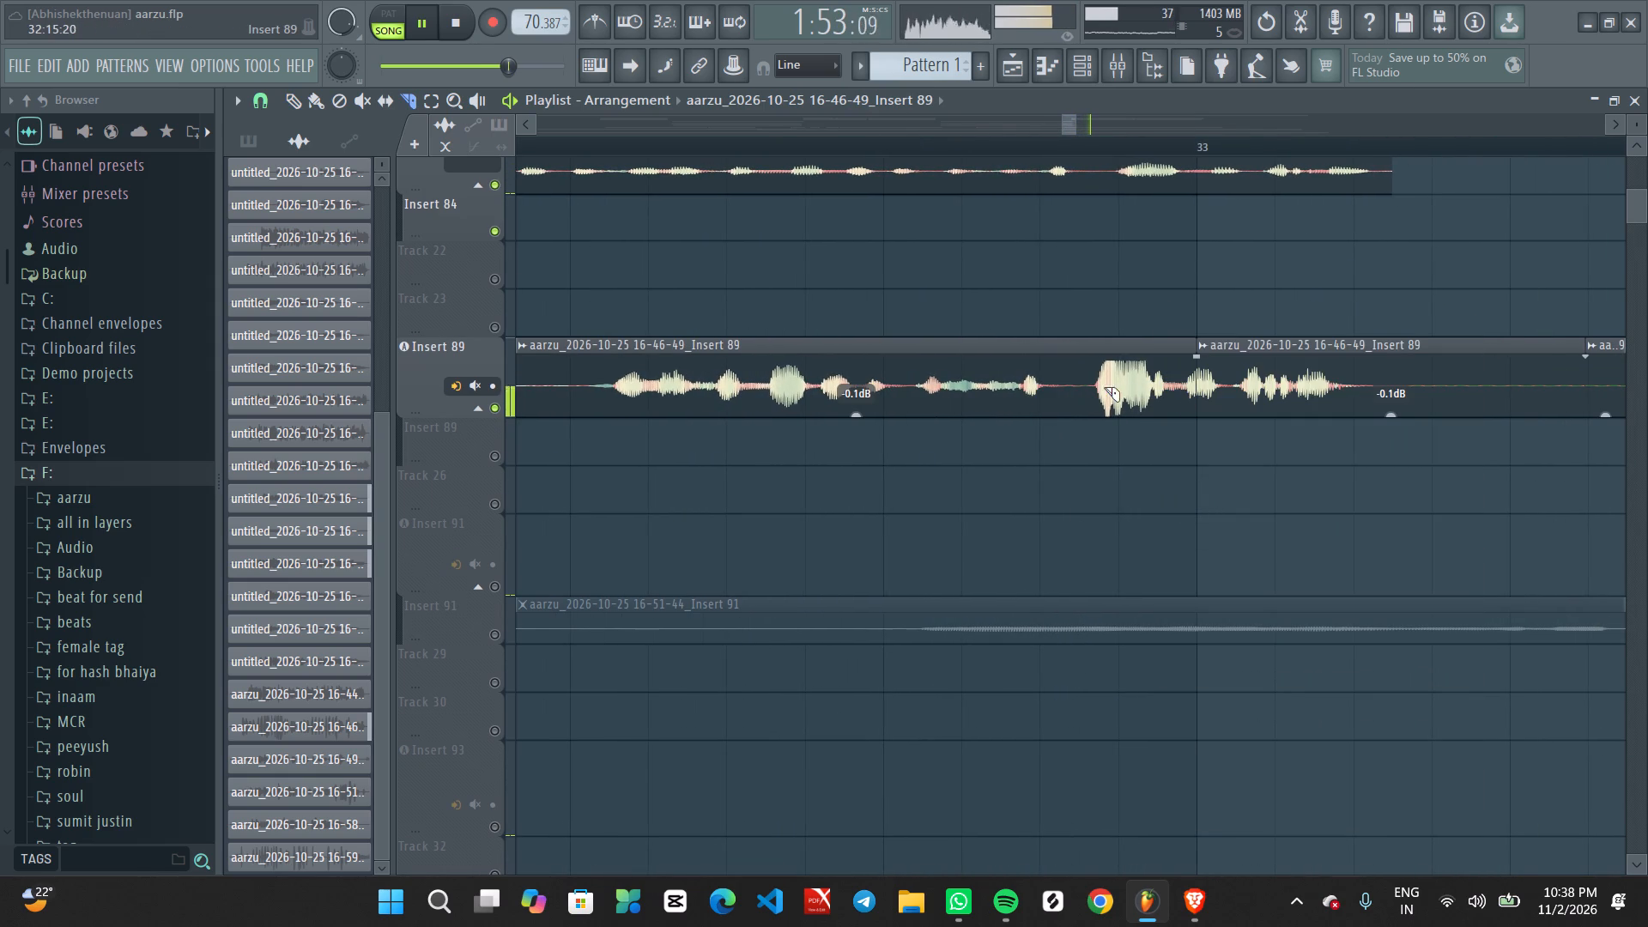
left_click(1072, 390)
left_click_drag(1121, 416, 1130, 438)
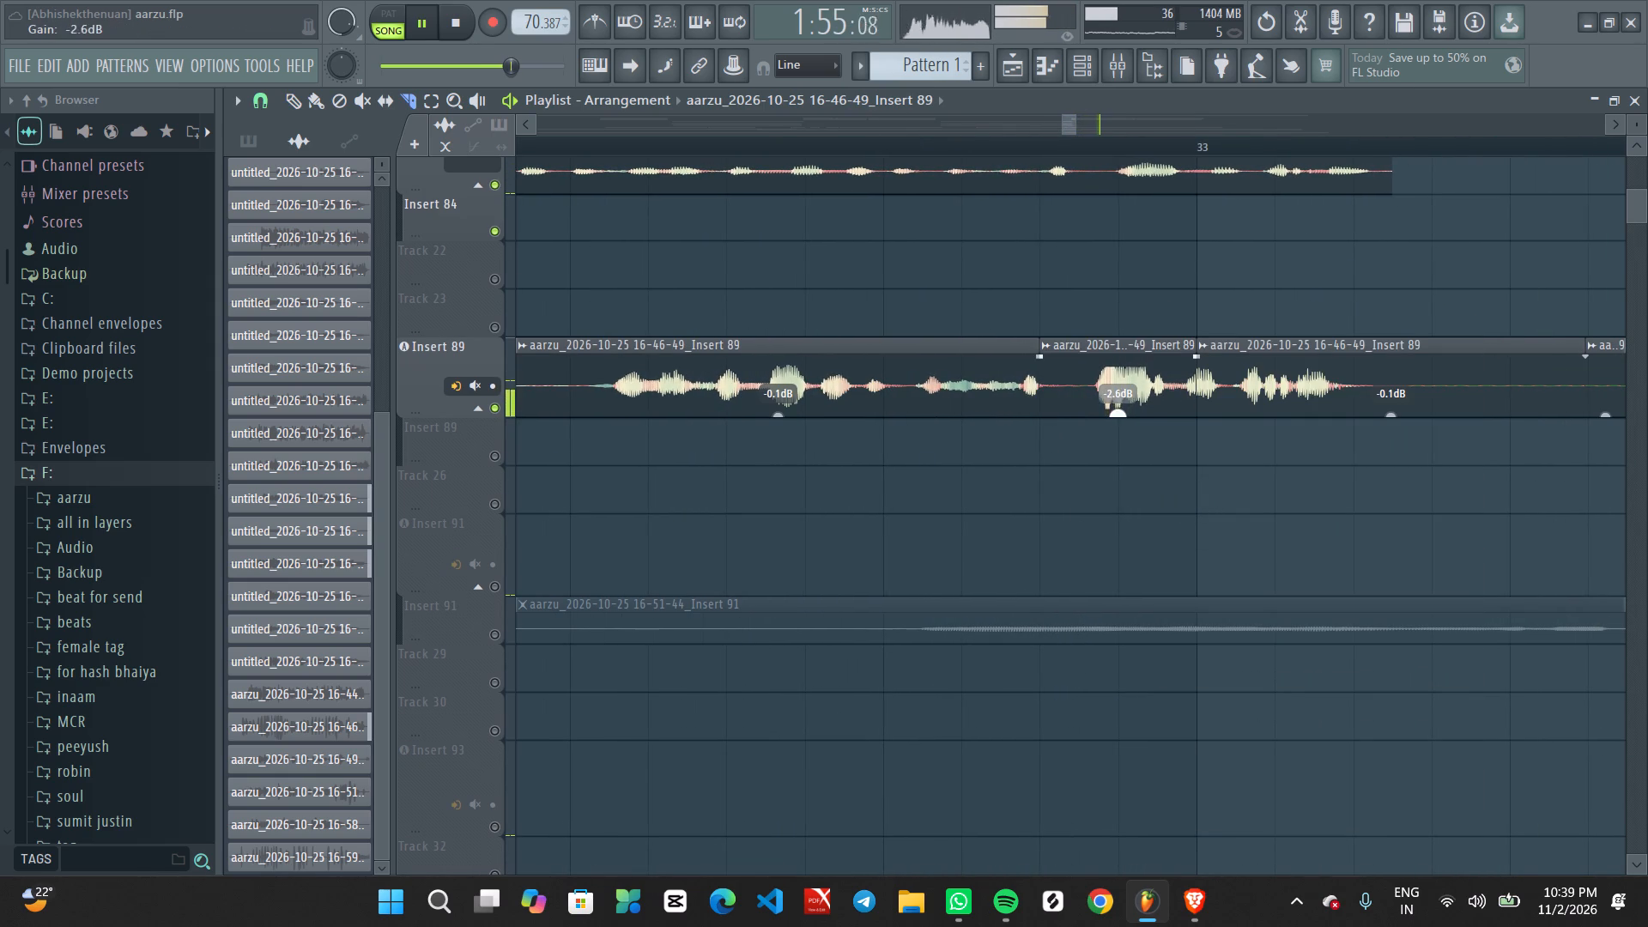
left_click_drag(1130, 438, 1131, 439)
Slice the Insert 89 clip at about bar 35.5 and delete the piece between about bars 33.3 and 35.5.
scroll(1280, 482, "down", 12, "ctrl")
middle_click_drag(1373, 518, 827, 518)
scroll(991, 499, "down", 8, "ctrl")
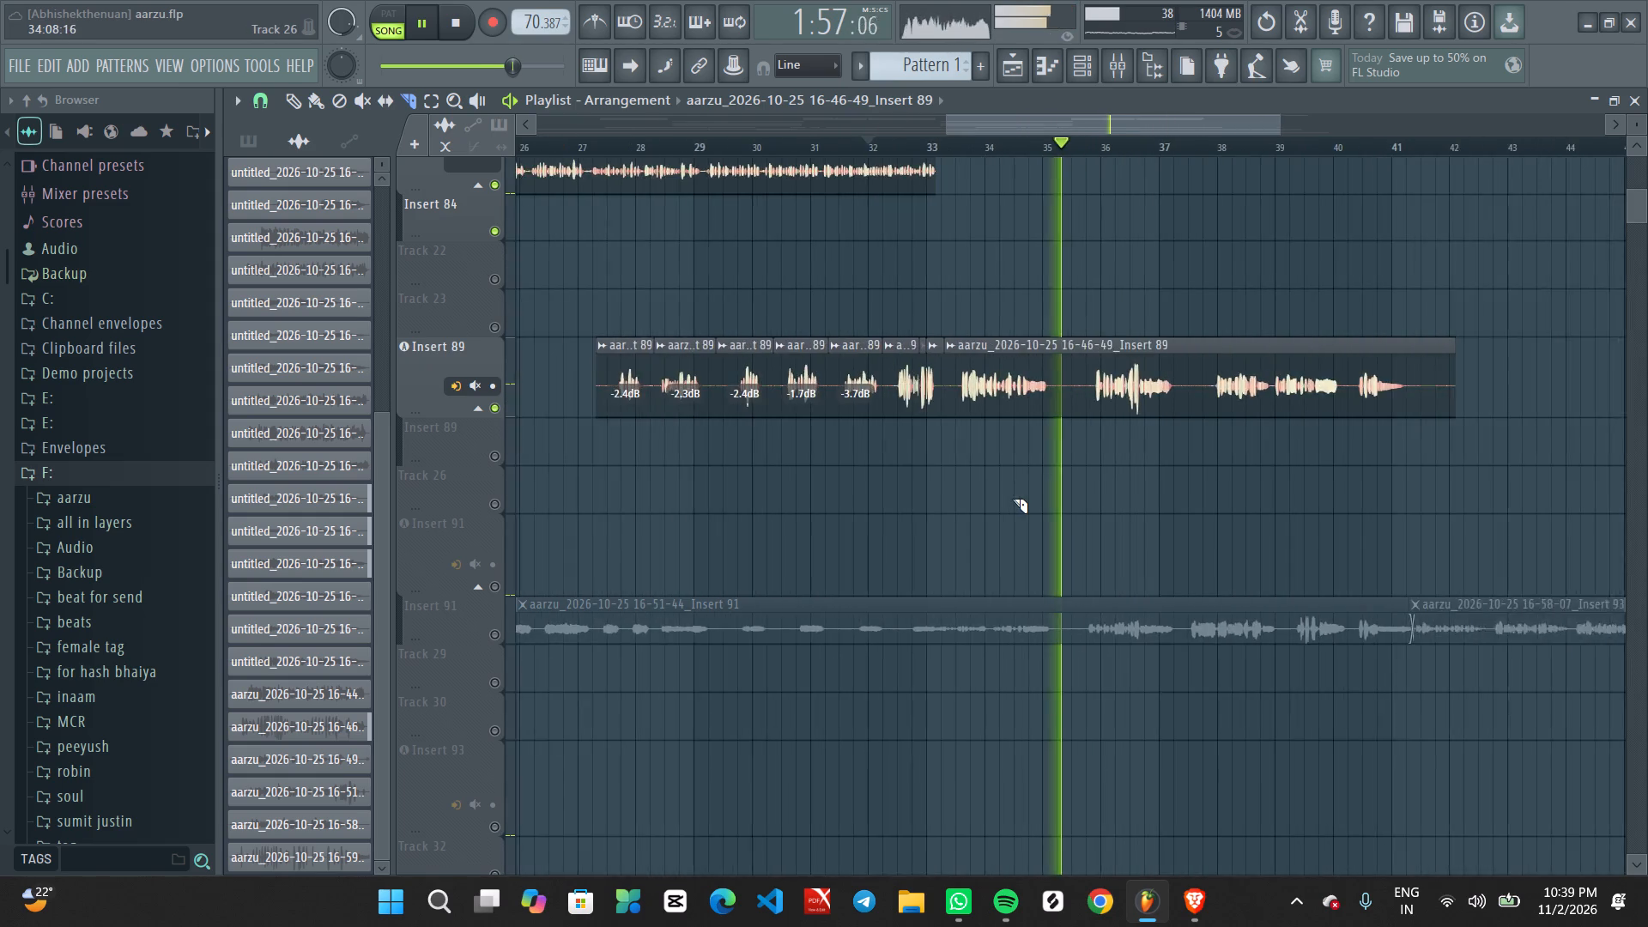
scroll(1008, 501, "up", 6, "ctrl")
scroll(1019, 499, "up", 8)
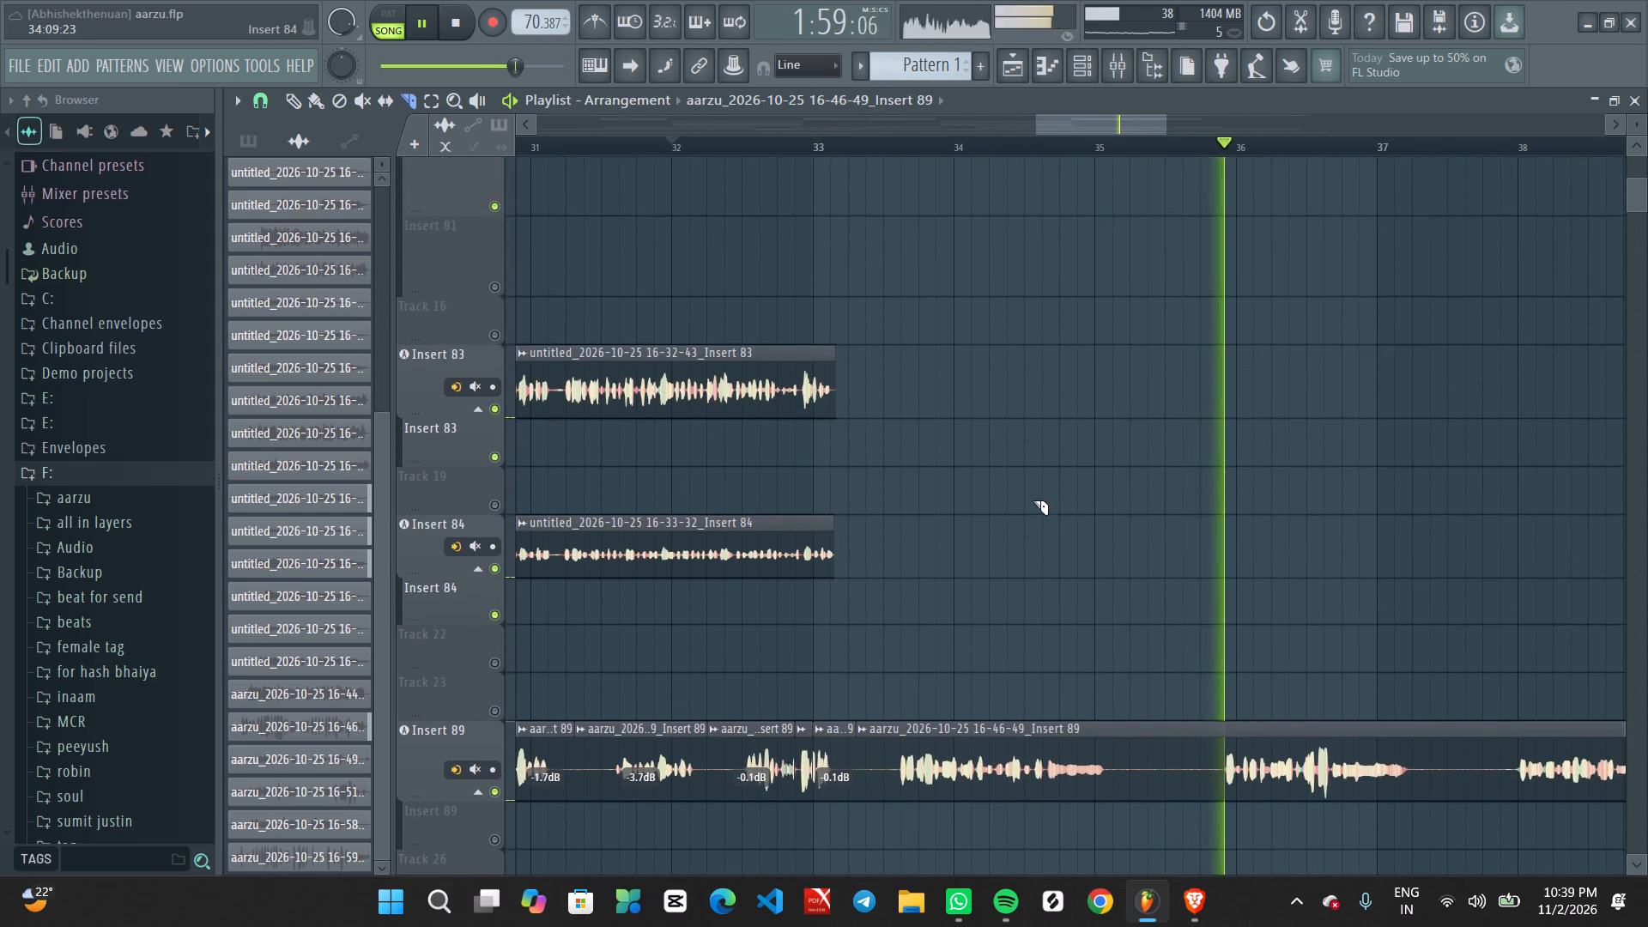
scroll(1033, 500, "down", 7)
scroll(1087, 558, "up", 3, "ctrl")
middle_click_drag(1126, 545, 999, 521)
scroll(953, 510, "down", 5, "ctrl")
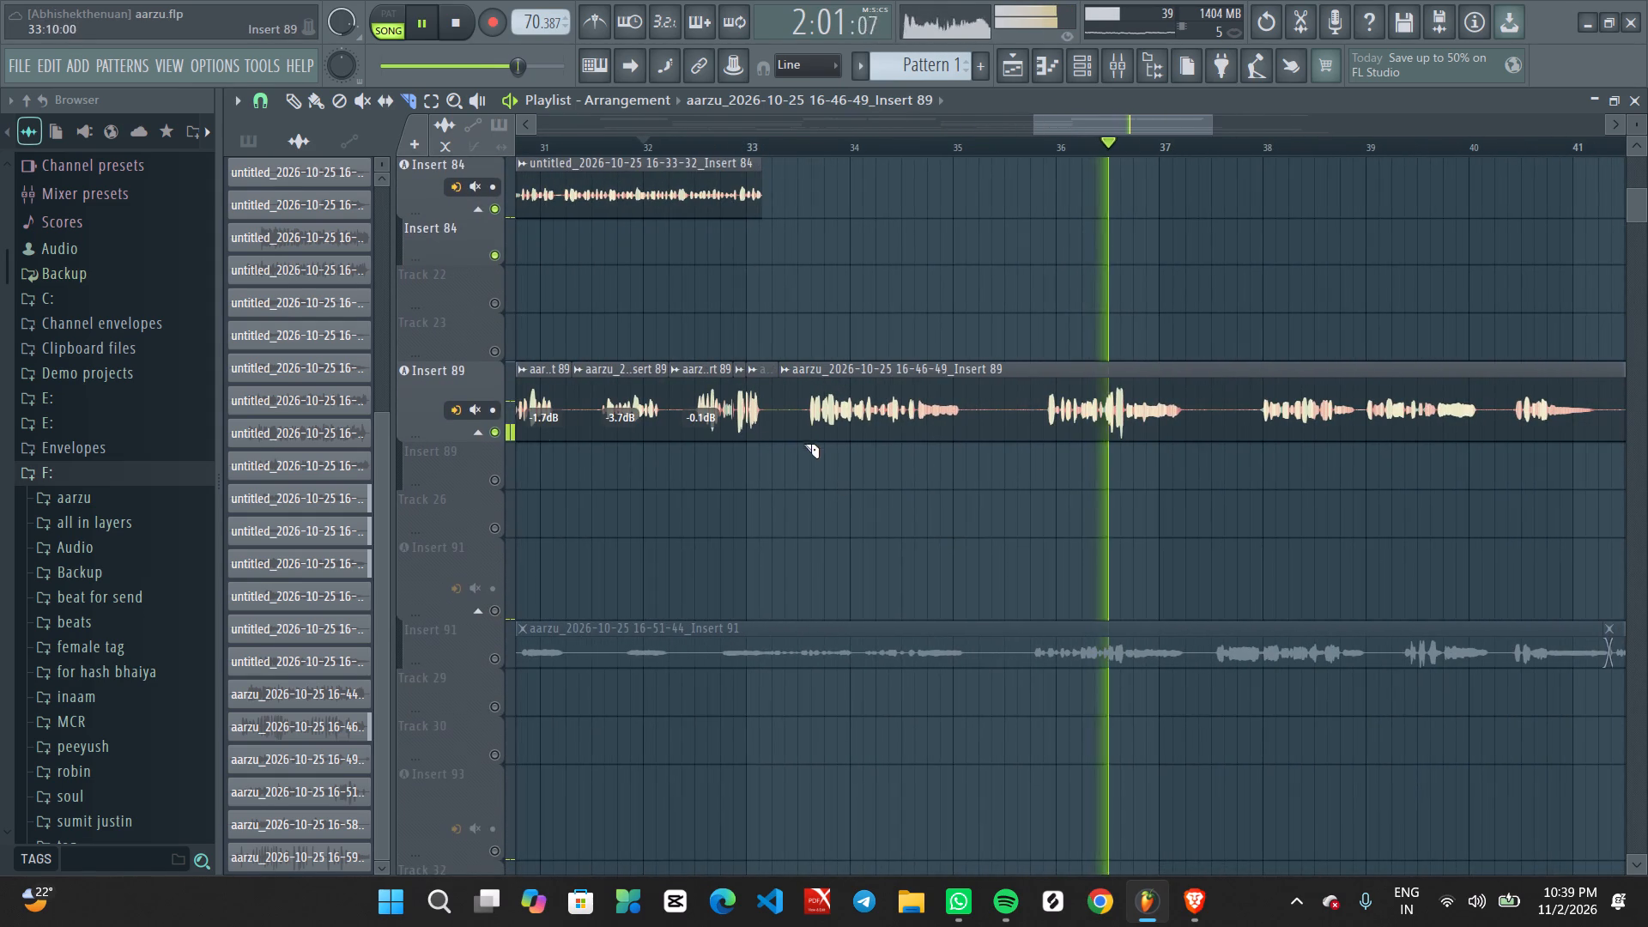
left_click(1010, 414)
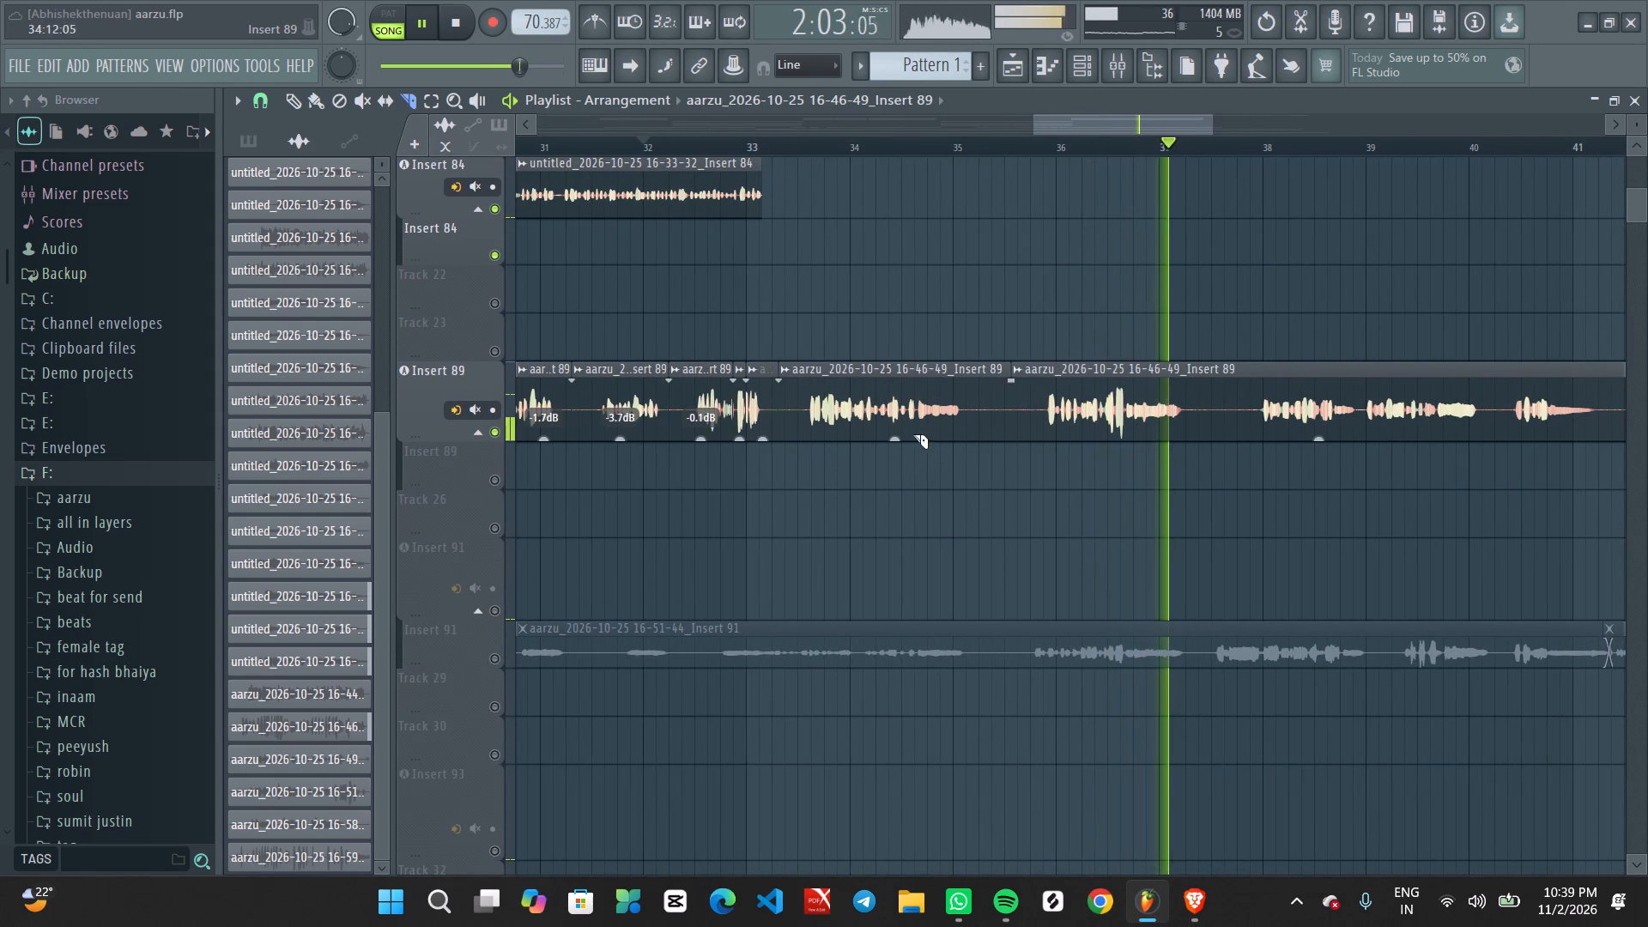
middle_click_drag(910, 268, 921, 267)
right_click(918, 267)
left_click(933, 295)
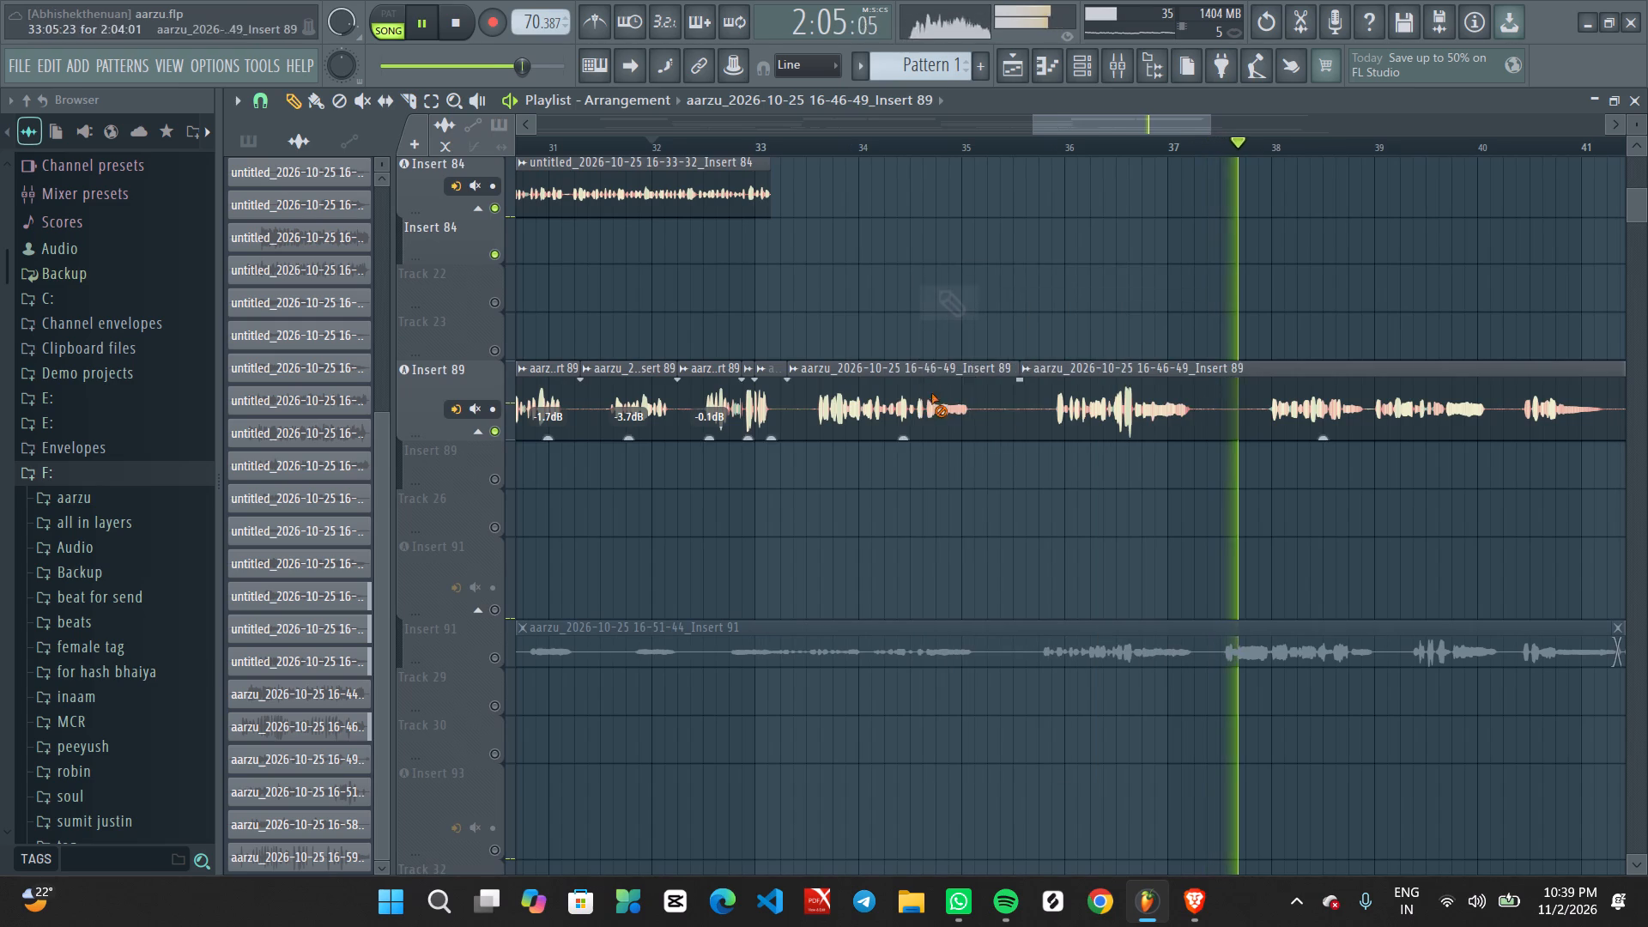
right_click(931, 393)
Audition Insert 89 from about bar 36, slice it at about bar 37.4, and delete the piece between about bars 35.5 and 37.4.
key("space")
key("space")
left_click(1054, 143)
scroll(1183, 451, "up", 2, "ctrl")
scroll(1183, 451, "down", 1, "ctrl")
scroll(1183, 452, "up", 5, "ctrl")
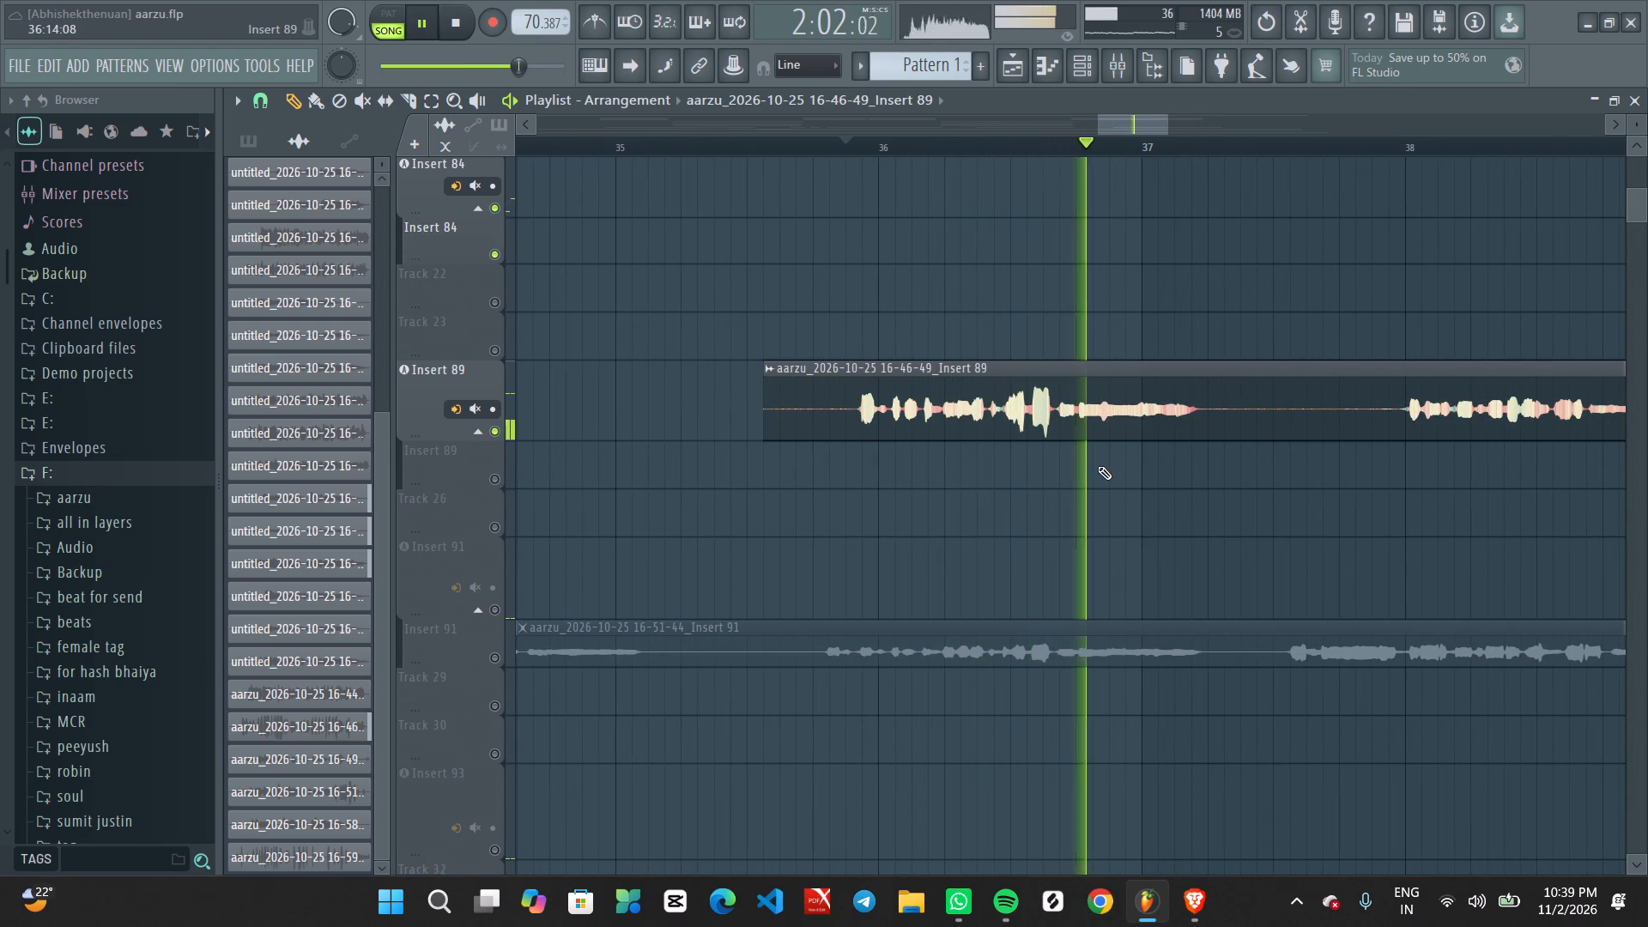
key("space")
key("space")
middle_click_drag(1190, 300, 1192, 300)
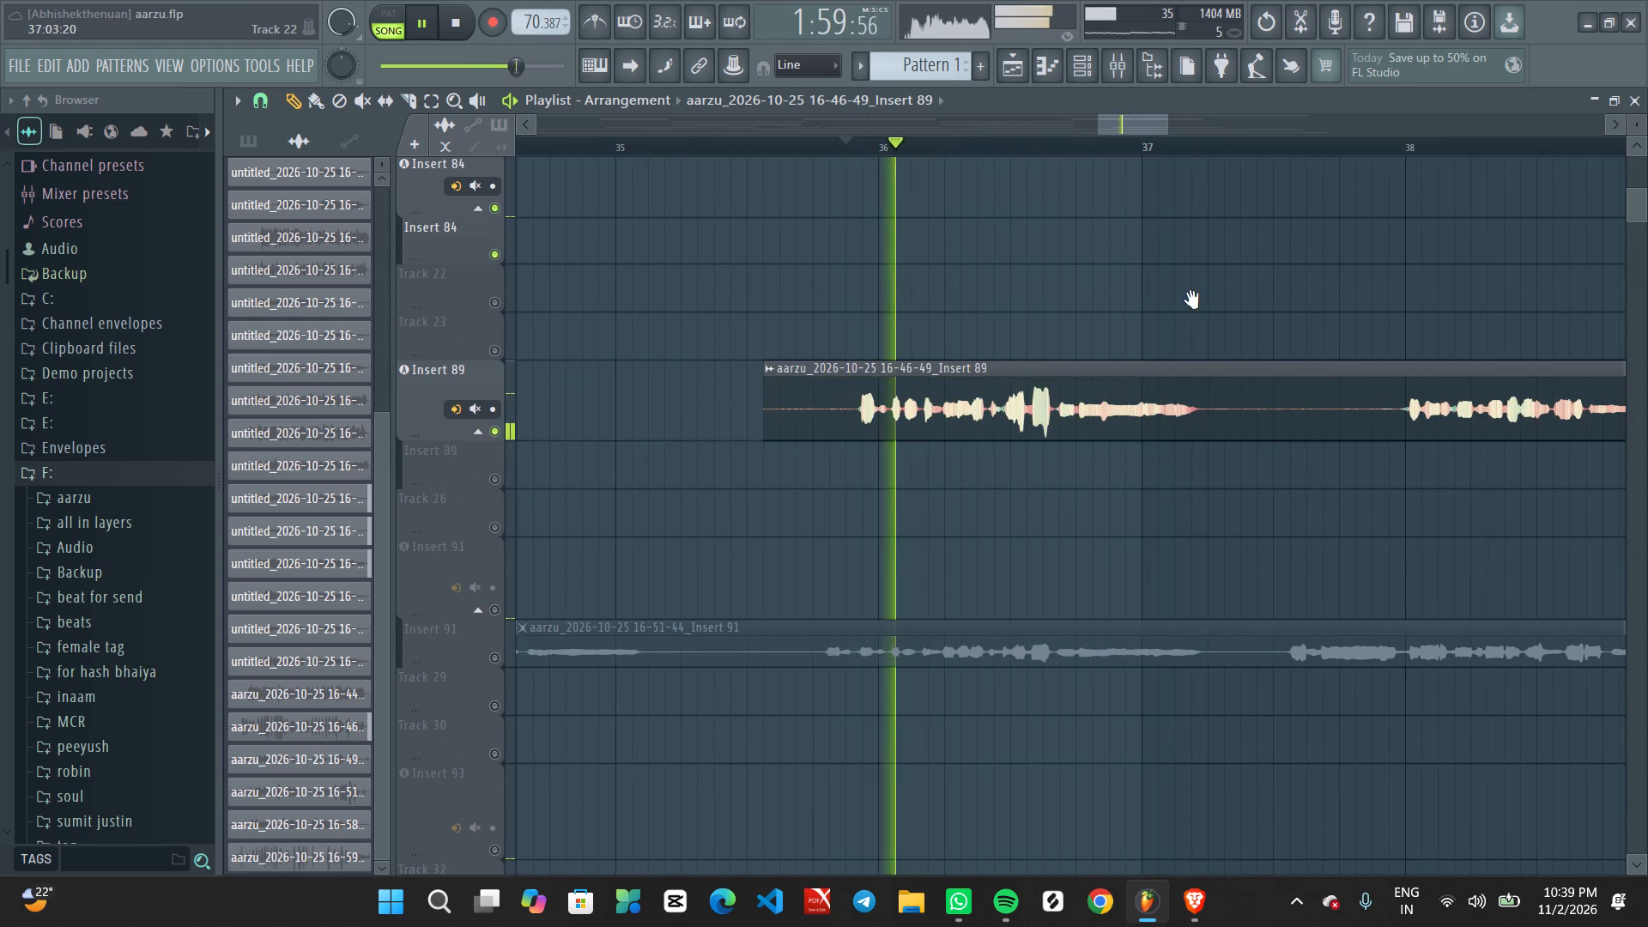
middle_click_drag(1192, 300, 1200, 300)
right_click(1198, 300)
left_click(1242, 520)
left_click(1247, 422)
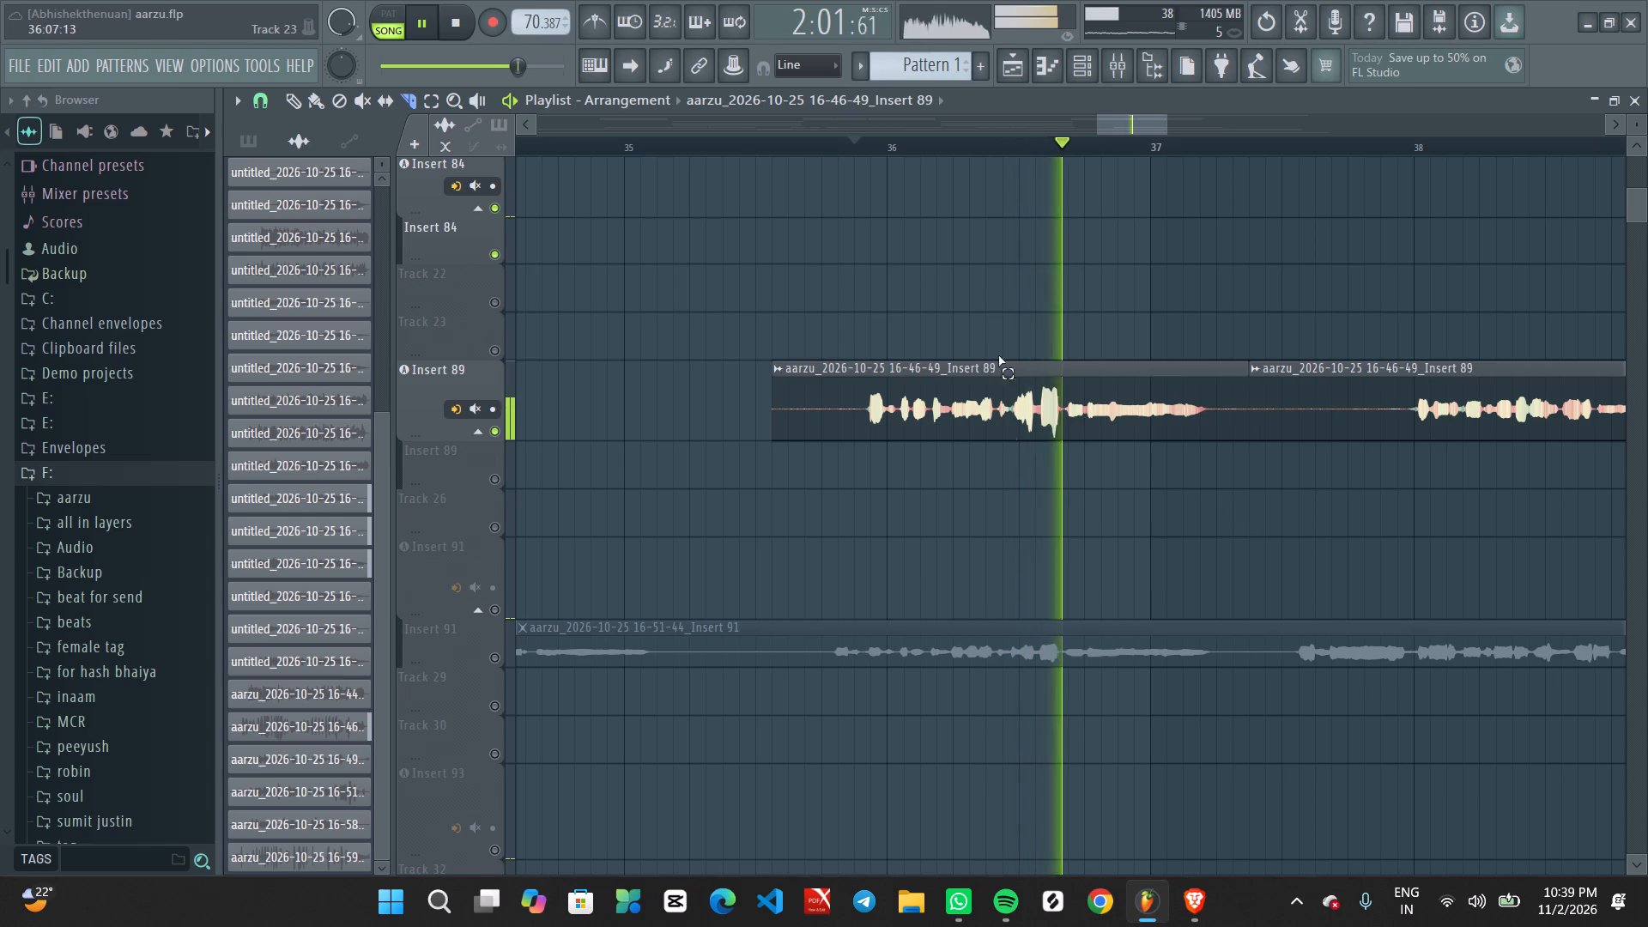
left_click_drag(998, 355, 1055, 448, "ctrl")
key("Delete")
Trim the start of the last Insert 89 piece to about bar 37.9, just before its phrase begins.
scroll(1015, 487, "down", 4, "ctrl")
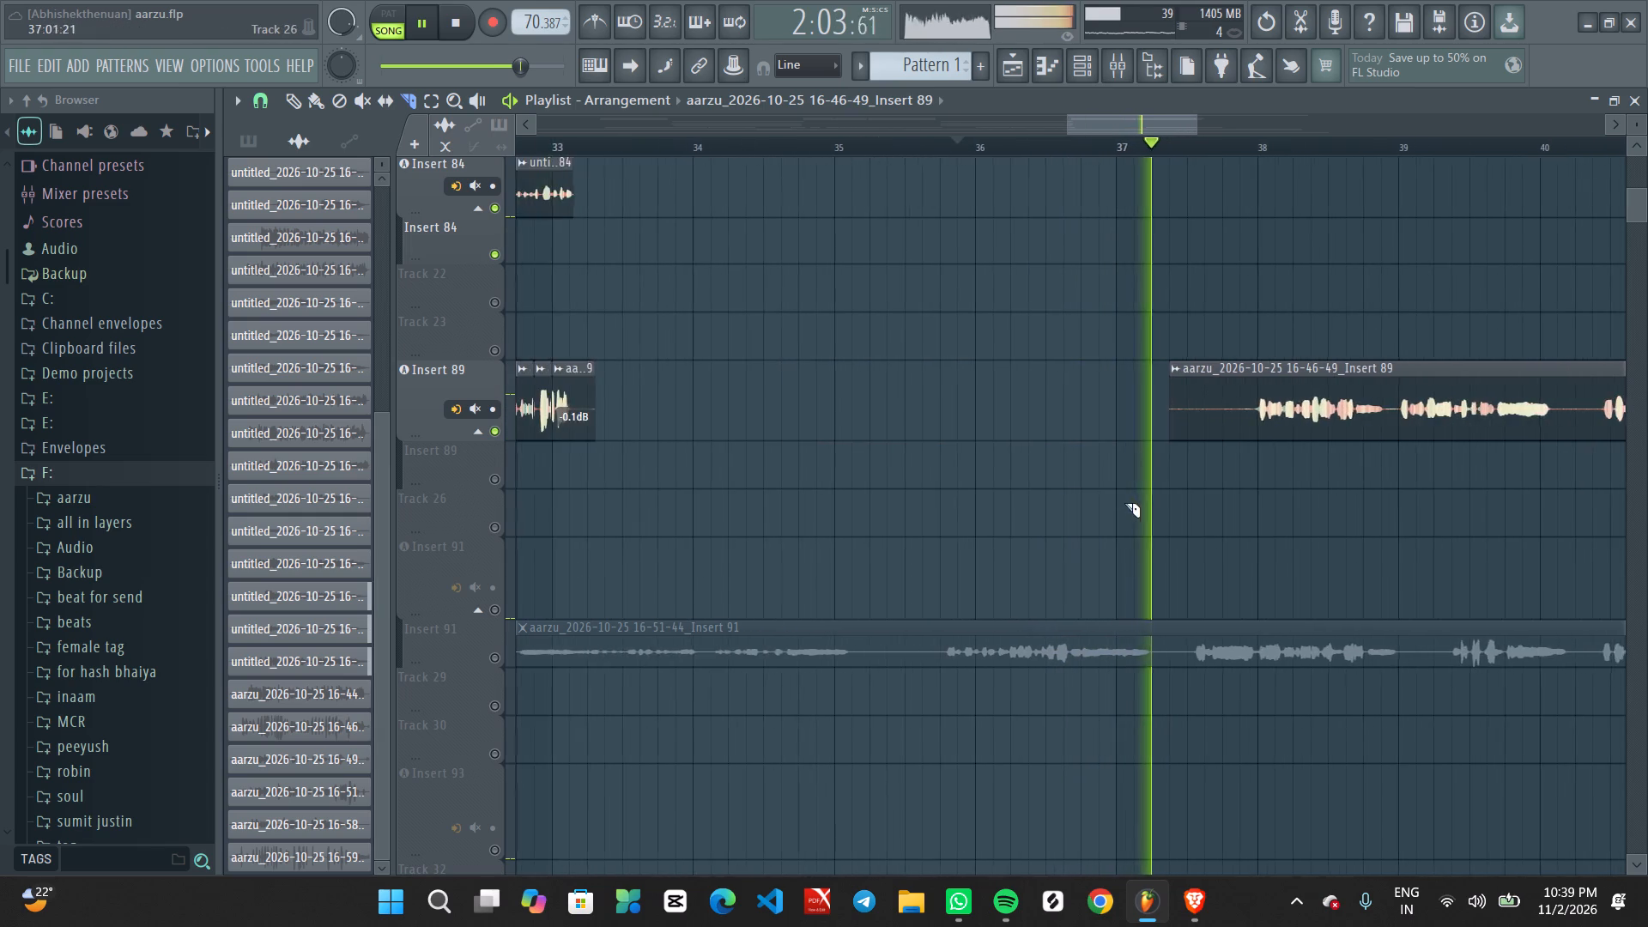
scroll(1112, 441, "up", 2, "ctrl")
middle_click(1165, 268)
right_click(1167, 268)
left_click(1176, 285)
left_click(1182, 296)
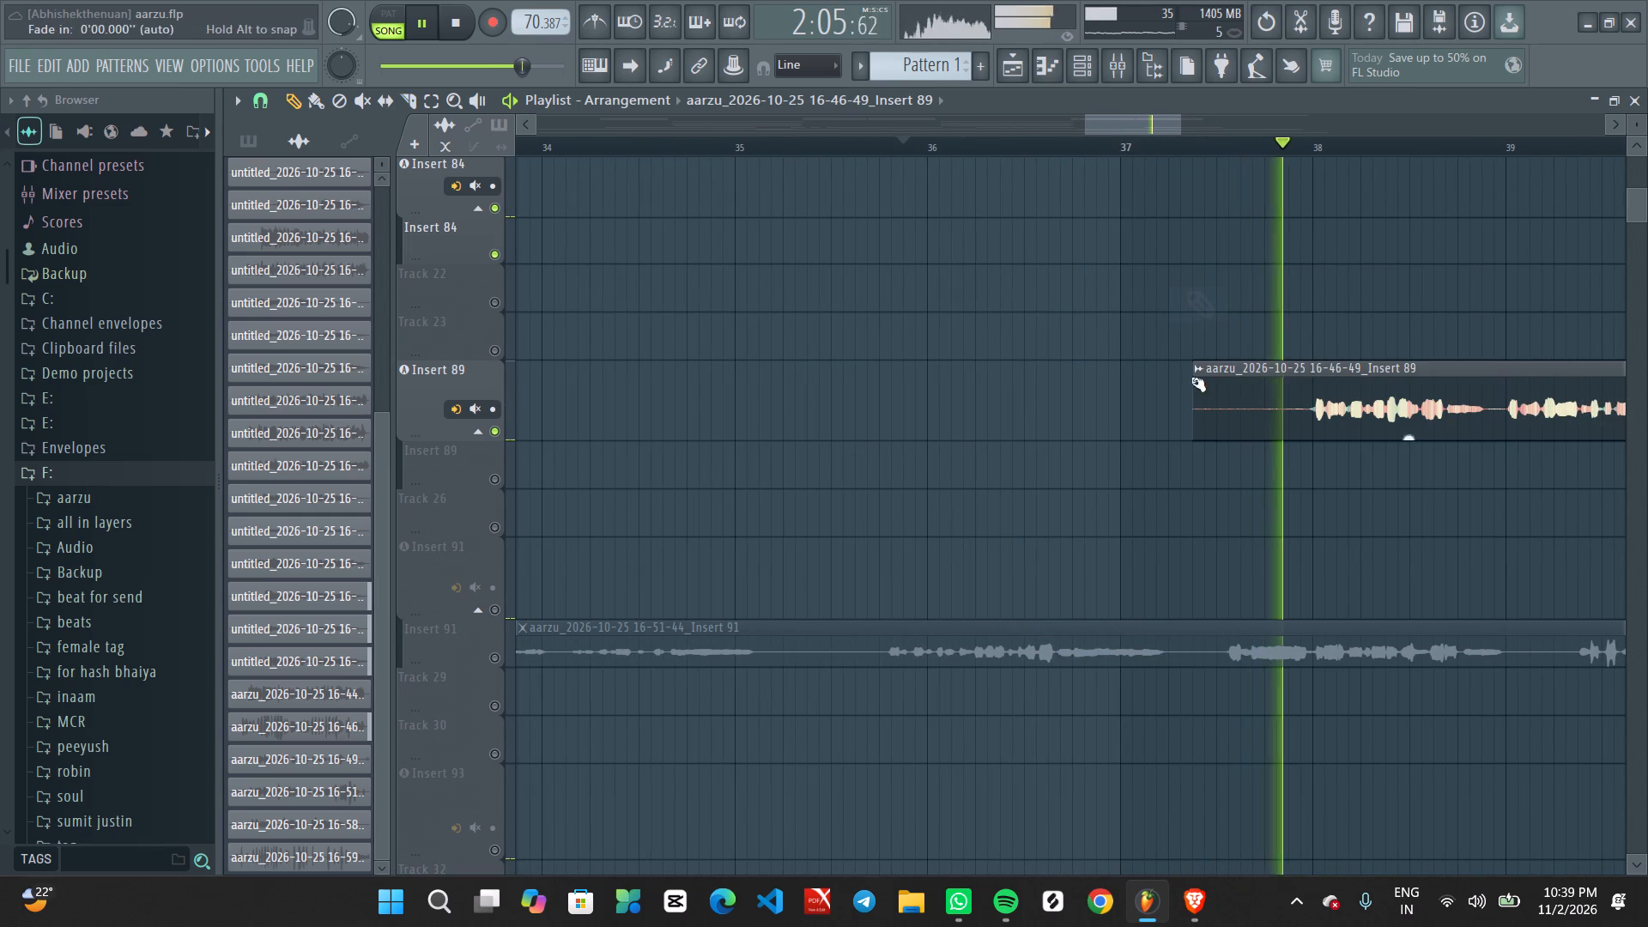
left_click_drag(1193, 367, 1292, 375)
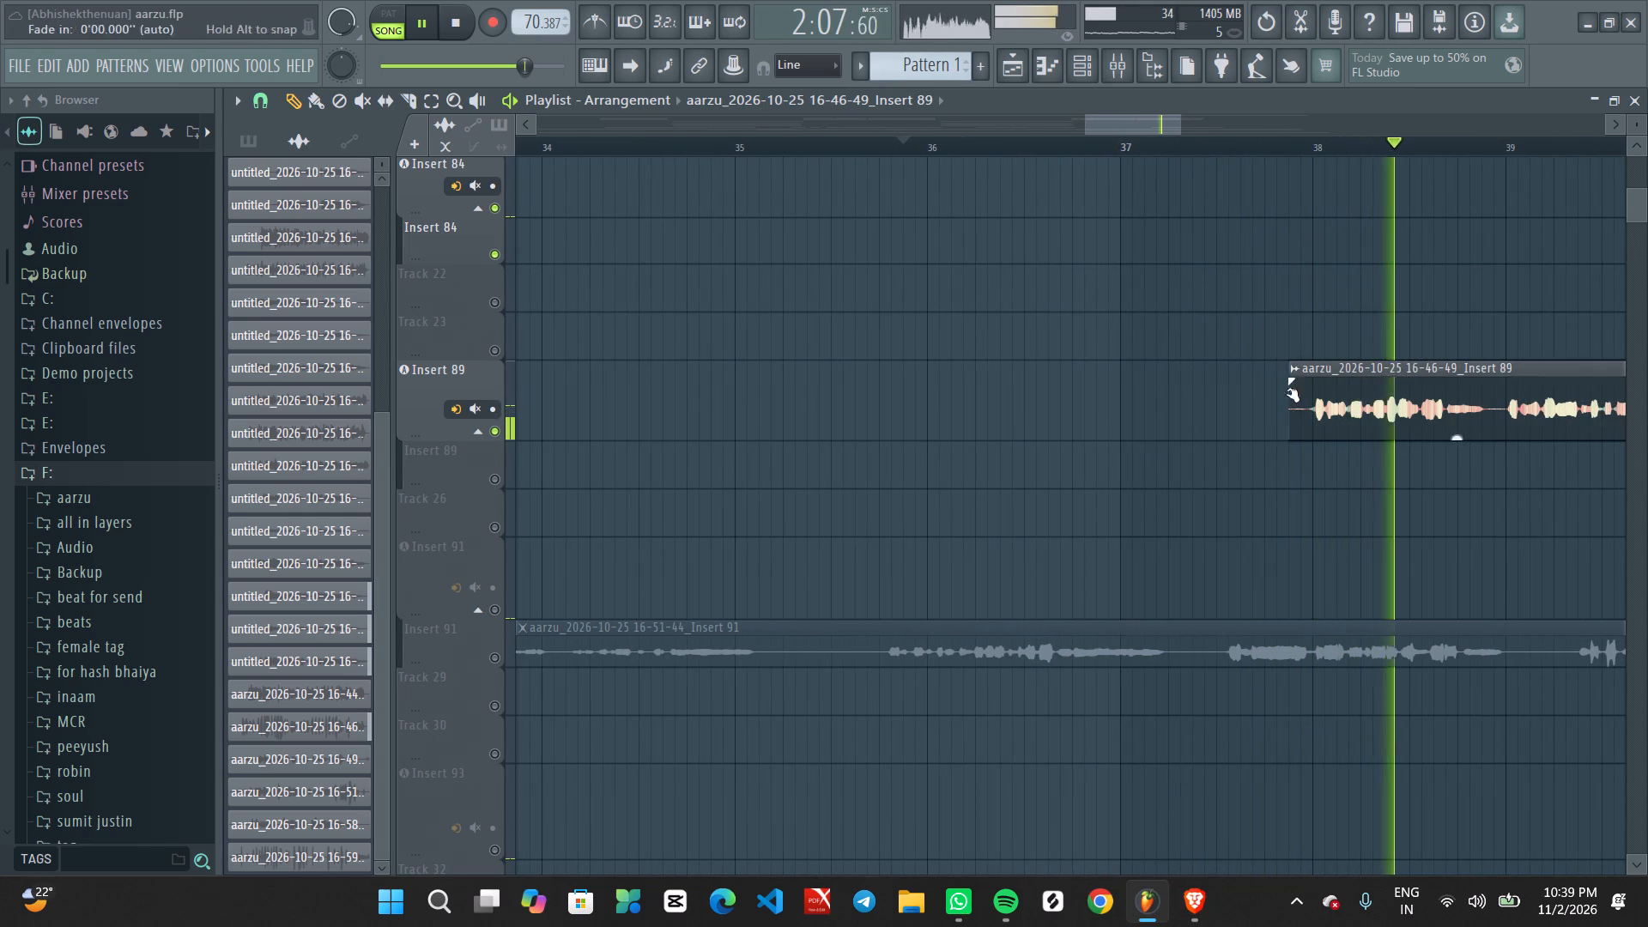
Trim the end of the last Insert 89 piece to about bar 41.3, just after its final phrase.
scroll(1304, 470, "down", 4, "ctrl")
middle_click_drag(1506, 492, 1143, 487)
scroll(1131, 485, "up", 5, "ctrl")
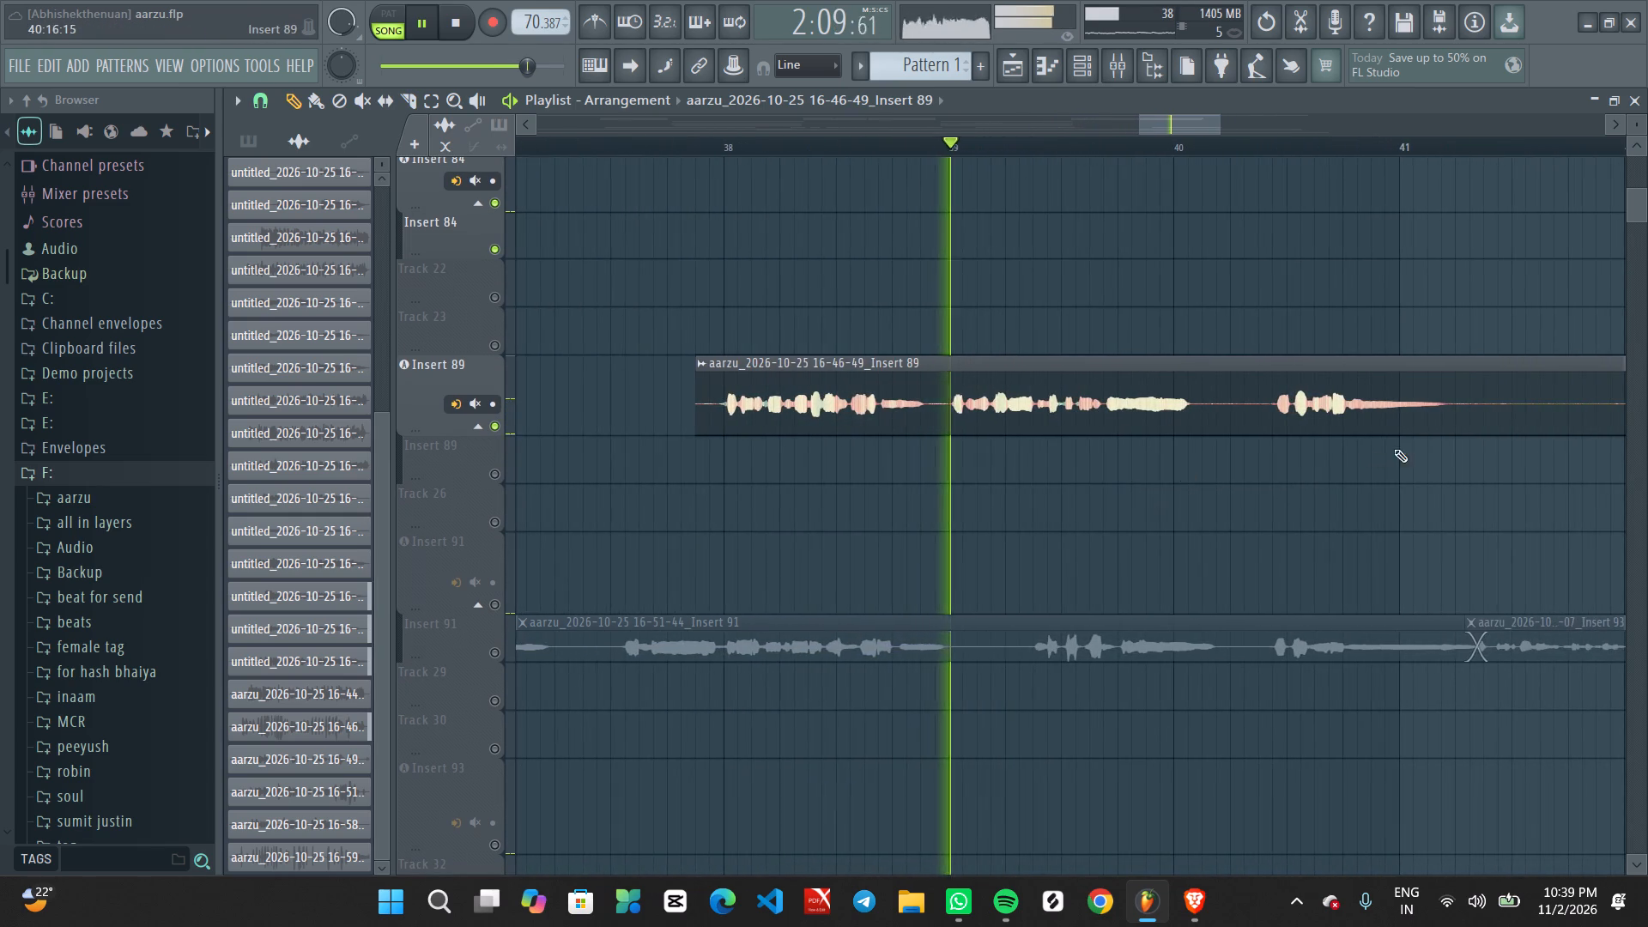
scroll(1424, 451, "up", 1, "ctrl")
middle_click_drag(1462, 483, 873, 477)
scroll(1069, 459, "down", 4, "ctrl")
left_click_drag(1081, 350, 1013, 354)
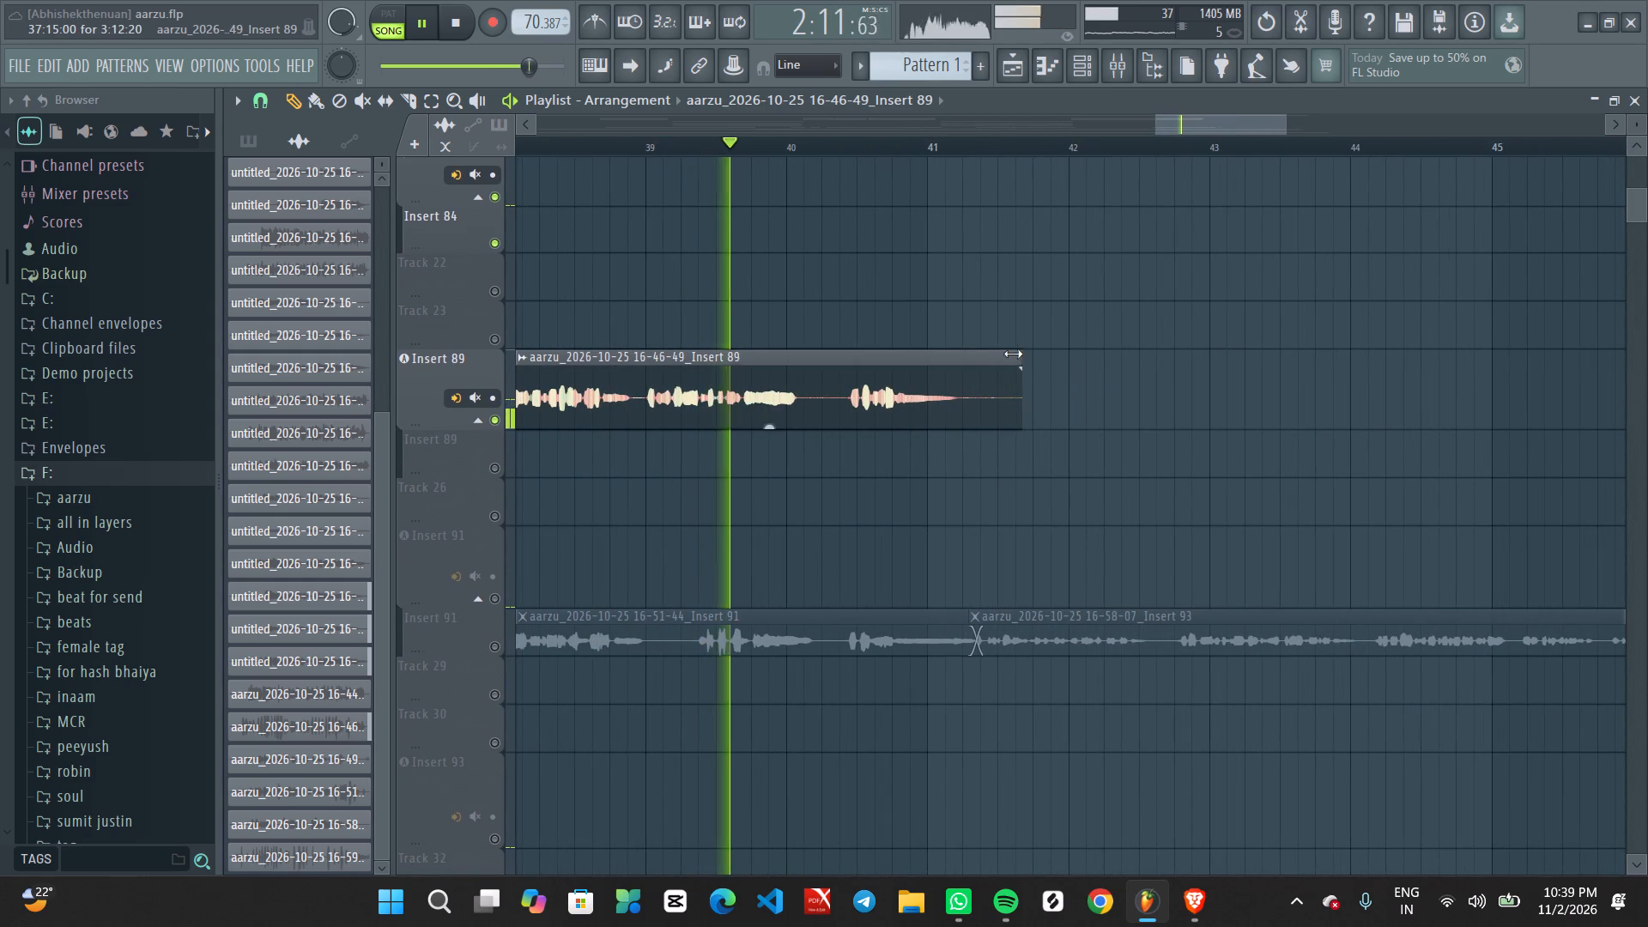
left_click_drag(1013, 354, 977, 354)
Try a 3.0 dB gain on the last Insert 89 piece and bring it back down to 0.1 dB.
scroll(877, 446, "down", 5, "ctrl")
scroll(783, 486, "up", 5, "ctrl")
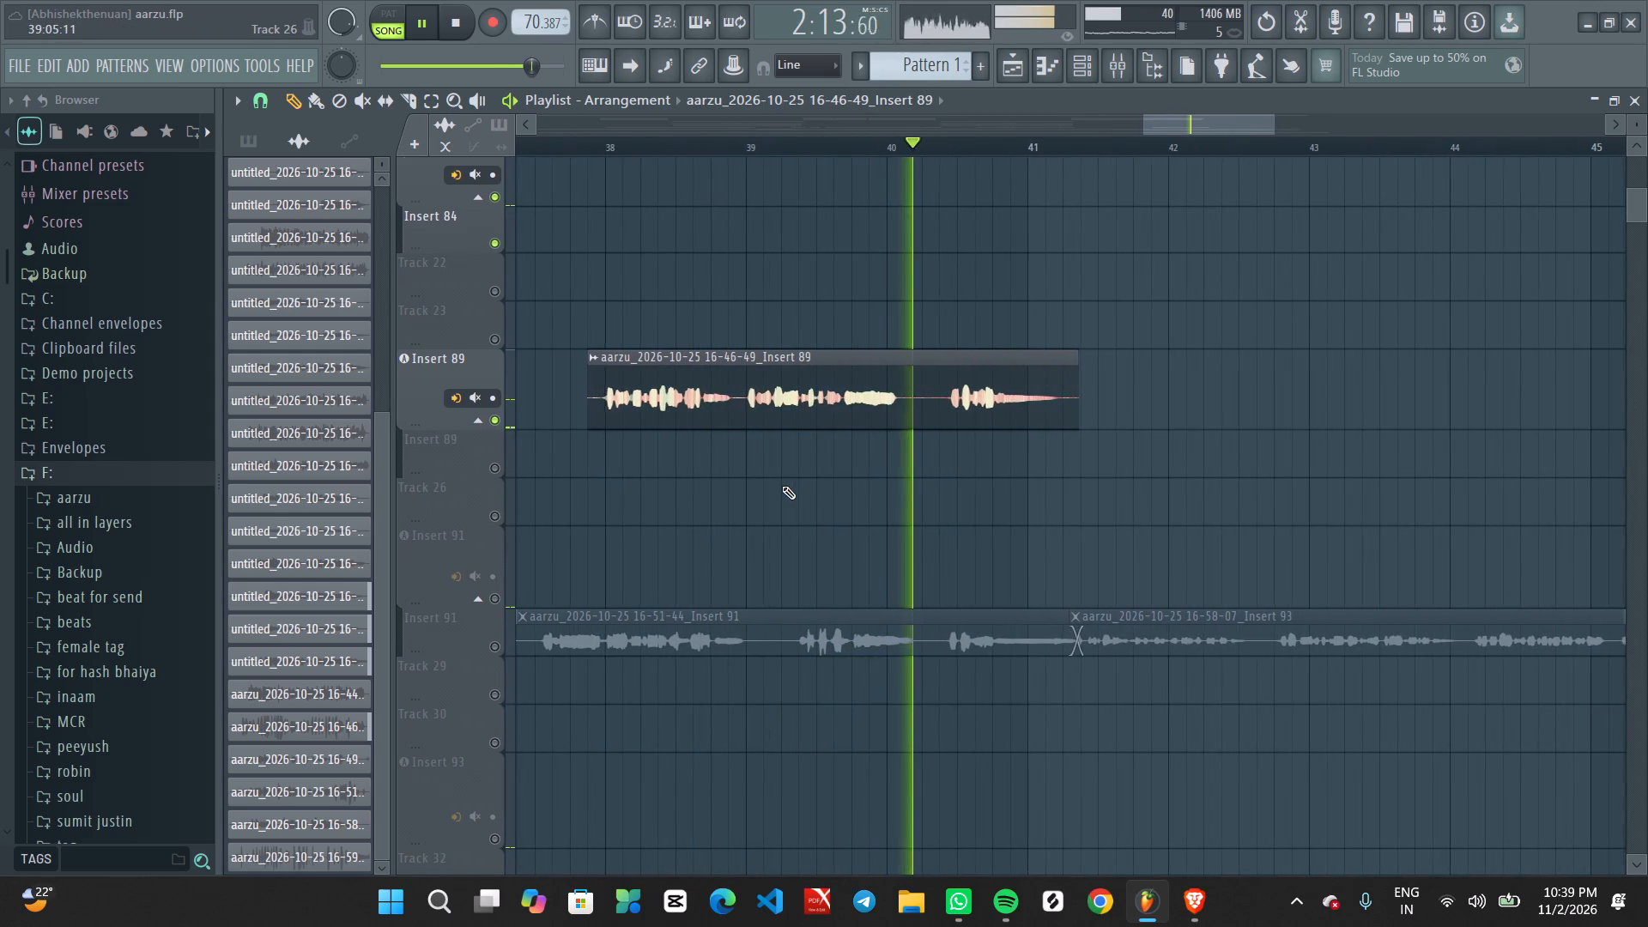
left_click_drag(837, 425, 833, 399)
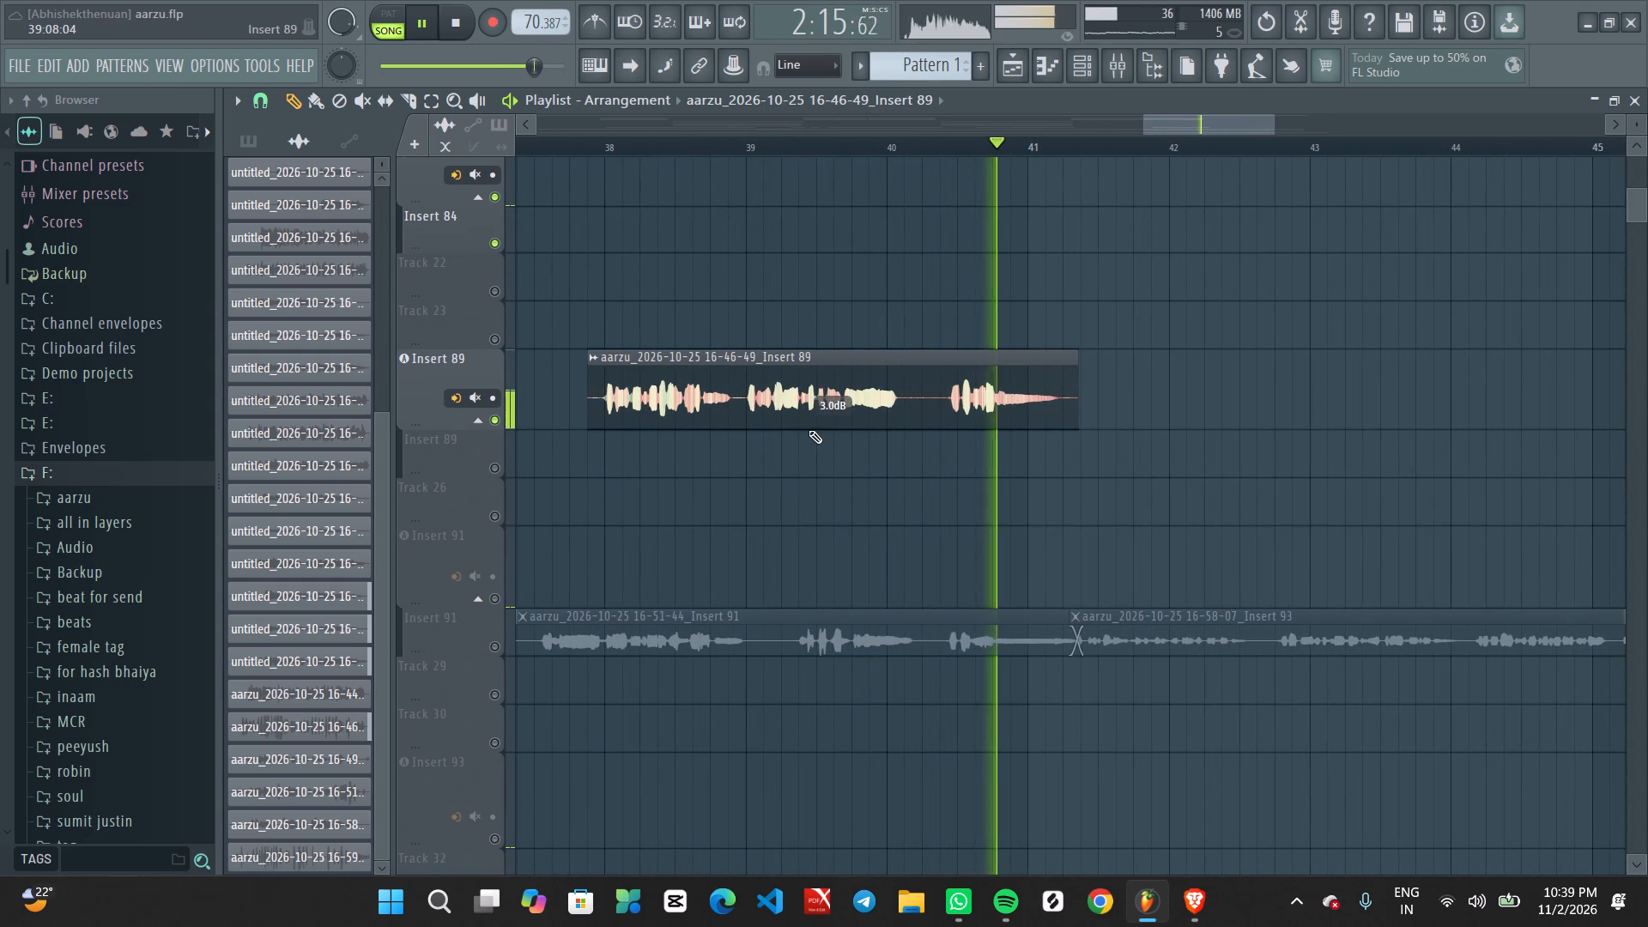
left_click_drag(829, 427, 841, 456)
Replay from about bar 37.7 and set the gain of the last Insert 89 piece to -1.2 dB by ear.
key("space")
key("space")
left_click(555, 142)
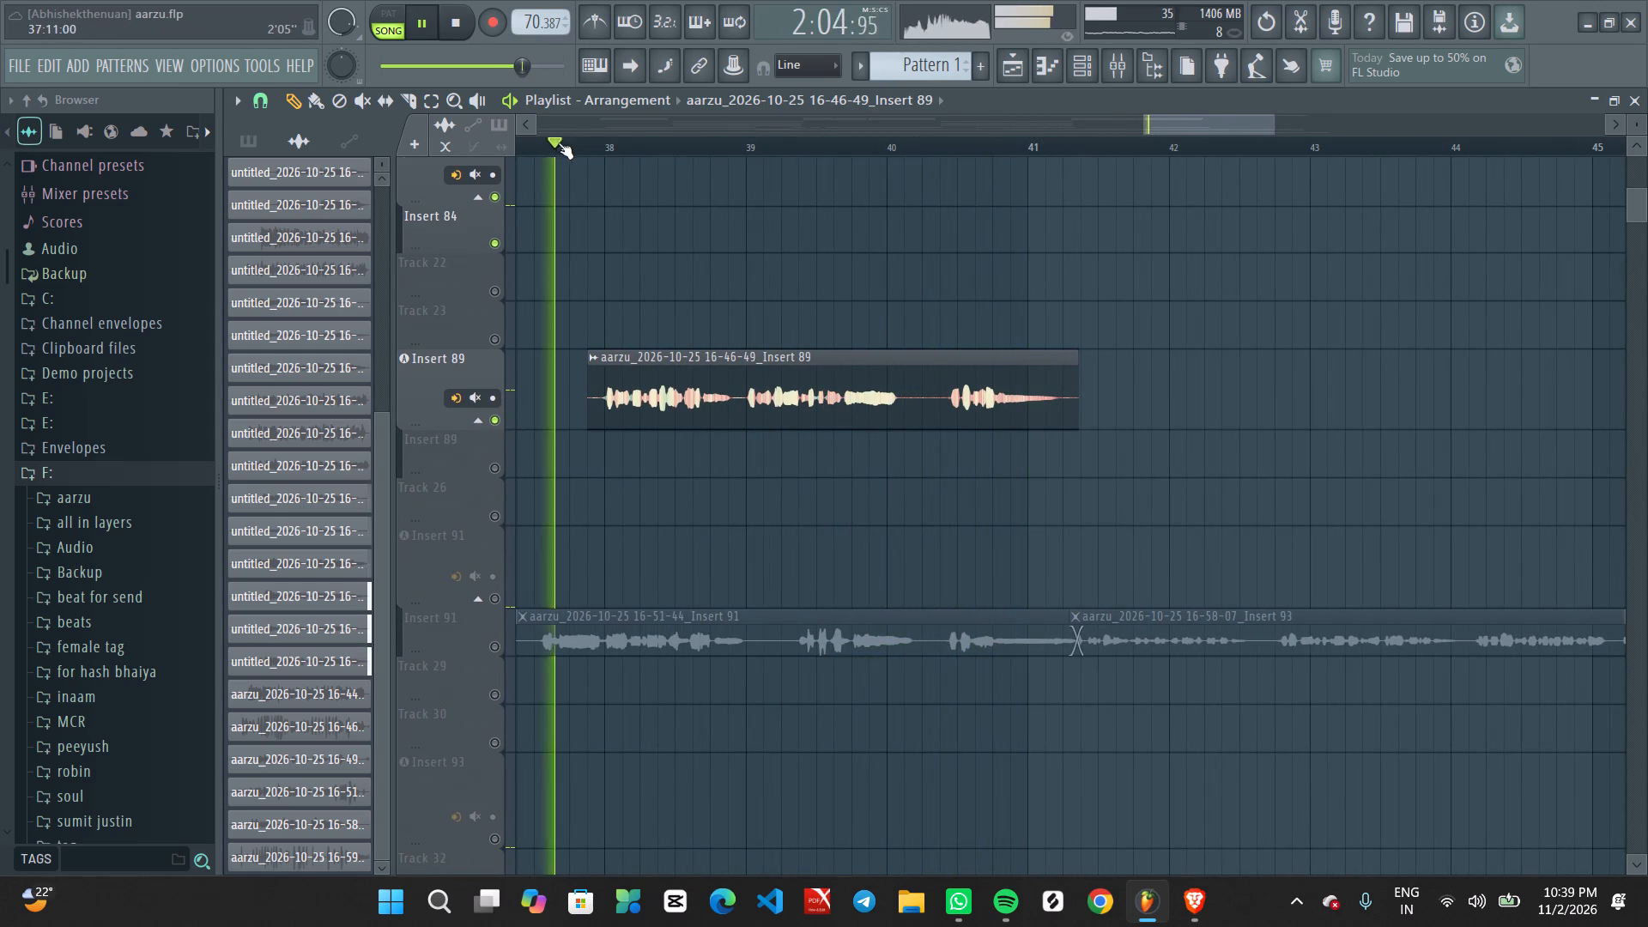
scroll(822, 438, "up", 2, "ctrl")
left_click(846, 425)
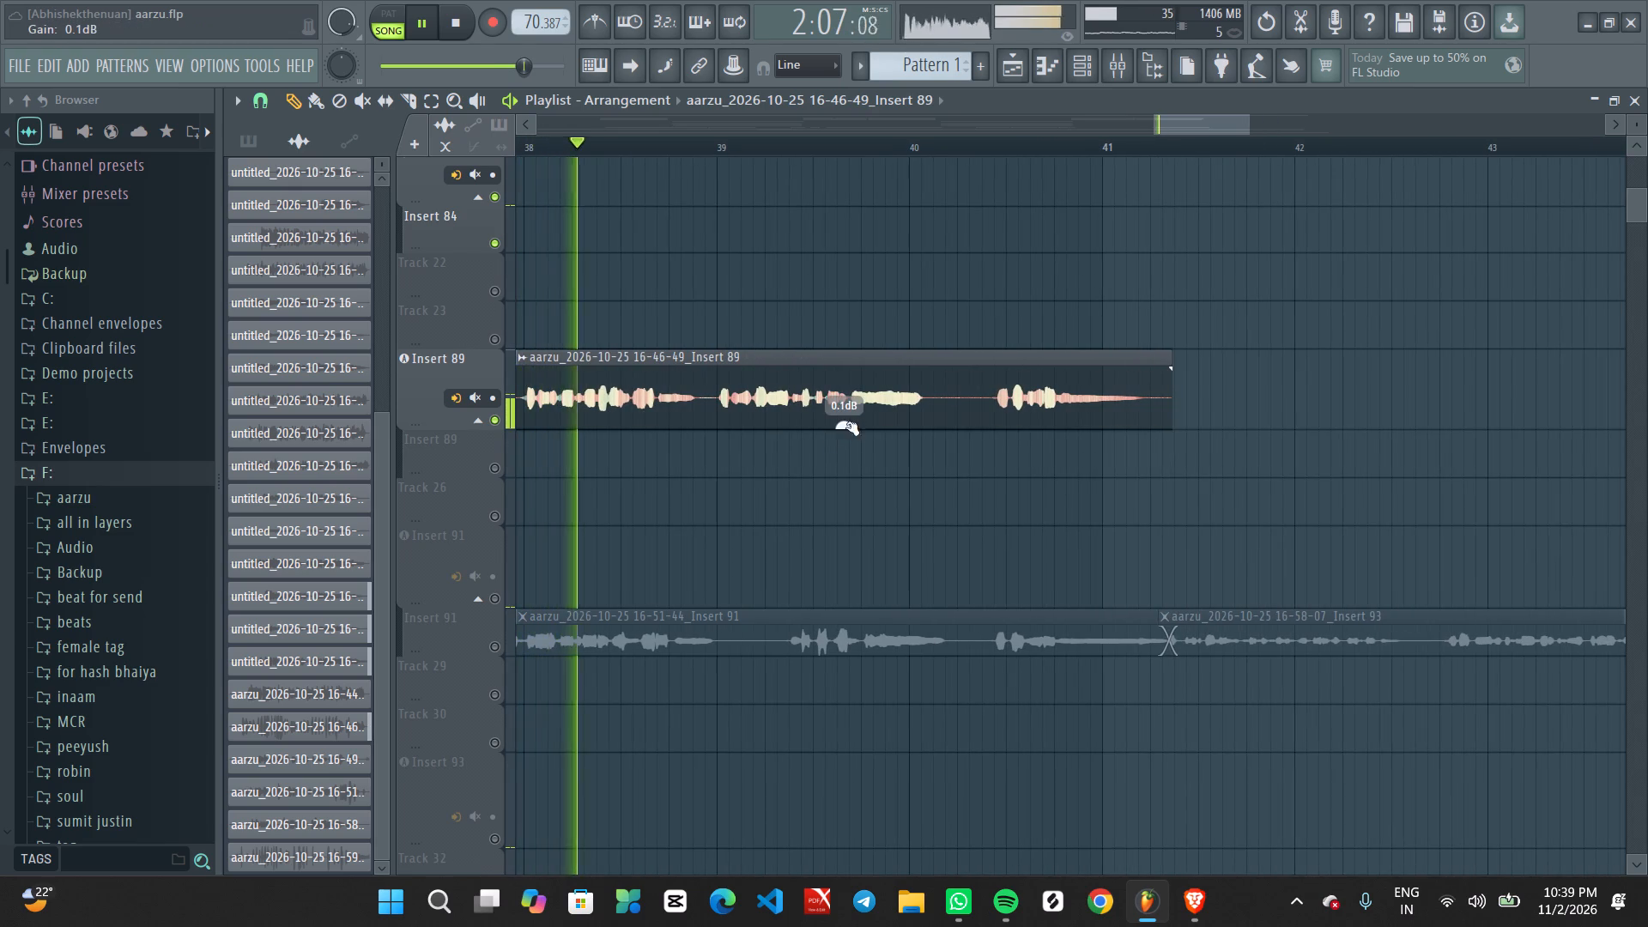
scroll(815, 451, "down", 4, "ctrl")
scroll(790, 458, "up", 2, "ctrl")
middle_click_drag(768, 468, 891, 468)
scroll(964, 465, "up", 2, "ctrl")
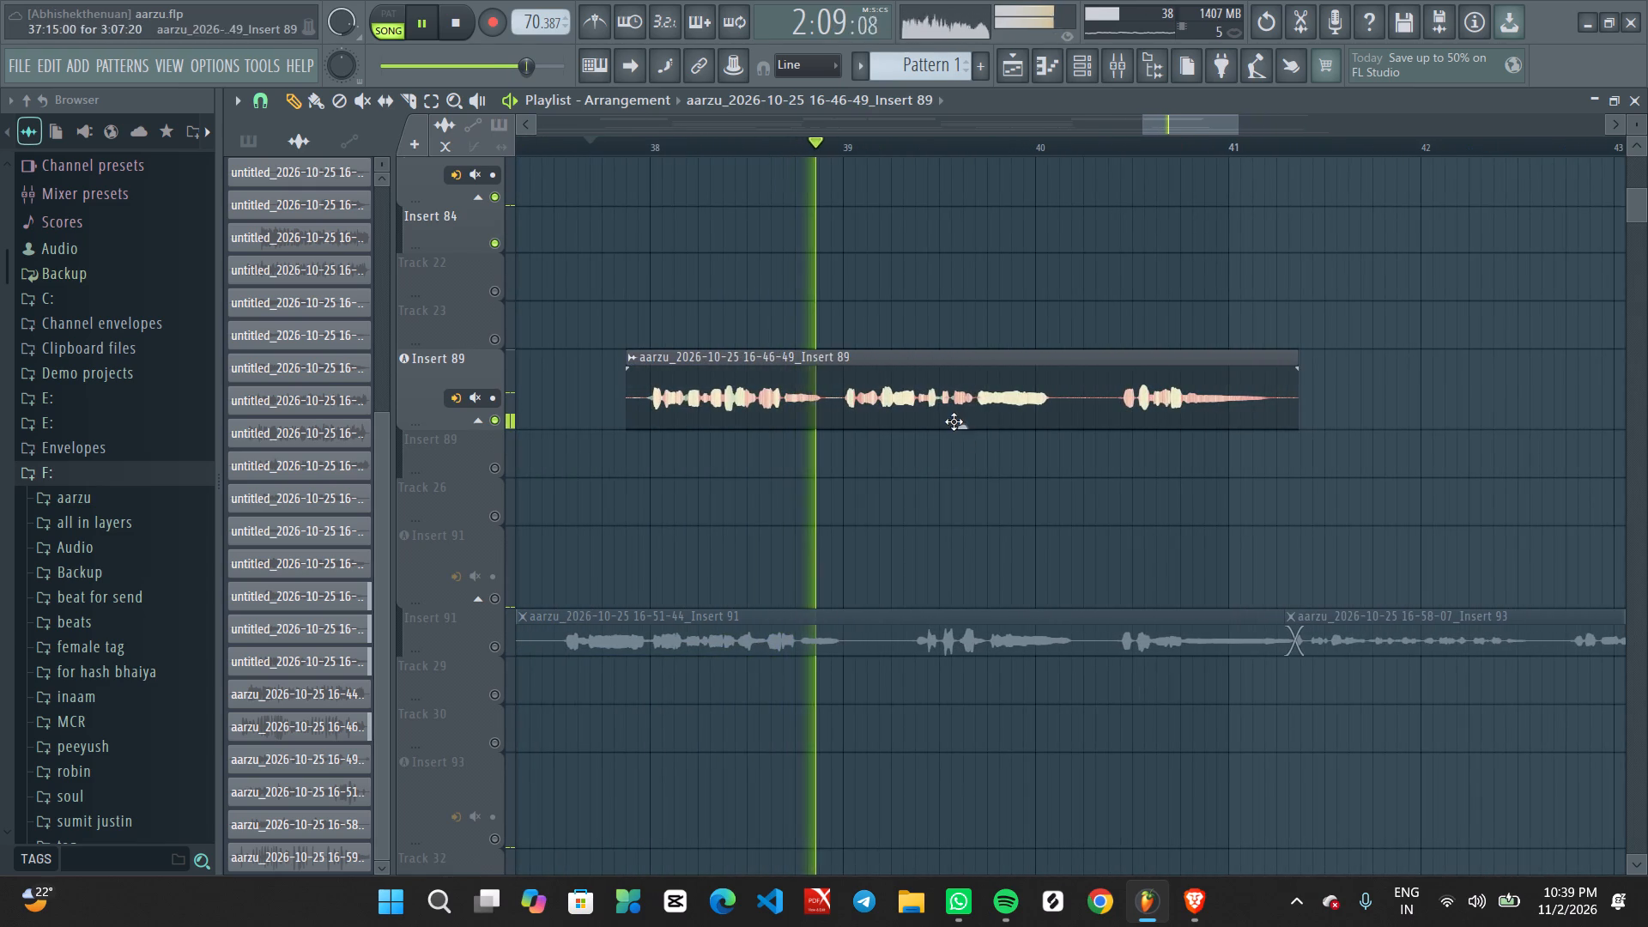
left_click_drag(968, 422, 972, 430)
left_click_drag(964, 423, 971, 423)
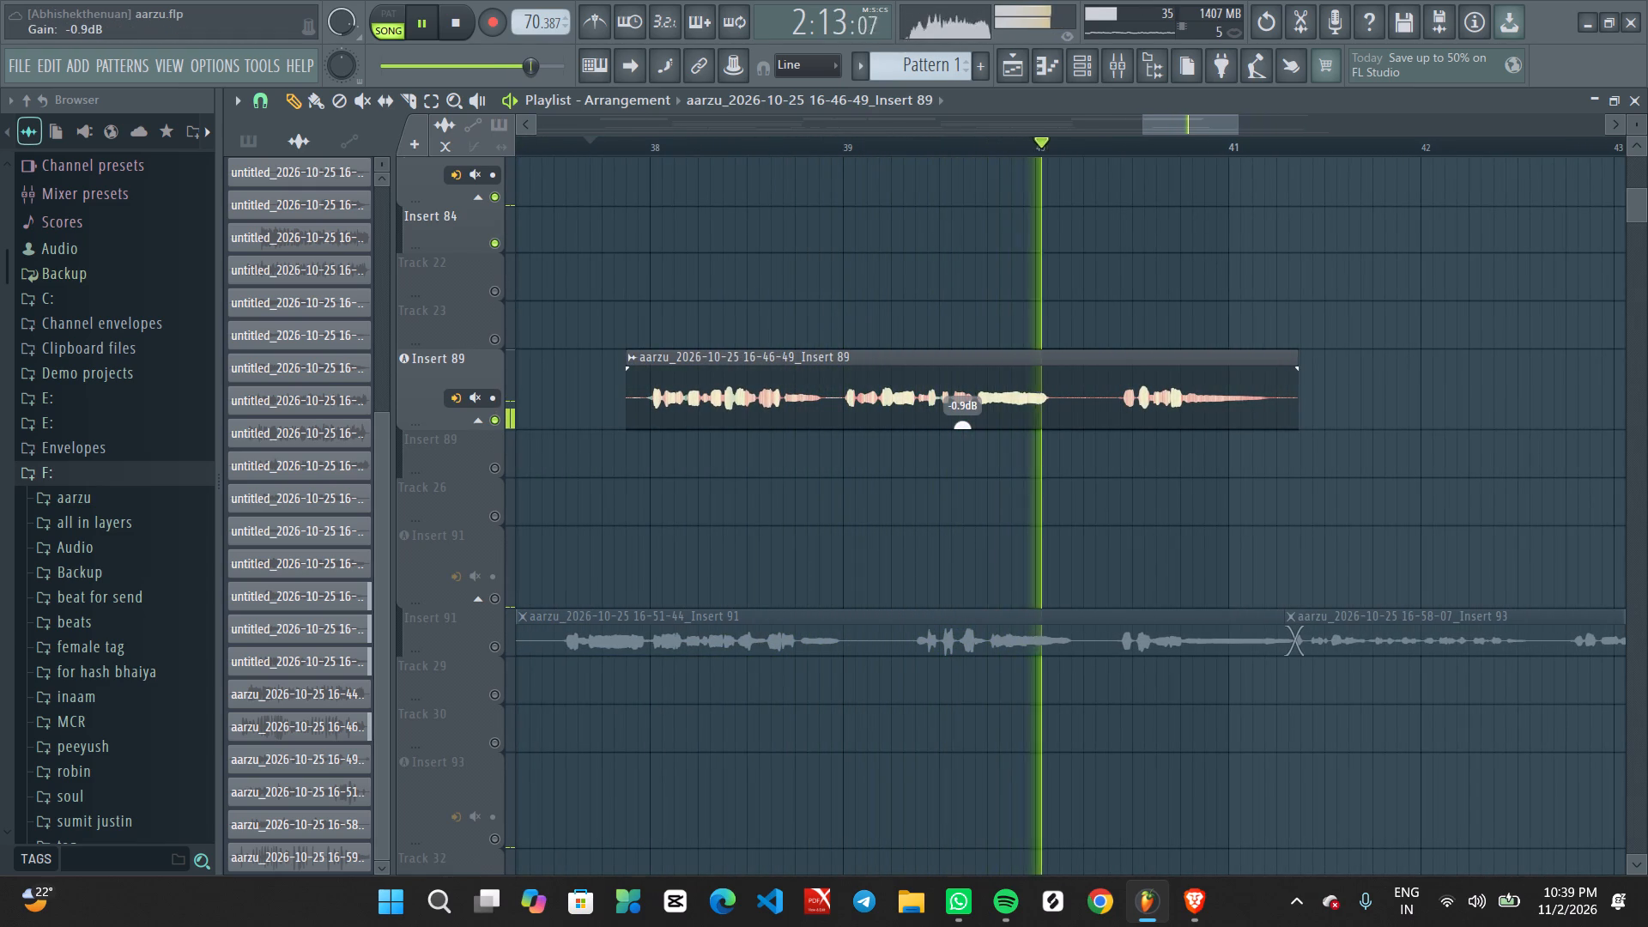
left_click_drag(971, 423, 975, 421)
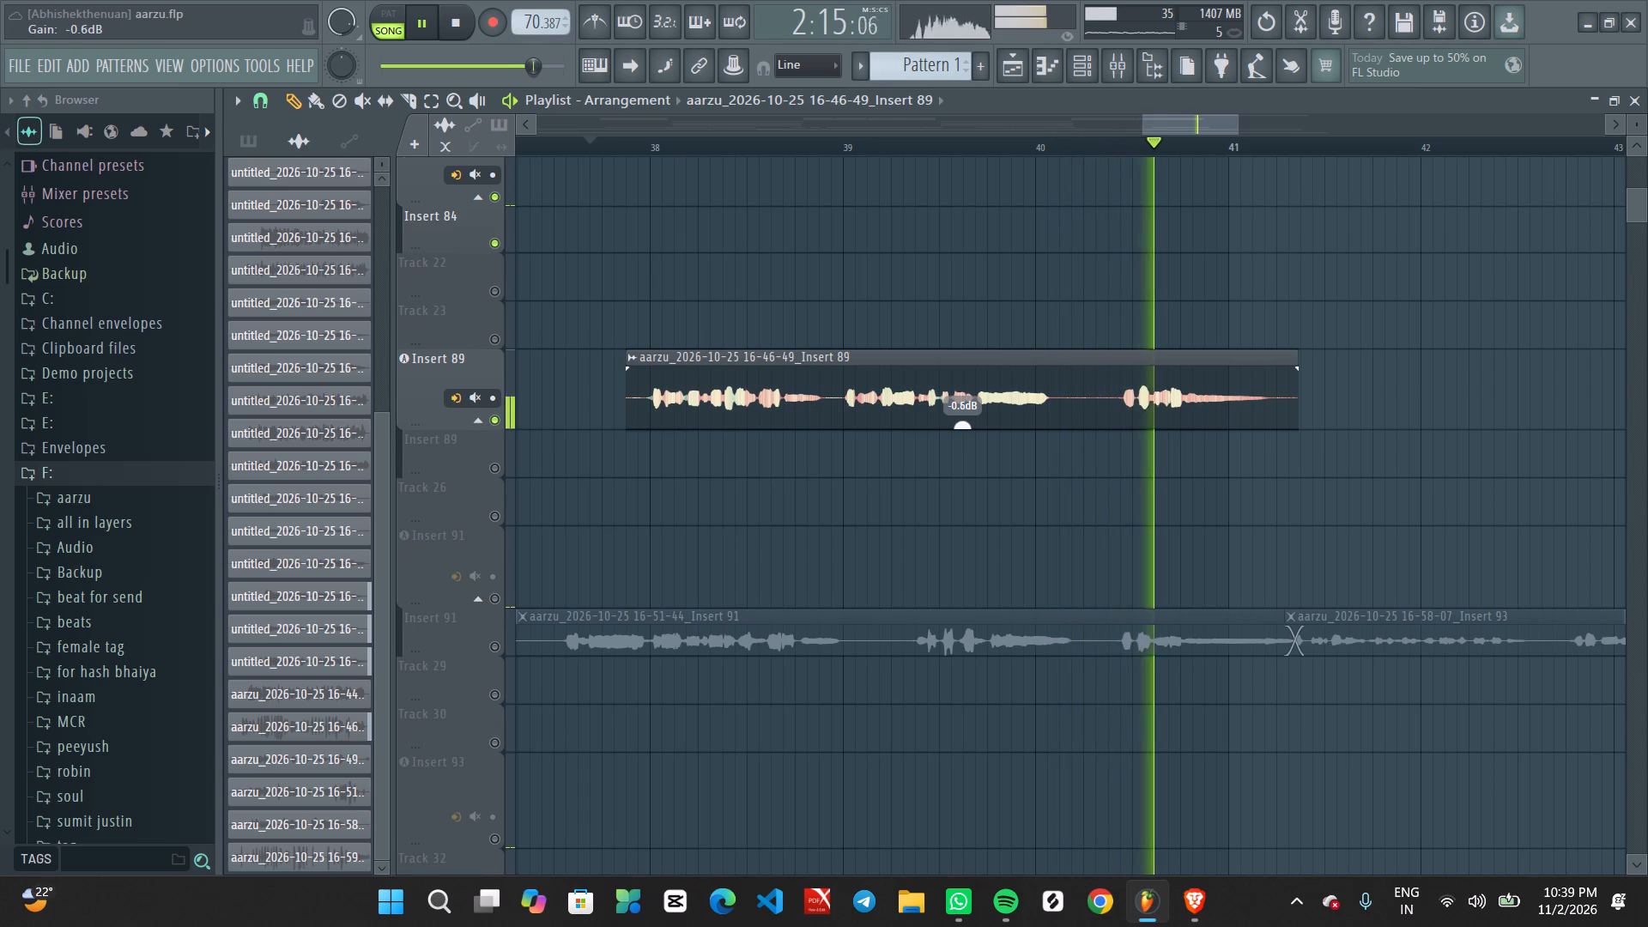
left_click_drag(975, 421, 976, 426)
Shorten the end of the last Insert 89 piece further, to about bar 41.1.
scroll(960, 424, "down", 11, "ctrl")
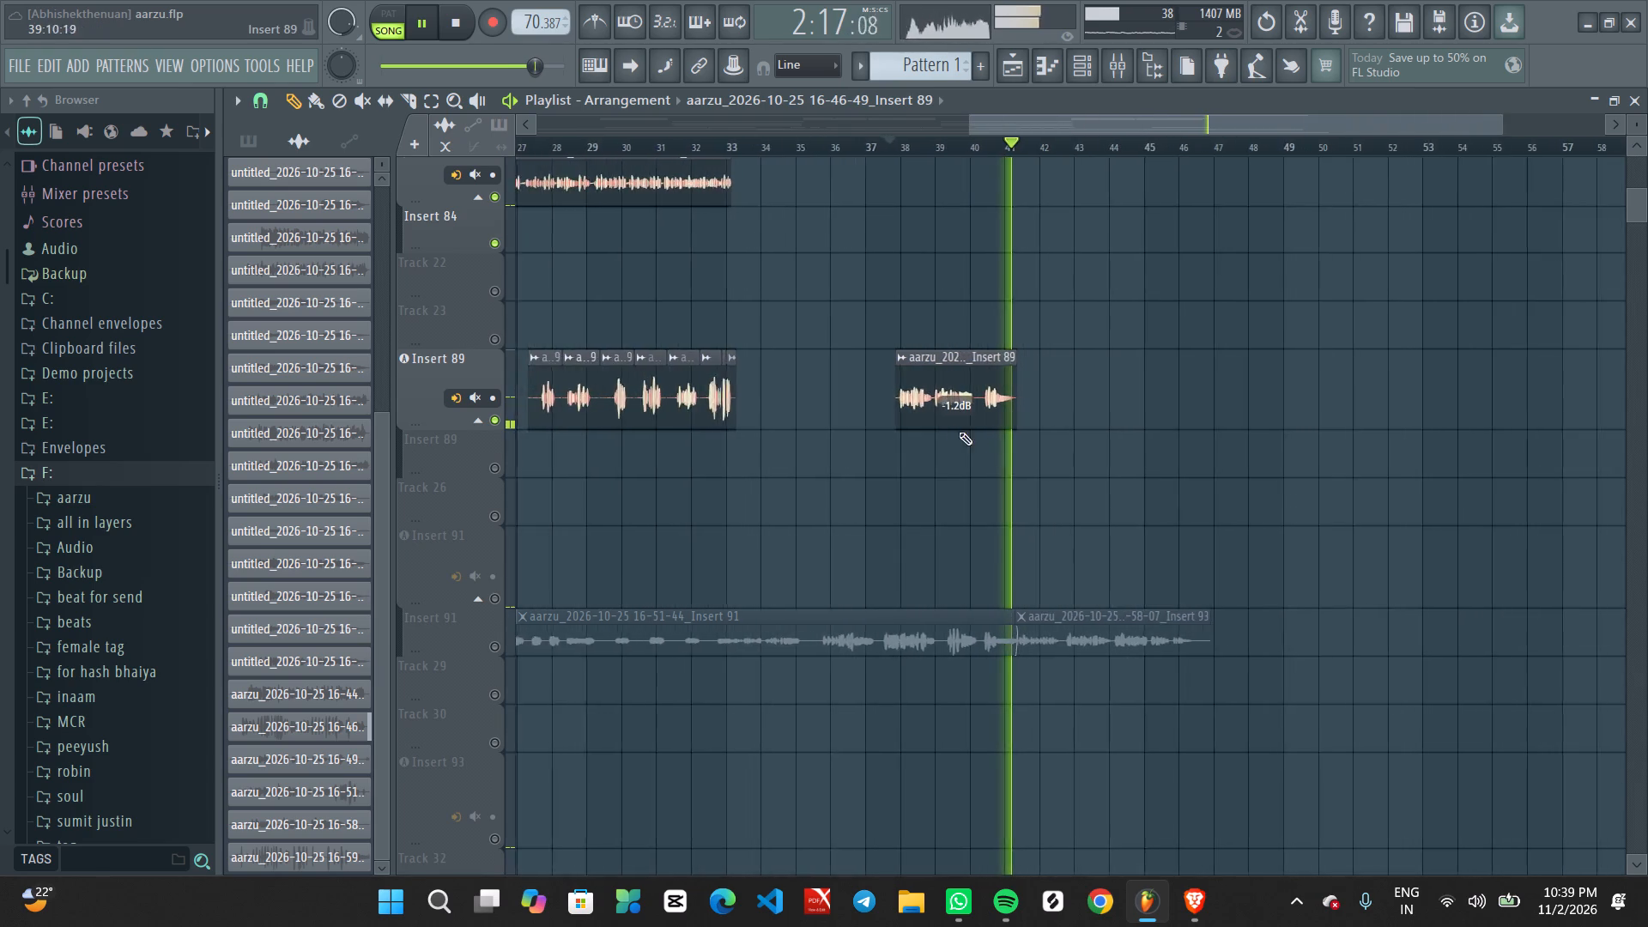
scroll(987, 432, "up", 18, "ctrl")
left_click_drag(1140, 360, 1085, 360)
Replay the song from the start and enable the main hook mixer track's send to the parallel compression track.
scroll(960, 325, "down", 17, "ctrl")
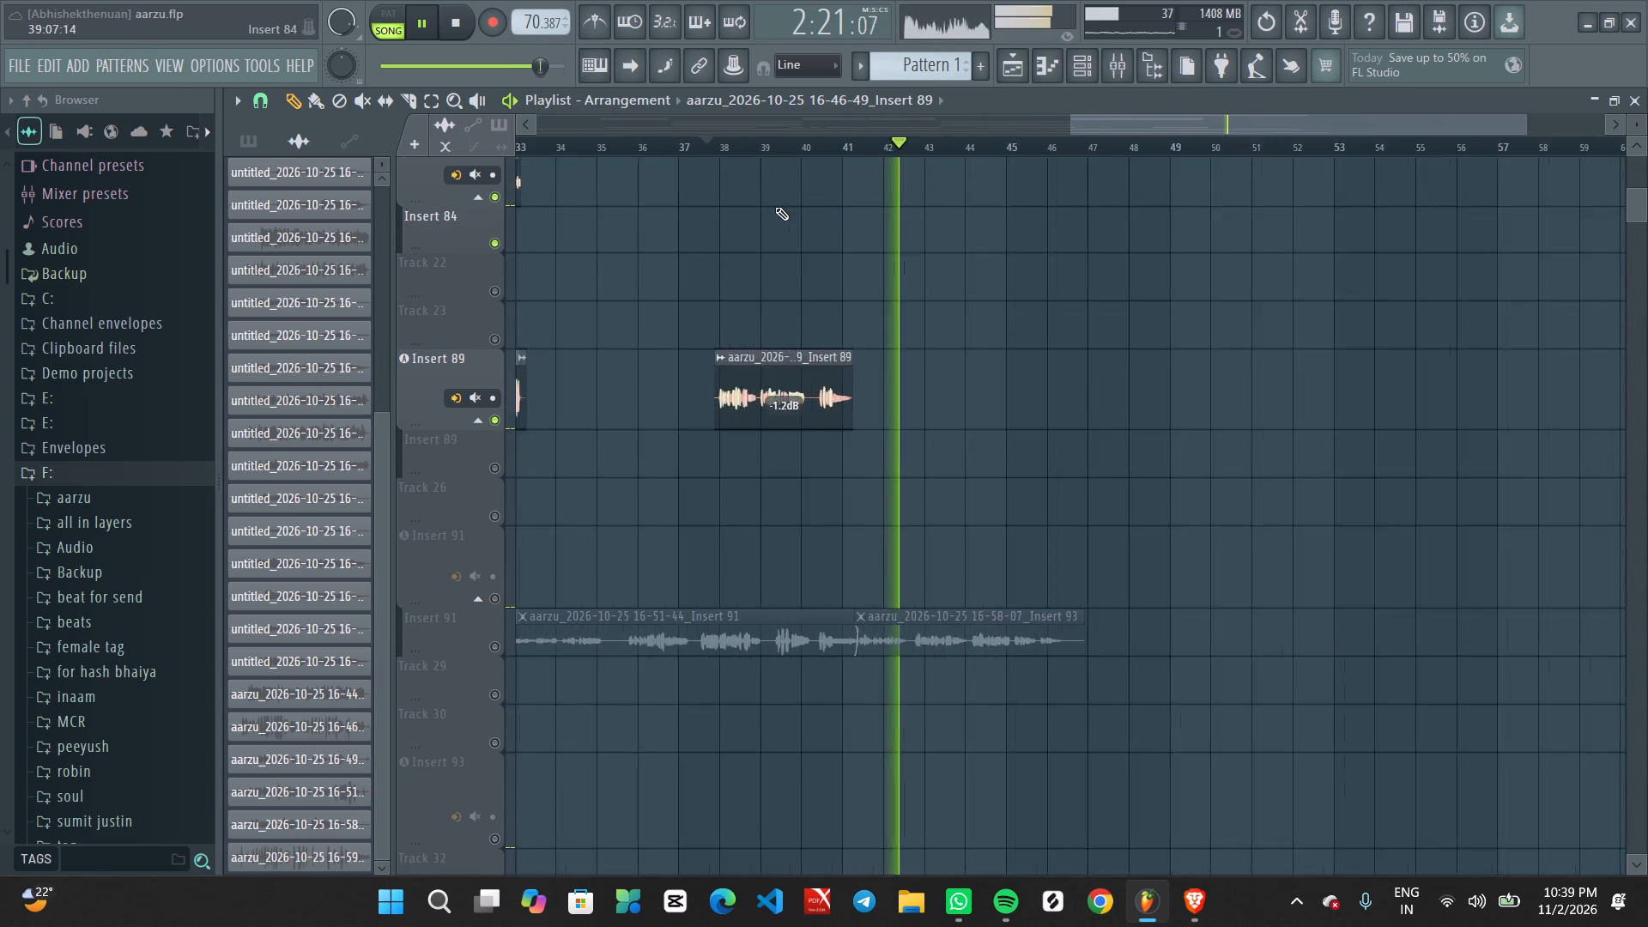
scroll(775, 207, "down", 16, "ctrl")
left_click_drag(549, 154, 485, 149)
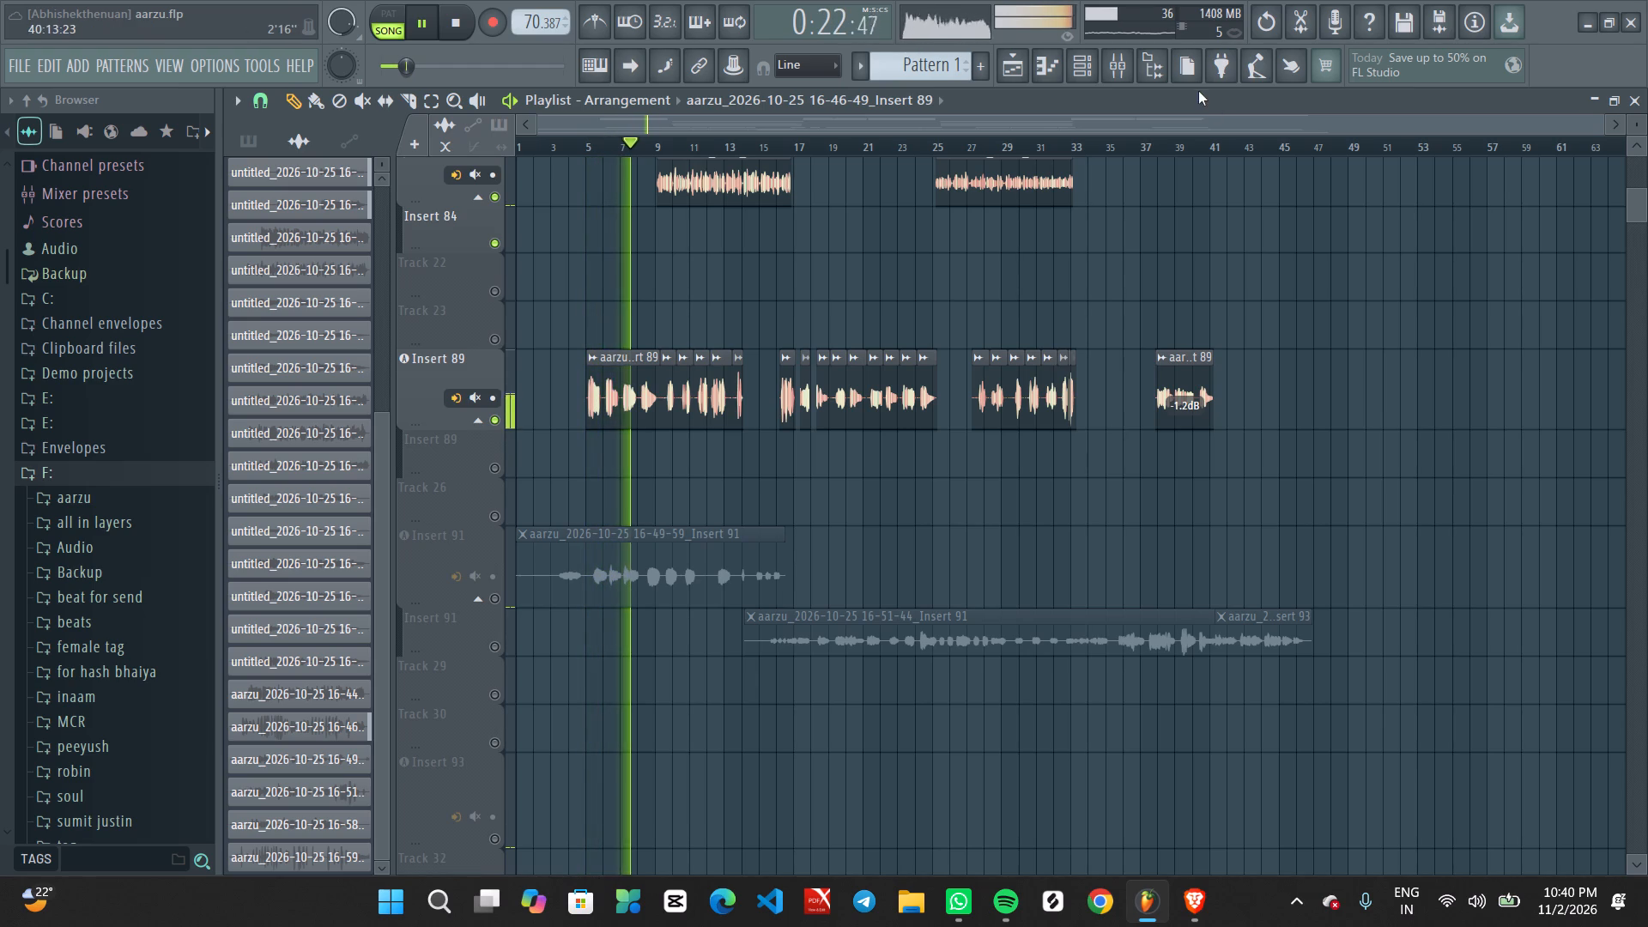
left_click(1120, 64)
scroll(628, 300, "up", 2)
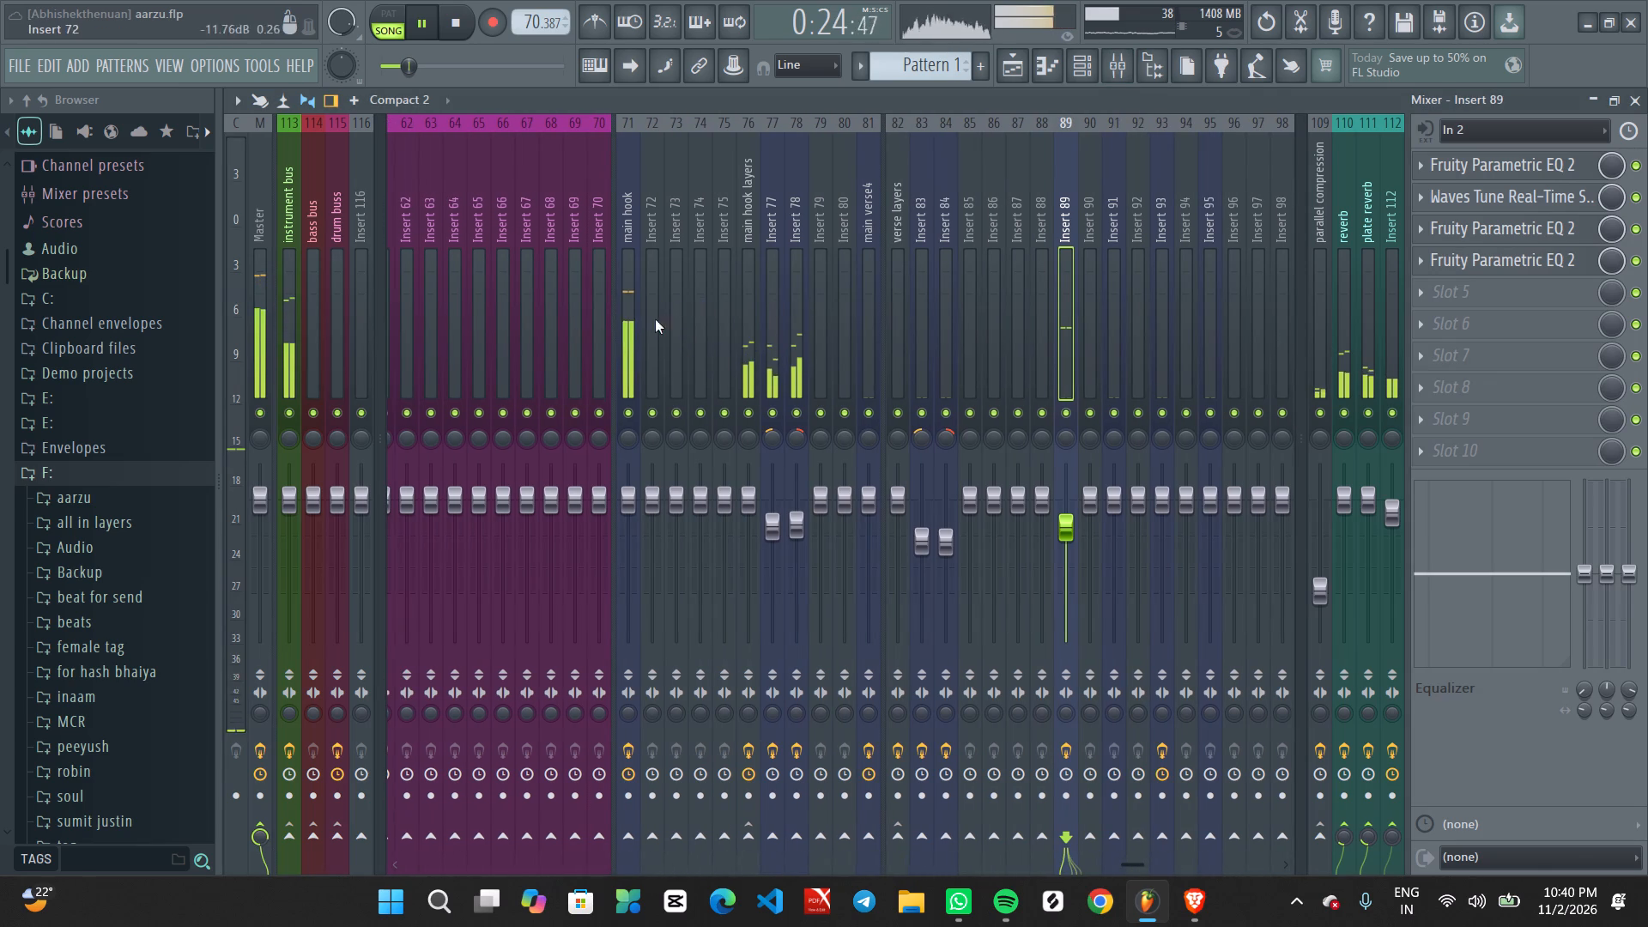
left_click(751, 359)
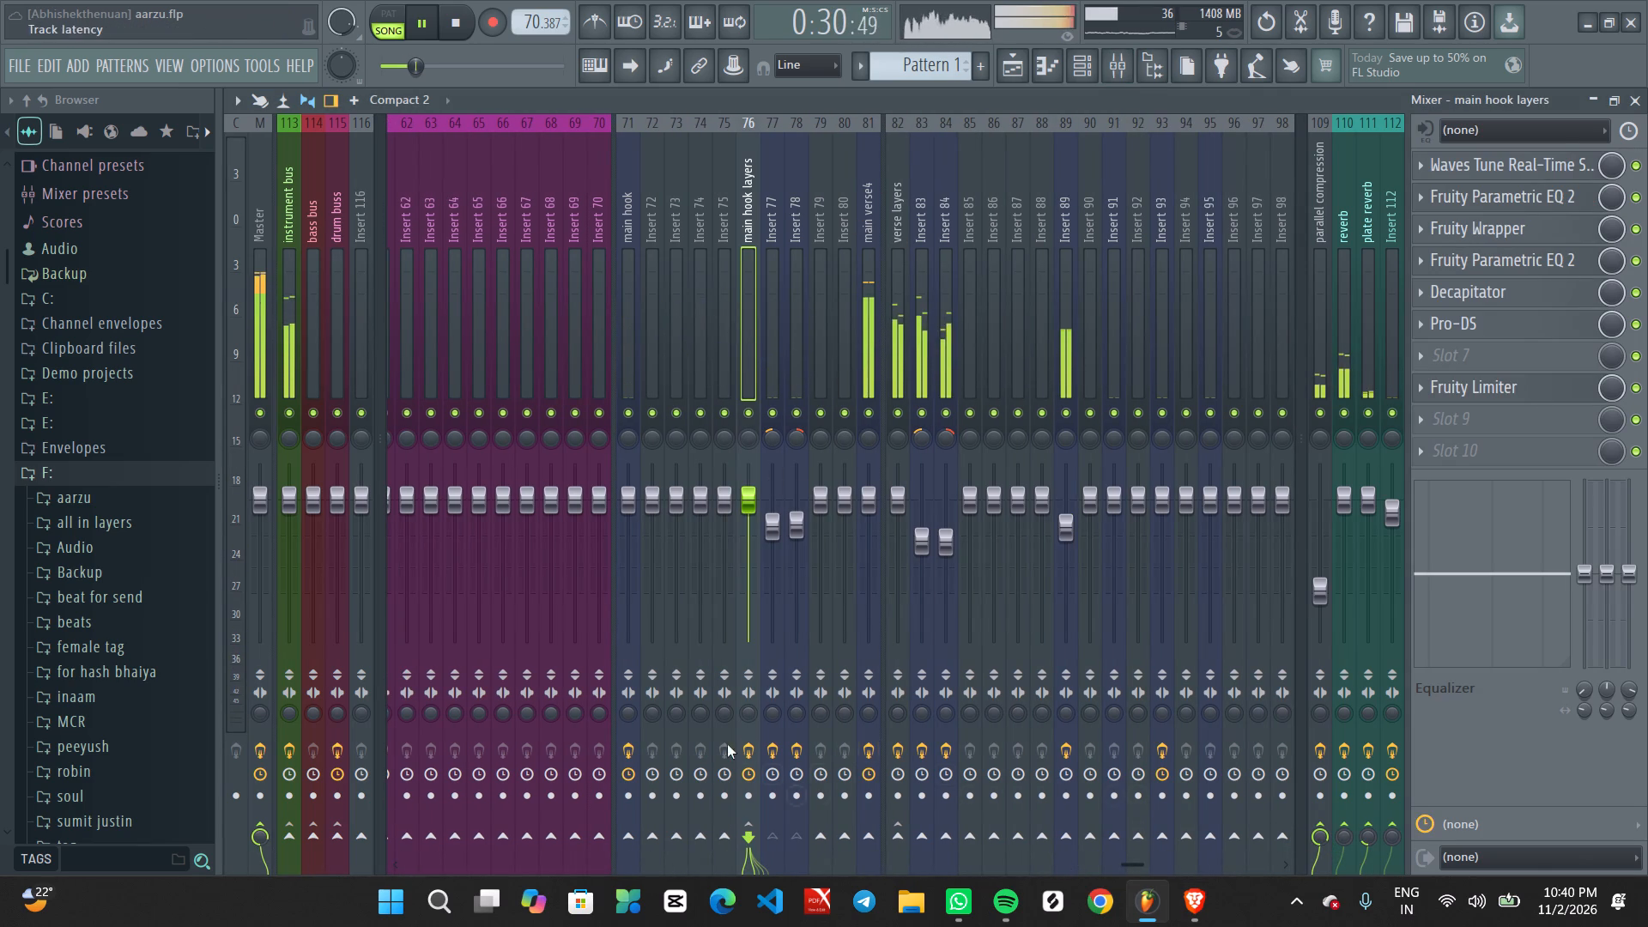
left_click(624, 334)
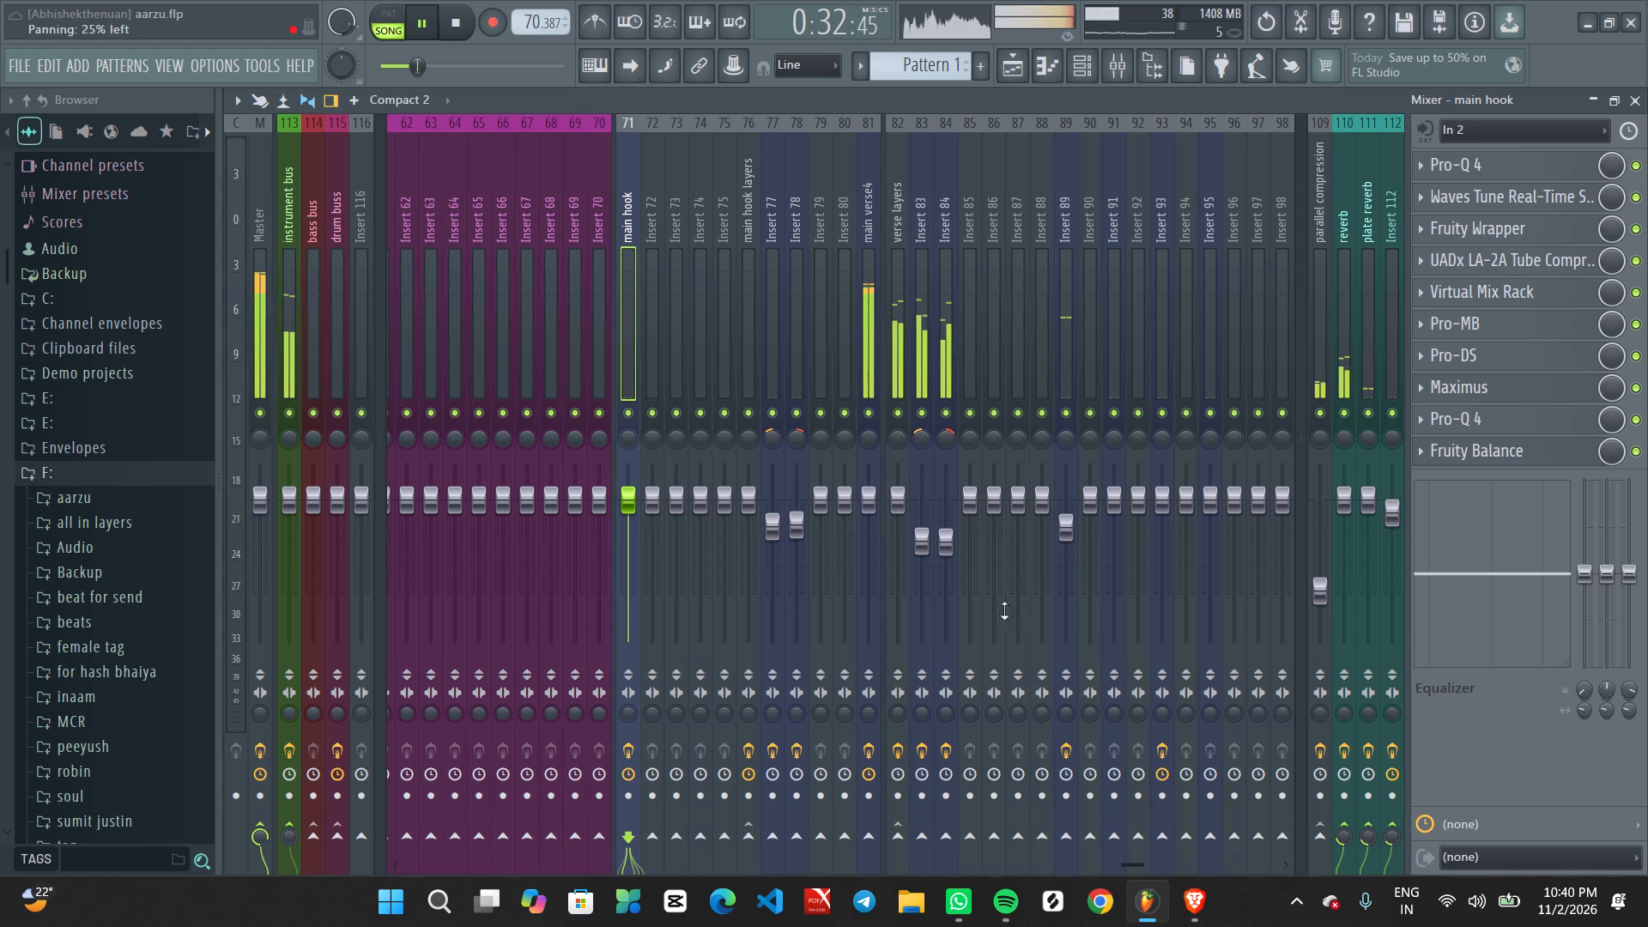
right_click(1325, 842)
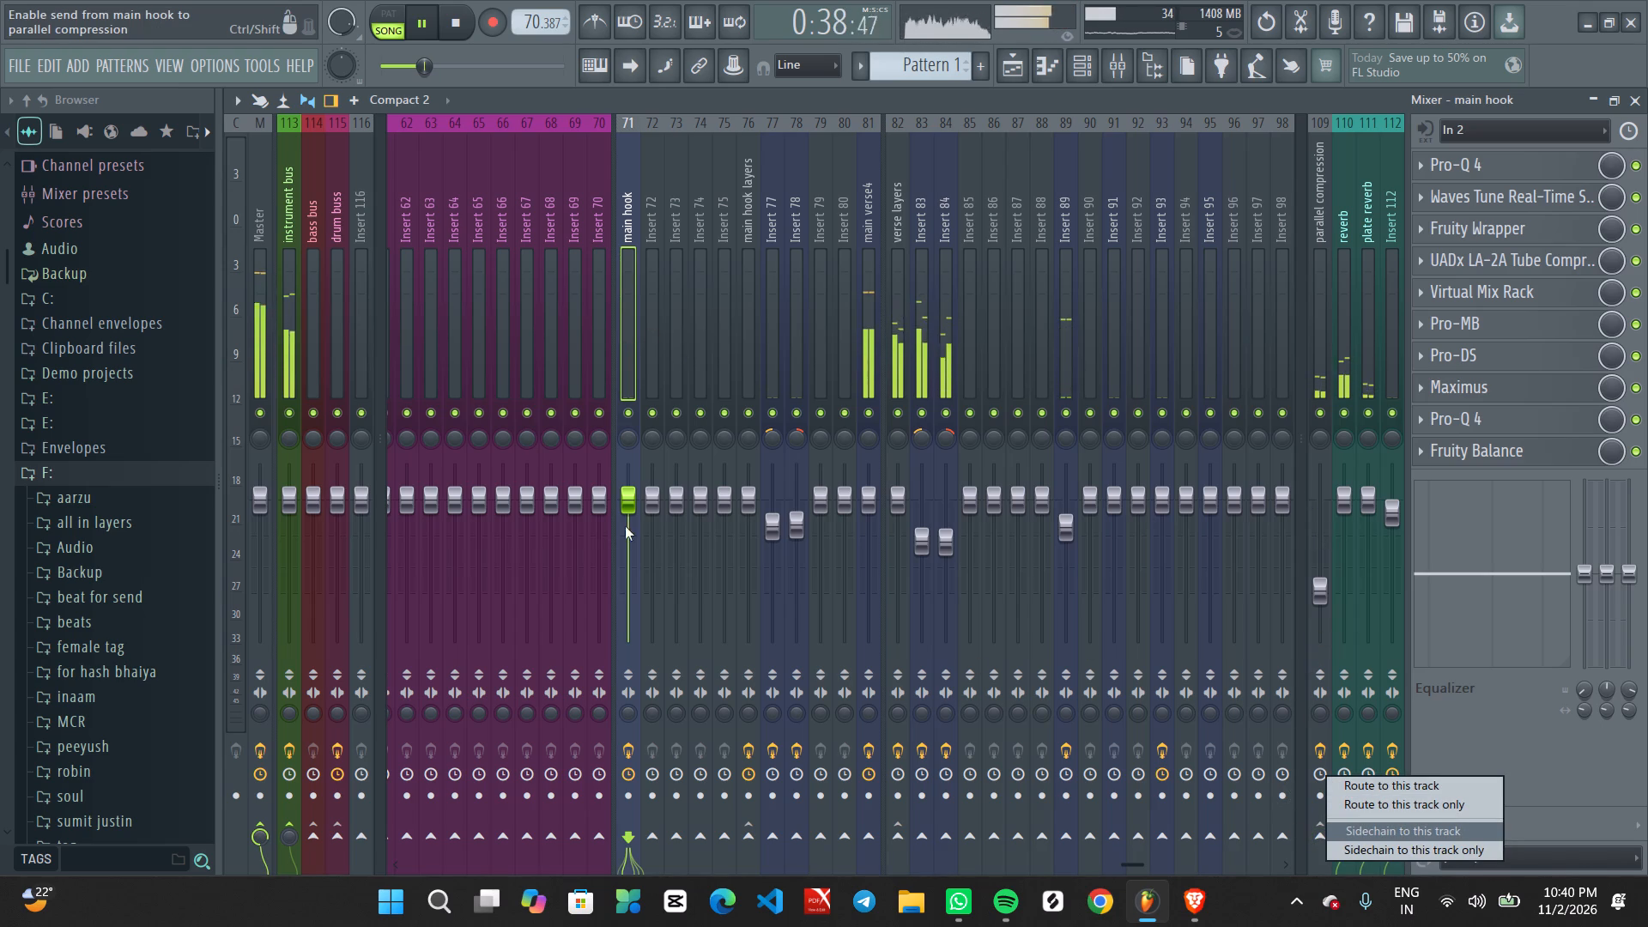
left_click(631, 360)
left_click(1318, 842)
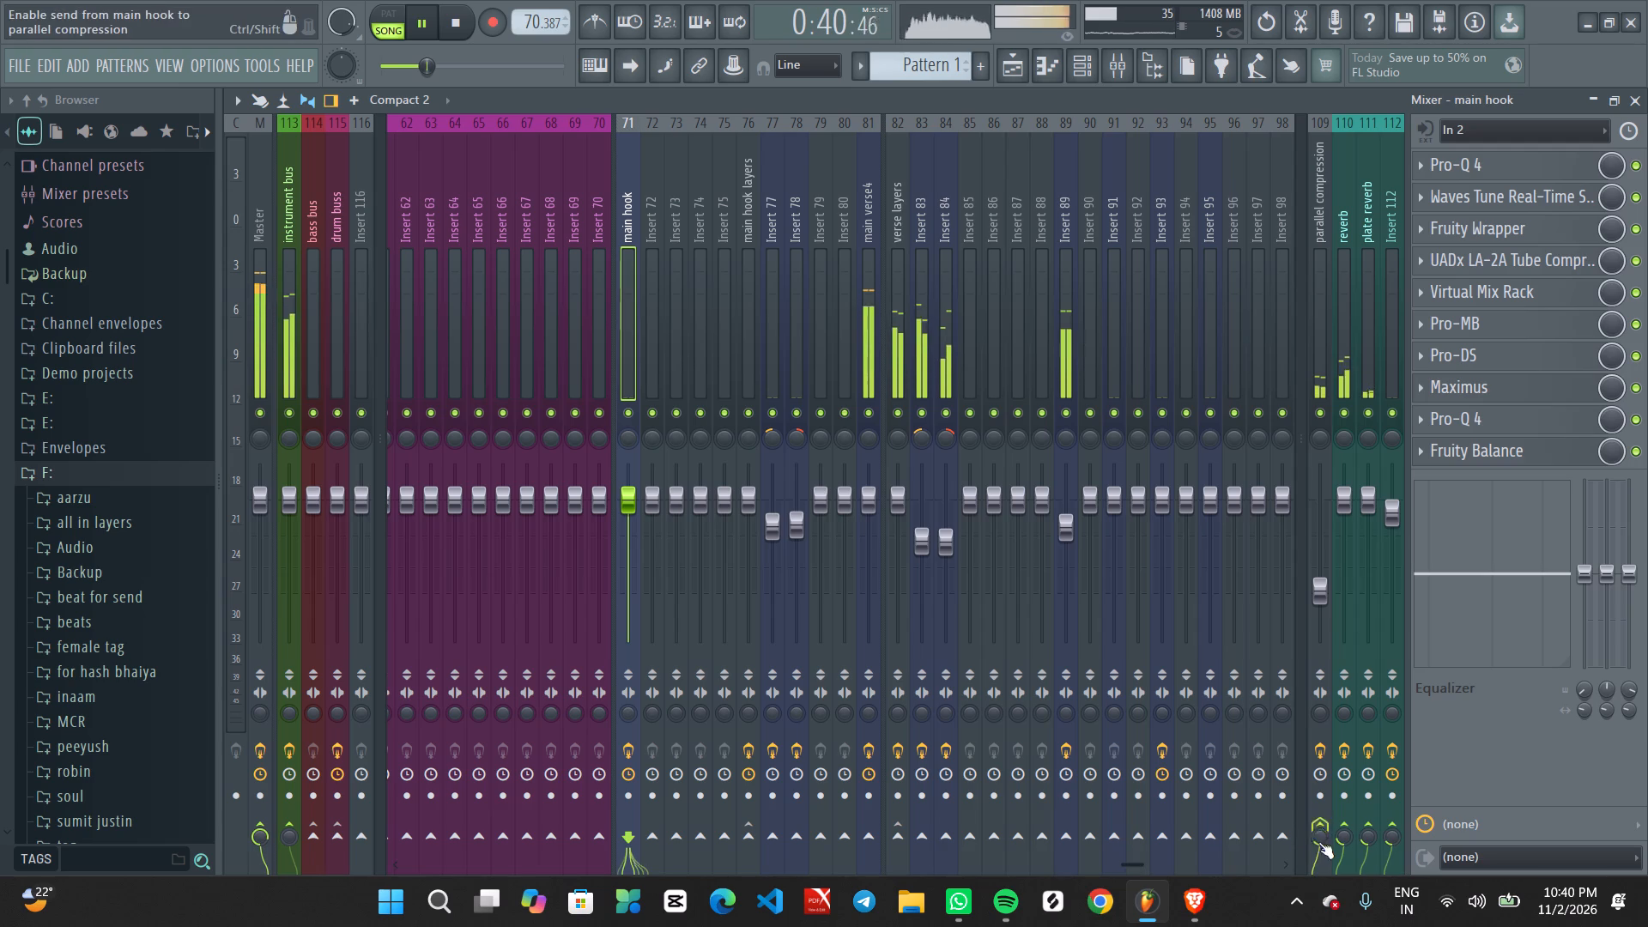
Replay from about bar 4 and turn the main hook layers track's send to parallel compression down to 0%.
left_click(1011, 45)
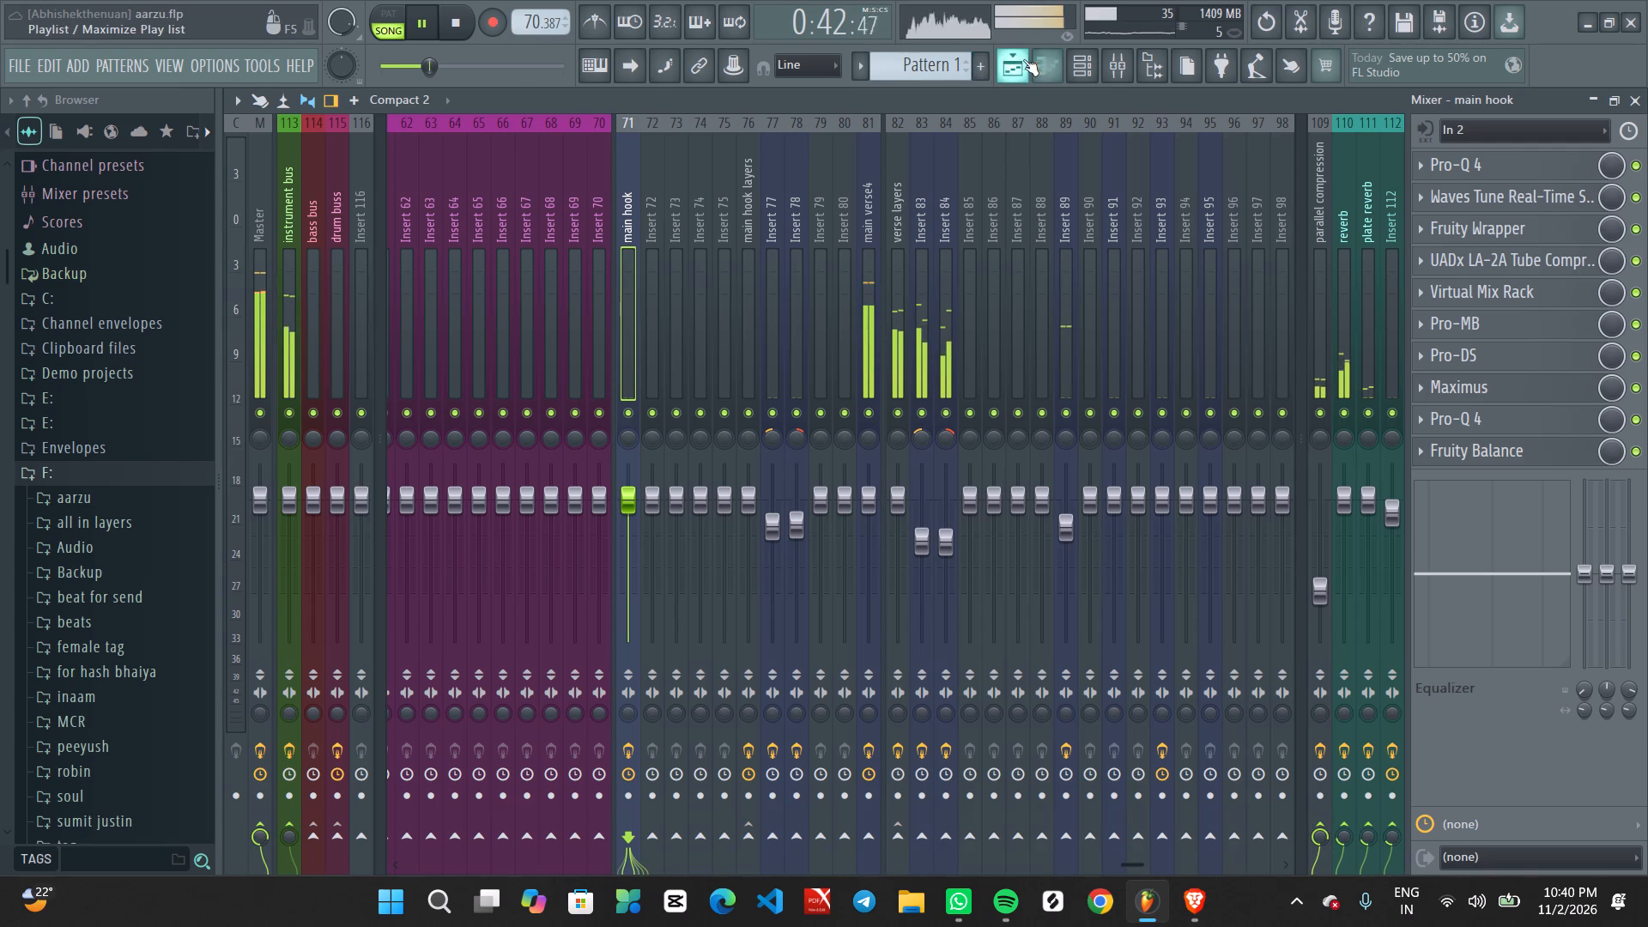
left_click(1015, 61)
left_click(571, 150)
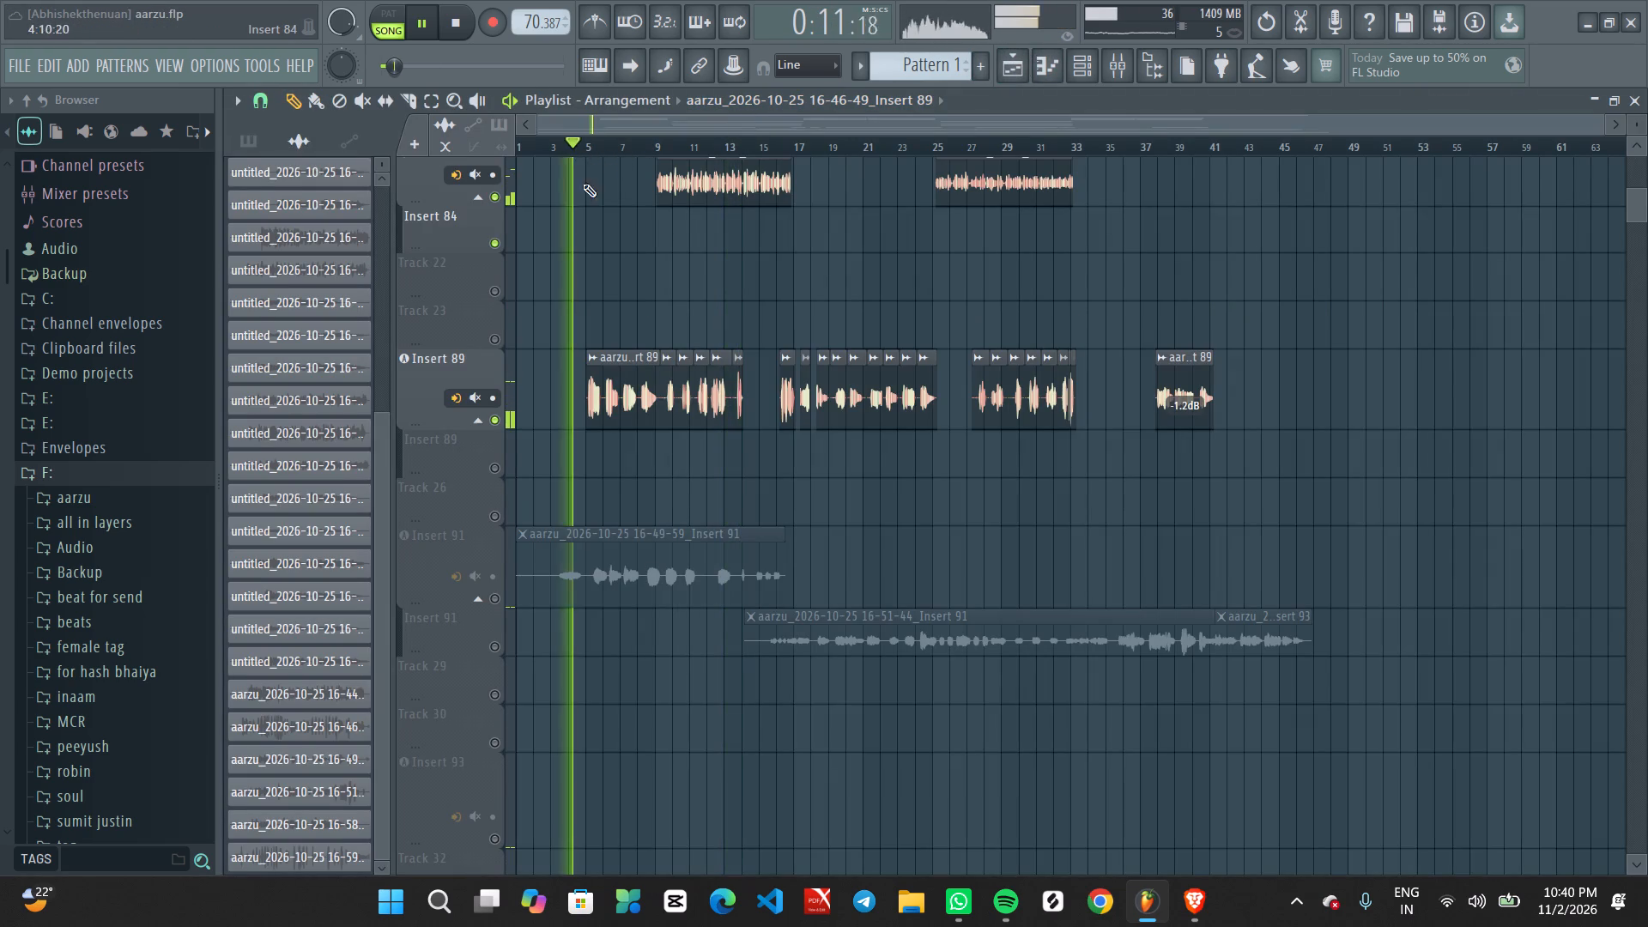
scroll(609, 245, "up", 4)
left_click(1121, 70)
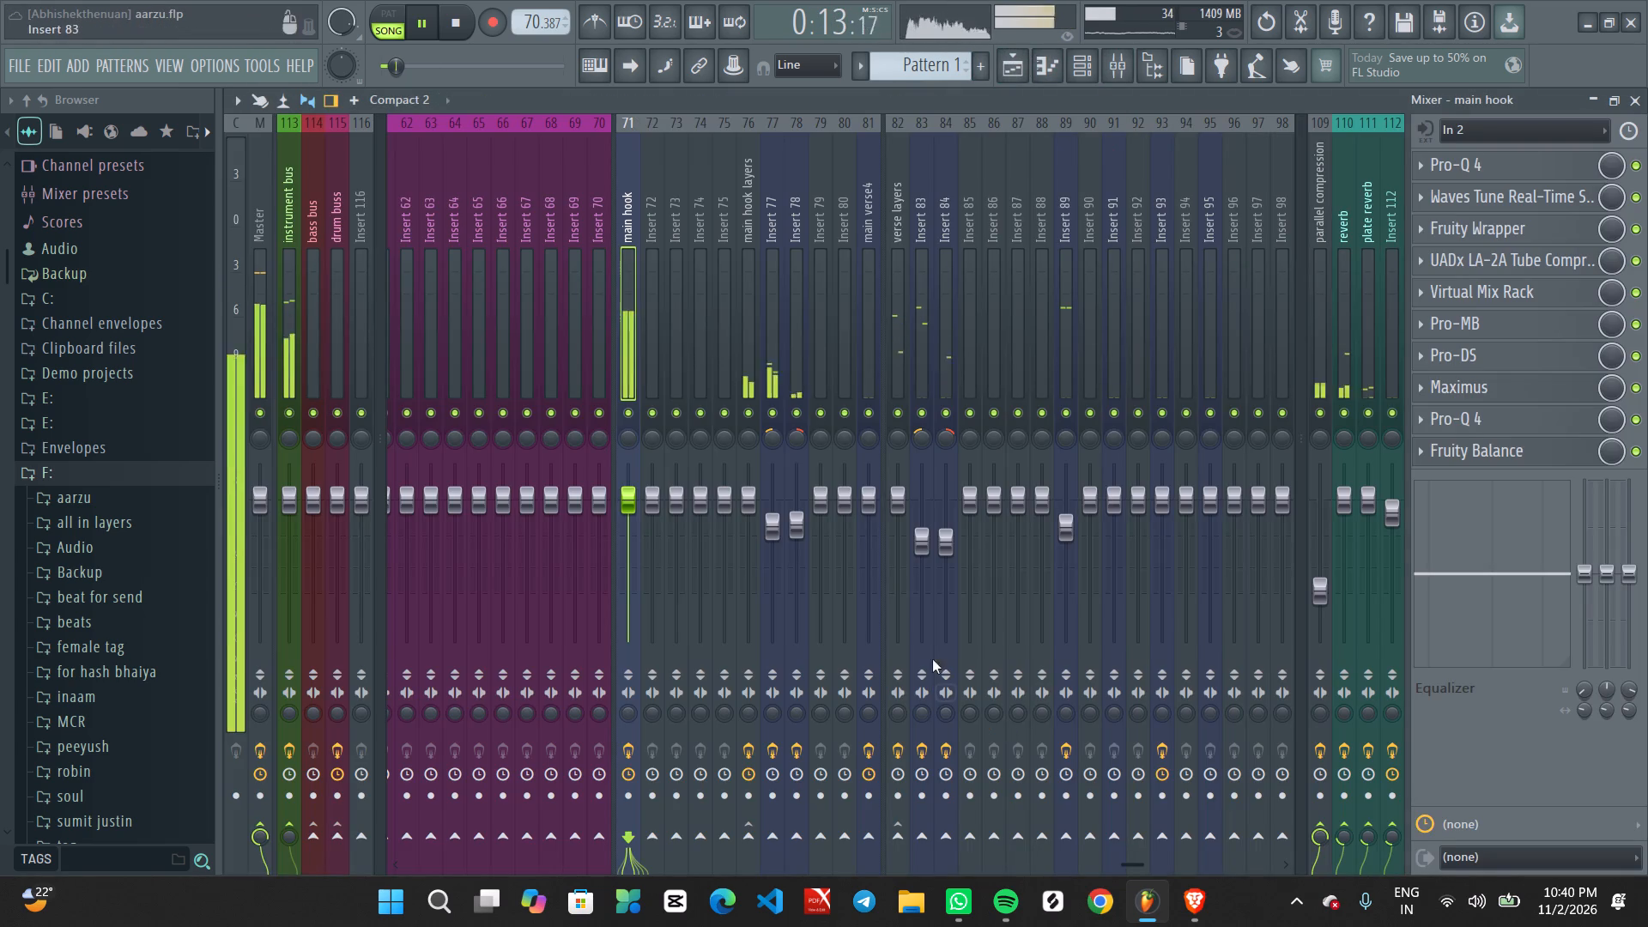
left_click(748, 343)
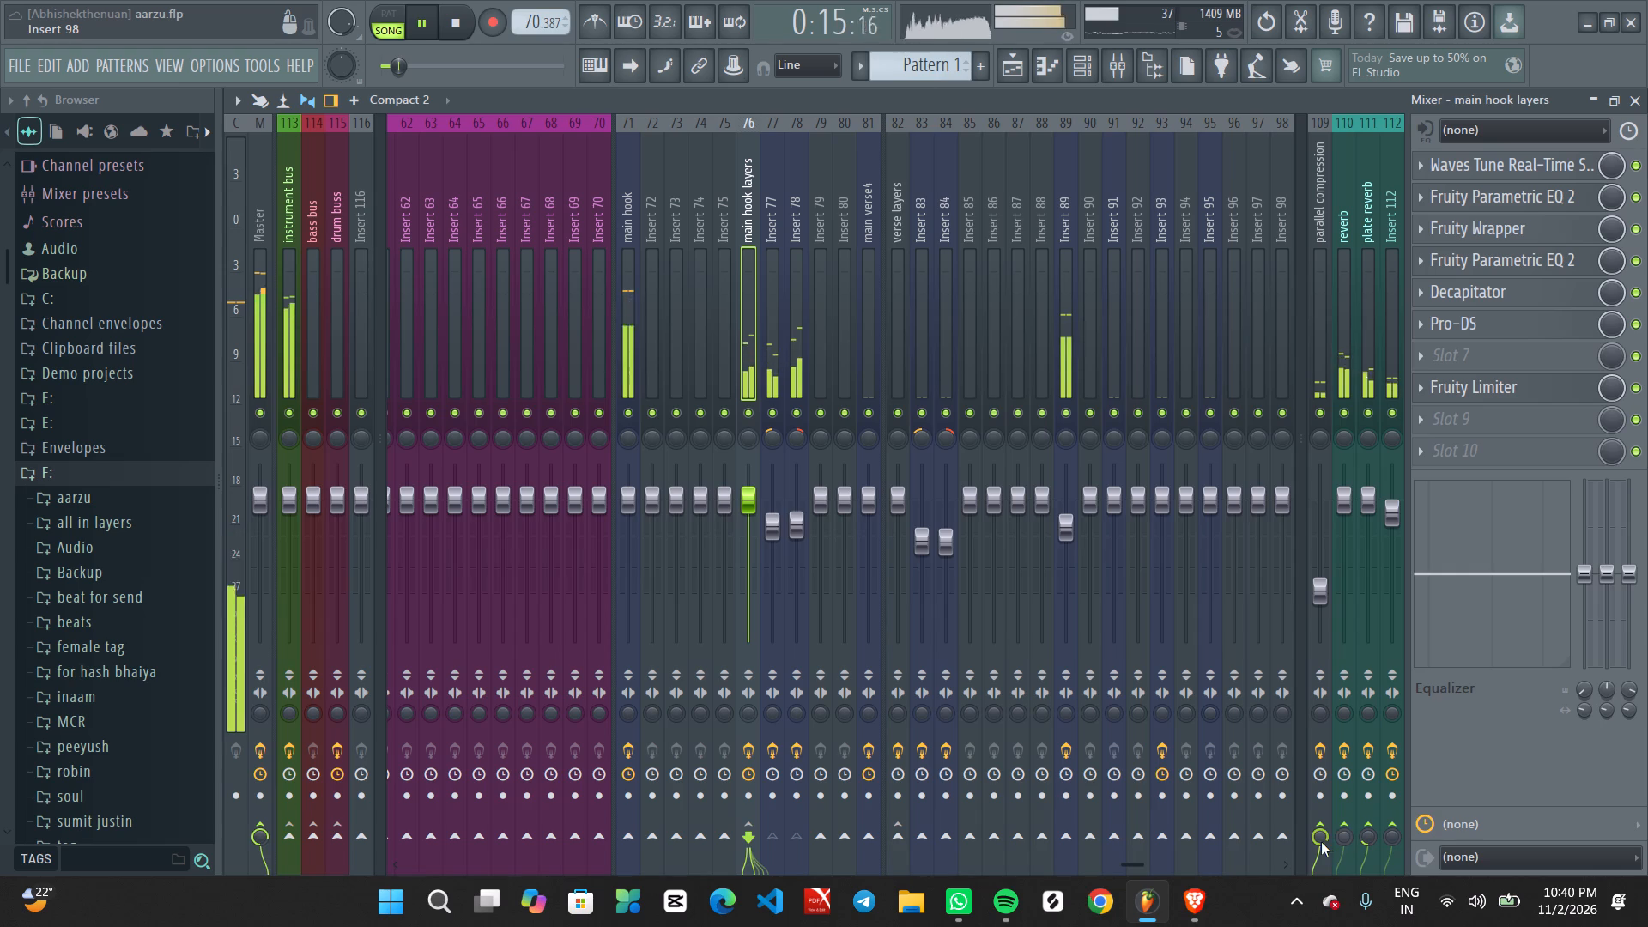
scroll(1319, 842, "down", 20)
scroll(1319, 842, "down", 13)
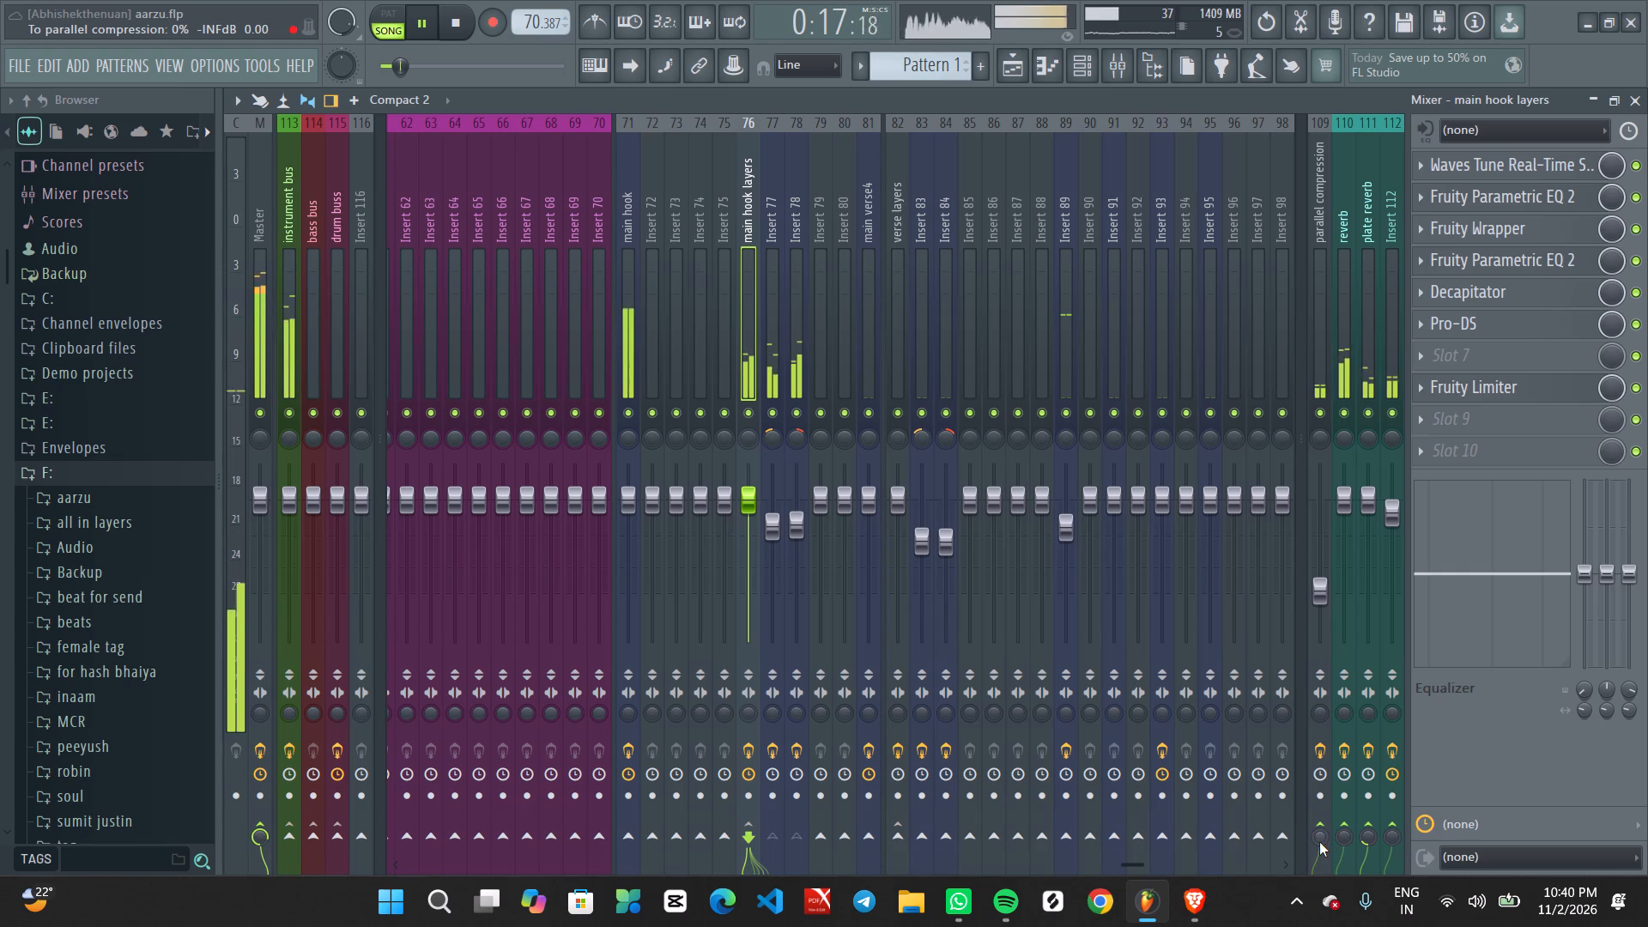
scroll(1319, 842, "down", 3)
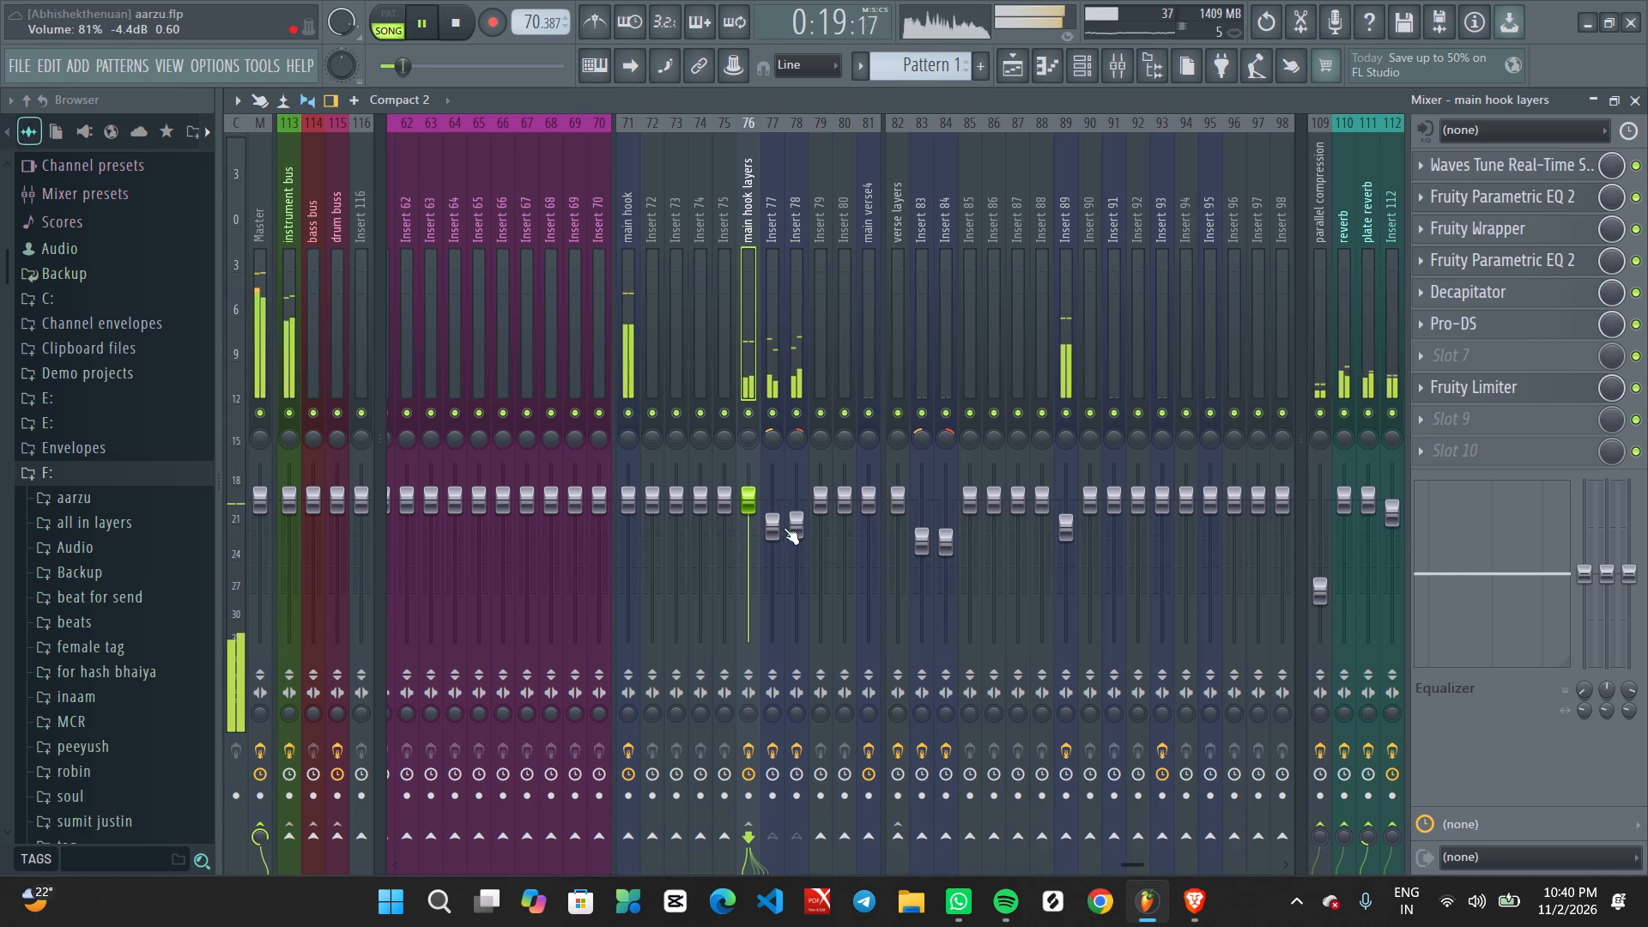
Raise the Insert 77 and Insert 78 mixer volumes slightly by ear, with Insert 78 at -3.0 dB.
scroll(766, 530, "up", 2)
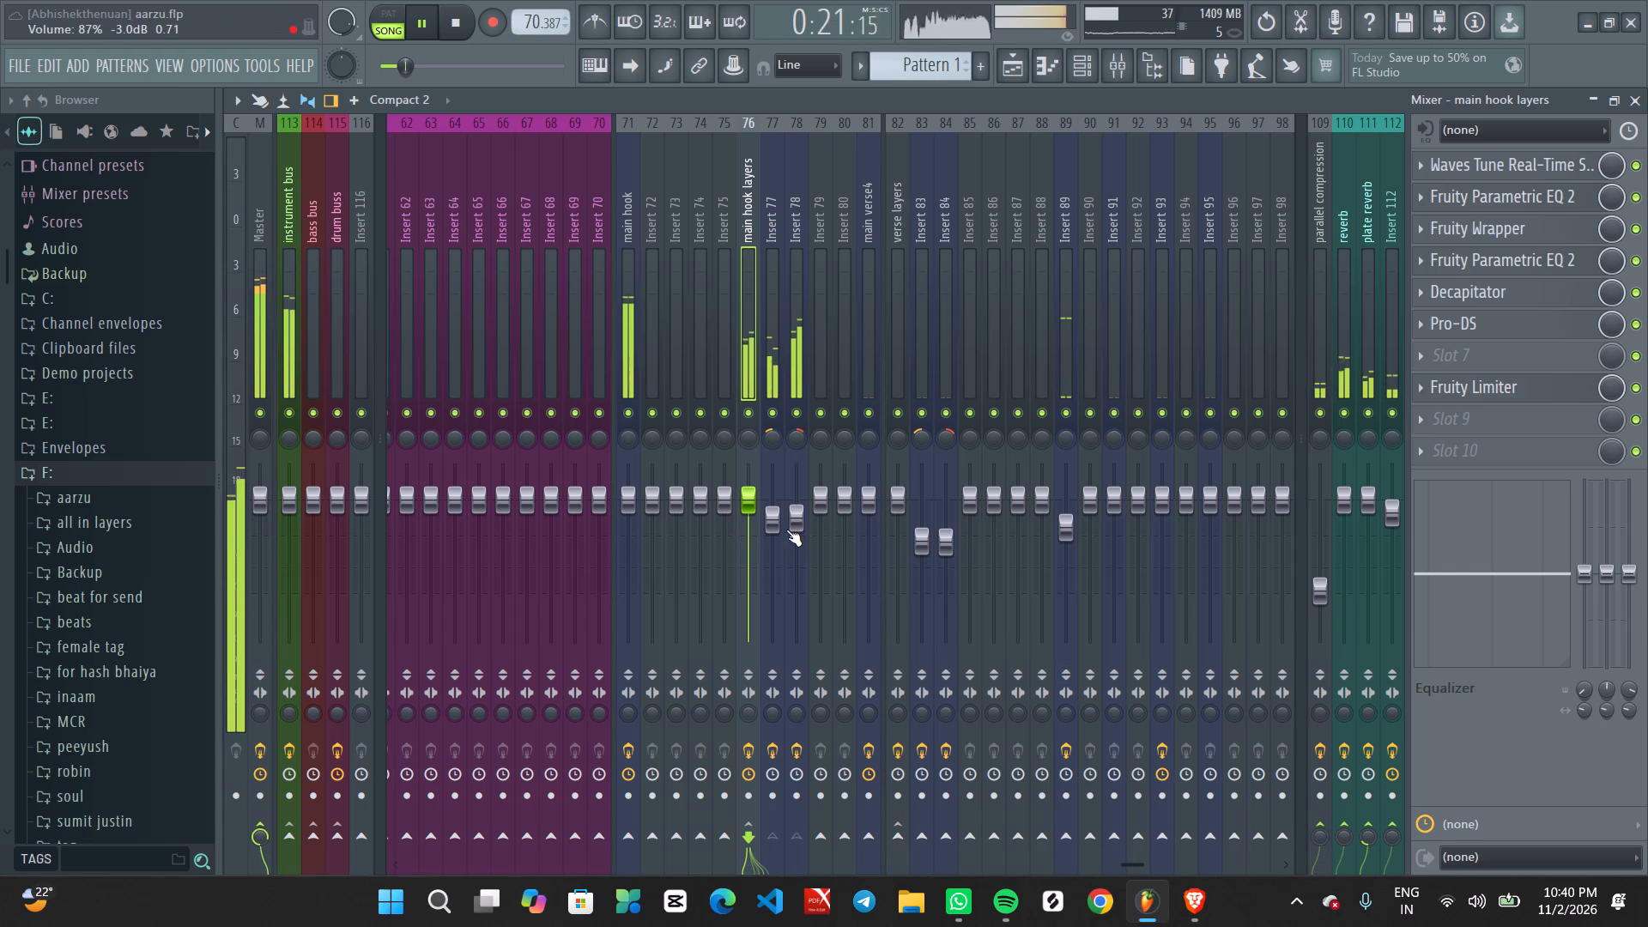
Listen on from the hook into the first verse, examining the verse layers and Insert 89 phrases around bars 9 to 14 in the playlist.
left_click(739, 340)
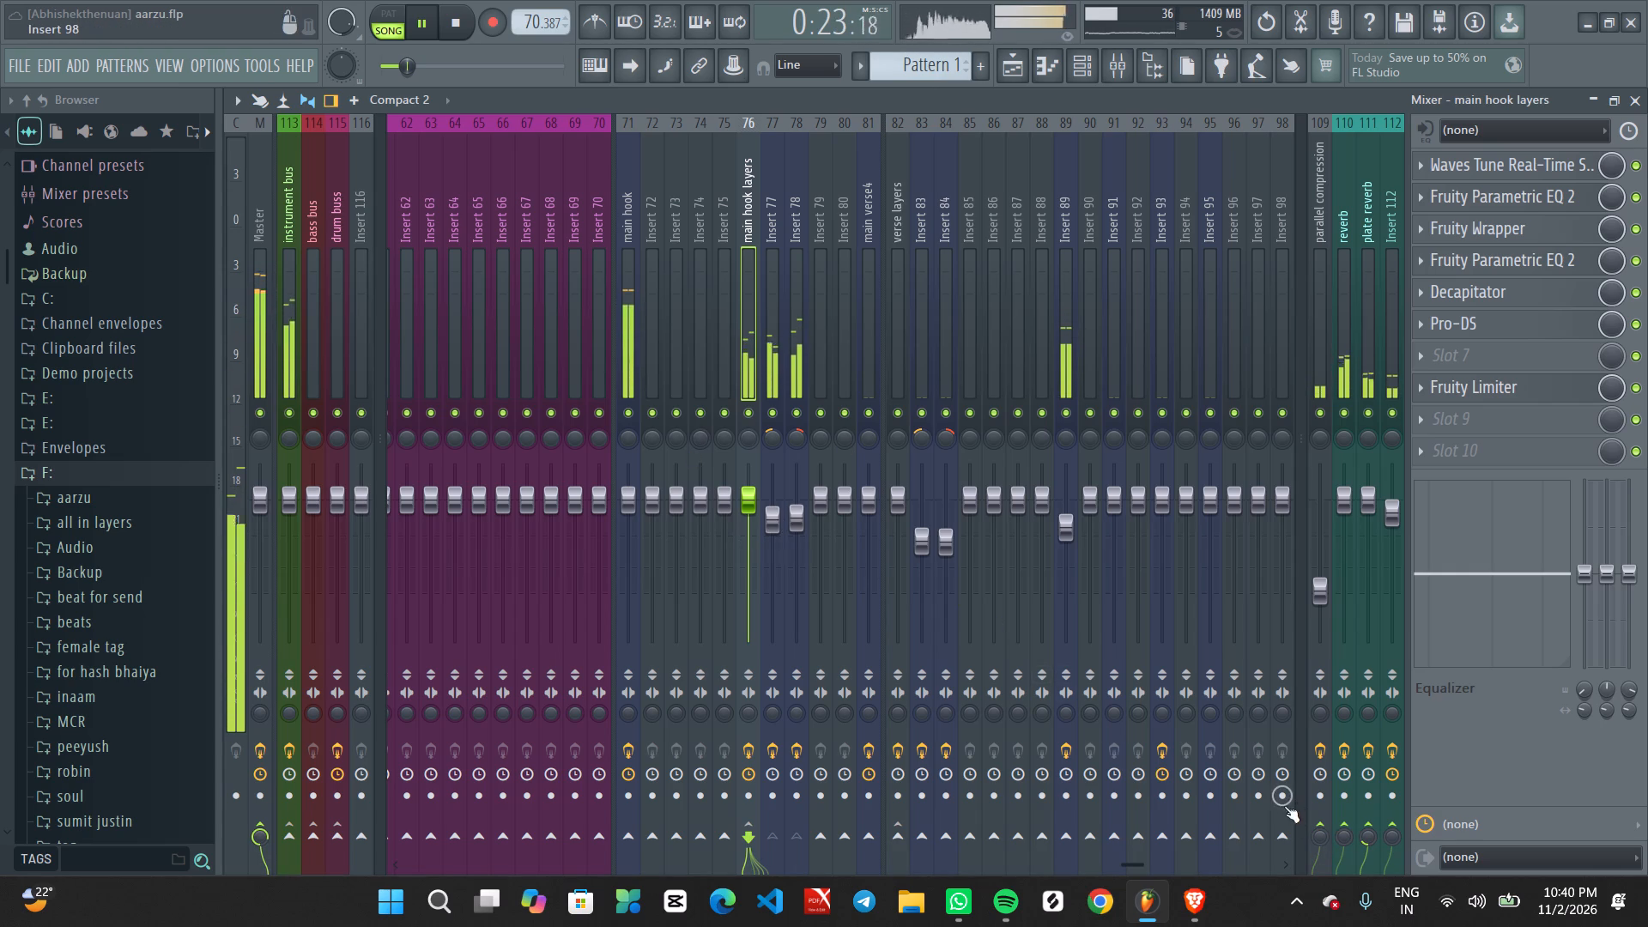
scroll(1364, 842, "up", 1)
scroll(1364, 842, "down", 1)
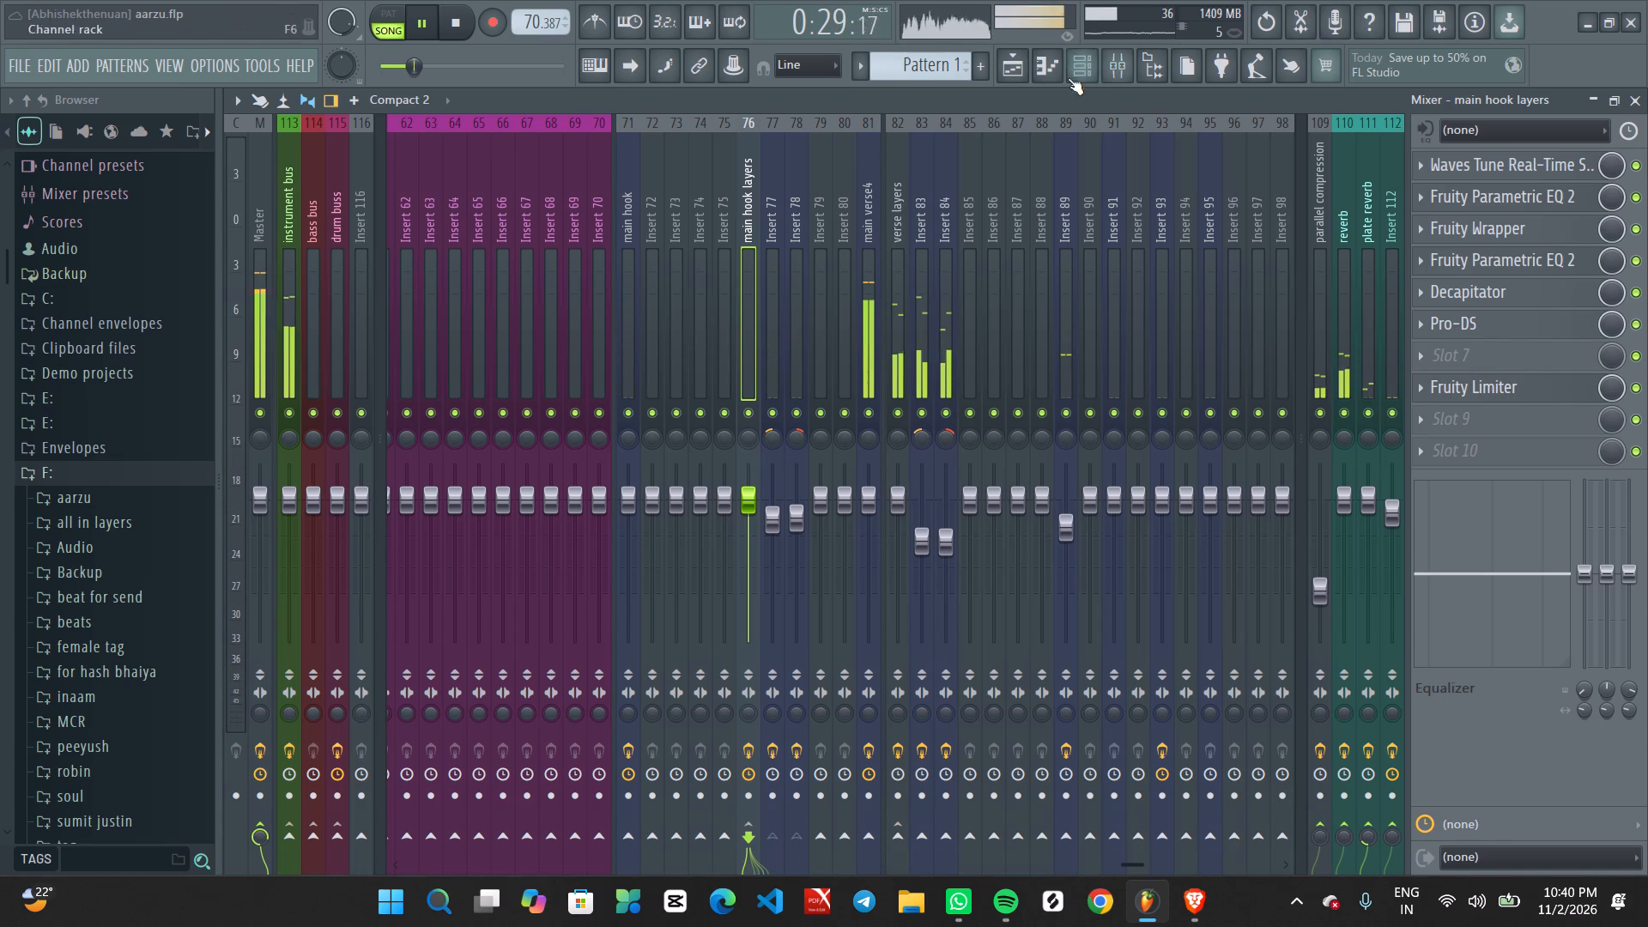
left_click(1015, 69)
scroll(928, 348, "down", 5, "ctrl")
scroll(757, 555, "up", 3, "ctrl")
middle_click_drag(778, 494, 1107, 494)
scroll(873, 494, "up", 3, "ctrl")
middle_click_drag(833, 490, 1082, 463)
scroll(997, 468, "down", 7, "alt")
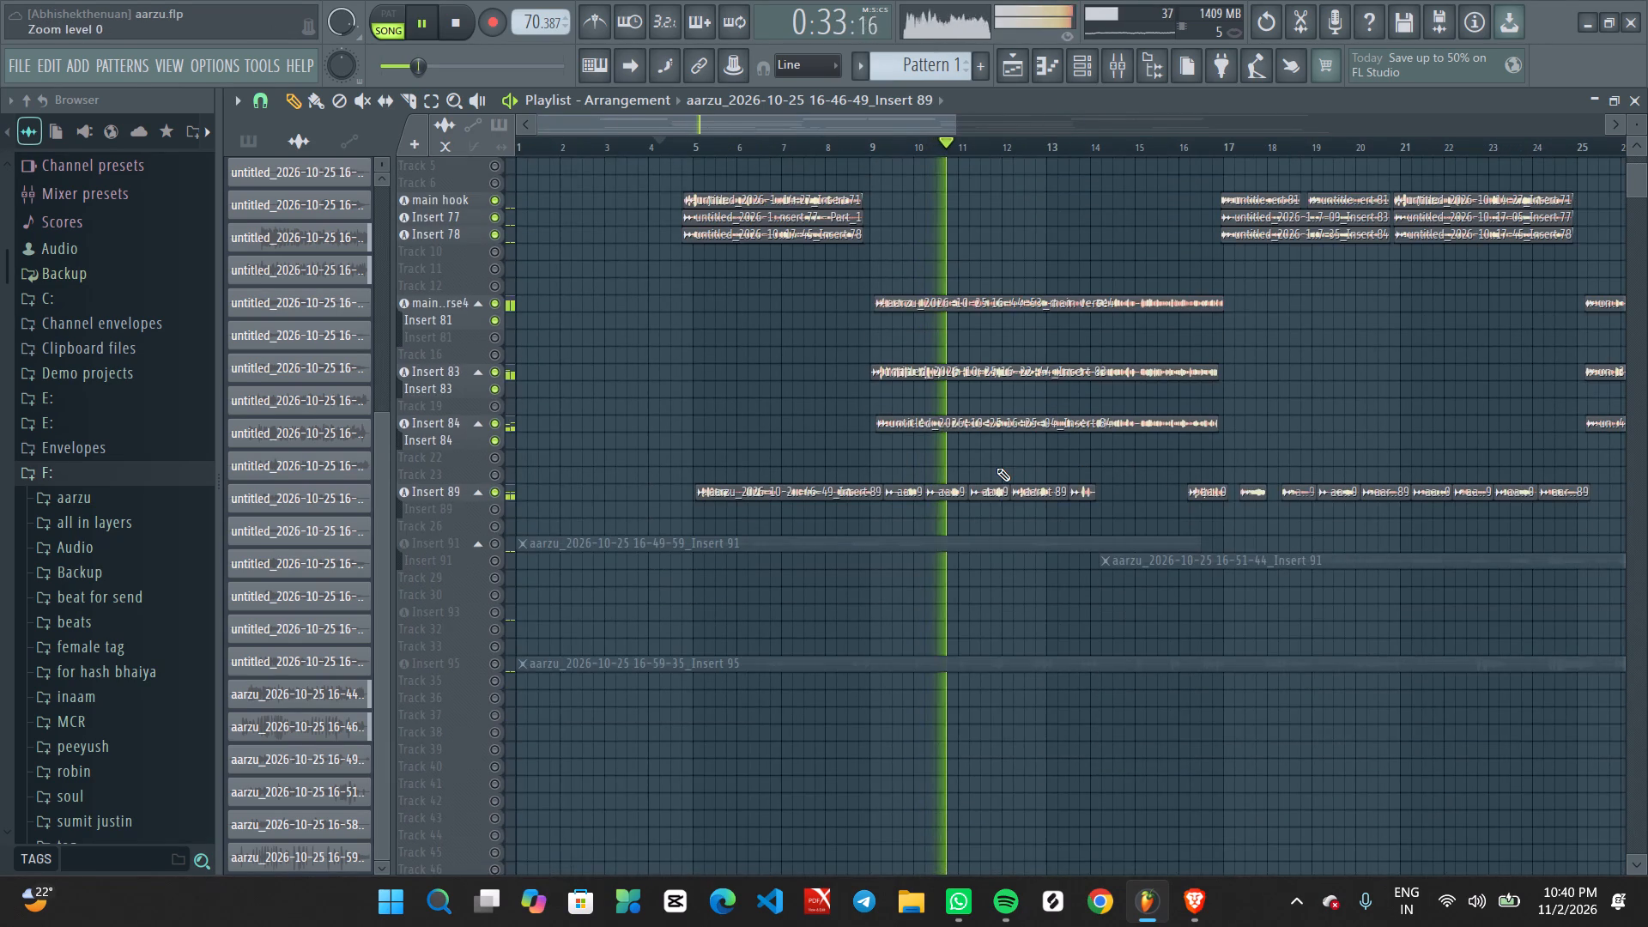
scroll(997, 468, "down", 1, "alt")
scroll(1015, 486, "up", 2, "ctrl")
middle_click_drag(1039, 486, 1131, 486)
scroll(1132, 486, "up", 1)
scroll(1119, 486, "down", 7, "ctrl")
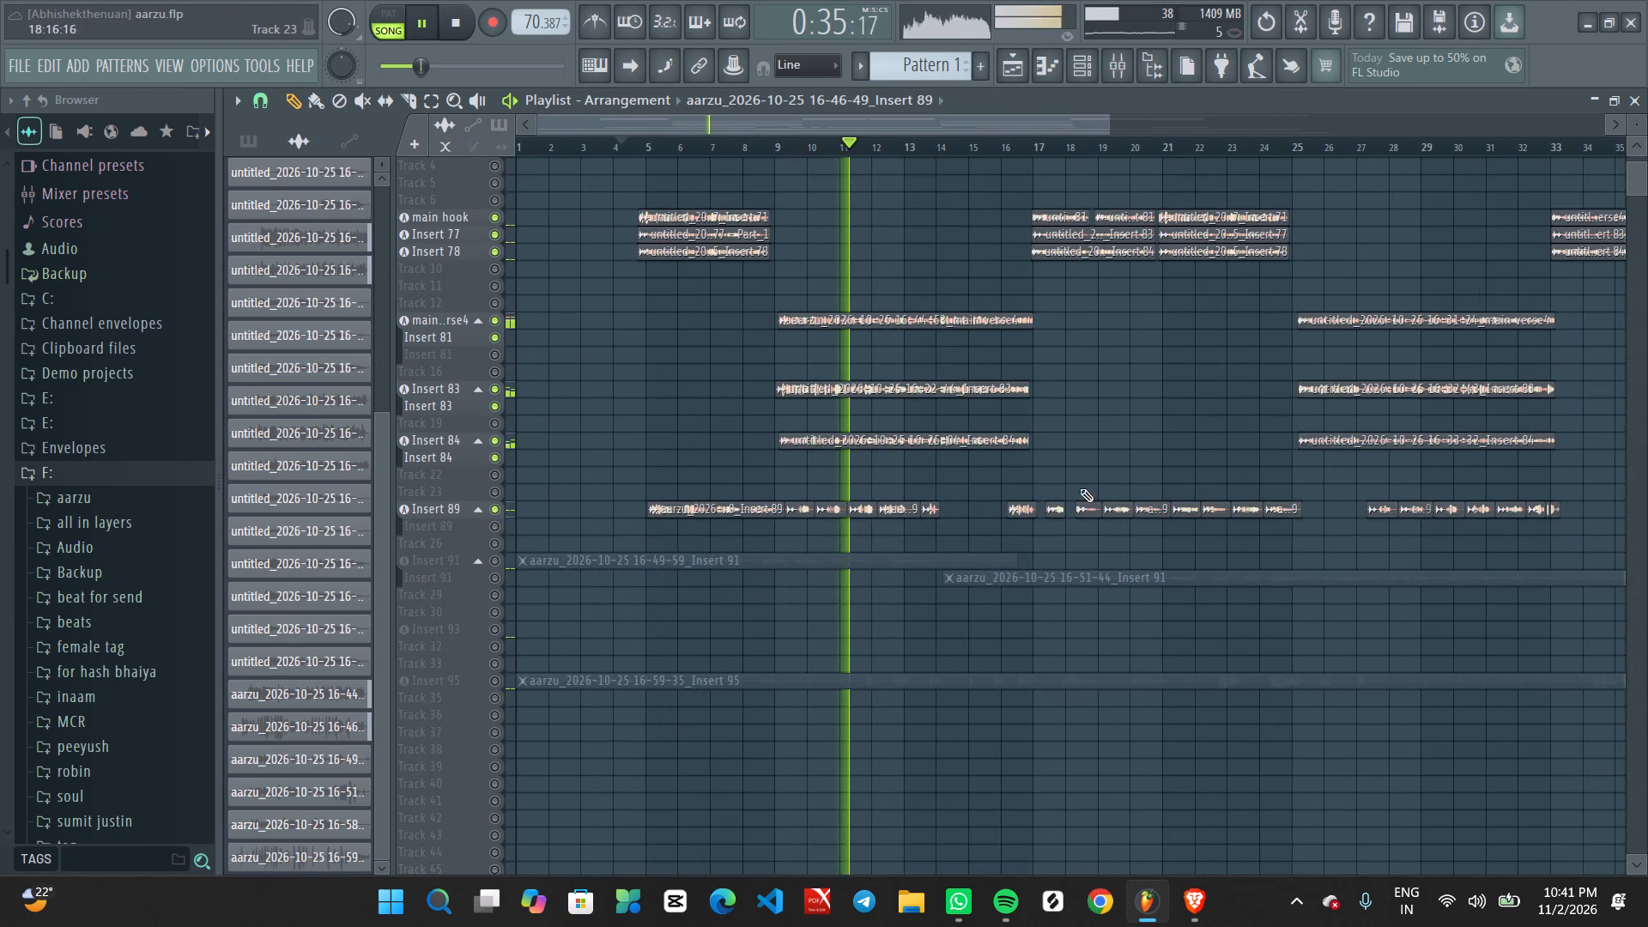
scroll(932, 501, "up", 13)
middle_click_drag(910, 506, 1132, 476)
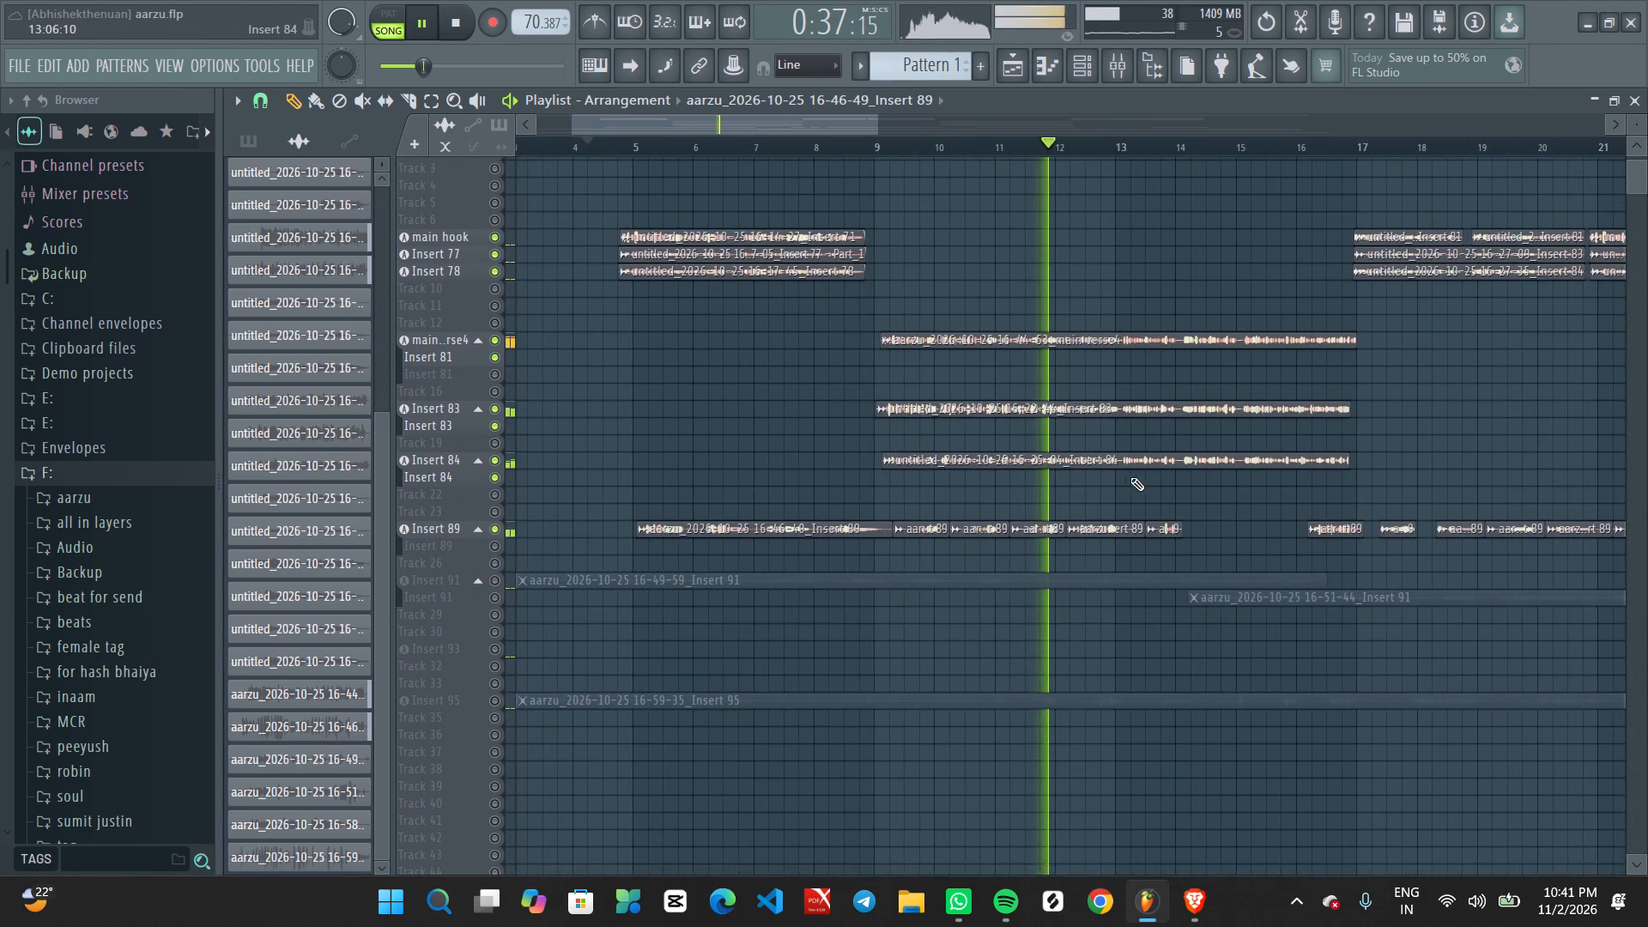
scroll(1122, 478, "down", 8, "ctrl")
scroll(946, 544, "up", 4, "ctrl")
middle_click_drag(932, 536, 1151, 544)
scroll(1055, 541, "up", 2, "ctrl")
middle_click_drag(1122, 537, 1088, 616)
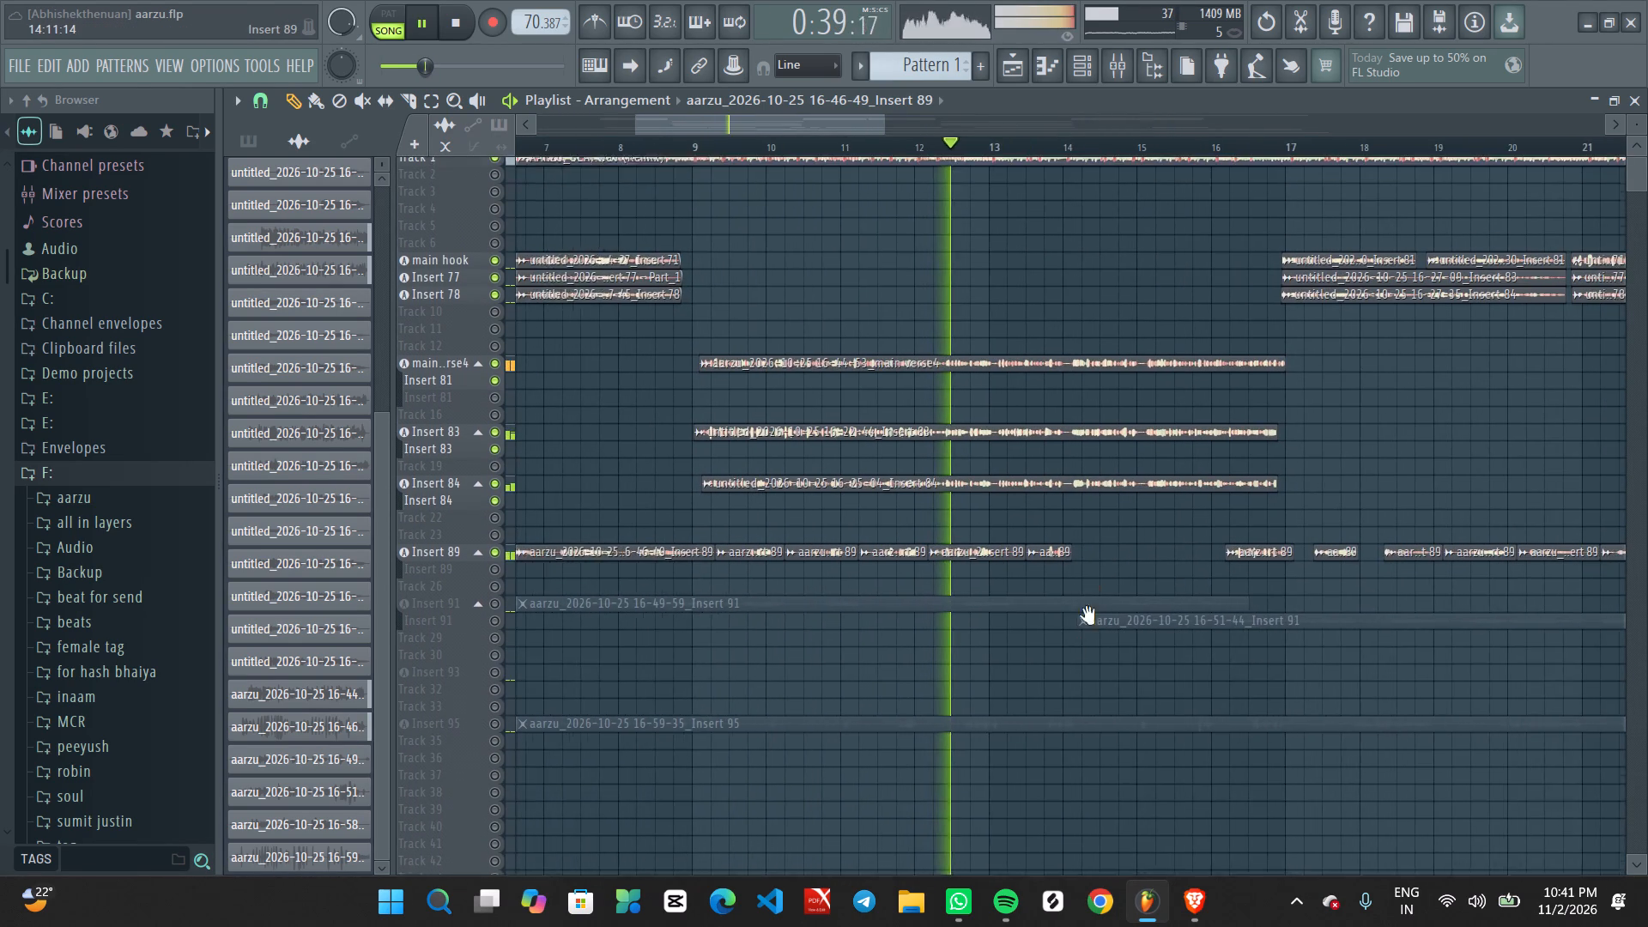
middle_click_drag(1088, 616, 1063, 692)
scroll(1022, 570, "down", 7, "alt")
scroll(1023, 568, "up", 2, "ctrl")
middle_click_drag(1065, 568, 1192, 568)
scroll(1133, 568, "down", 6, "ctrl")
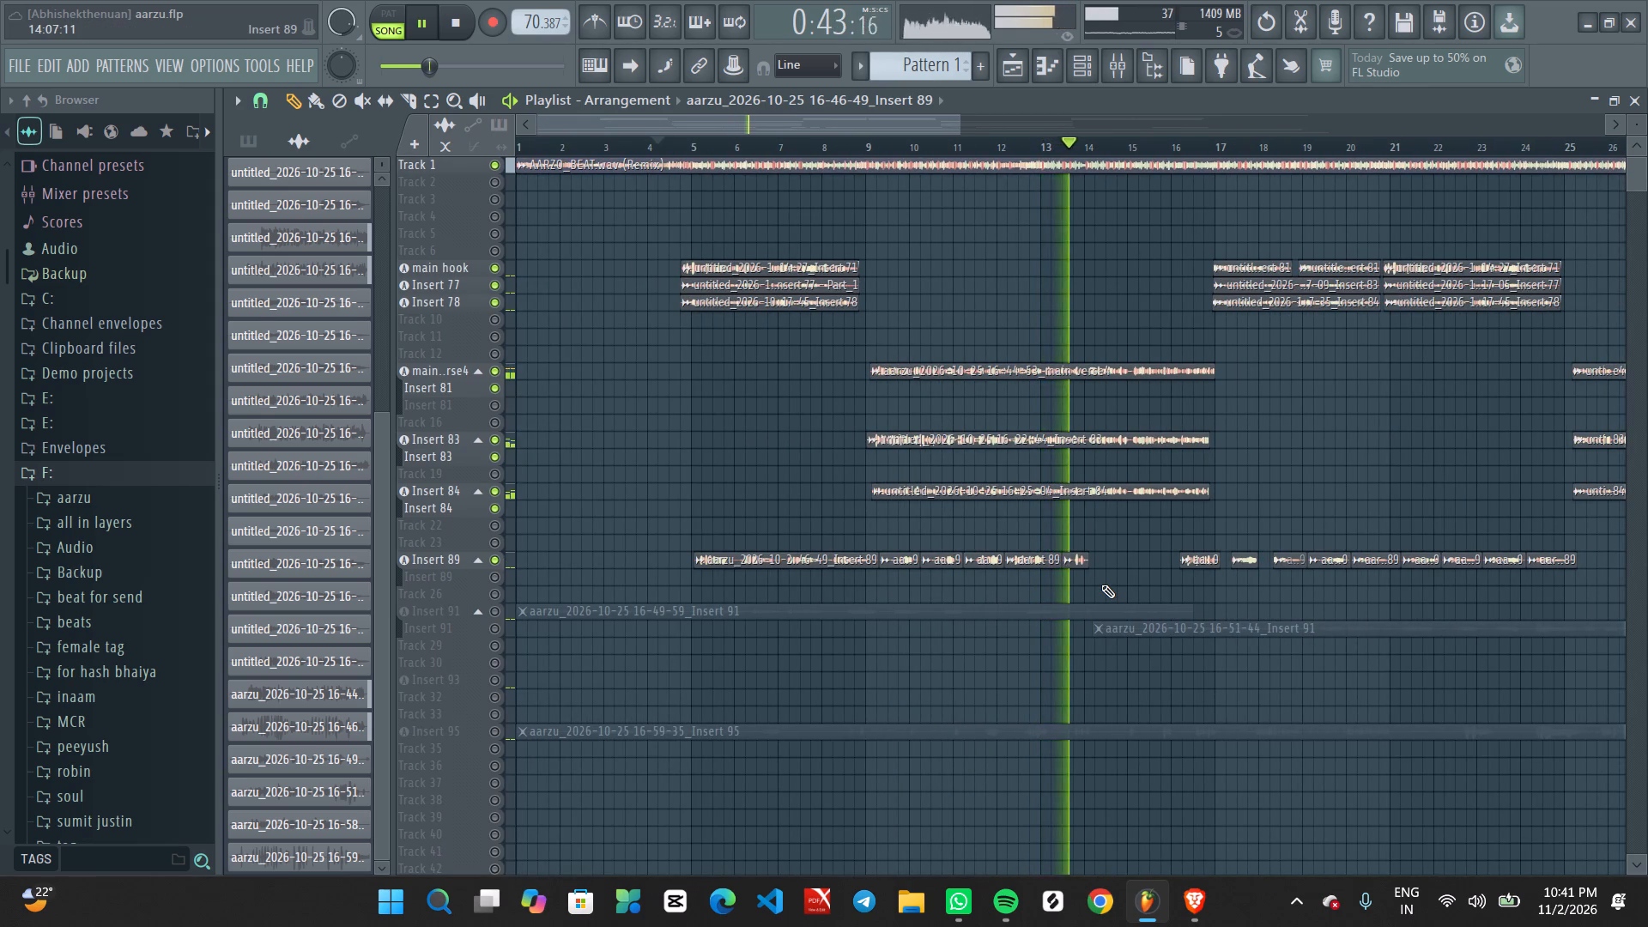
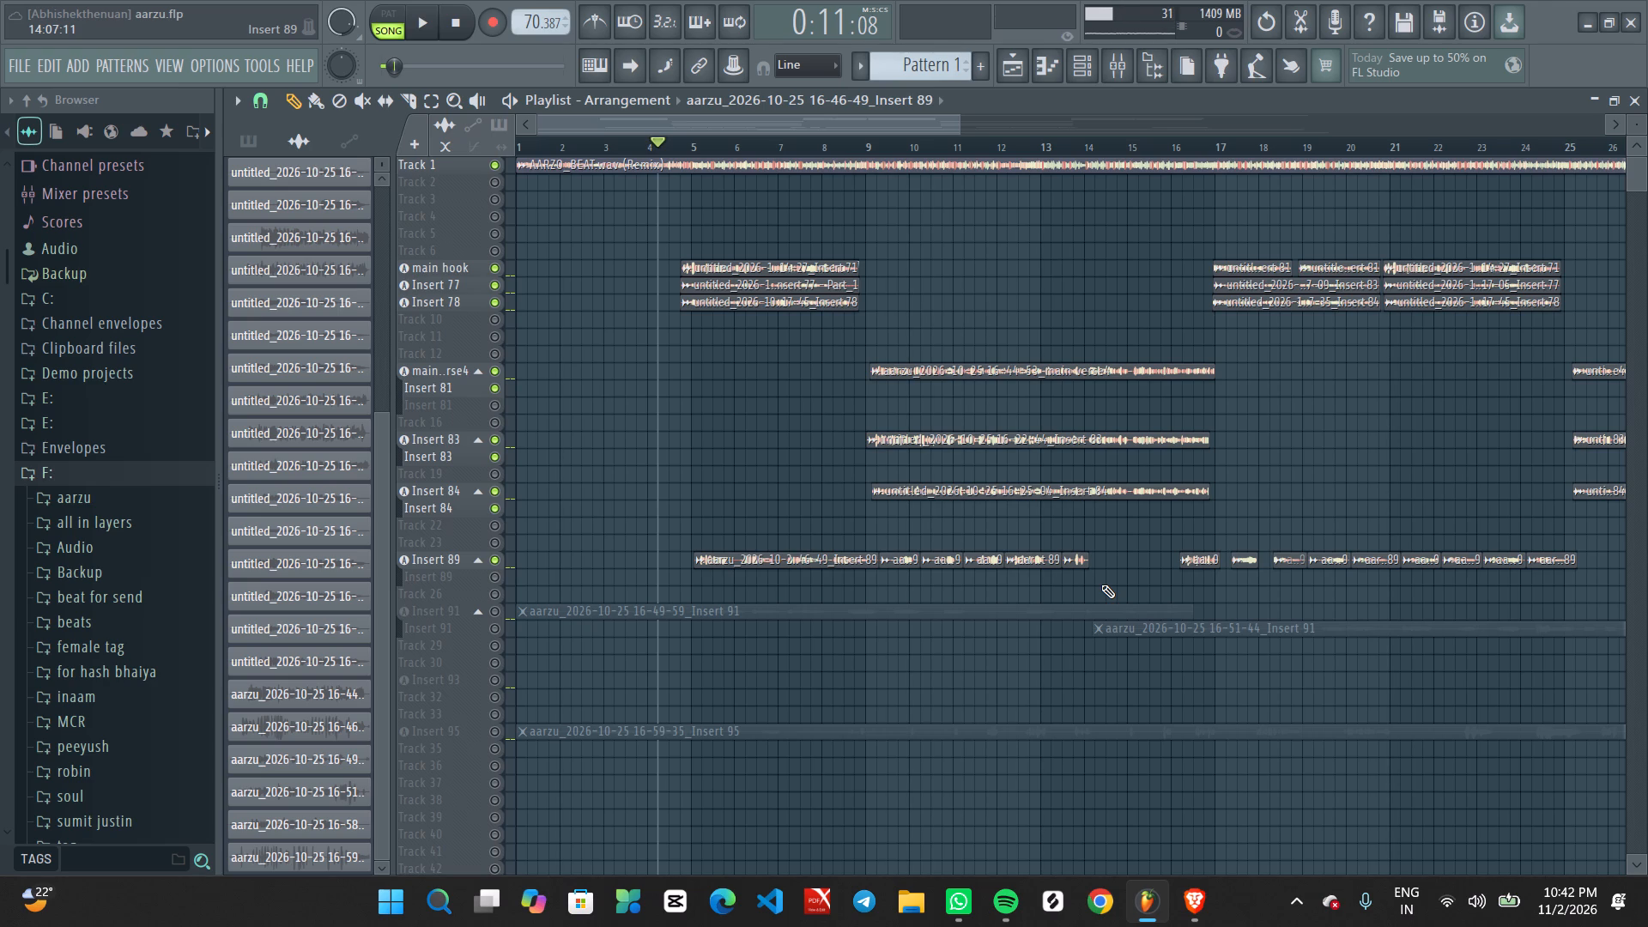
Place a copy of the Insert 89 audio clip at about bar 21 on the empty playlist track directly above Insert 89.
left_click_drag(1101, 585, 1399, 542)
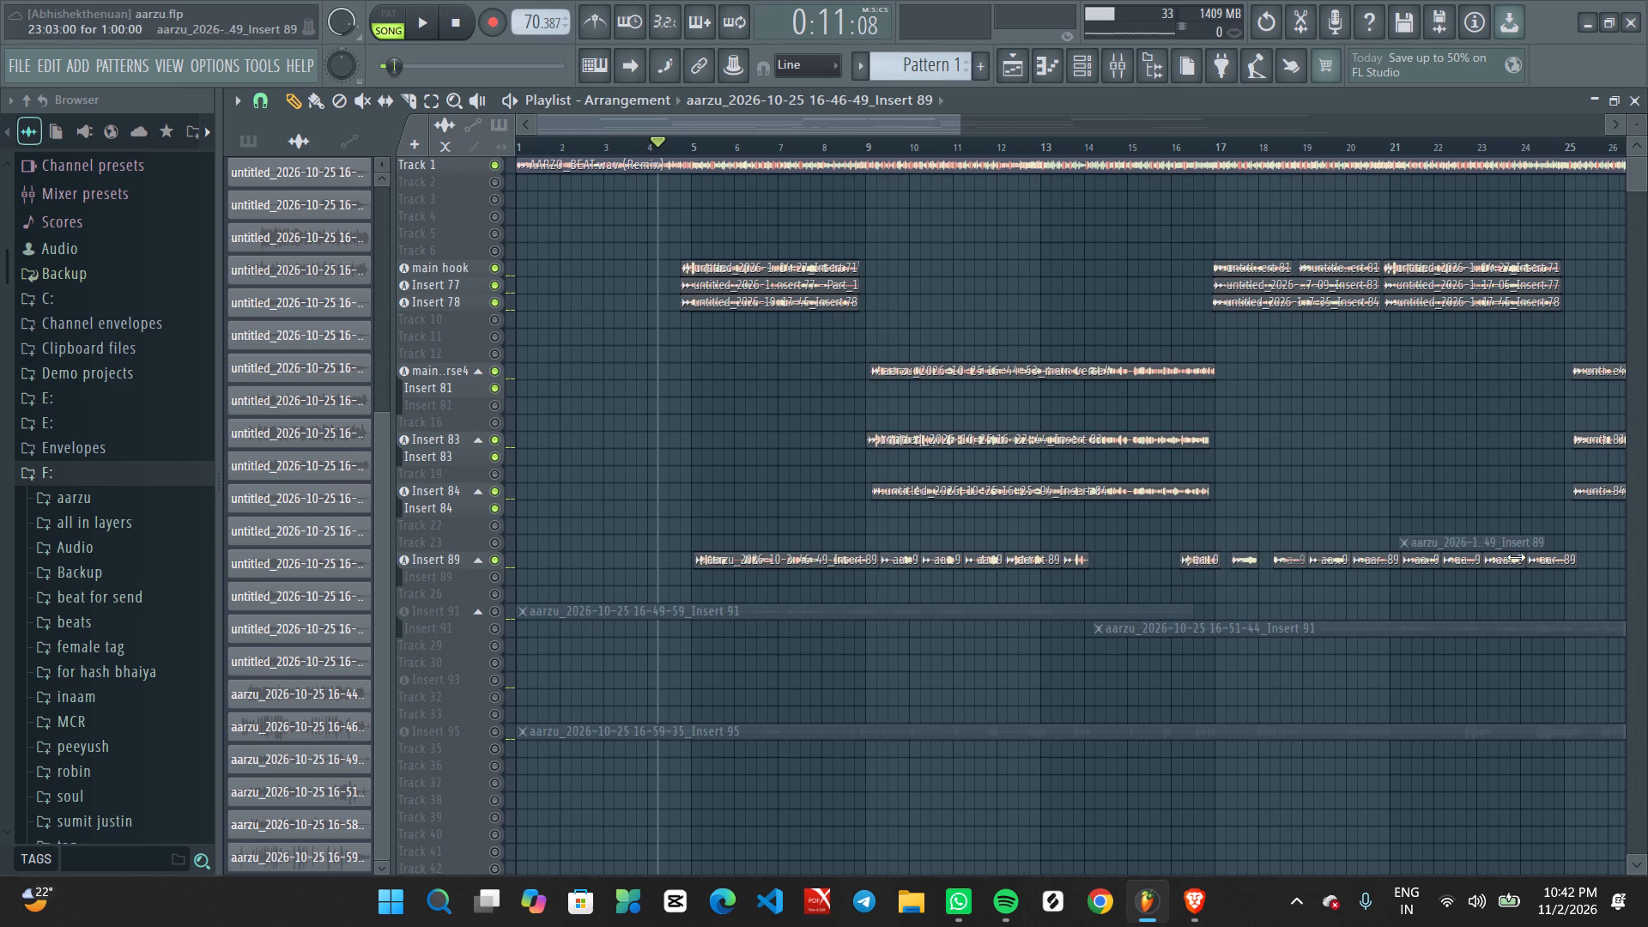
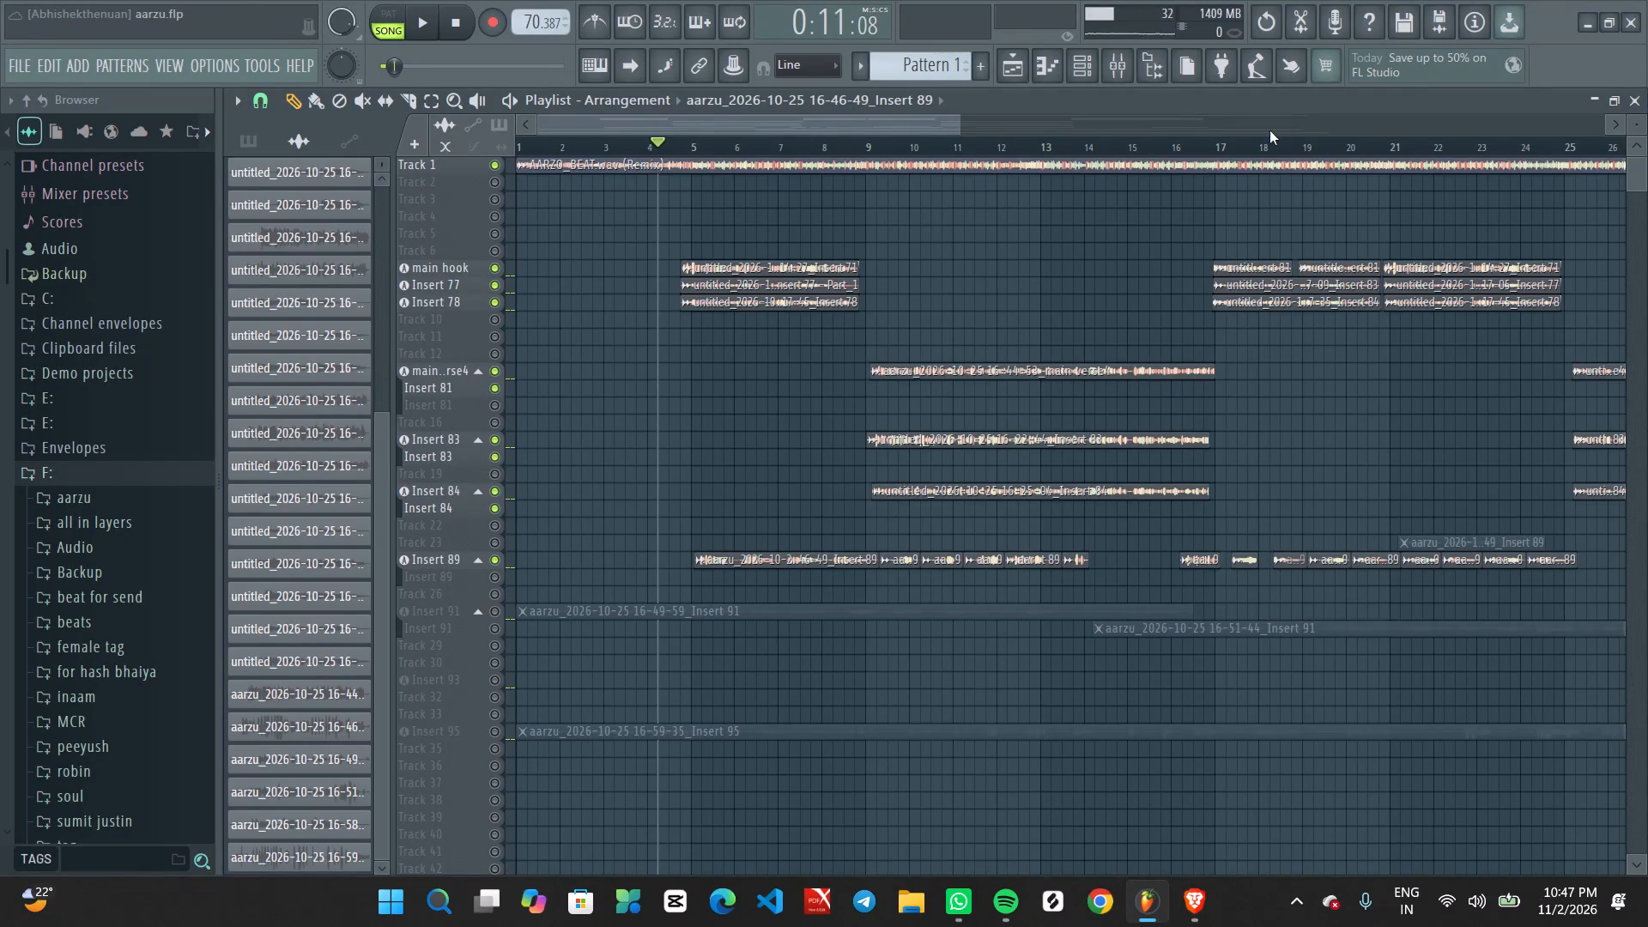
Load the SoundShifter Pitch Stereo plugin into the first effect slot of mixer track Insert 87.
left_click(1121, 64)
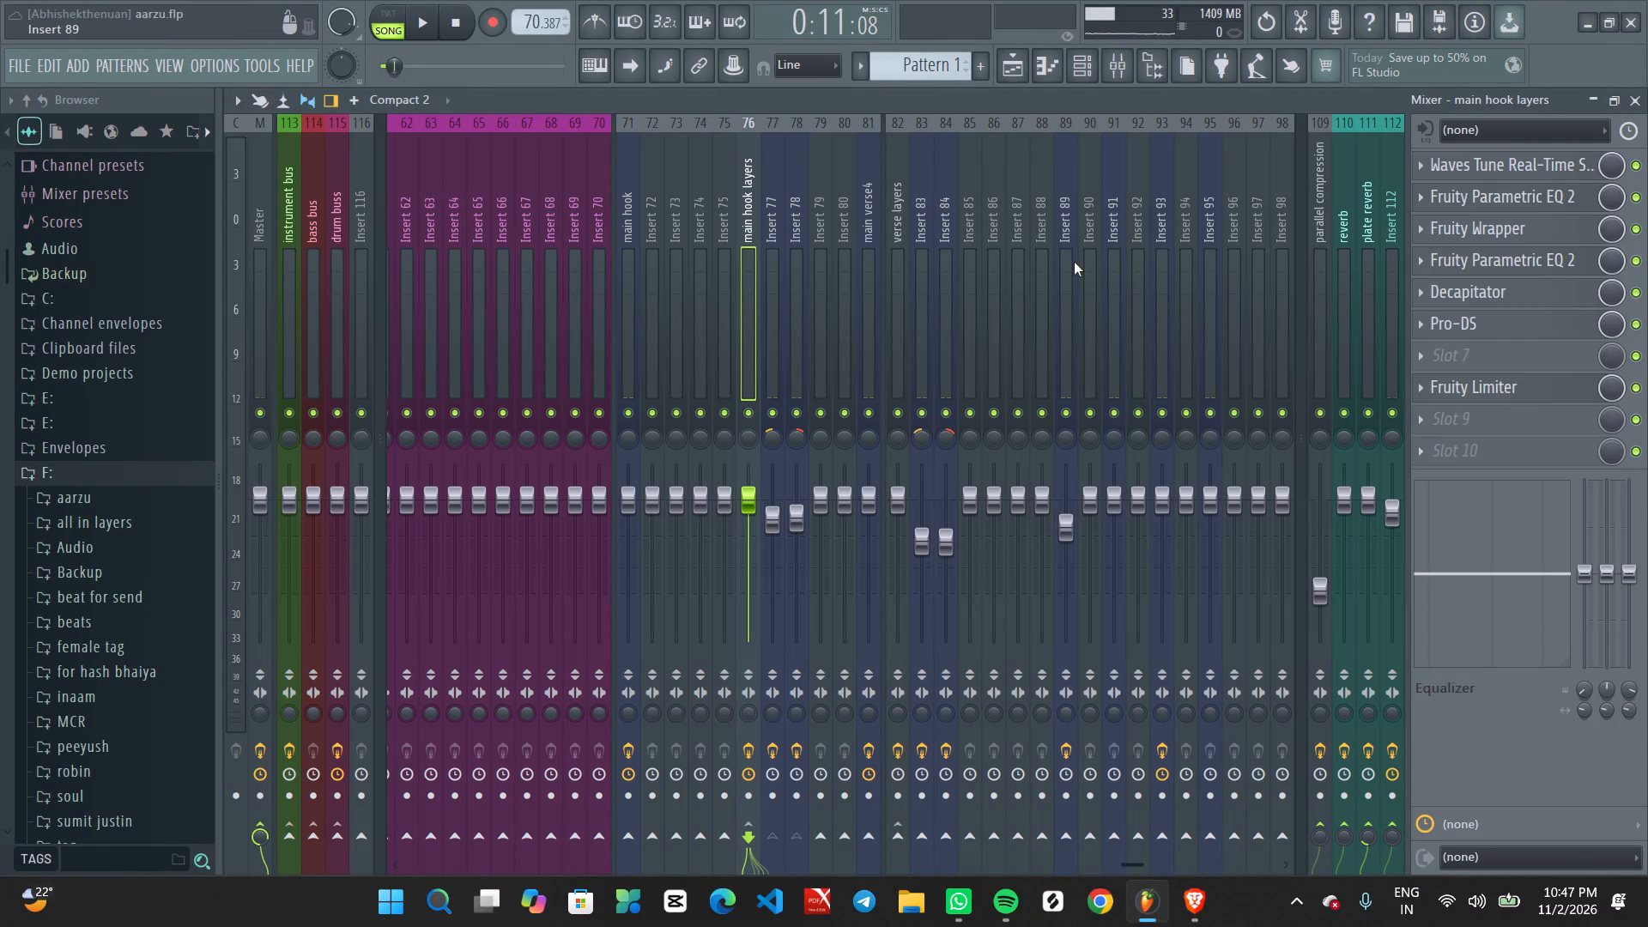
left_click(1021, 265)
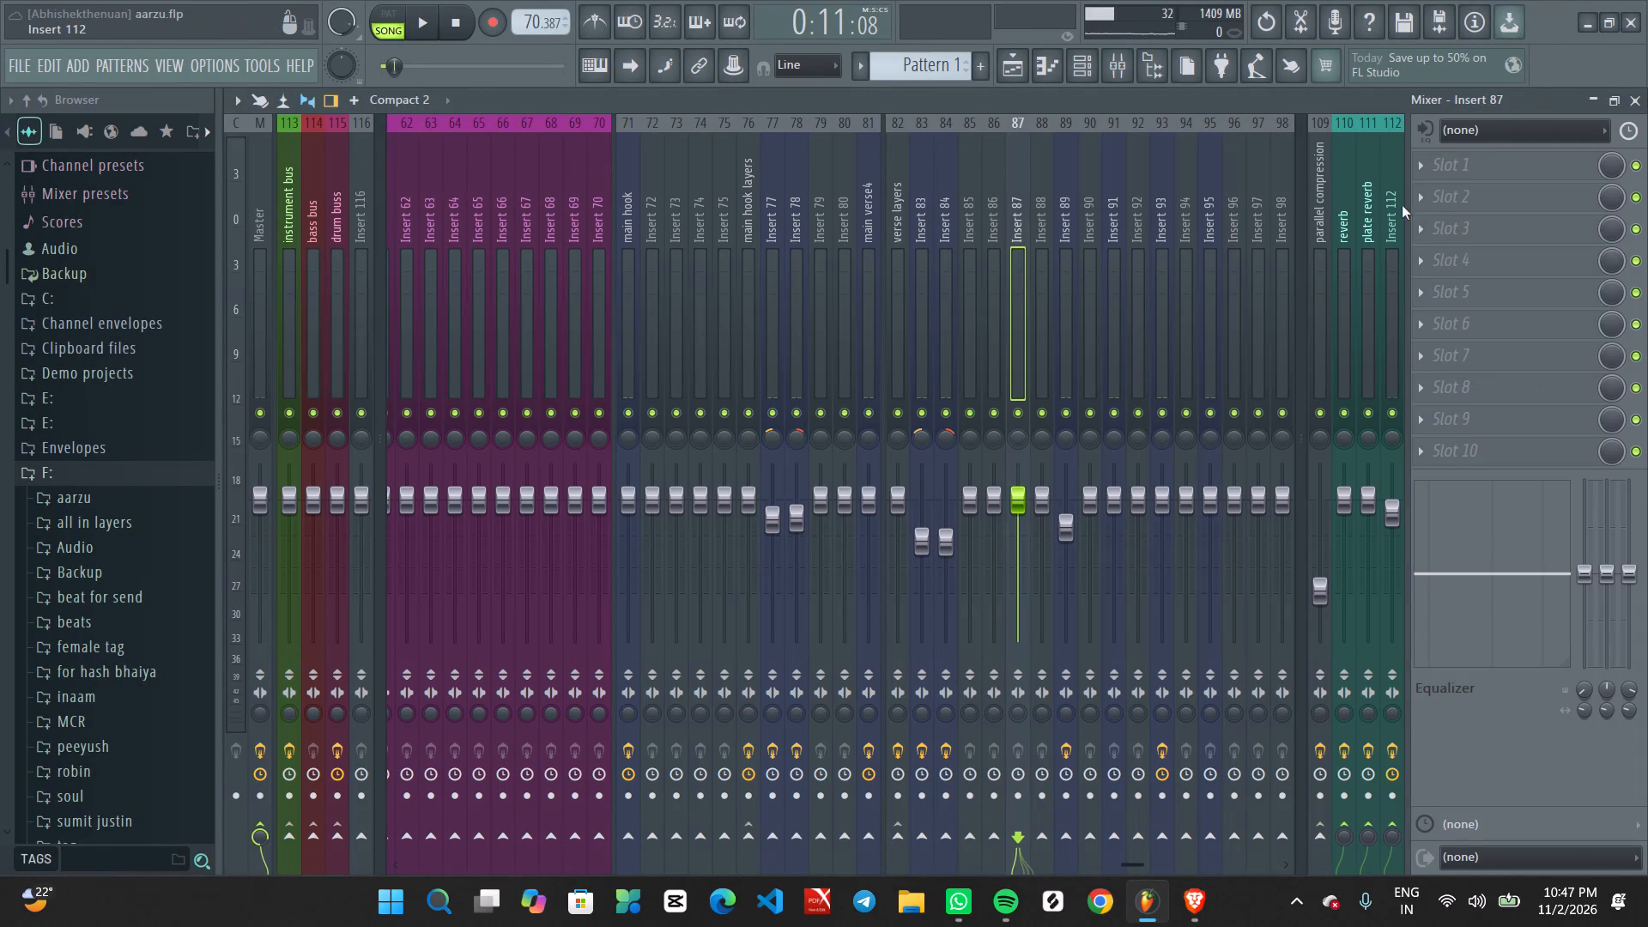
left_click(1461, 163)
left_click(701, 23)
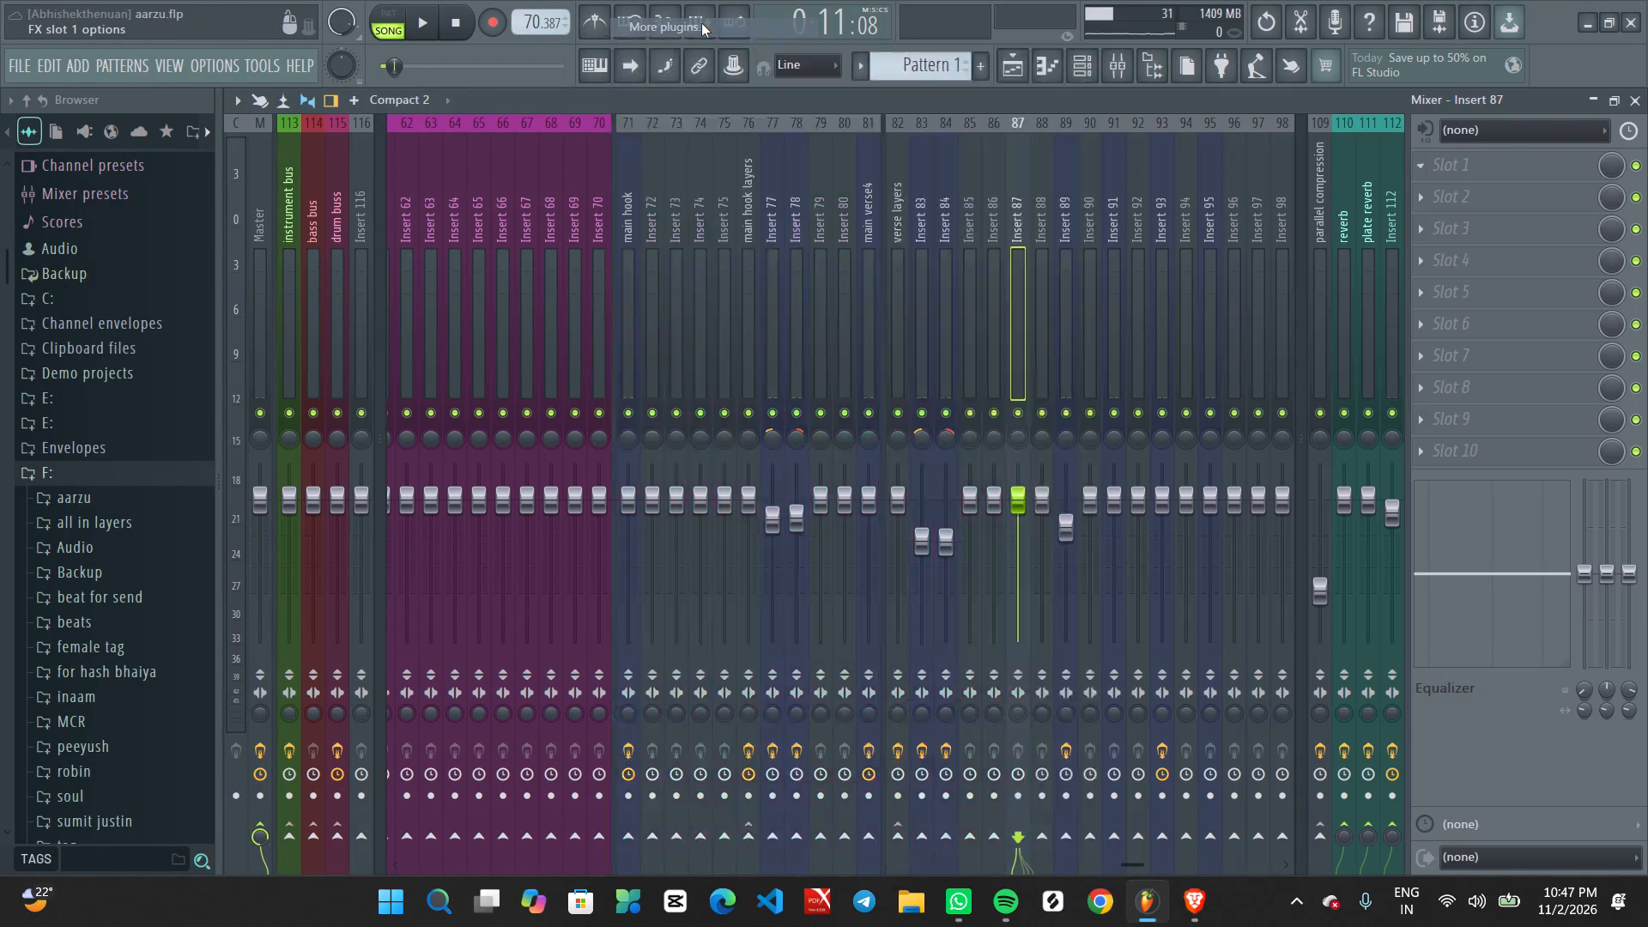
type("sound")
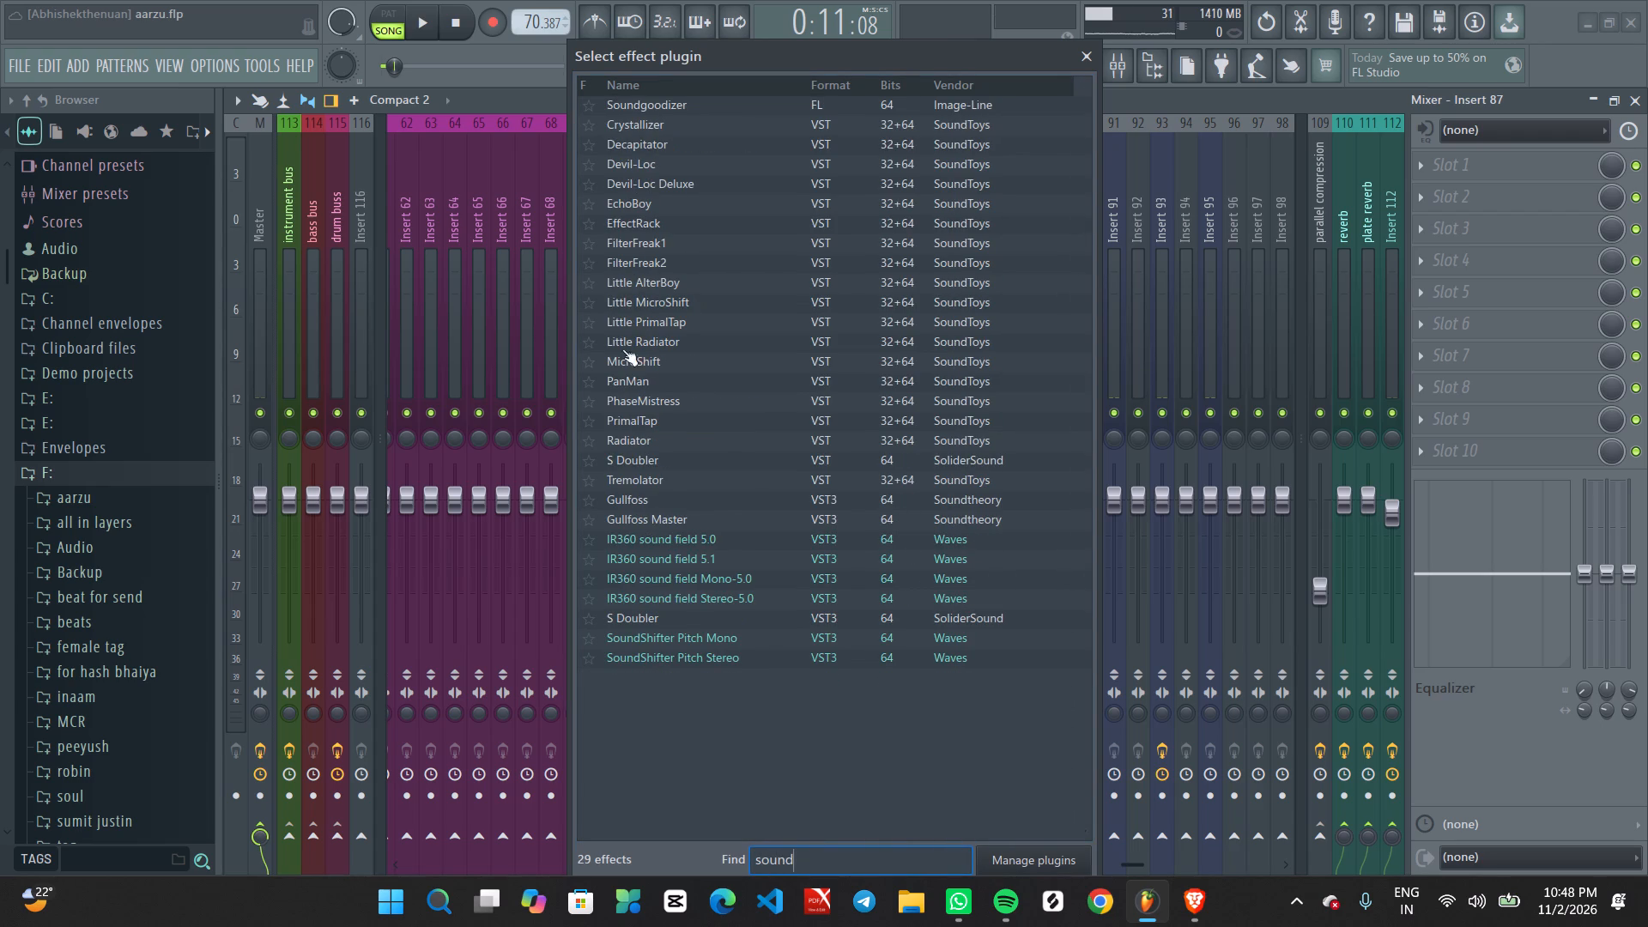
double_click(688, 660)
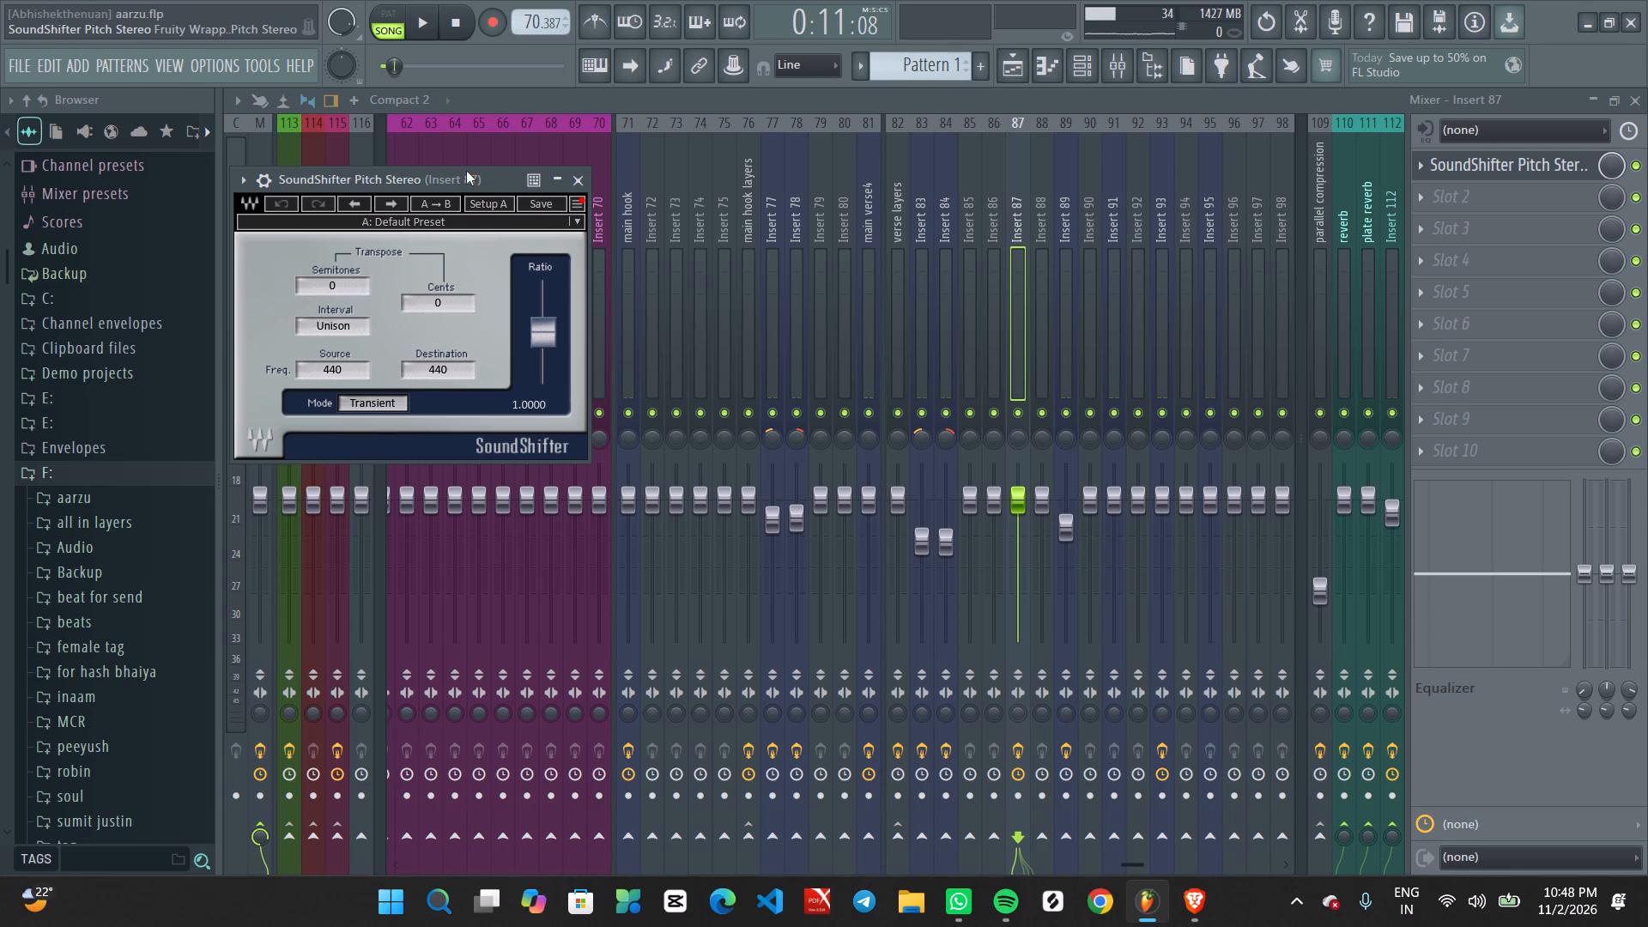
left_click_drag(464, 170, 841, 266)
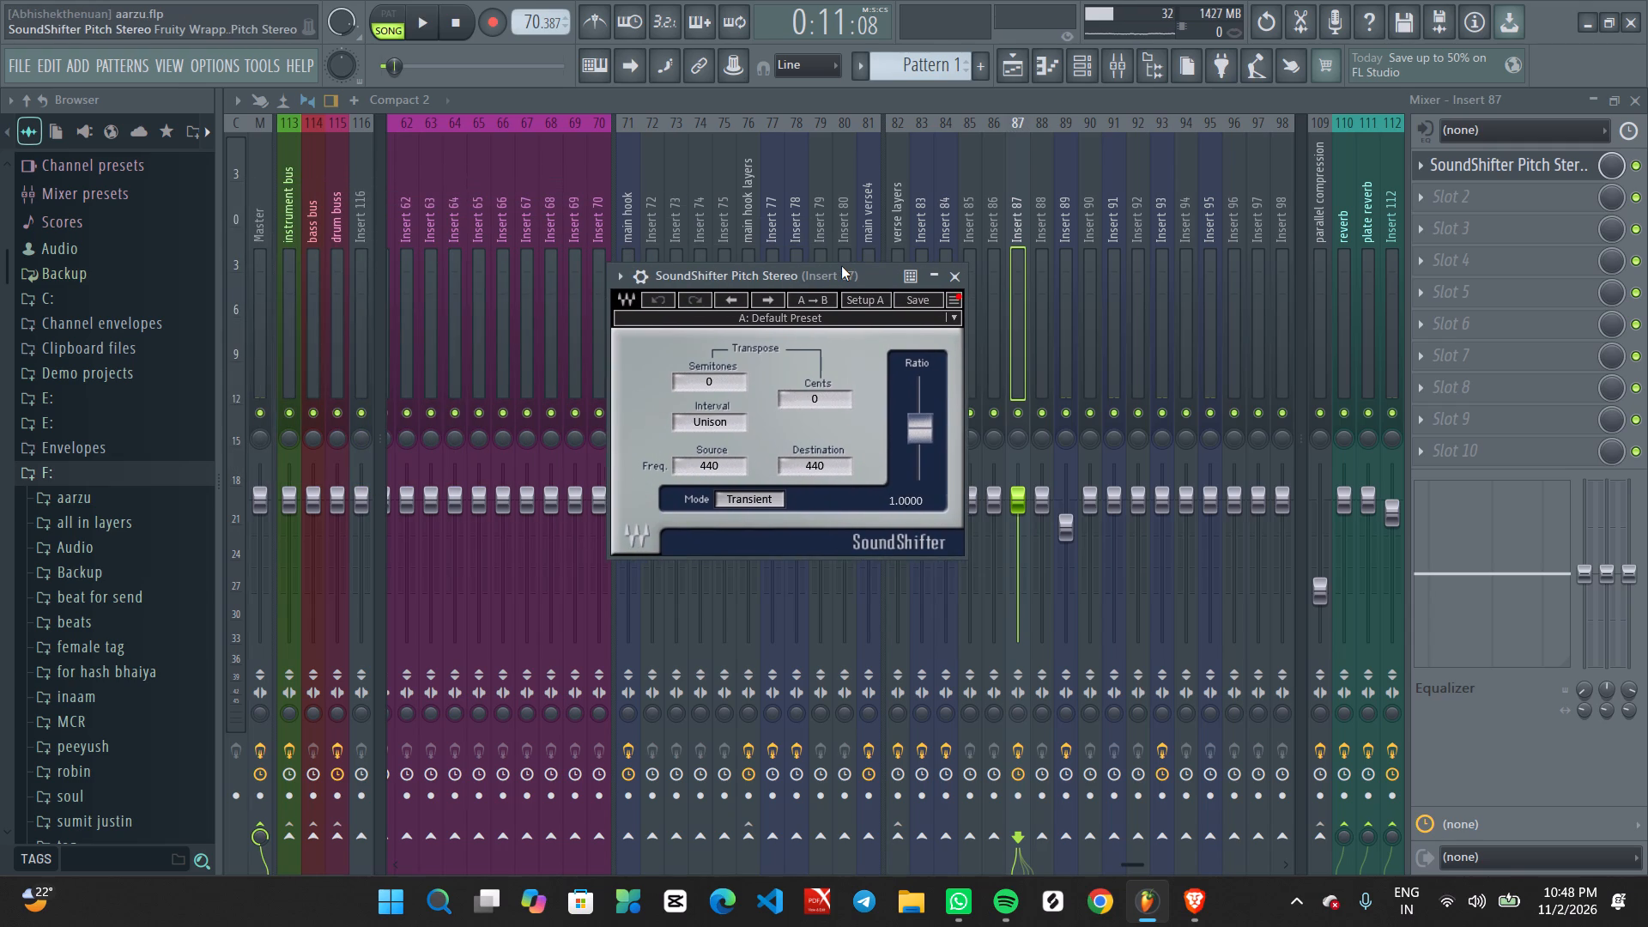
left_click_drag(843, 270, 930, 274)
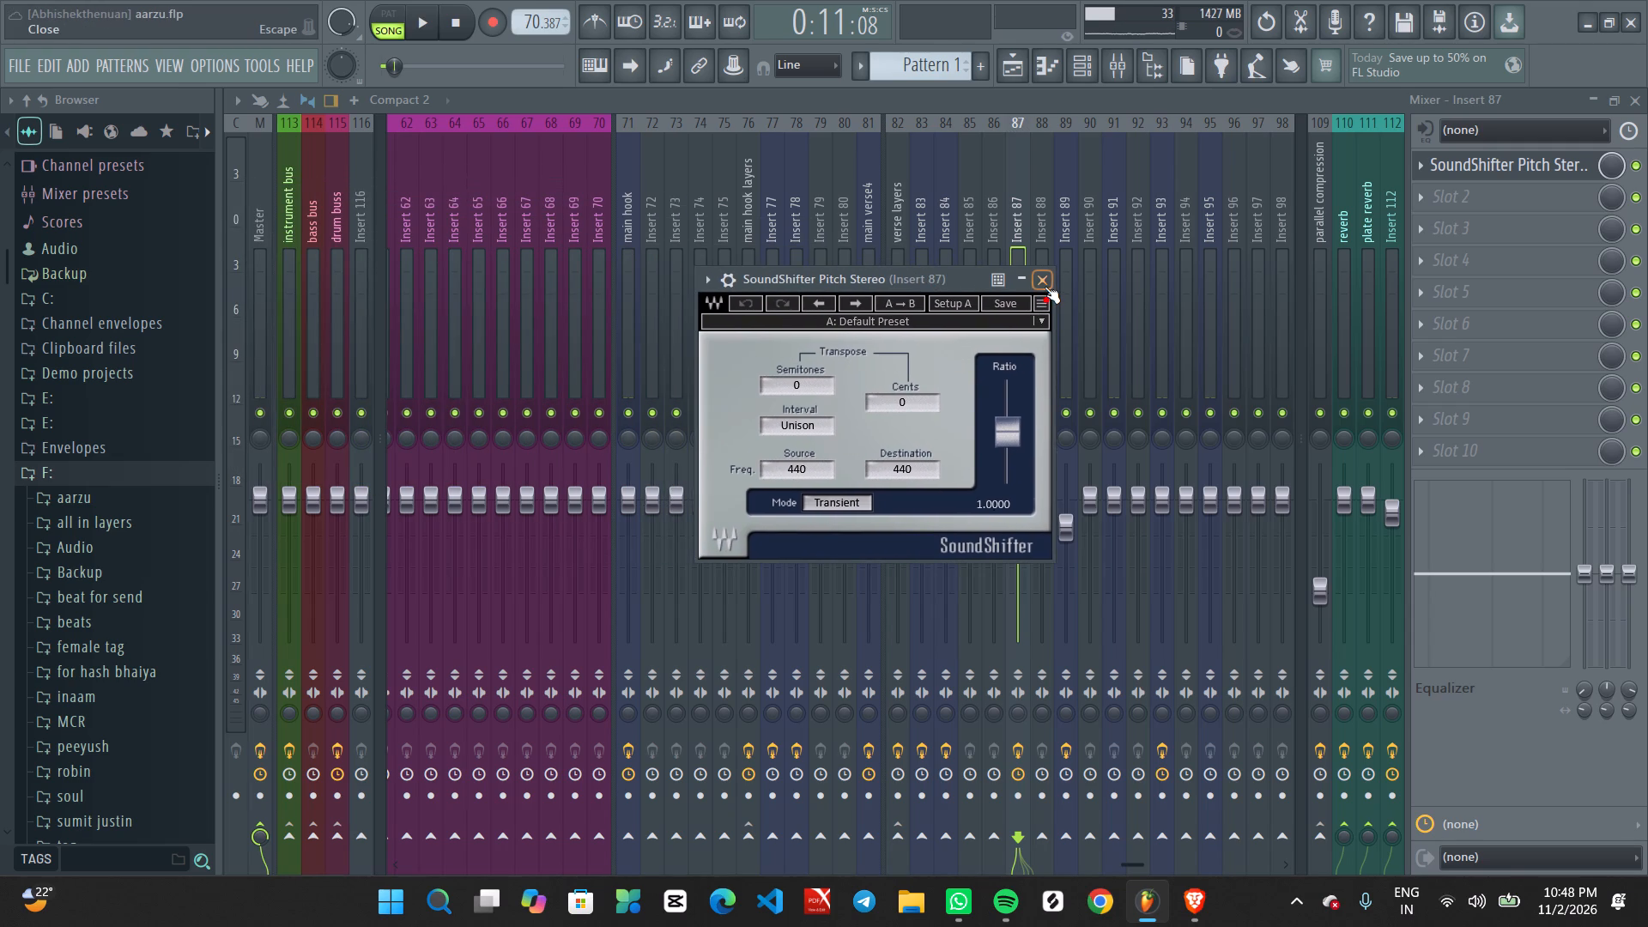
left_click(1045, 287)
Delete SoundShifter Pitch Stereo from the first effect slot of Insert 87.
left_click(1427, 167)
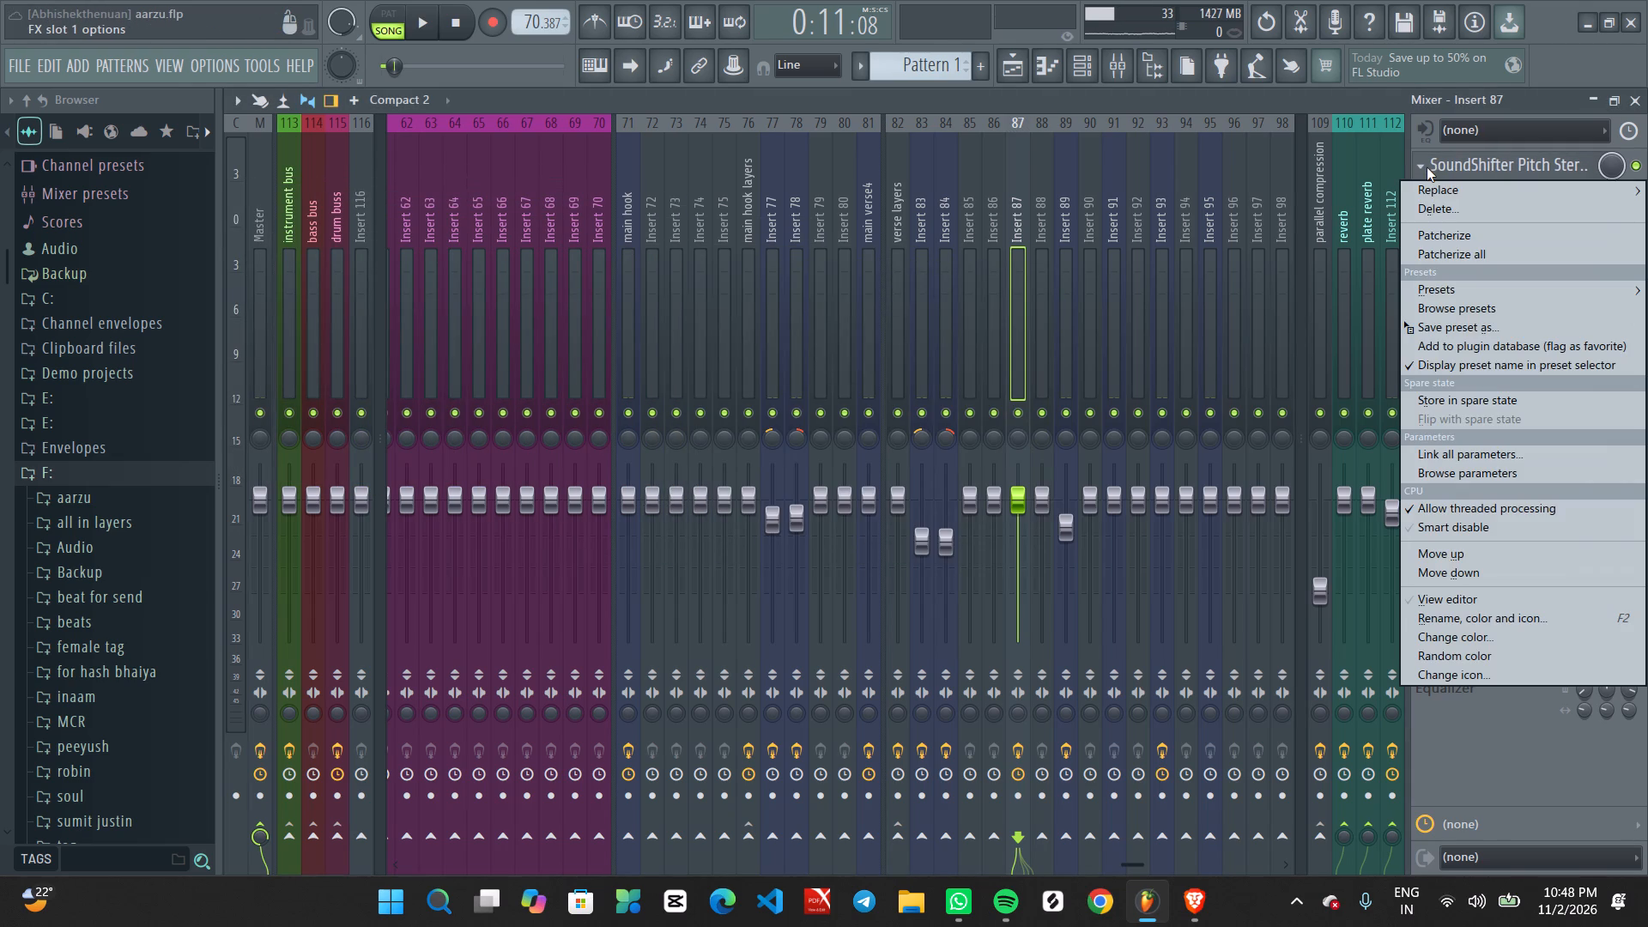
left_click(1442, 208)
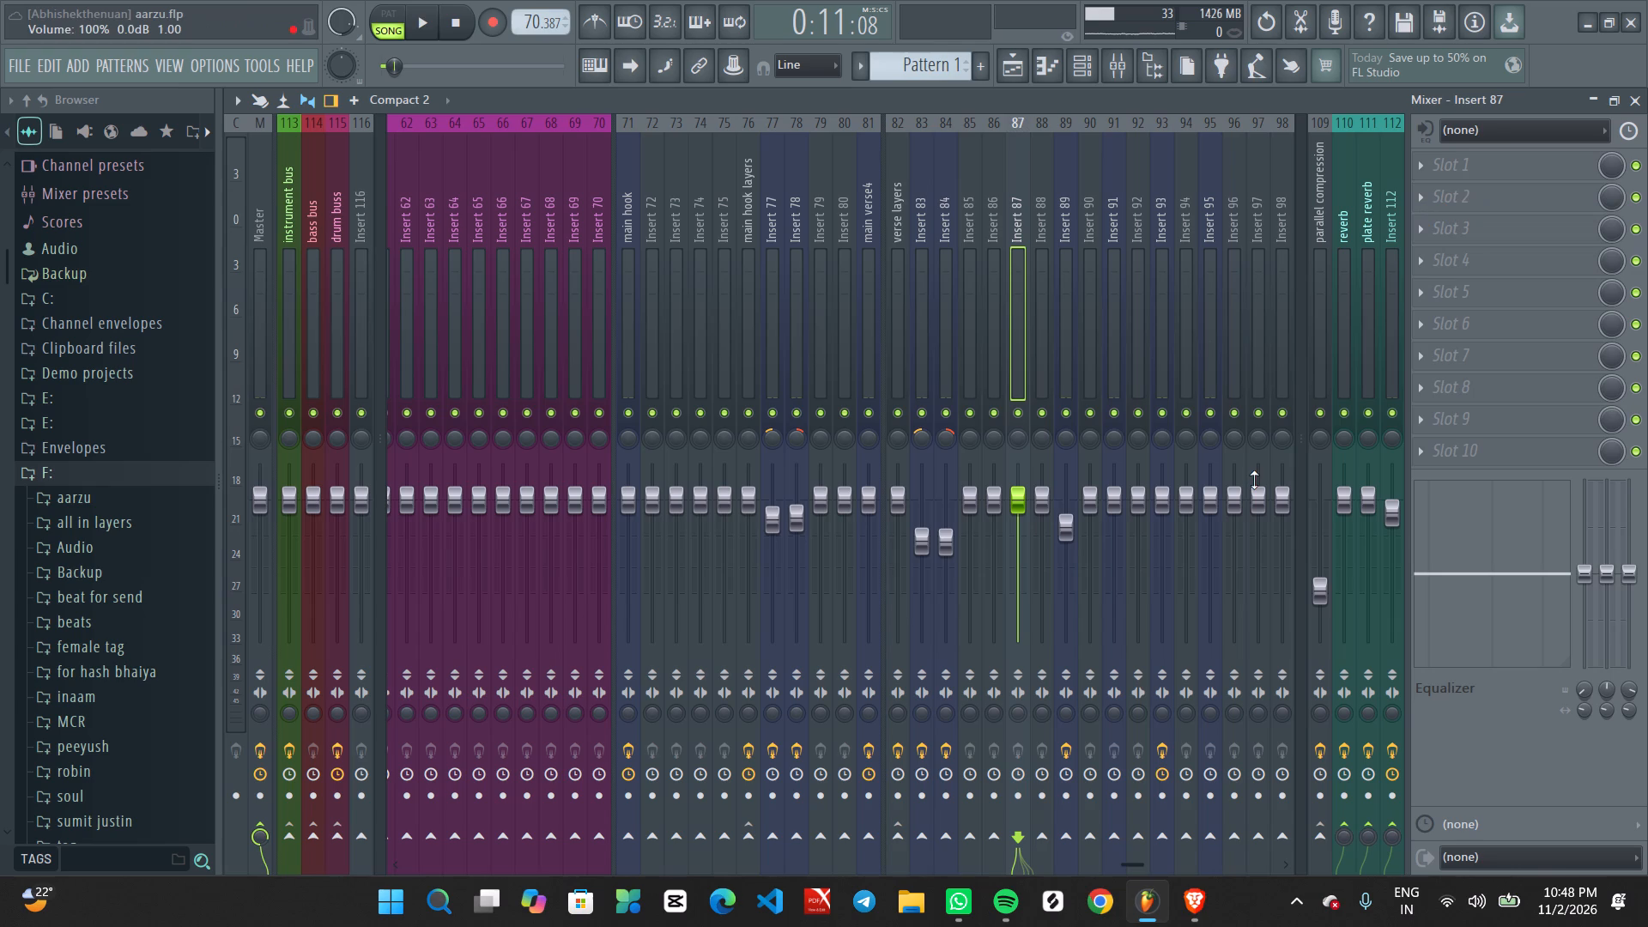
Switch to Brave and resume playback of the Lithe - Making Promises music video.
left_click(1140, 878)
key("space")
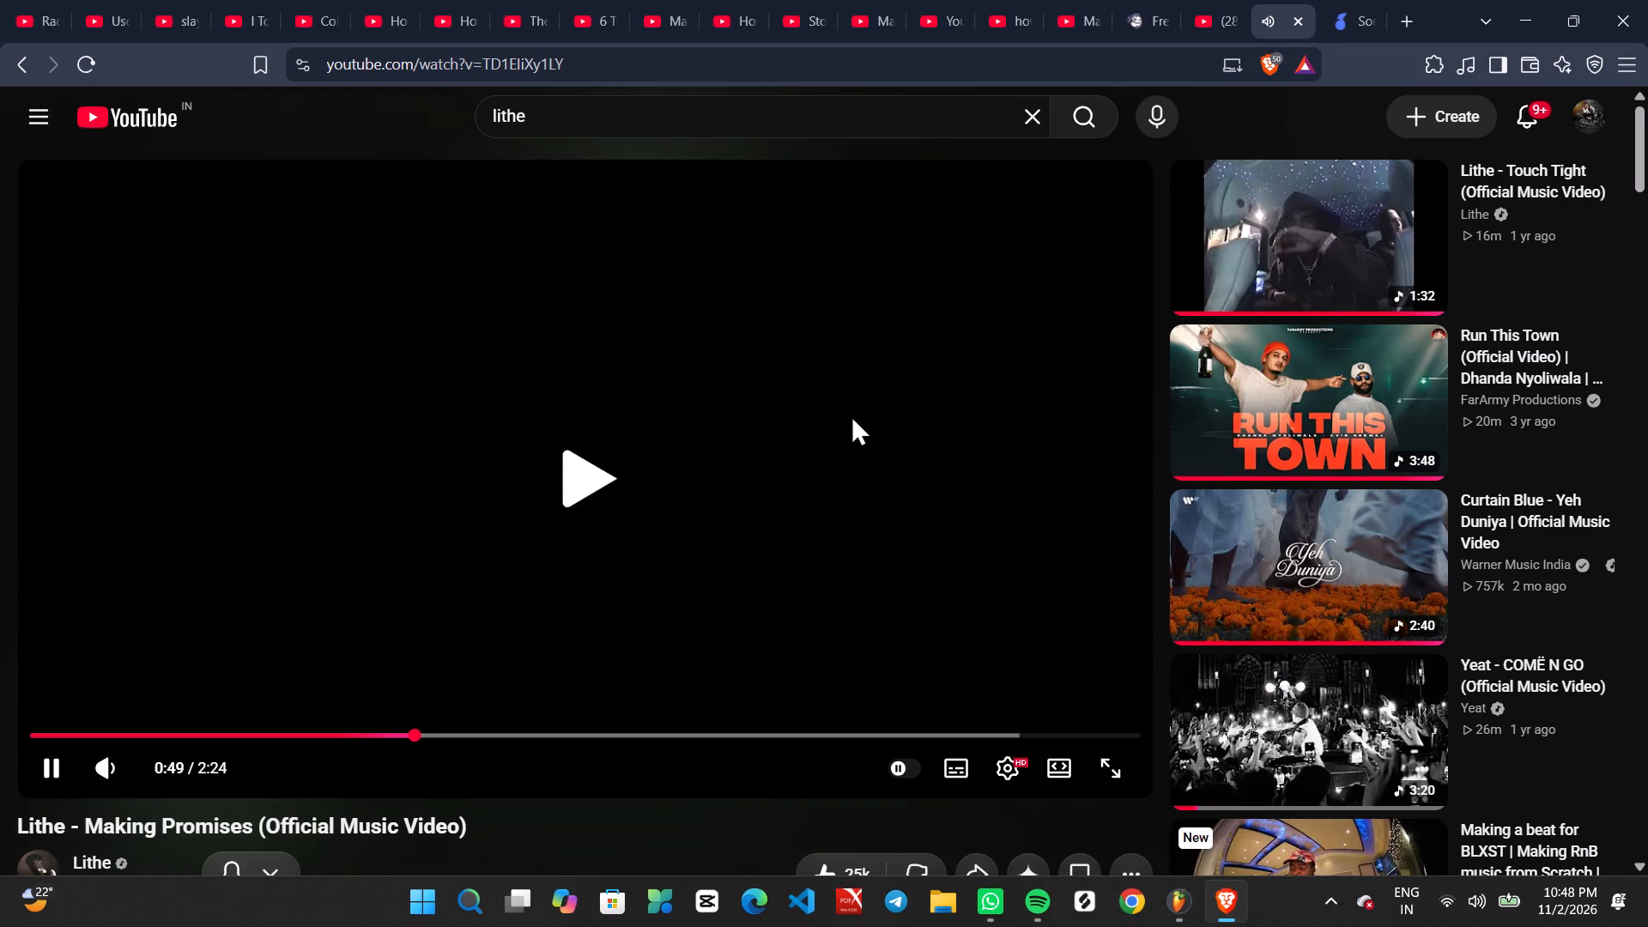
Listen to Making Promises as a reference while nudging the video's volume in small amounts around one third of its range.
left_click(150, 763)
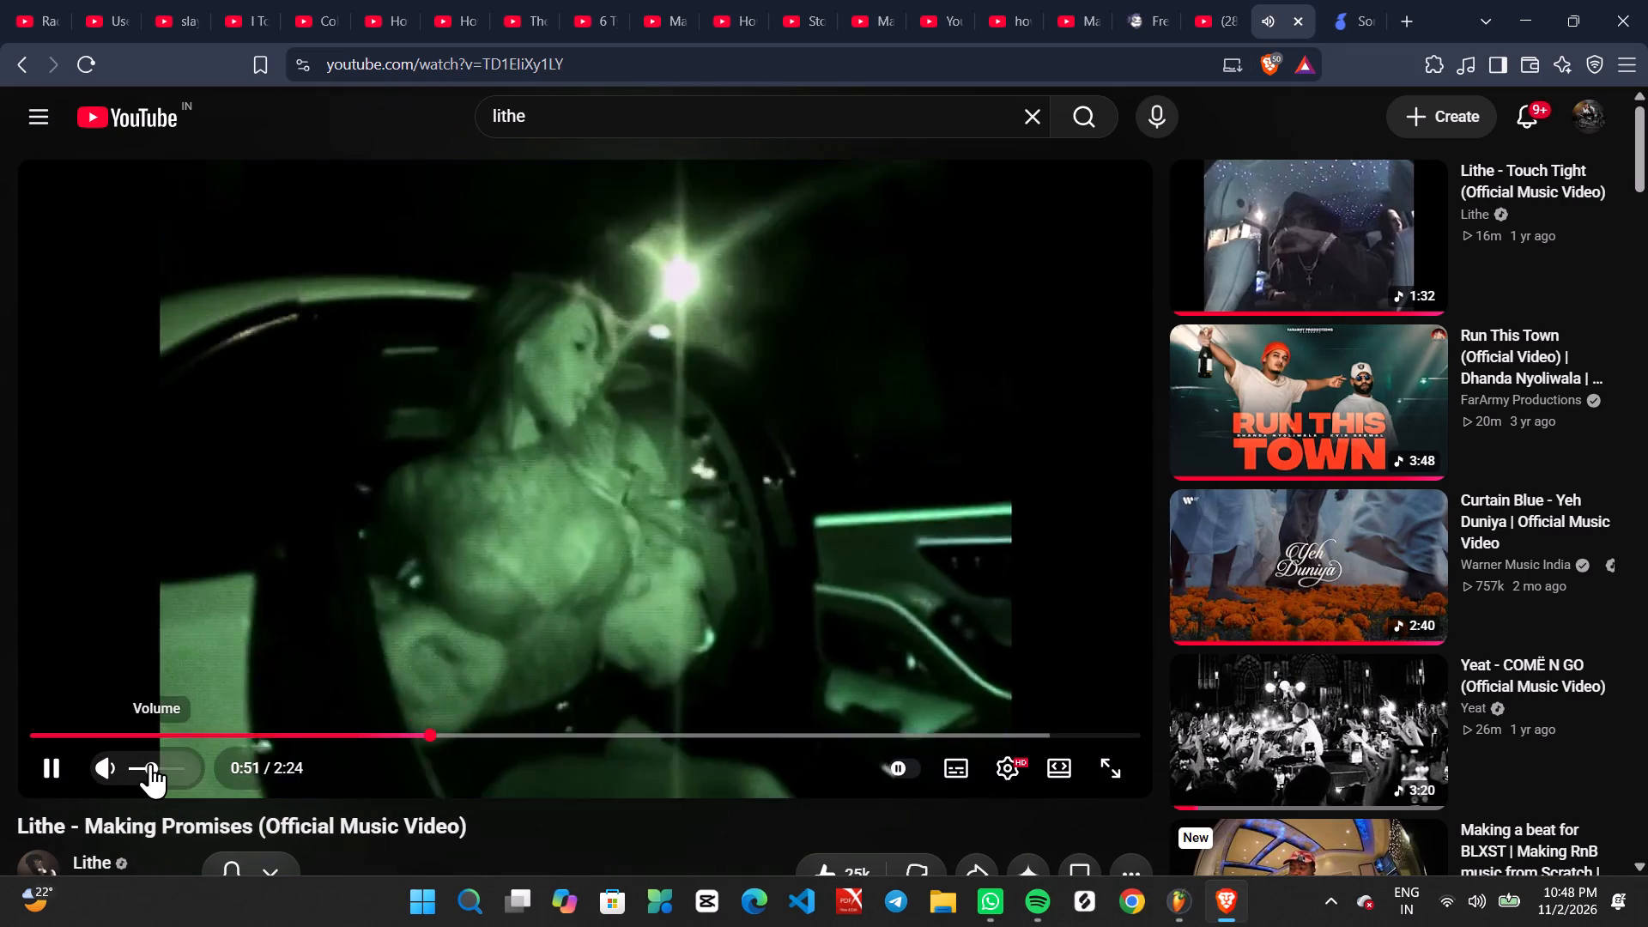
left_click(144, 763)
left_click(148, 763)
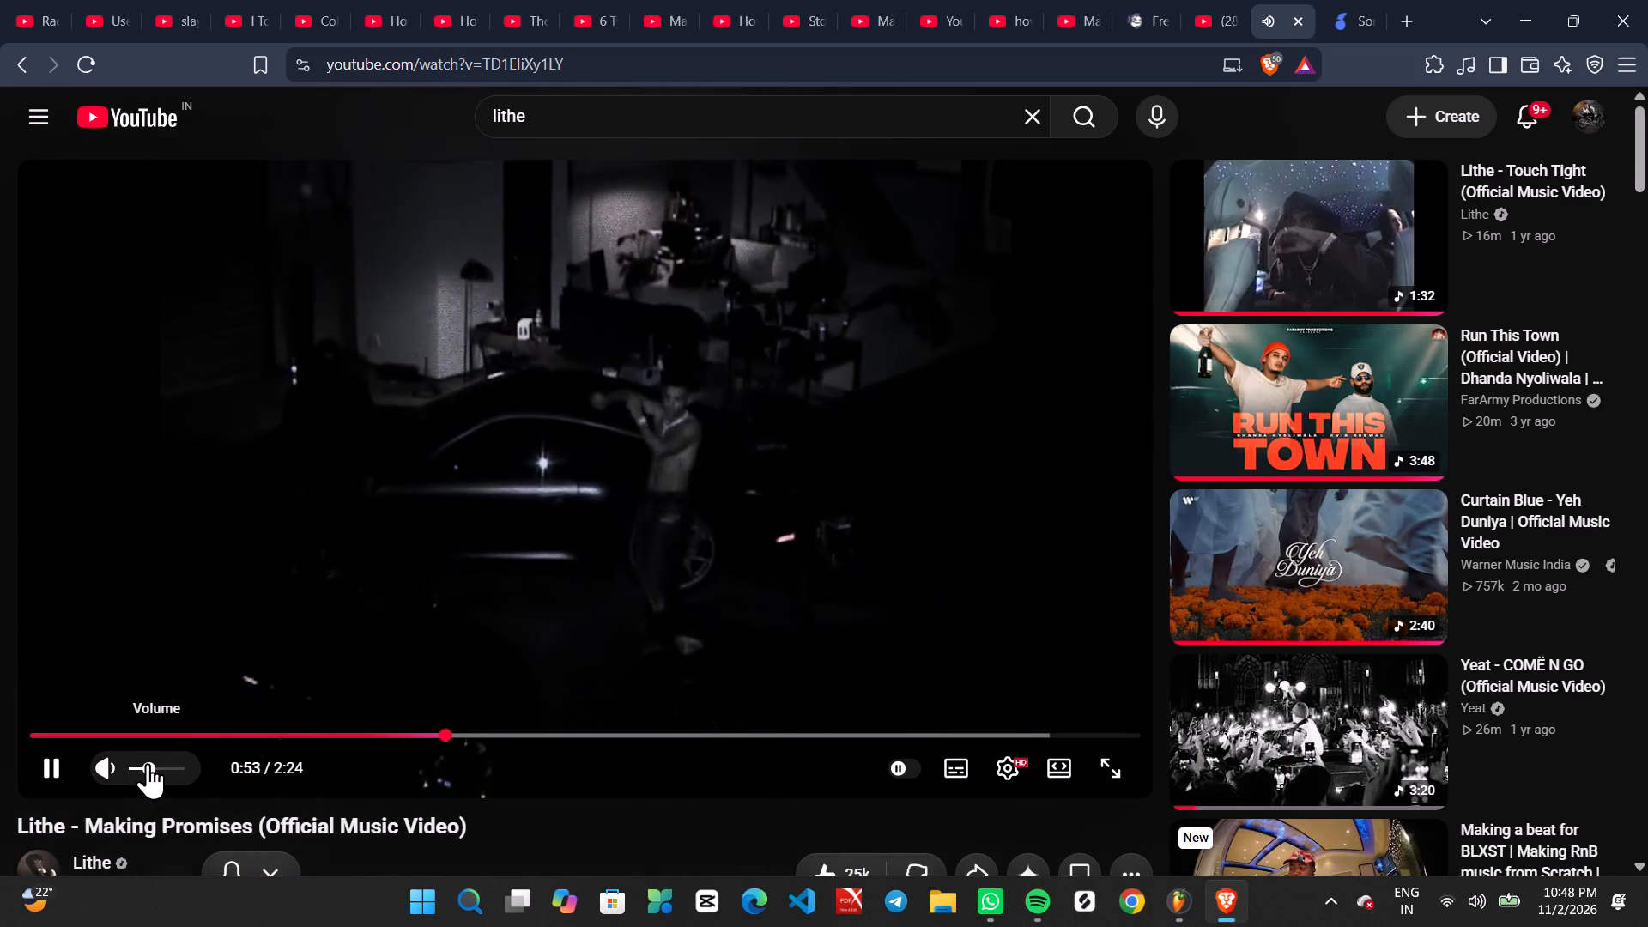
left_click(147, 763)
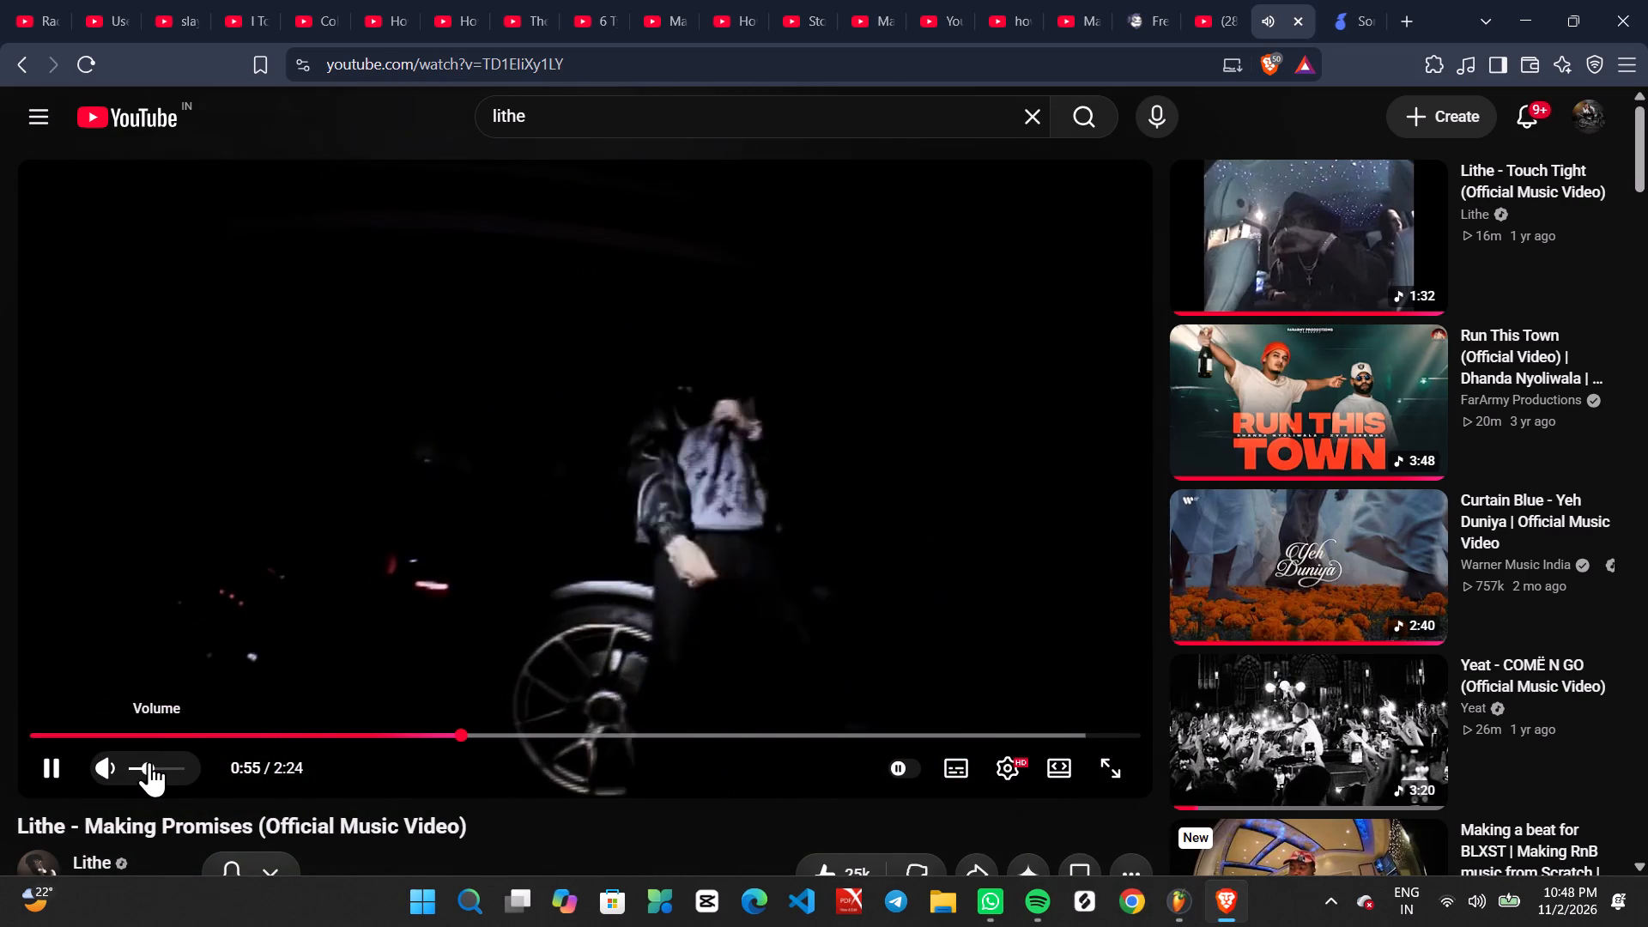
left_click(149, 761)
left_click(145, 762)
left_click(147, 762)
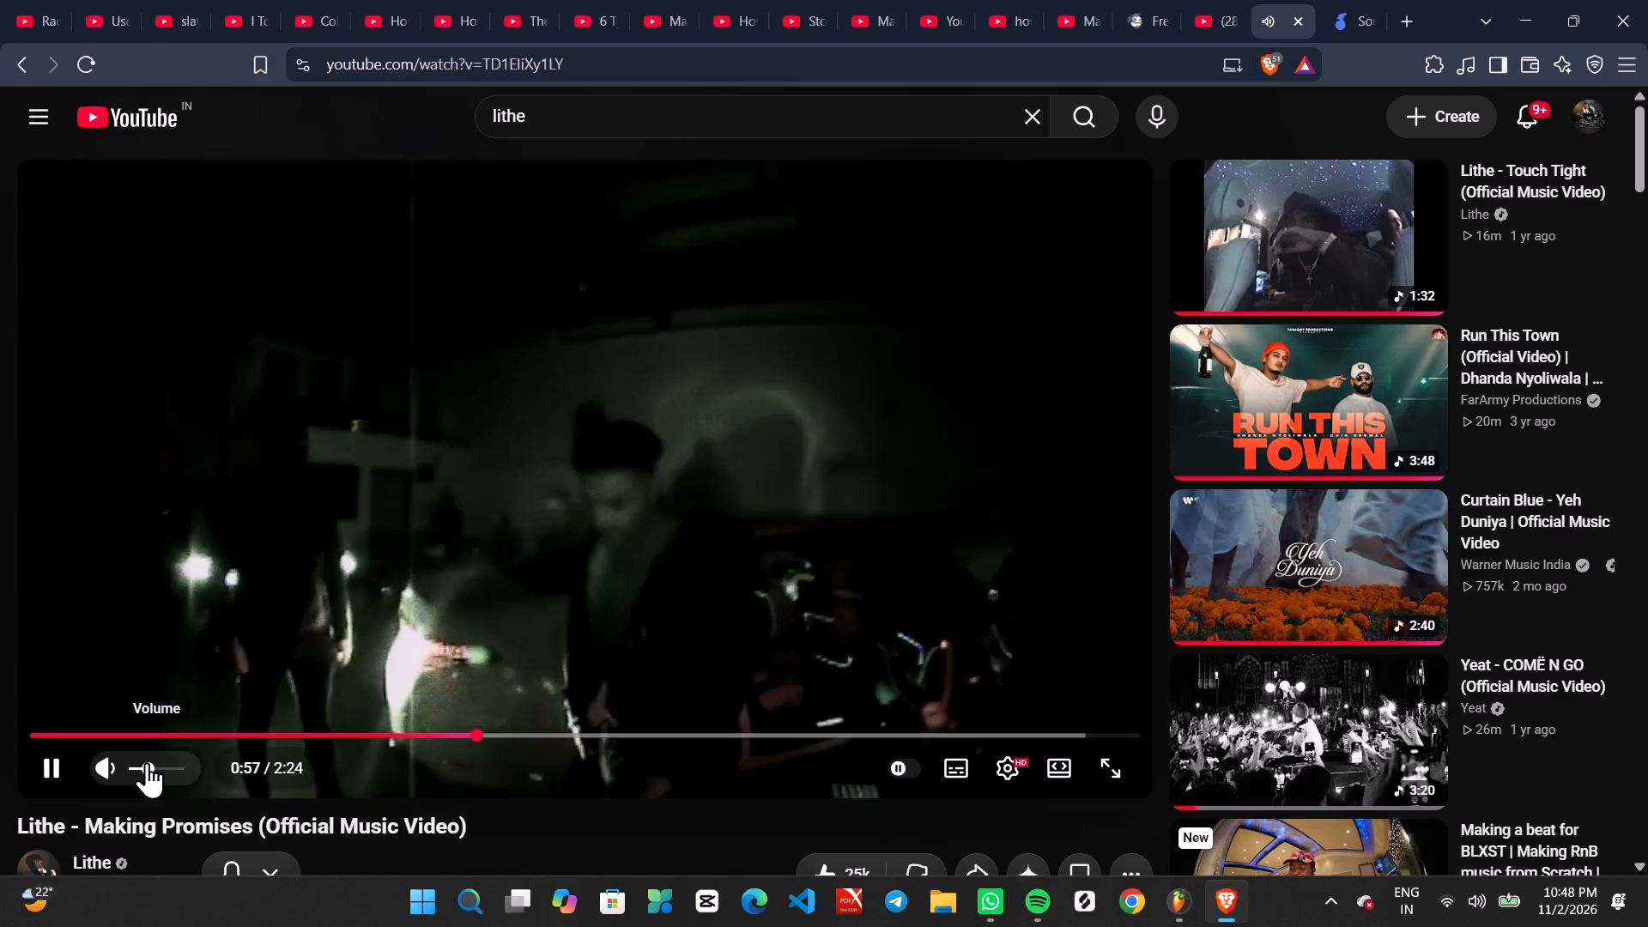
left_click(141, 762)
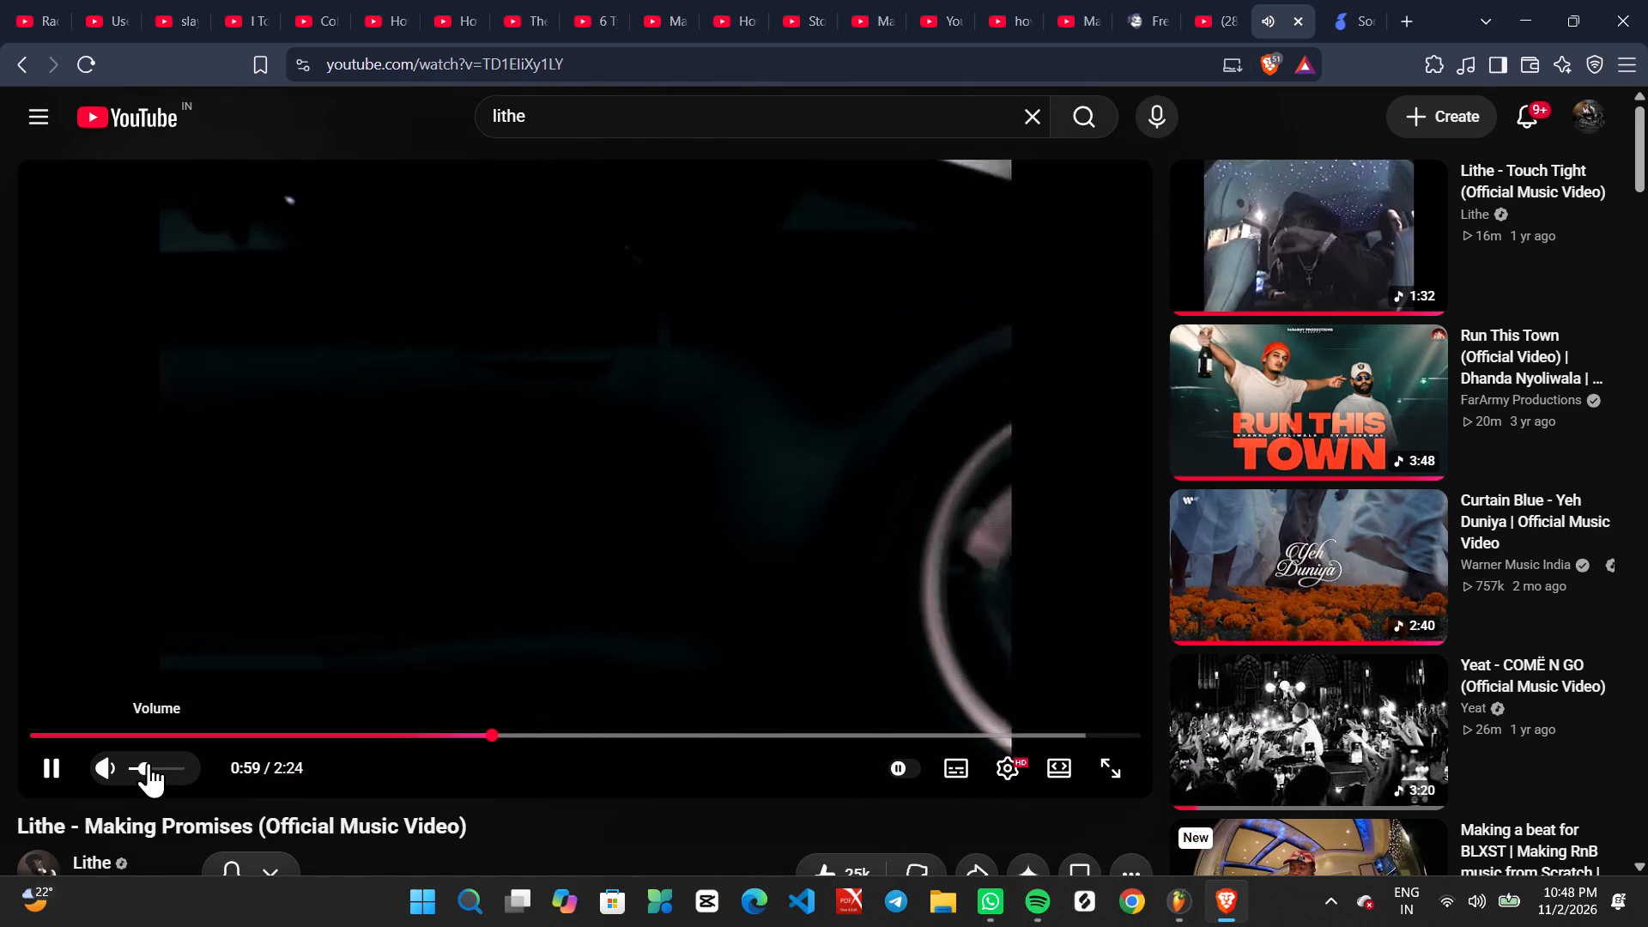
left_click(148, 762)
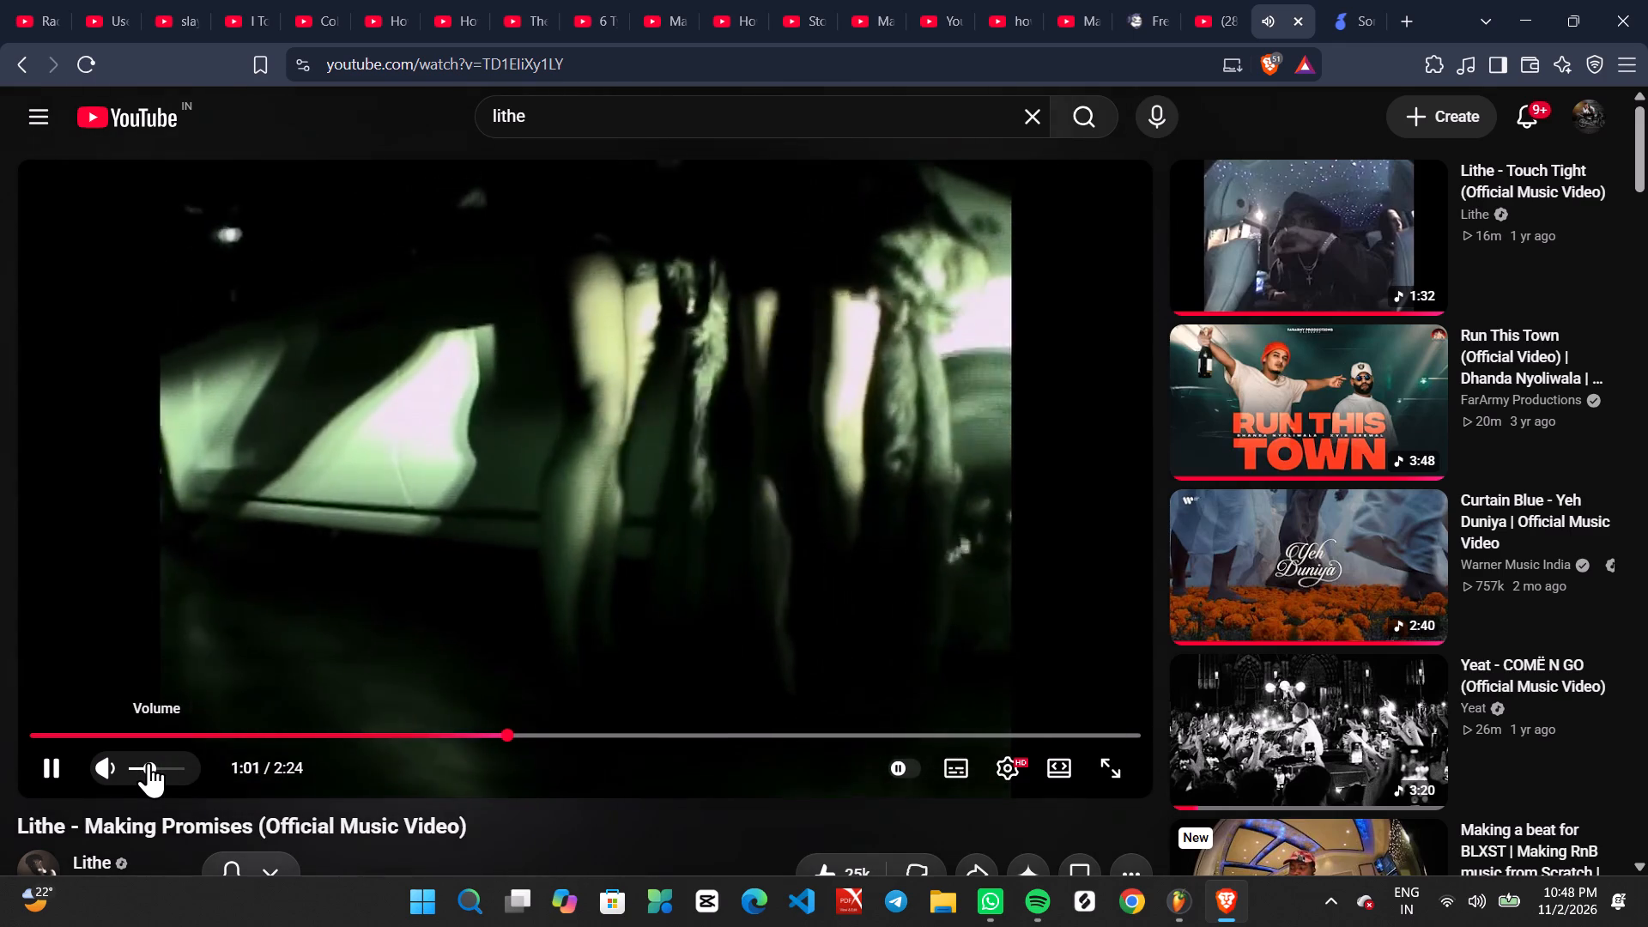
left_click(158, 762)
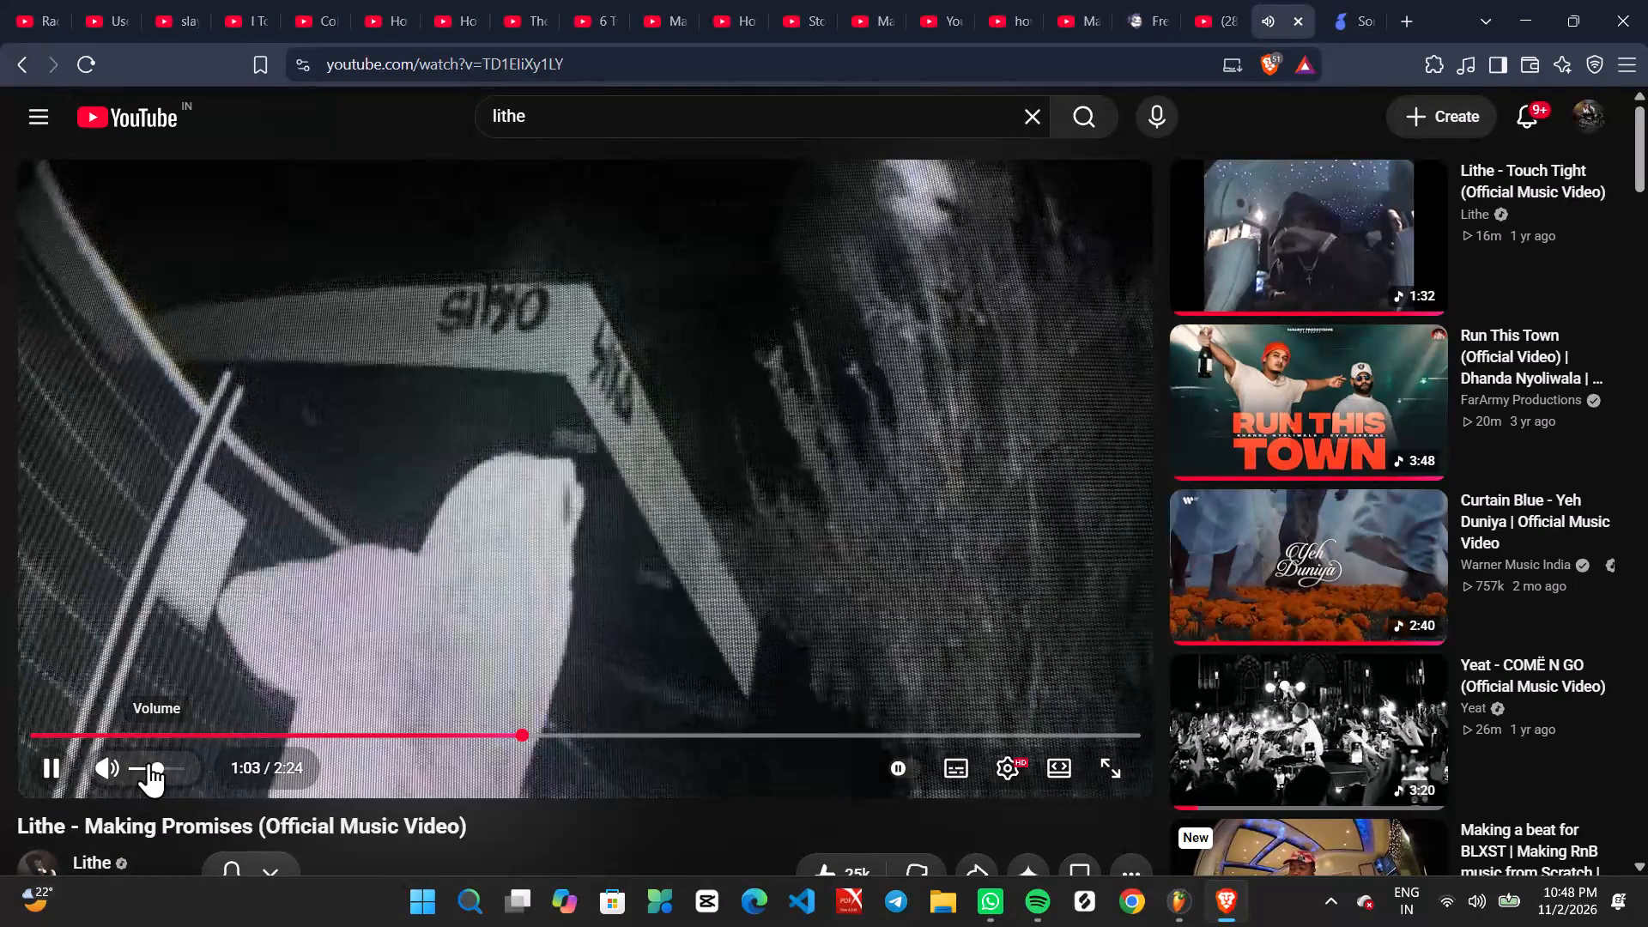
left_click(148, 762)
left_click(146, 764)
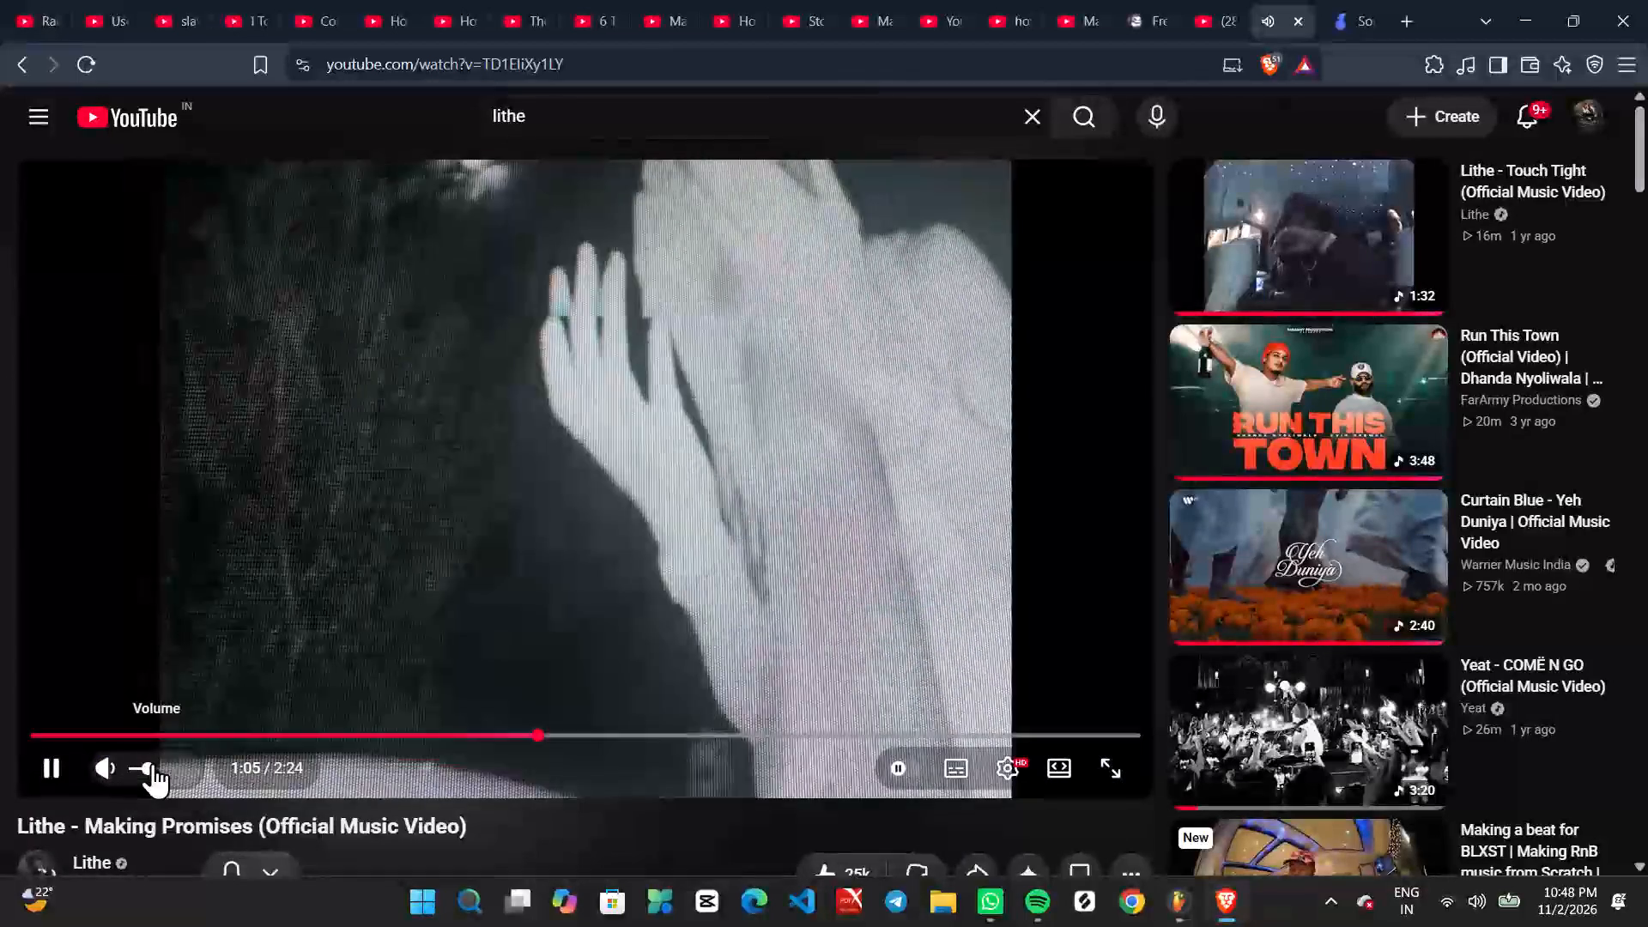
left_click(153, 763)
scroll(667, 542, "down", 2)
scroll(609, 764, "up", 4)
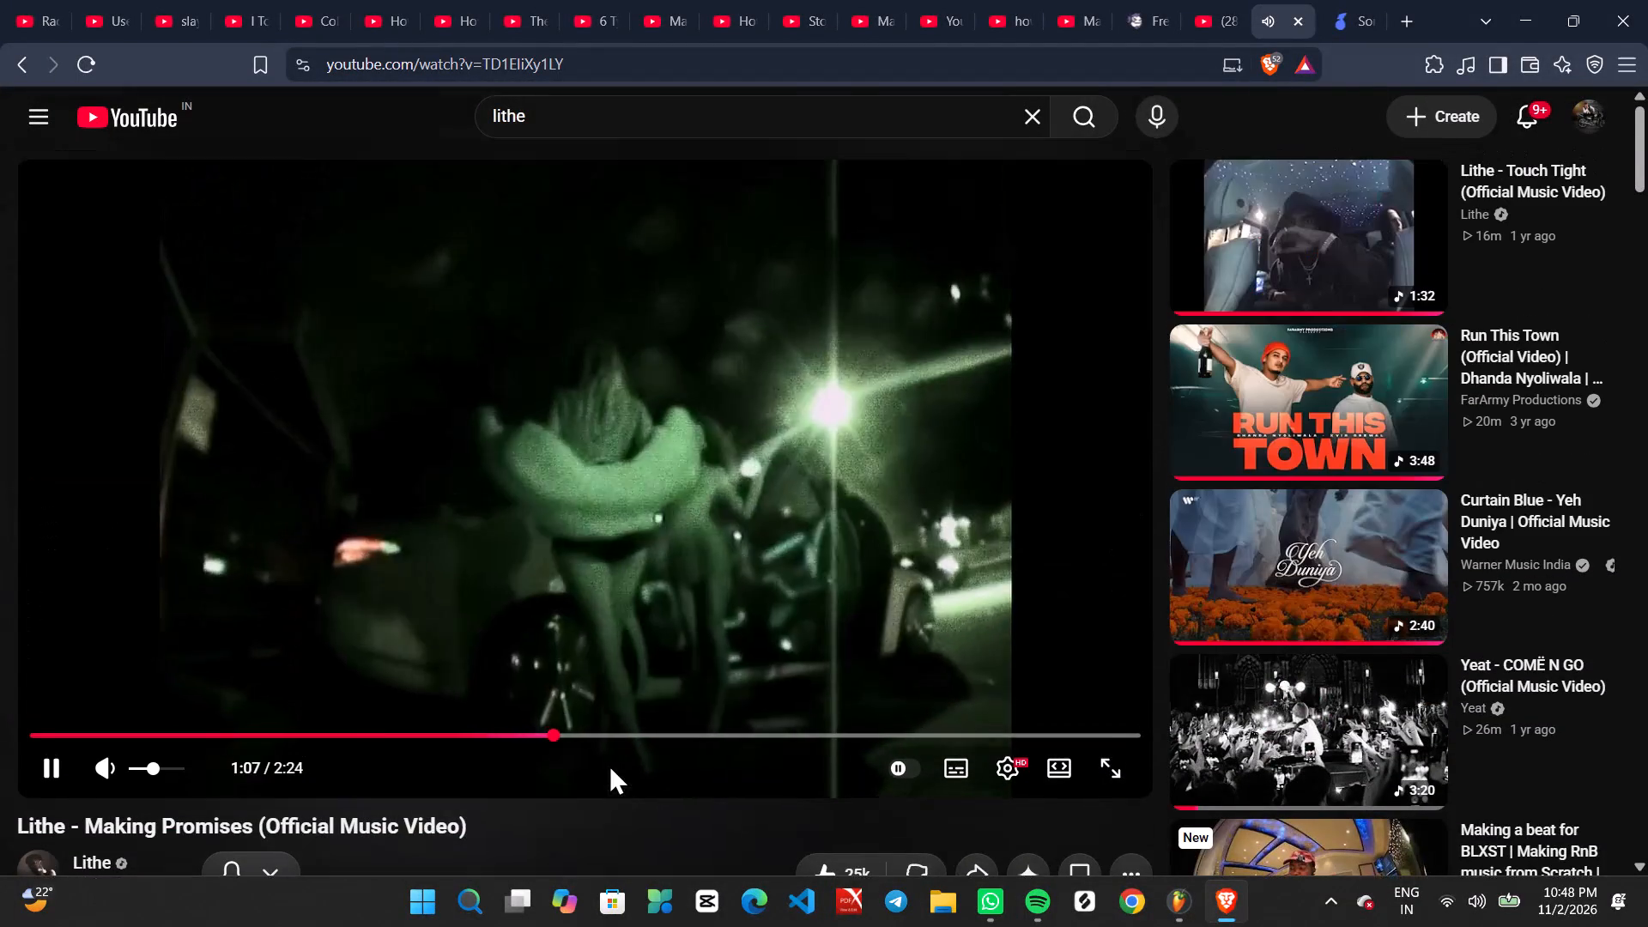
left_click(151, 766)
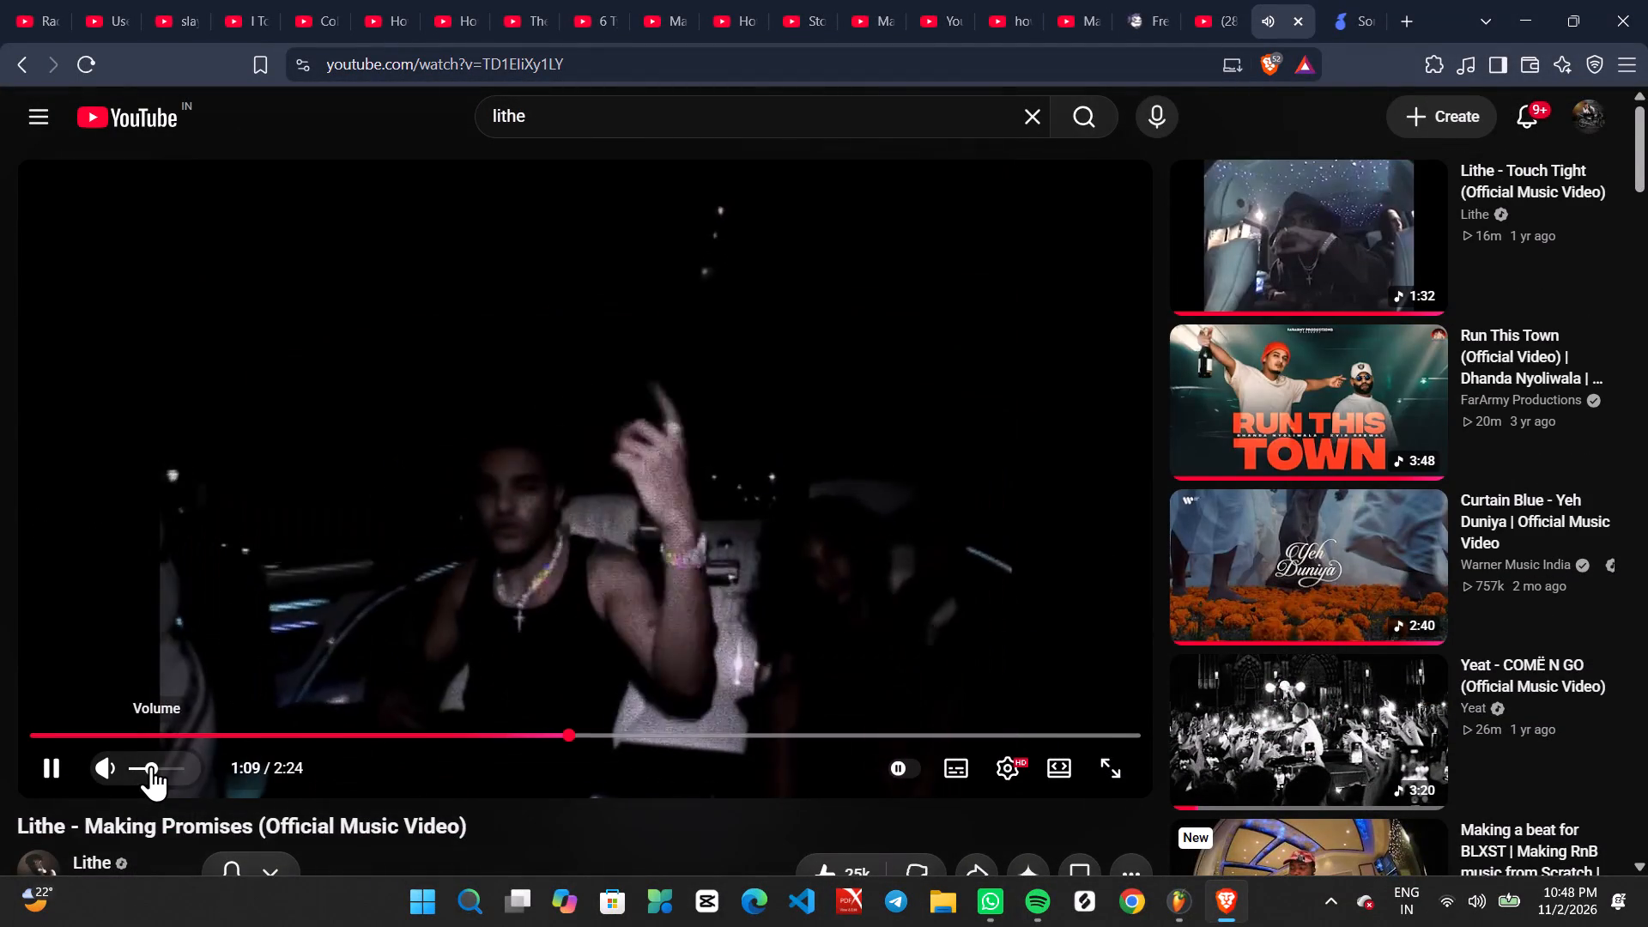
left_click(147, 763)
left_click(151, 763)
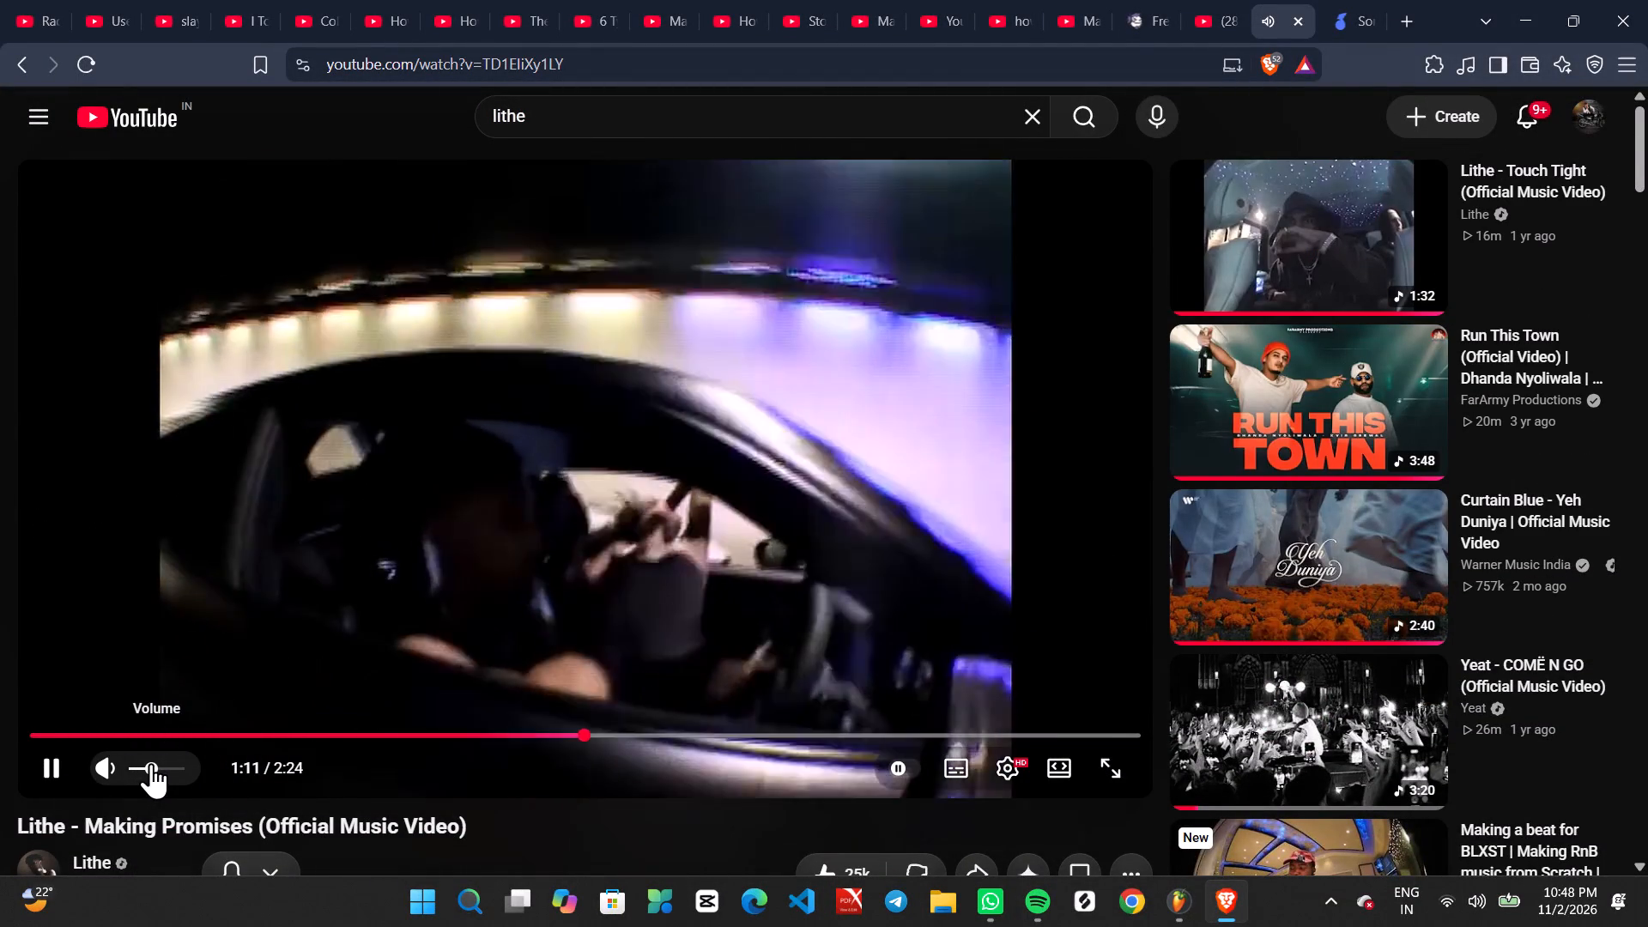
left_click(151, 763)
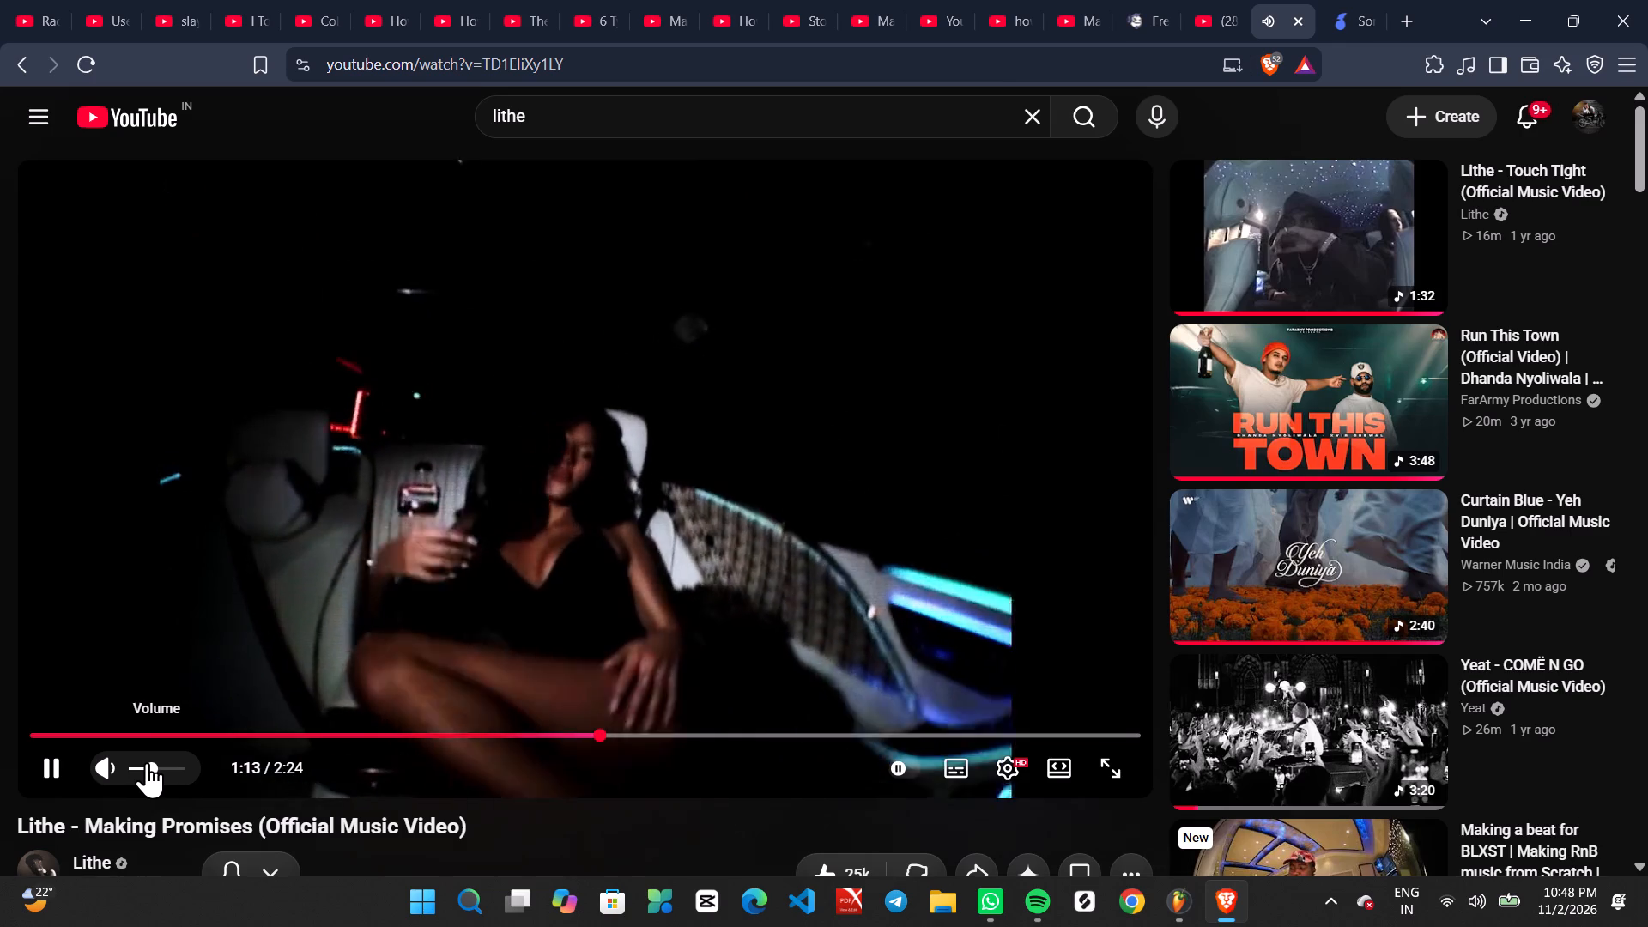
left_click(147, 762)
left_click(157, 762)
left_click(152, 763)
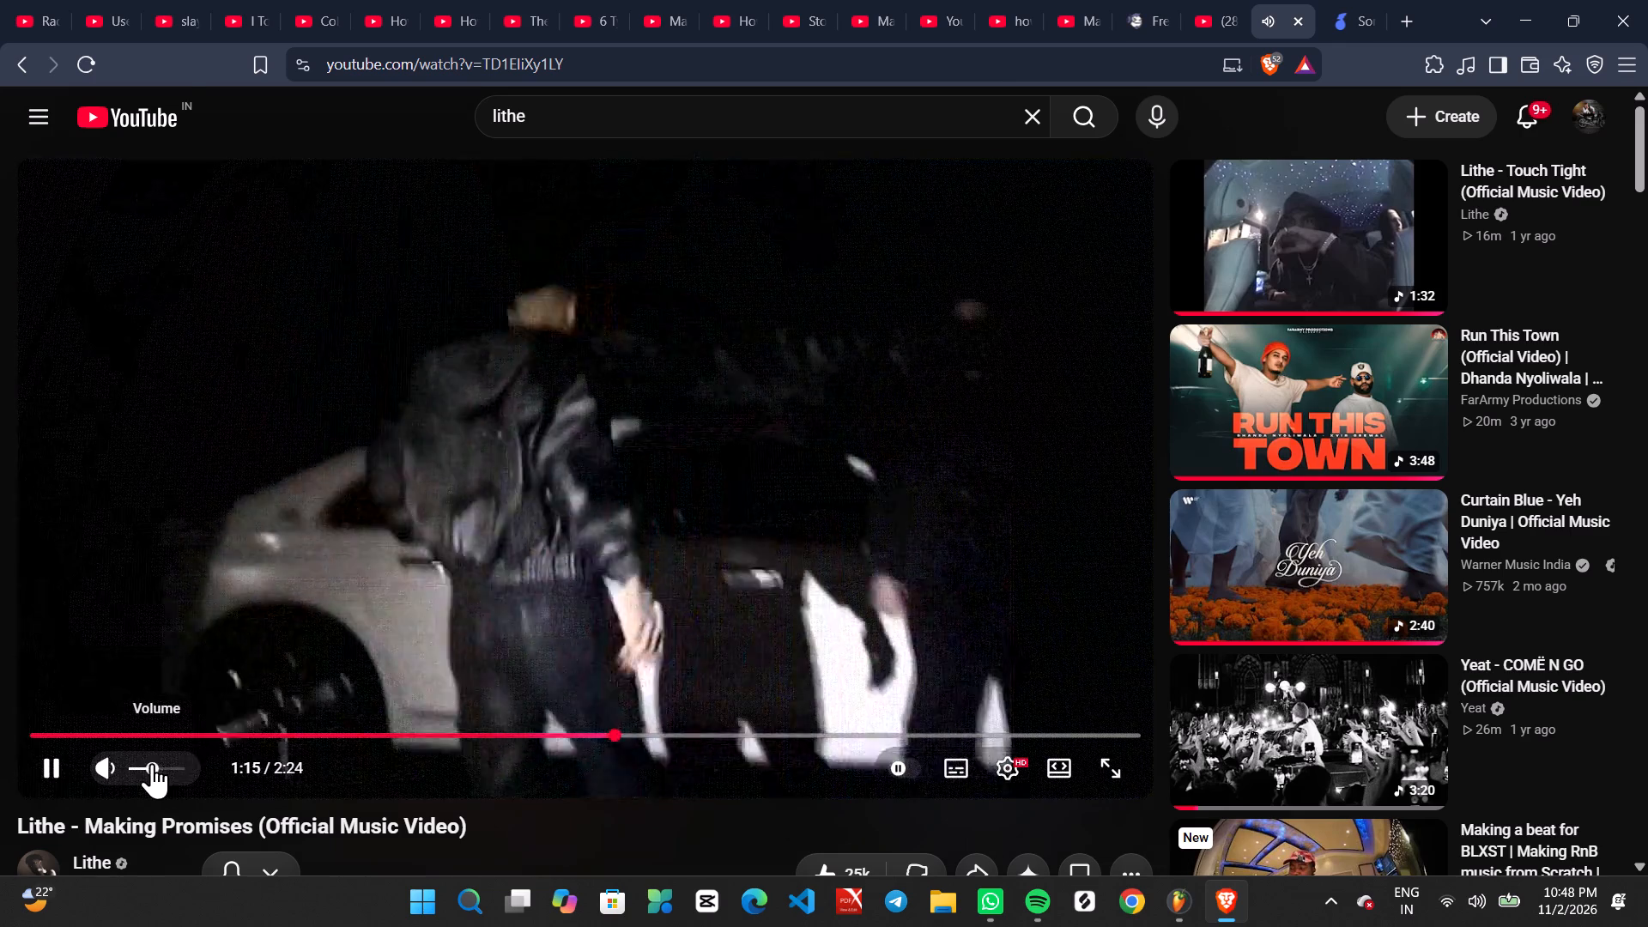
left_click(145, 763)
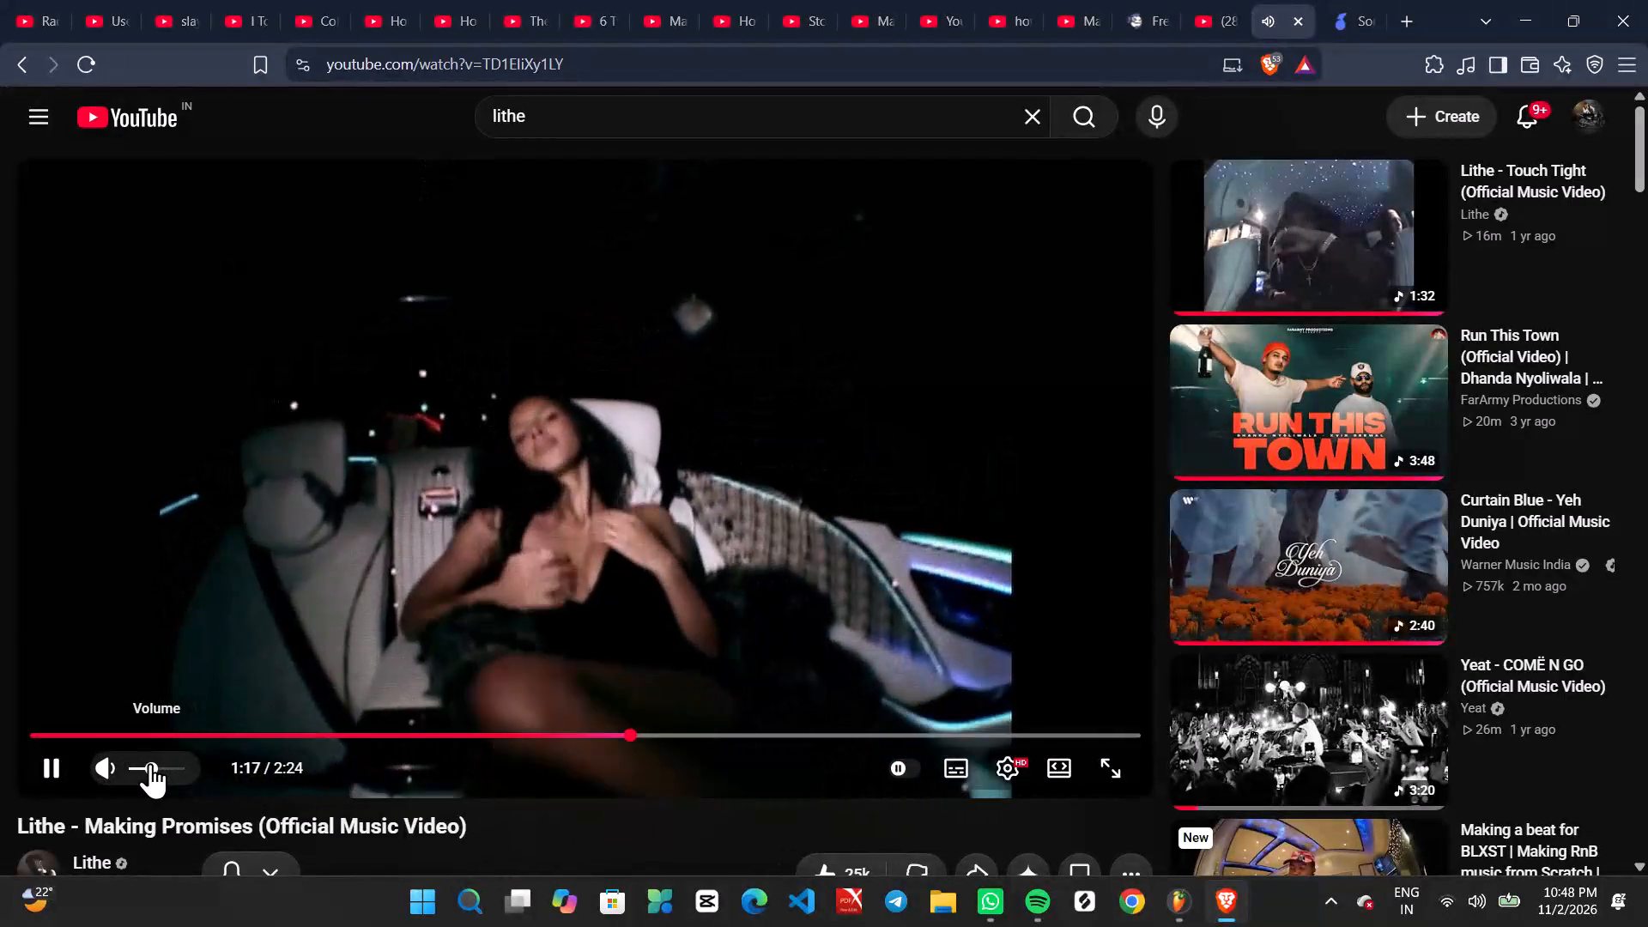
left_click(150, 763)
left_click(150, 763)
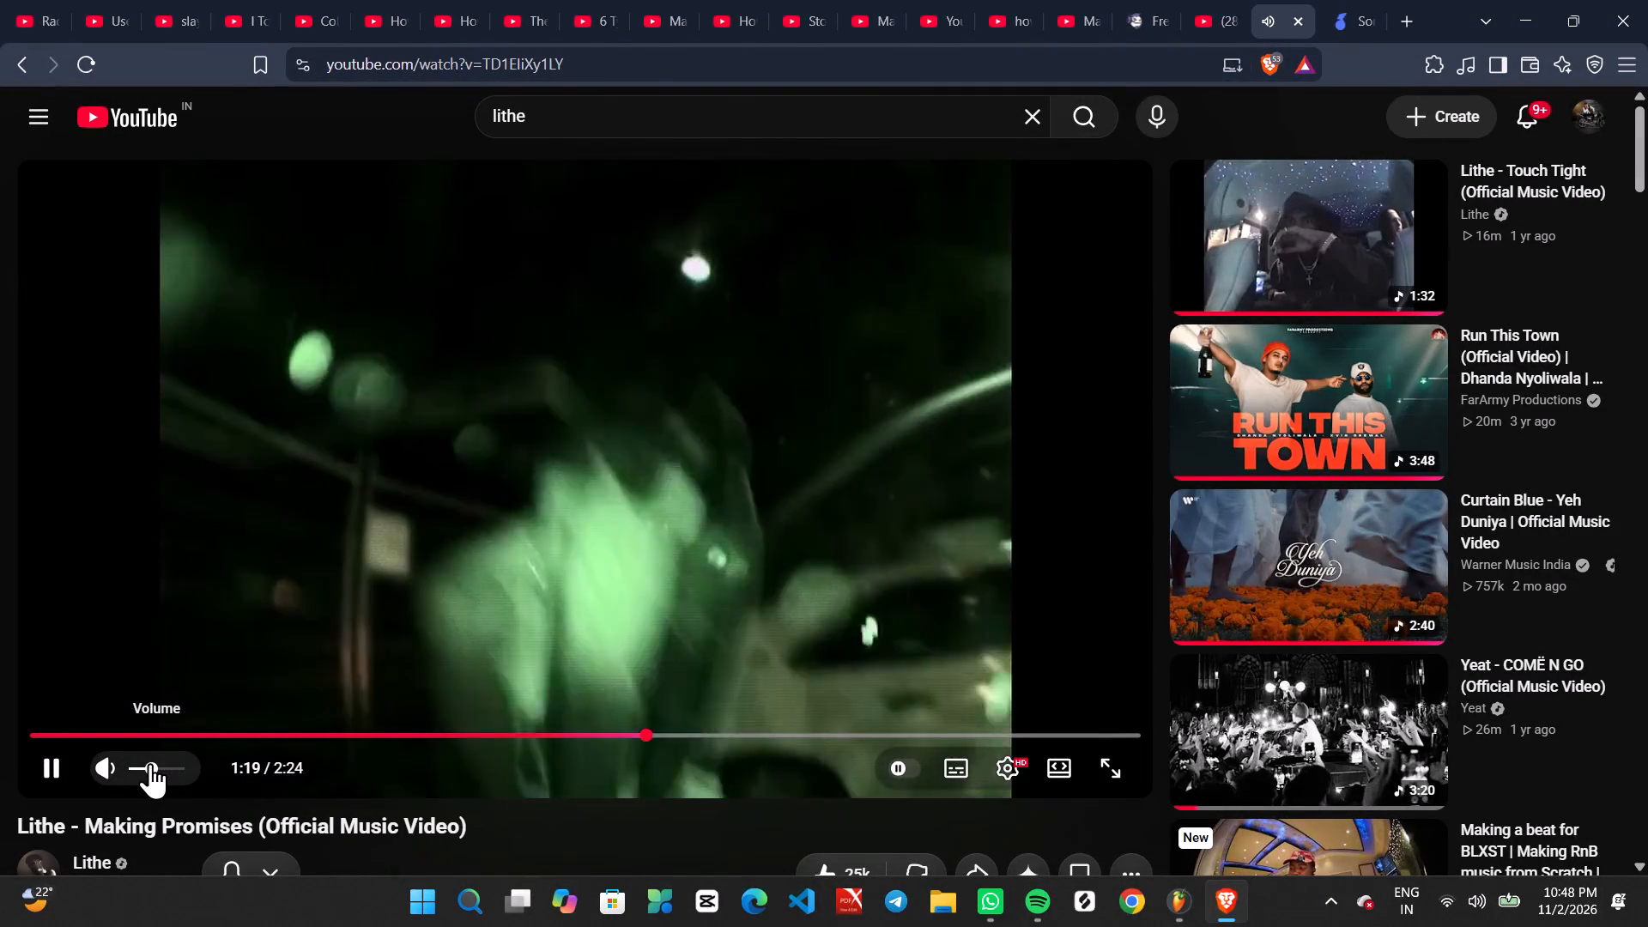
left_click(146, 764)
left_click(151, 764)
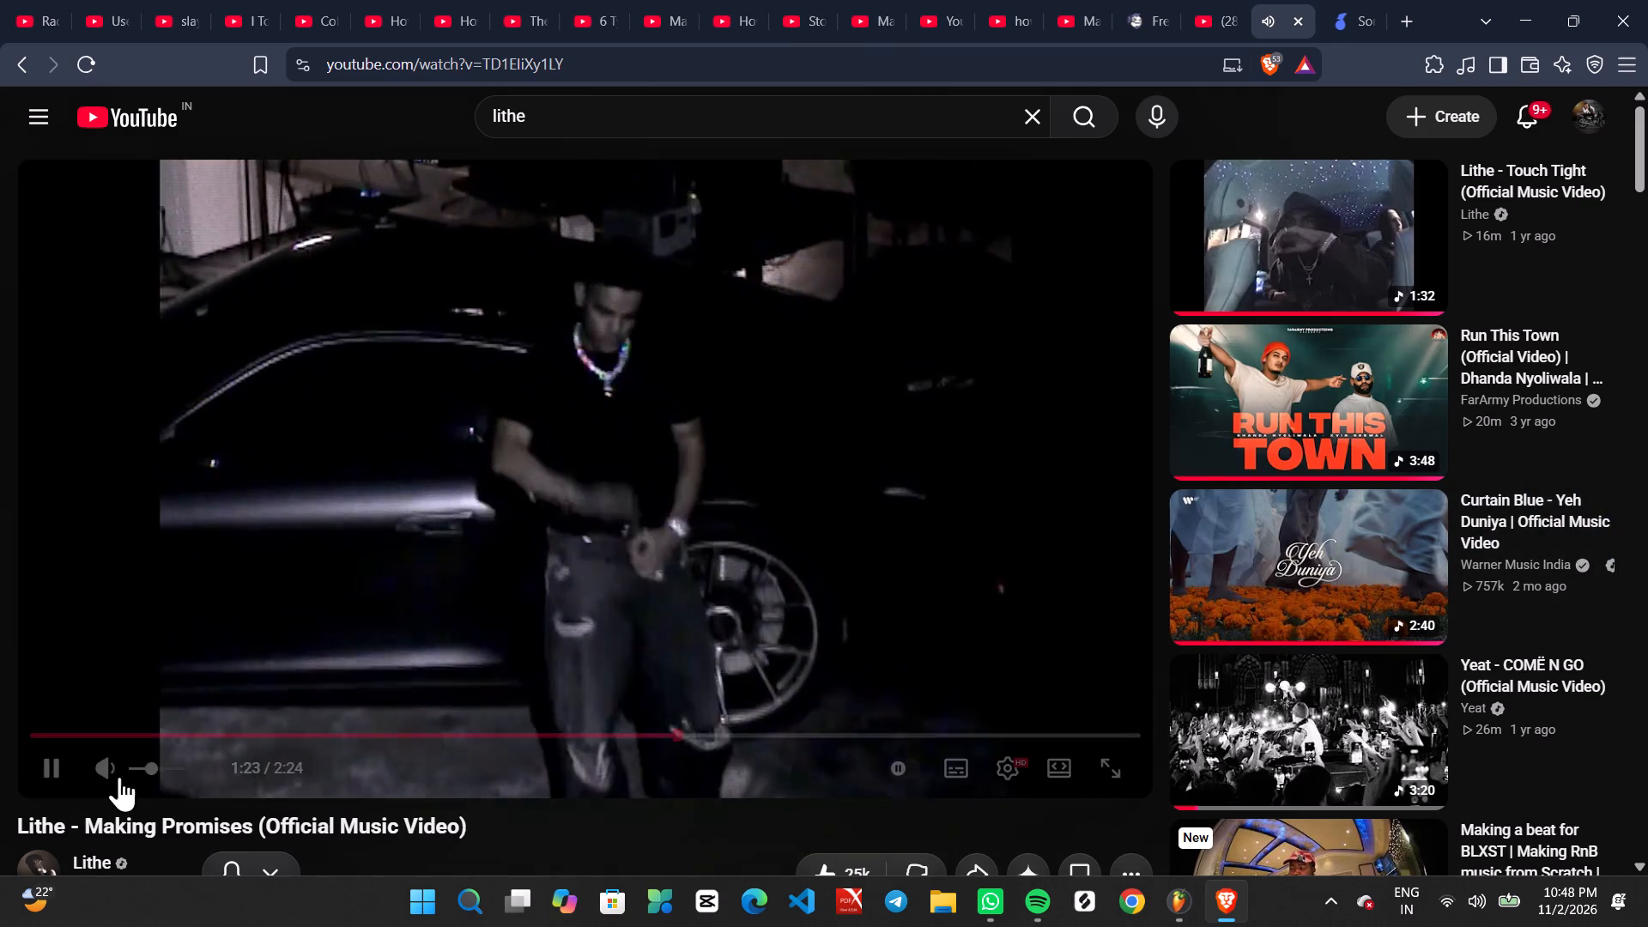
left_click(157, 766)
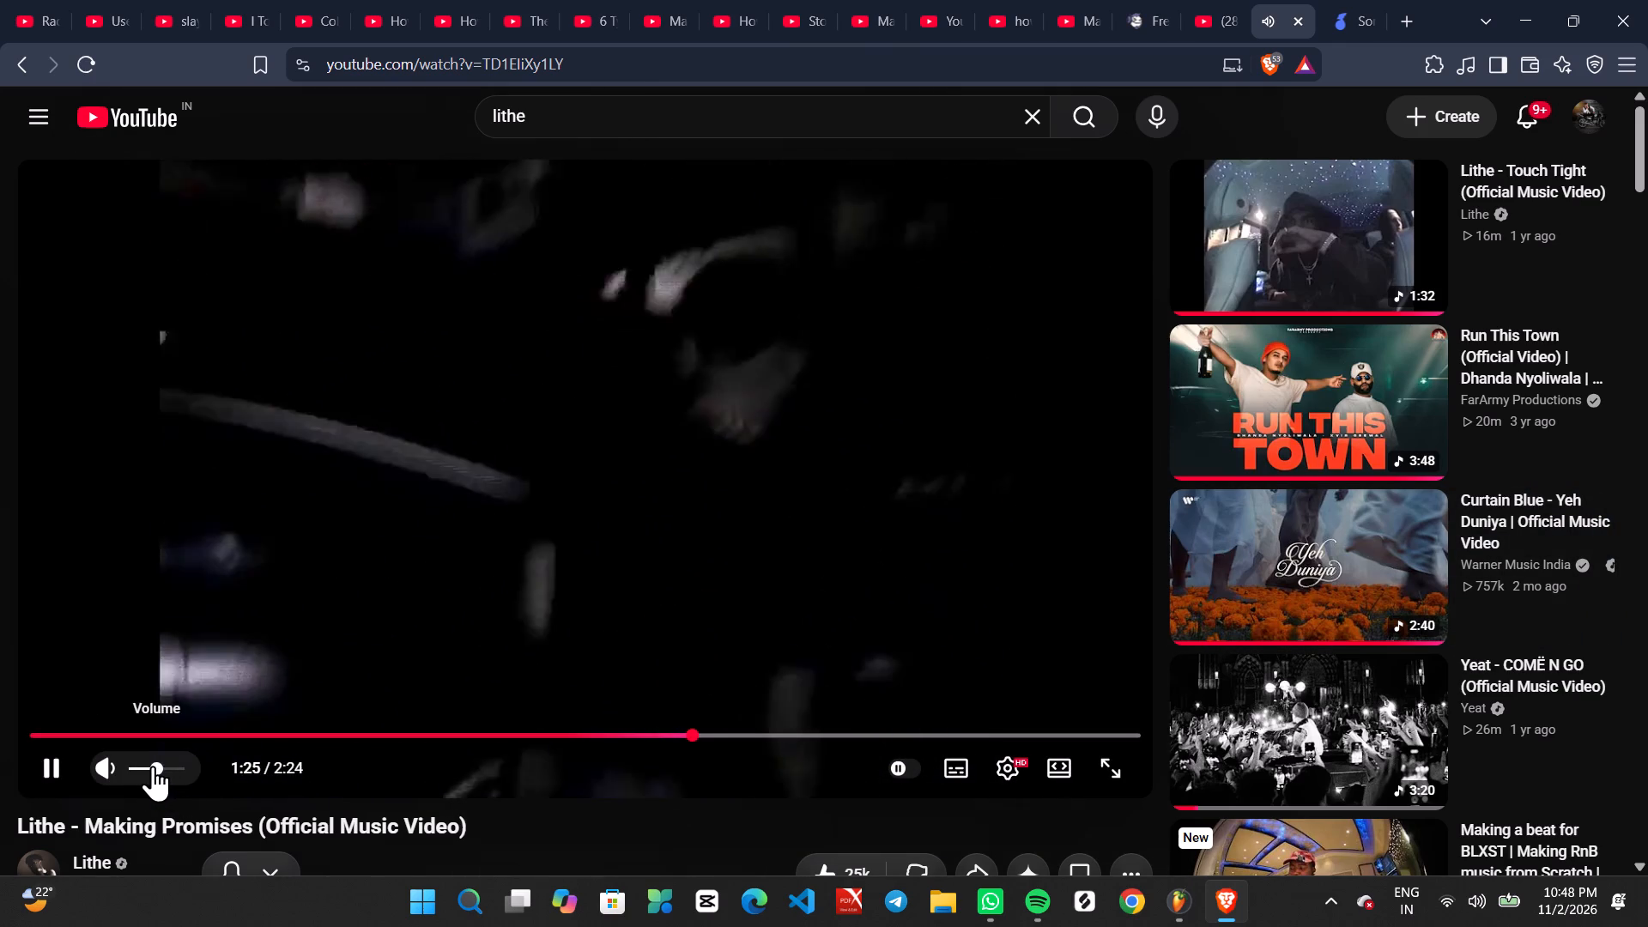
left_click(153, 764)
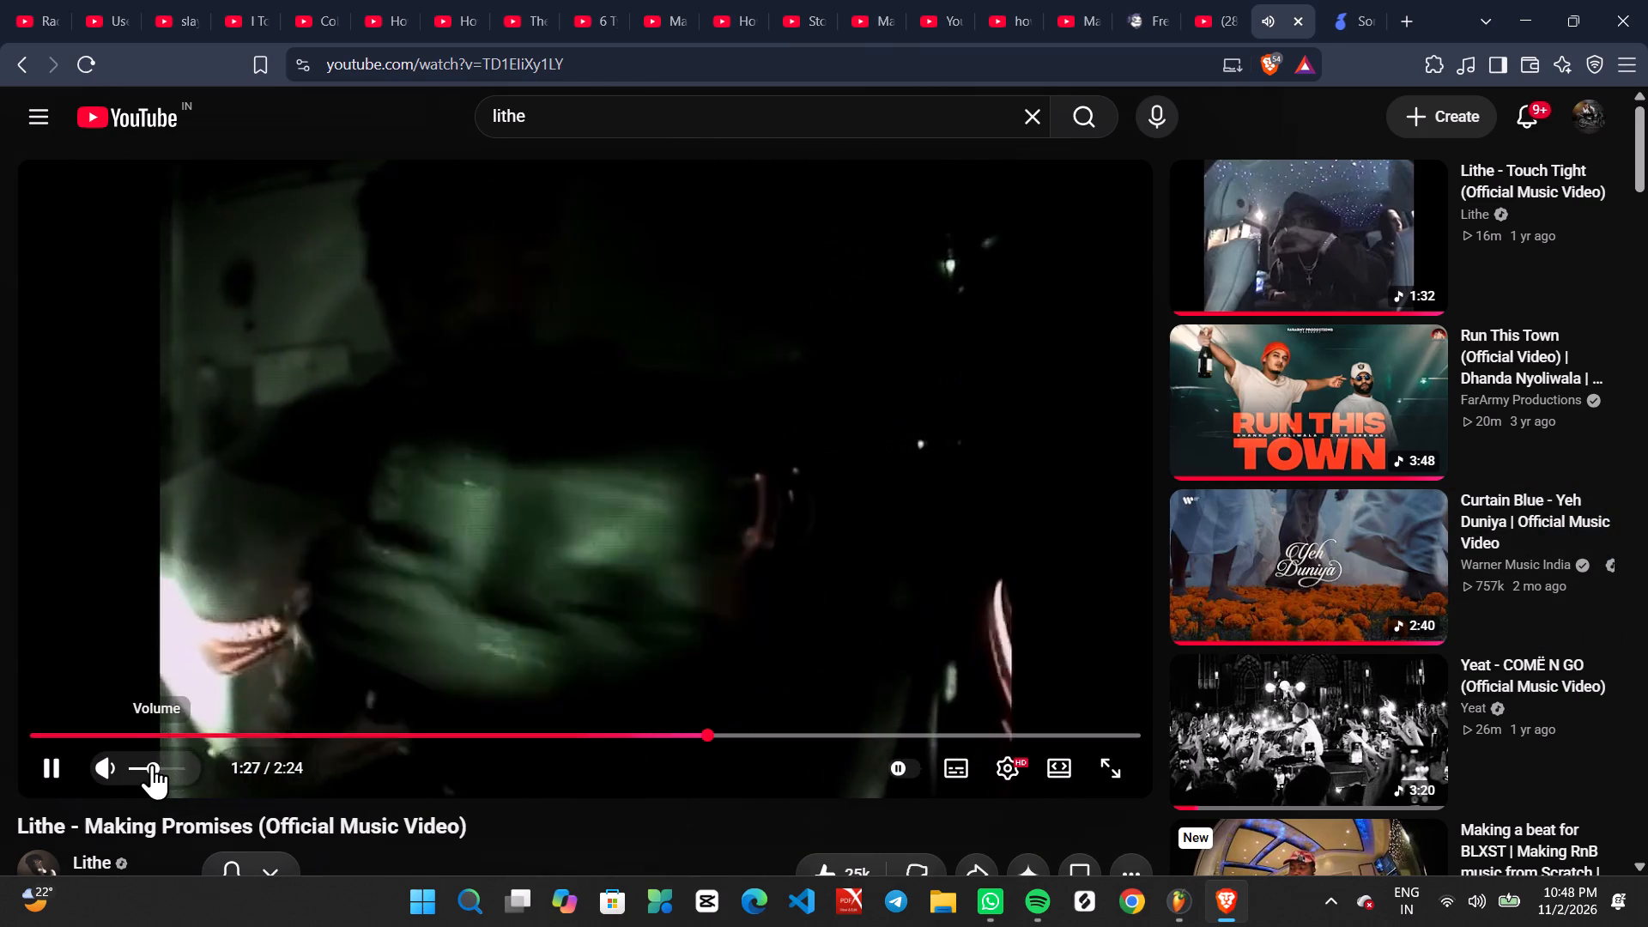
left_click(152, 764)
left_click(148, 764)
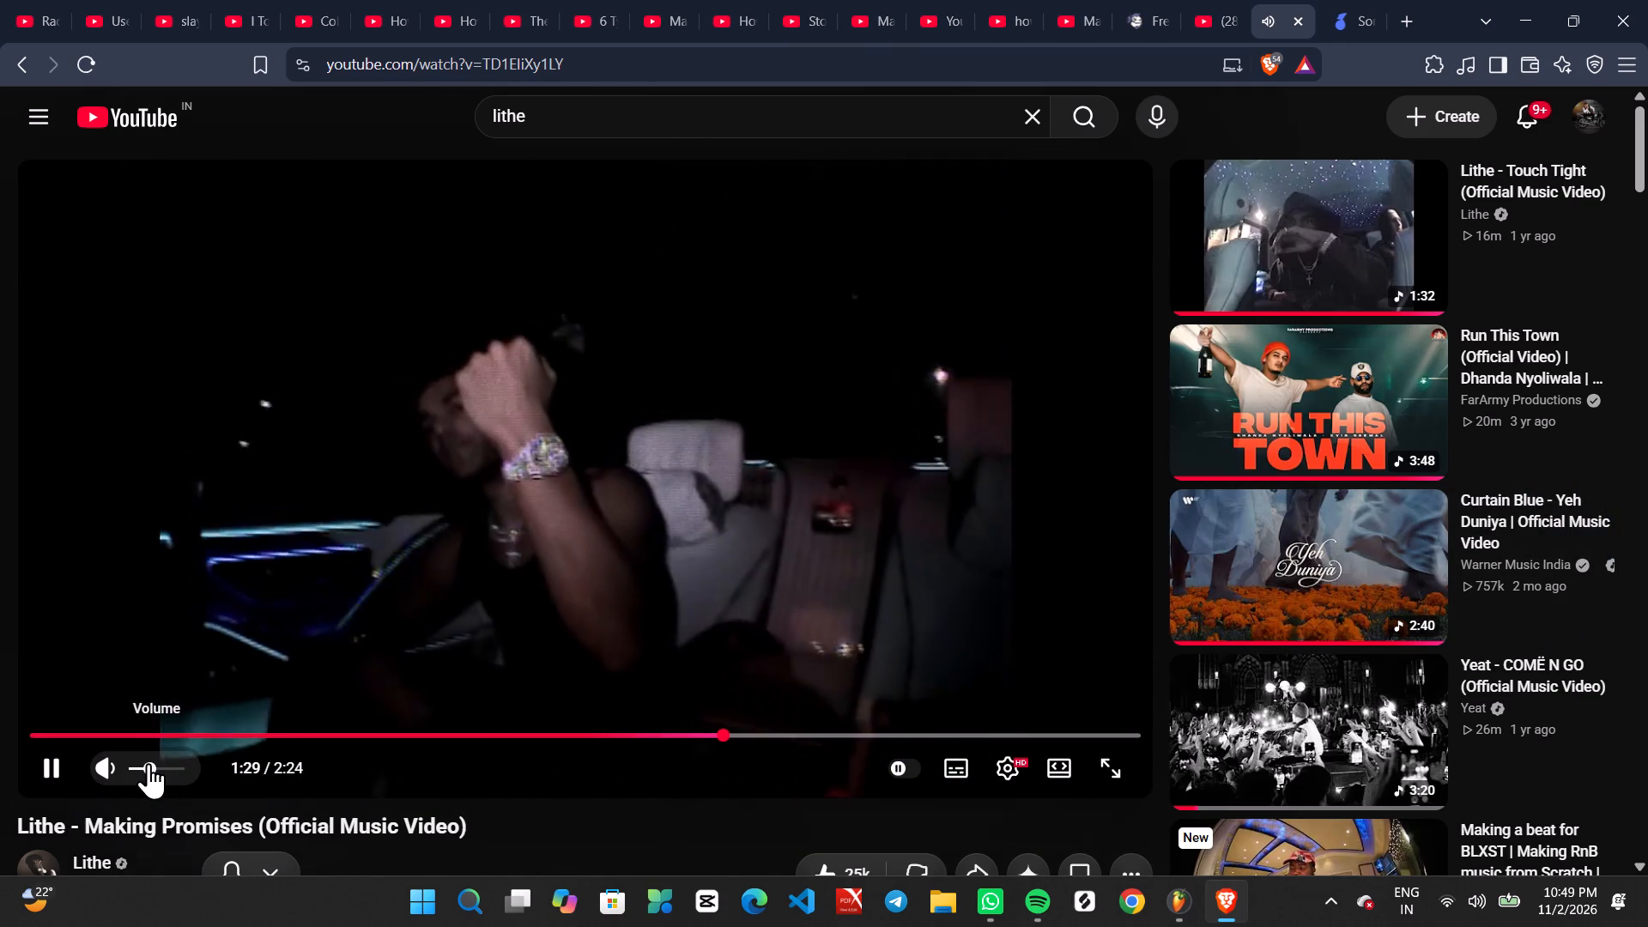
left_click(148, 763)
left_click(154, 763)
left_click(149, 765)
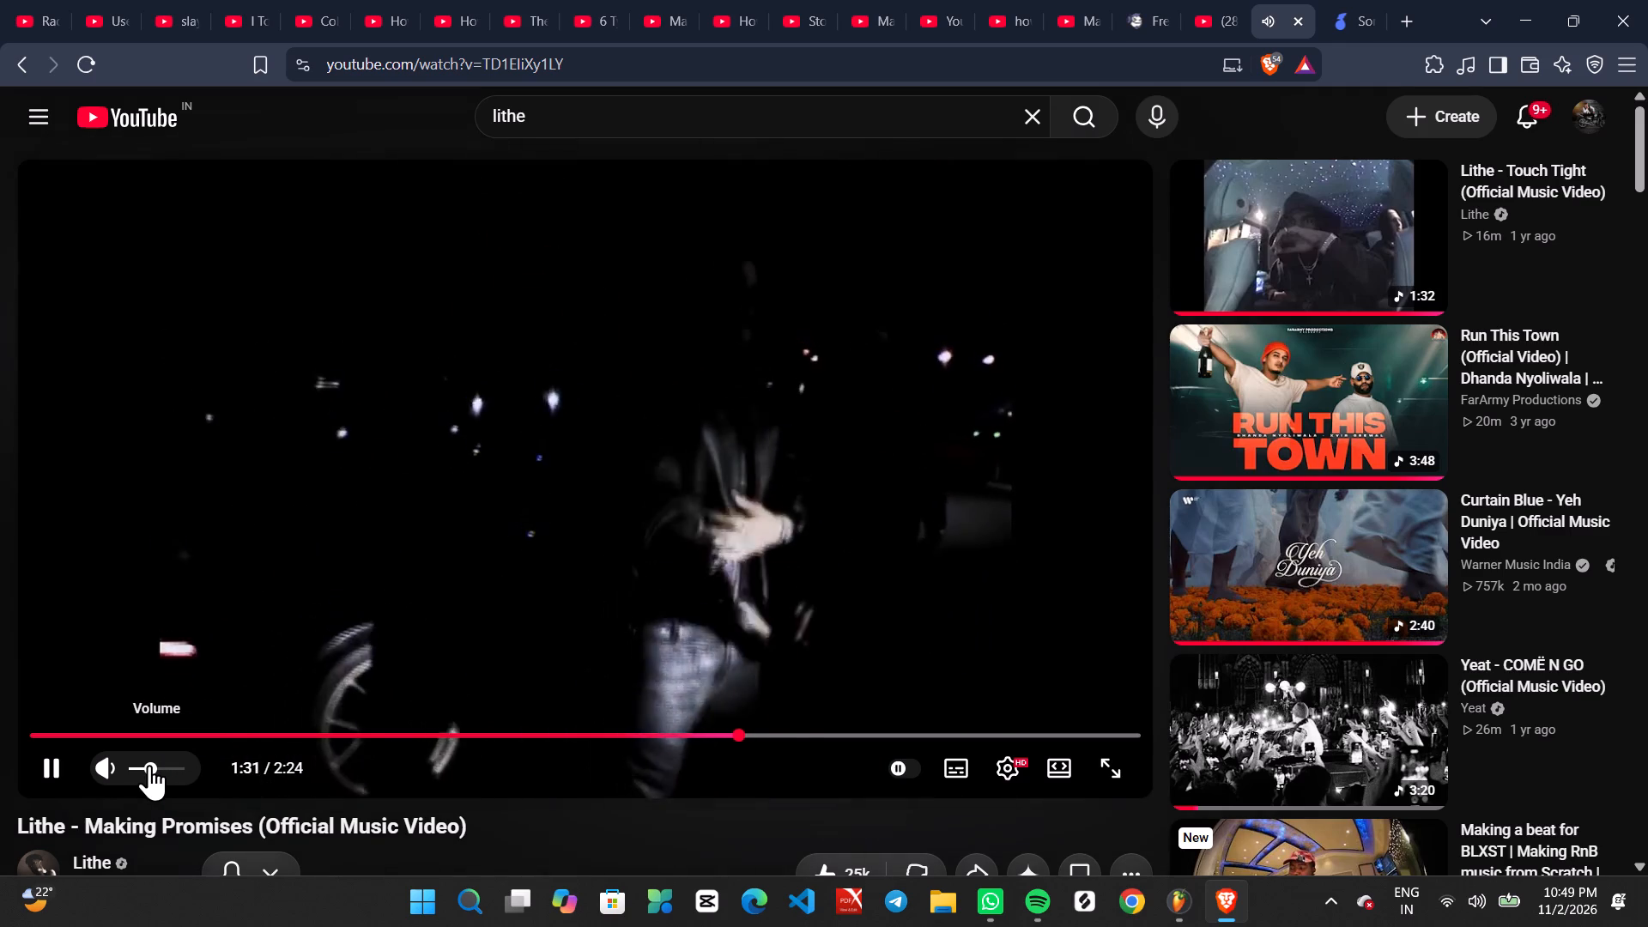
left_click(149, 765)
left_click(148, 765)
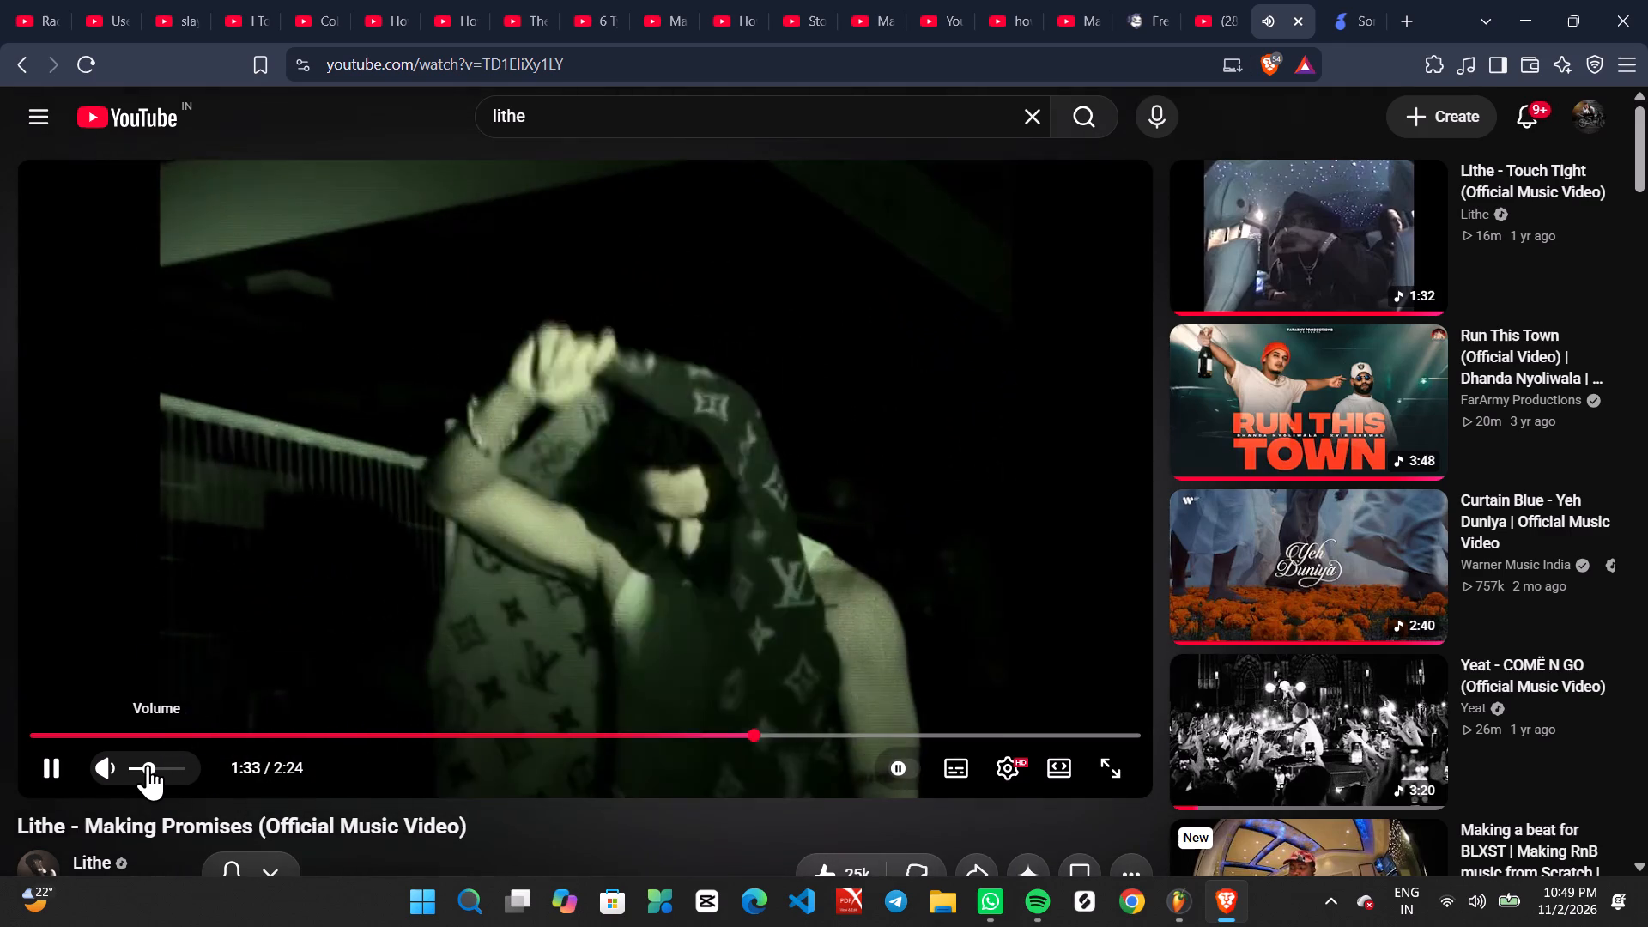
left_click(148, 765)
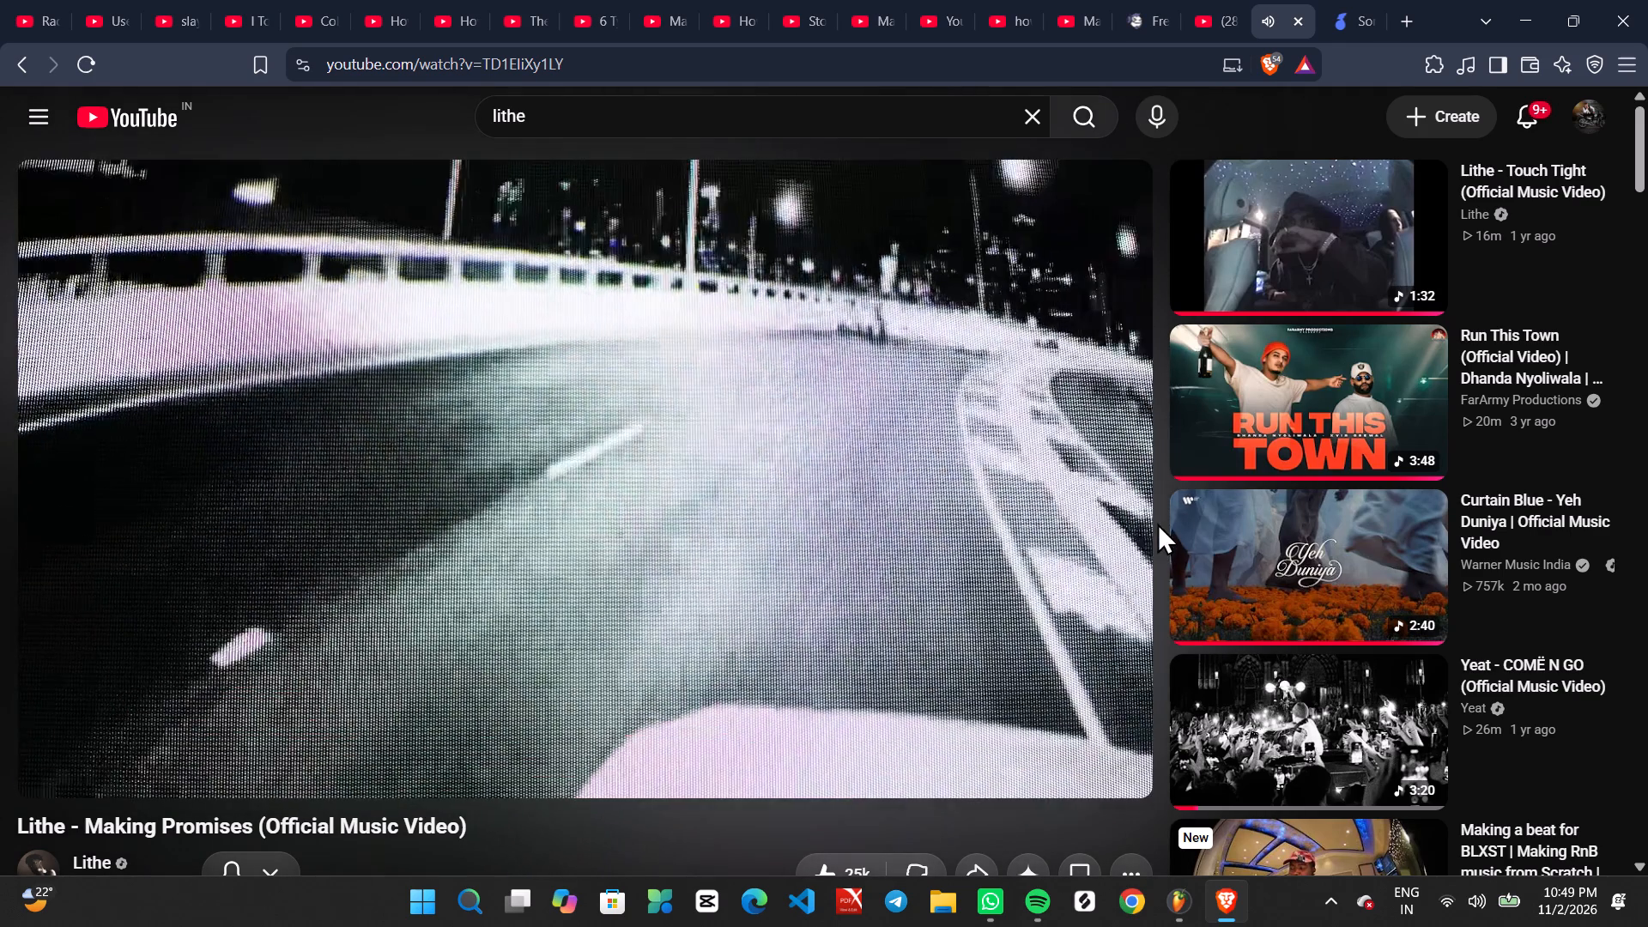